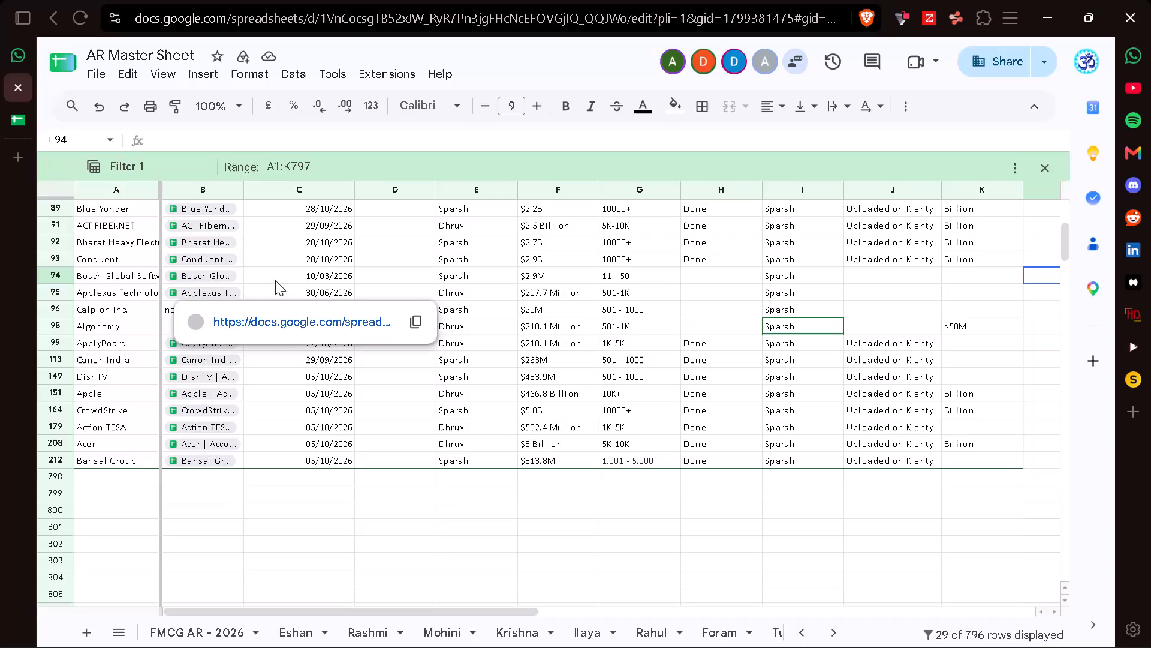
Open the Bosch Global Software Technologies account research file linked in row 94 of the AR Master Sheet.
{"action": "left_click", "coordinate": [316, 275]}
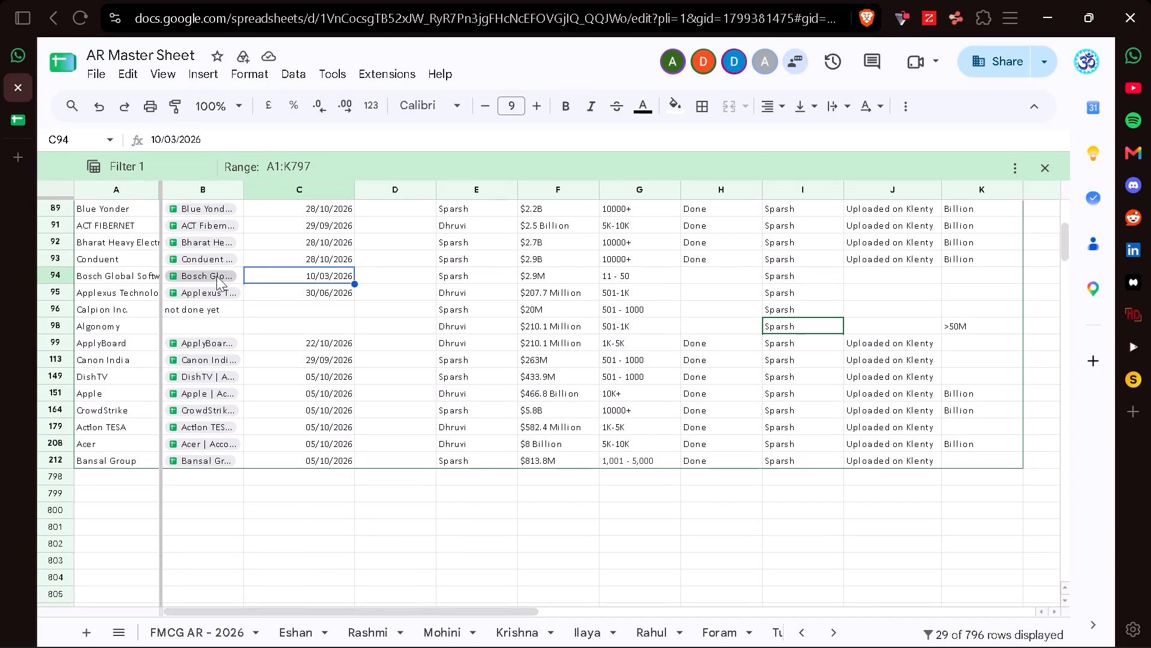
{"action": "left_click", "coordinate": [251, 305]}
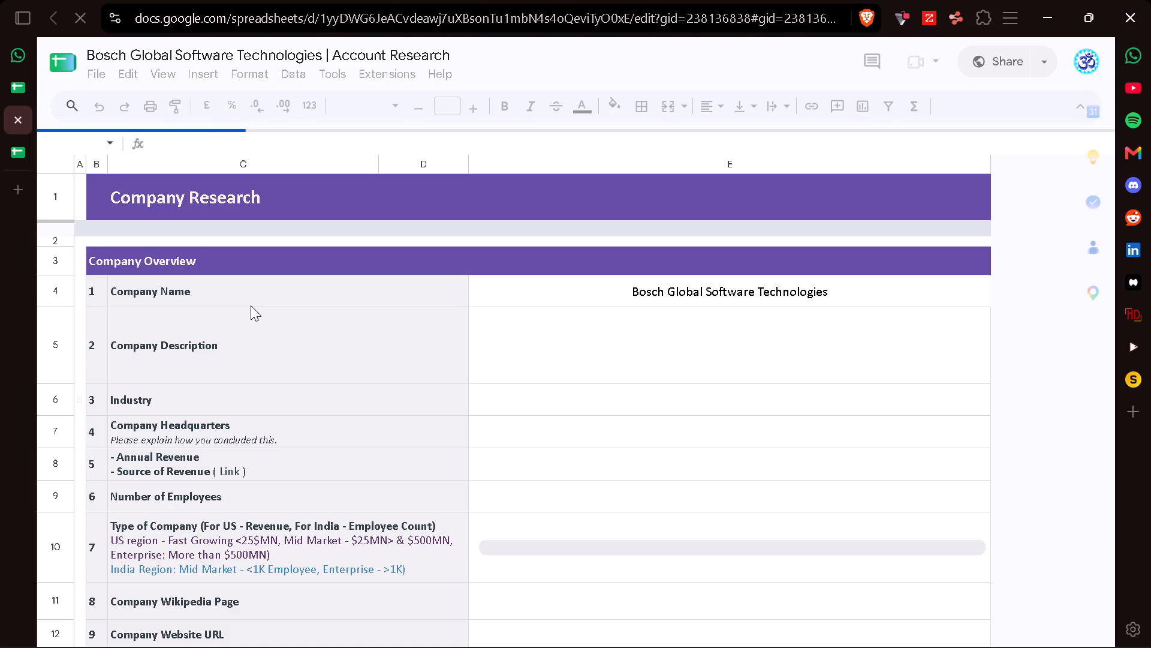
Check the document details of the Bosch account research file and dismiss the signed-in account notice.
{"action": "left_click", "coordinate": [100, 67]}
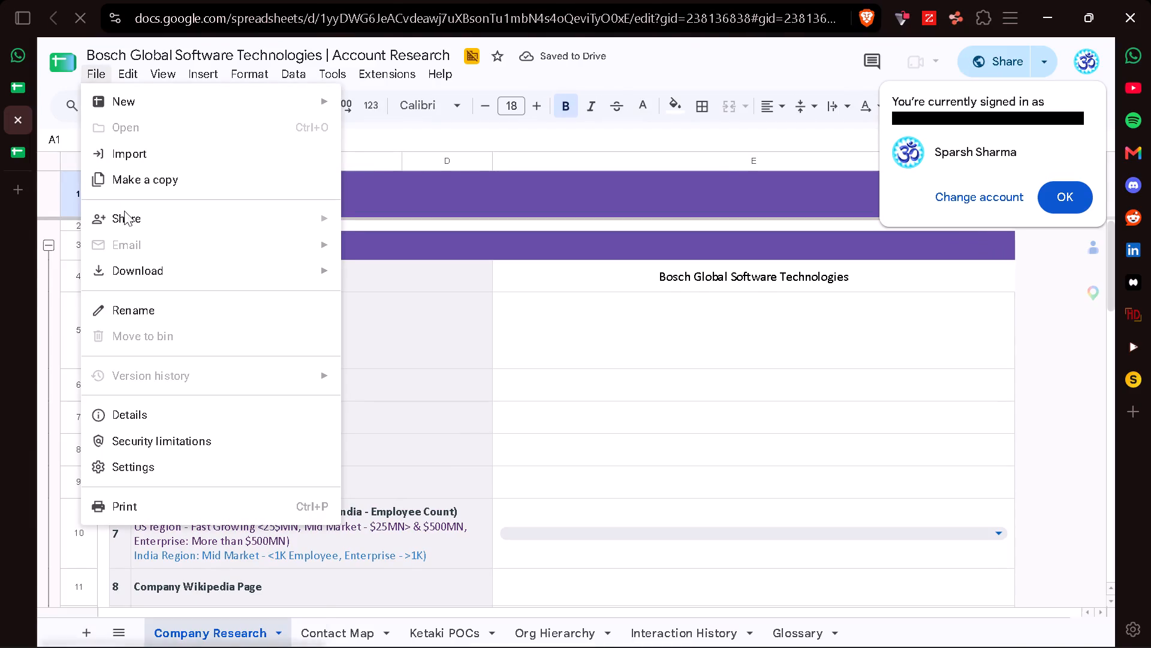
{"action": "left_click", "coordinate": [137, 415]}
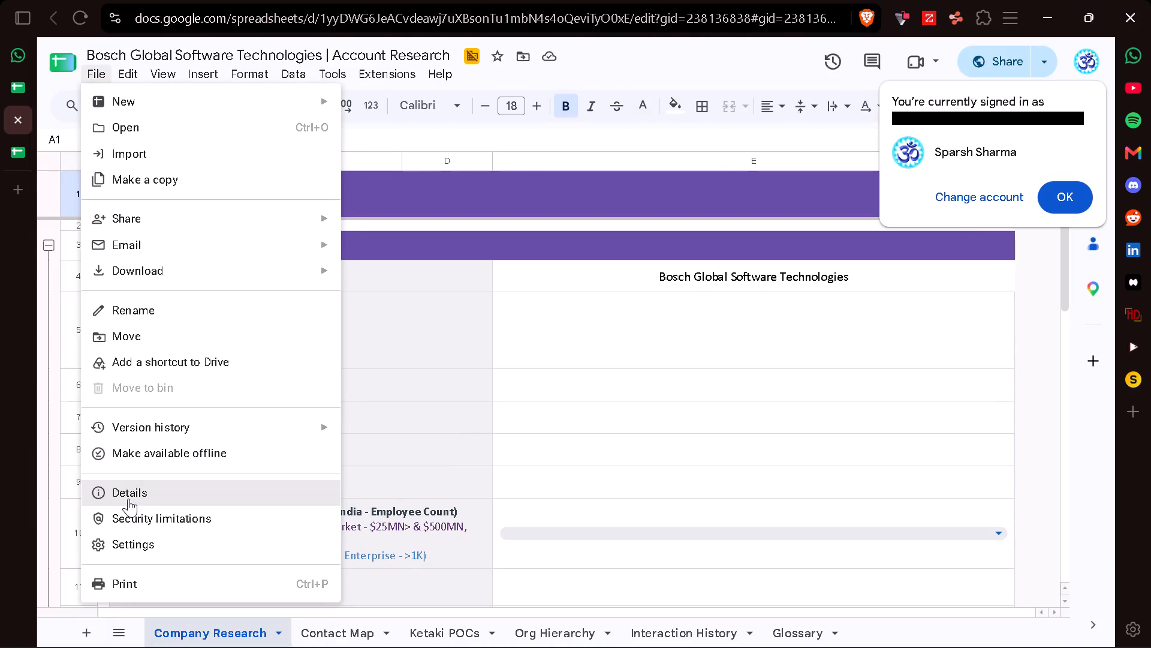
{"action": "left_click", "coordinate": [128, 499]}
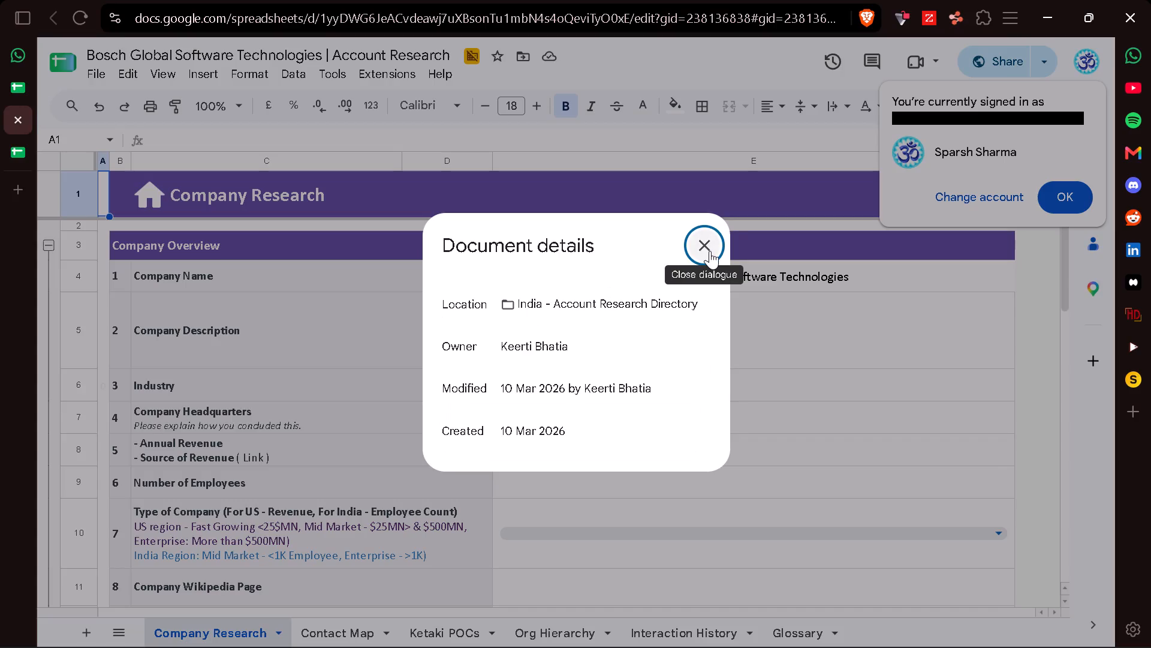
{"action": "left_click", "coordinate": [710, 251]}
{"action": "left_click", "coordinate": [1050, 196]}
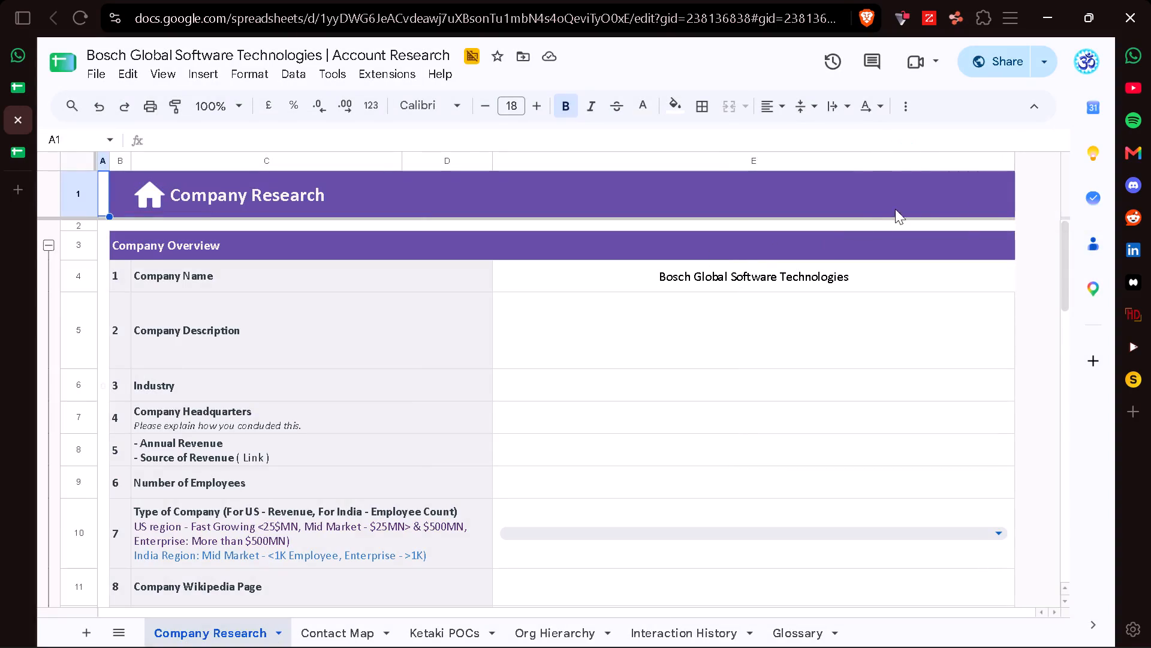
Format the company name in cell E4 of Company Research as bold Century Gothic, size 12.
{"action": "left_click", "coordinate": [714, 276]}
{"action": "left_click", "coordinate": [490, 102]}
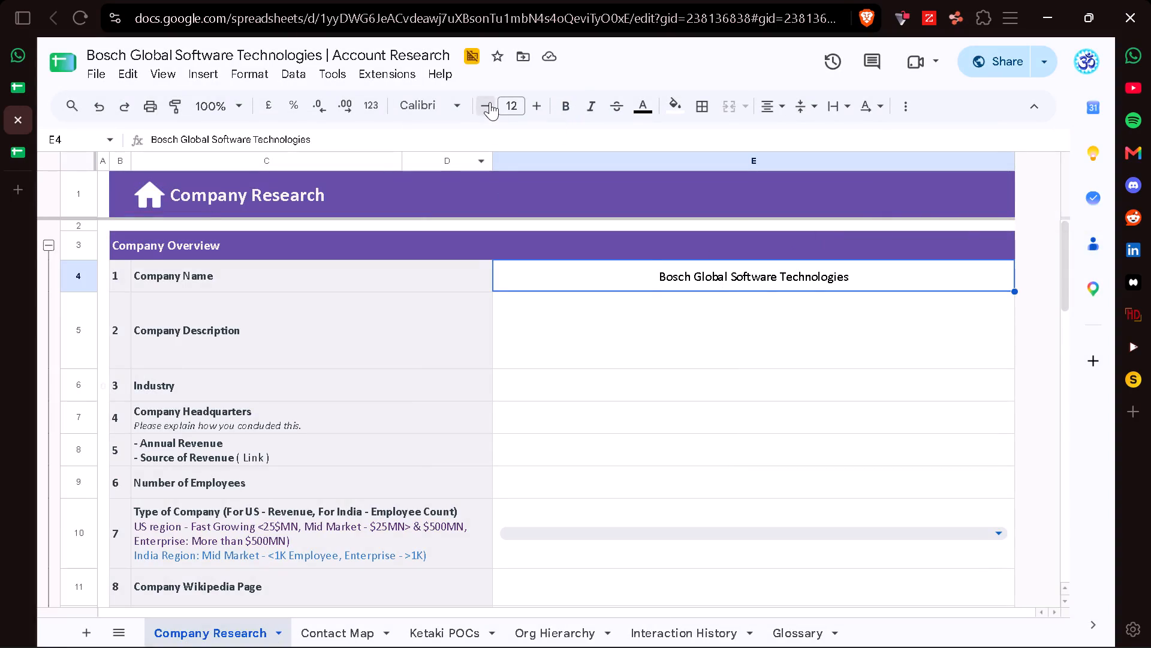
{"action": "left_click", "coordinate": [540, 104]}
{"action": "left_click", "coordinate": [412, 103]}
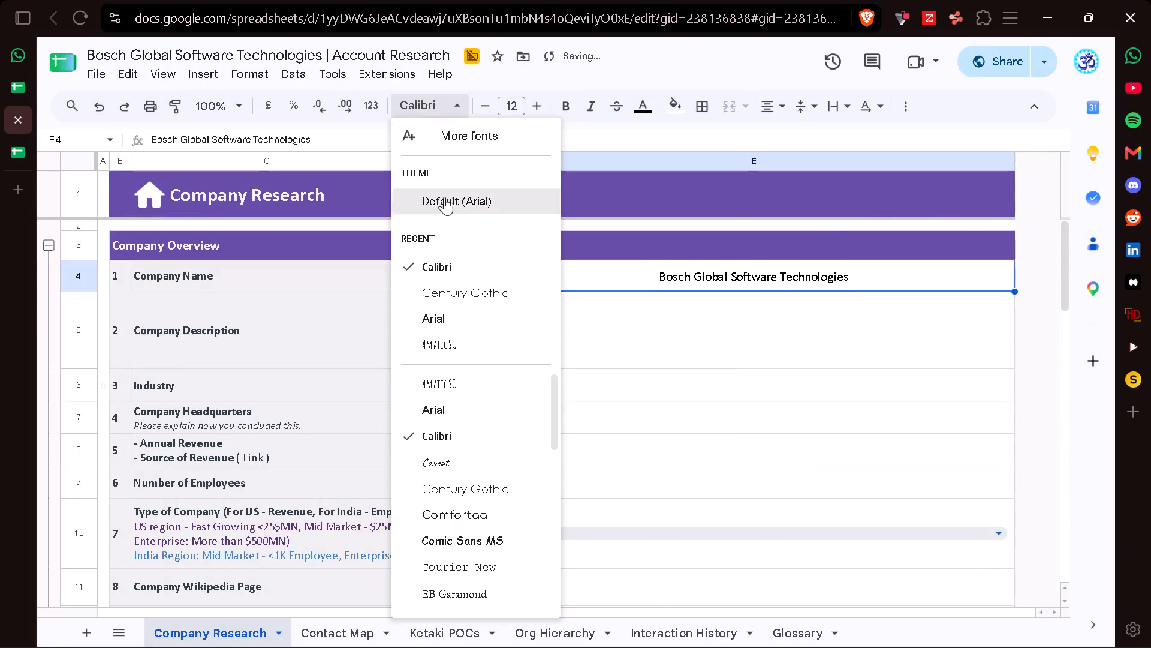
{"action": "left_click", "coordinate": [443, 298]}
{"action": "left_click", "coordinate": [559, 109]}
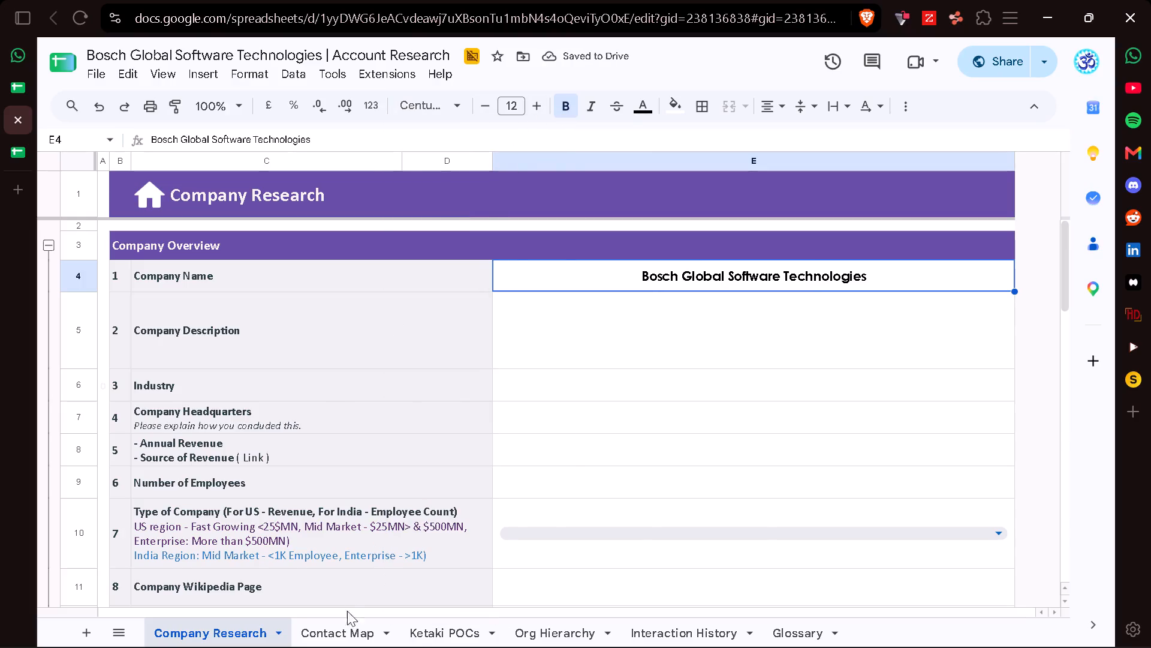
Delete the Ketaki POCs sheet from the workbook.
{"action": "left_click", "coordinate": [418, 631]}
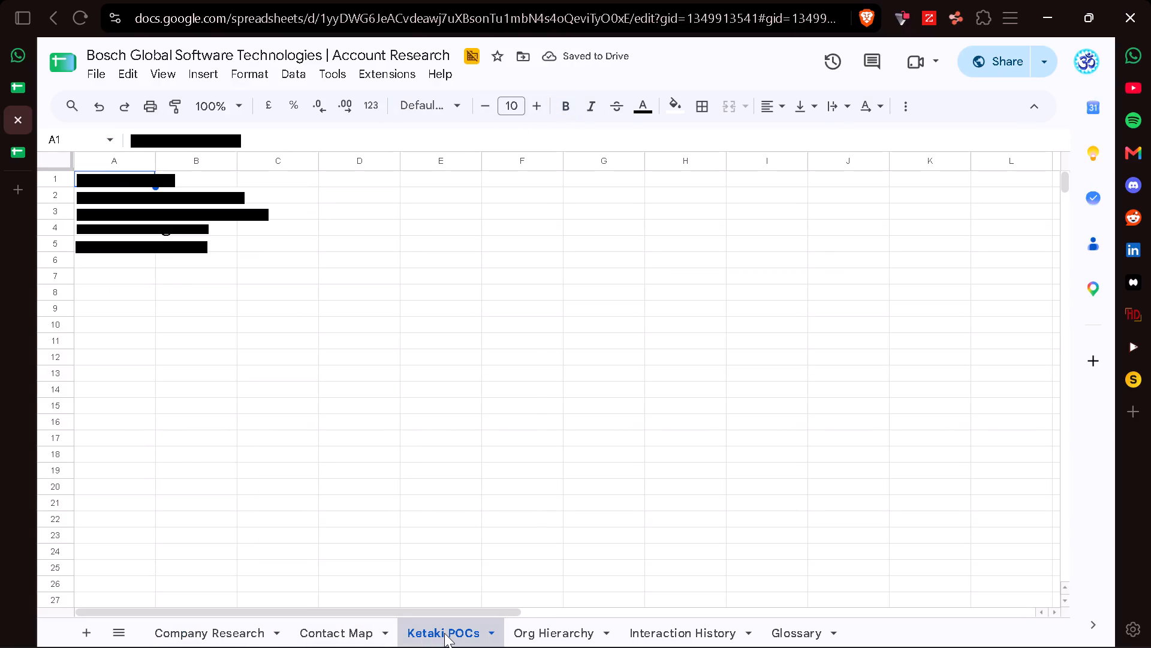
{"action": "right_click", "coordinate": [444, 633]}
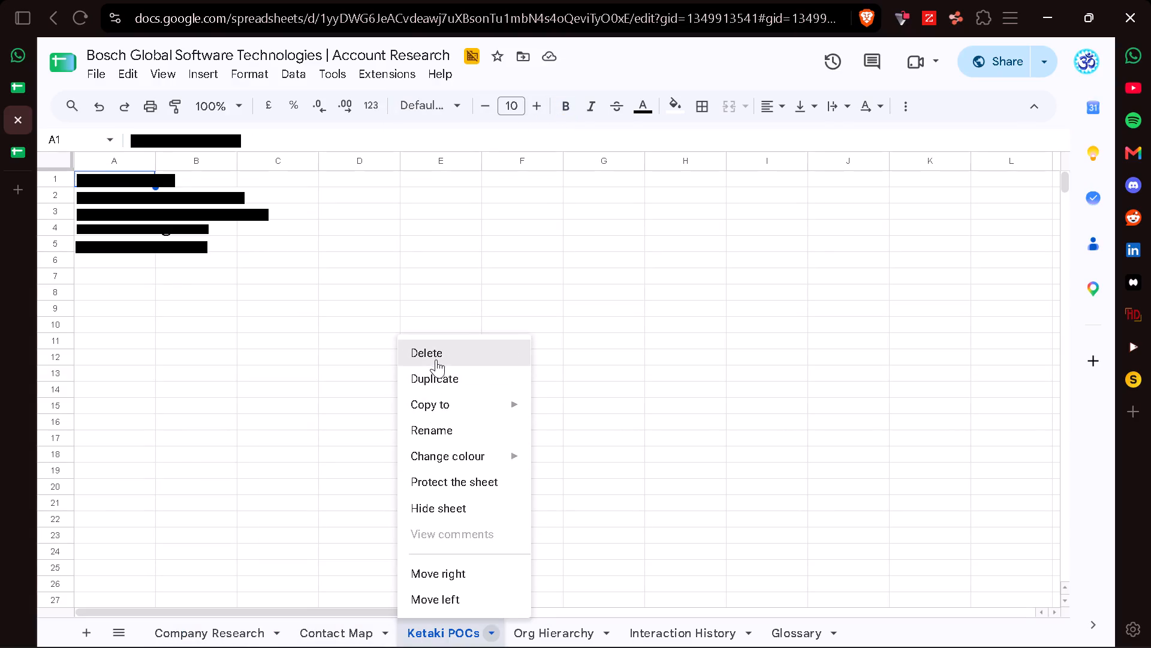
{"action": "left_click", "coordinate": [436, 358]}
{"action": "left_click", "coordinate": [748, 379]}
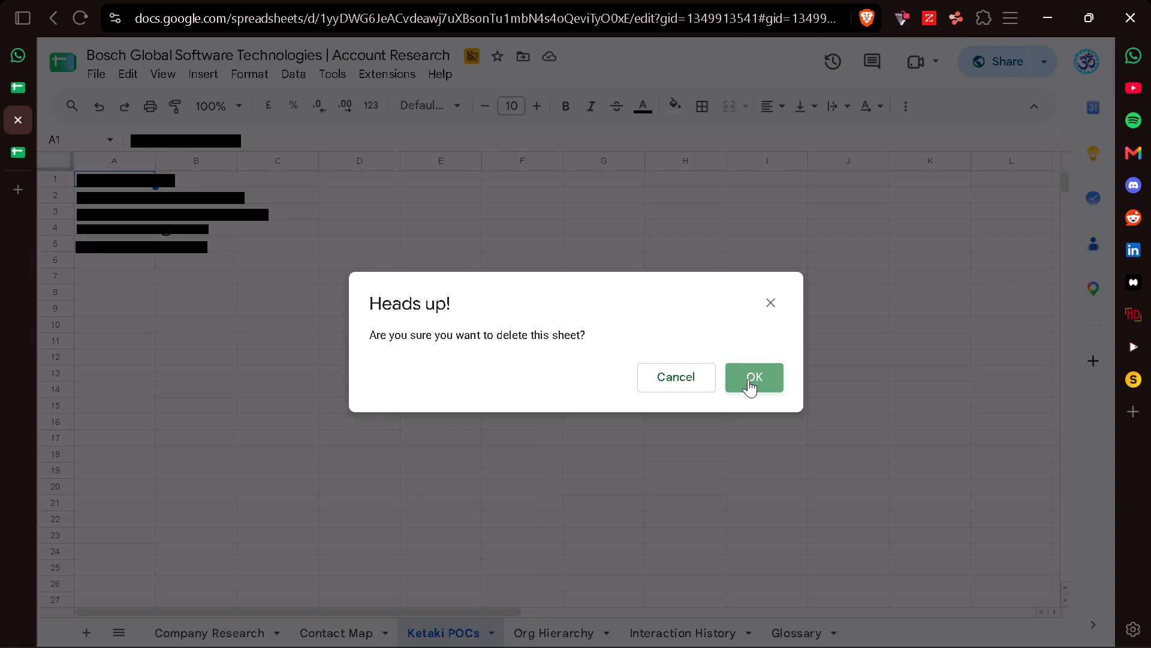
Delete the narrow blank column A before Full Name on the Contact Map sheet.
{"action": "scroll", "coordinate": [414, 426], "scroll_direction": "left", "scroll_amount": 4}
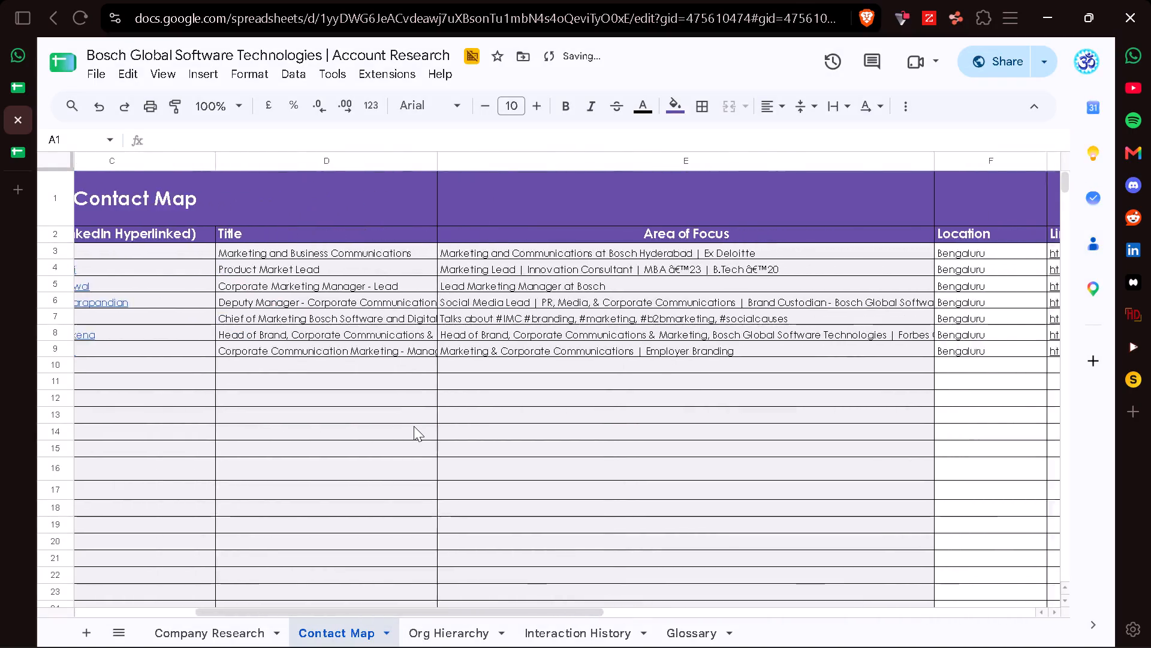
{"action": "scroll", "coordinate": [414, 426], "scroll_direction": "left", "scroll_amount": 7}
{"action": "scroll", "coordinate": [414, 426], "scroll_direction": "right", "scroll_amount": 5}
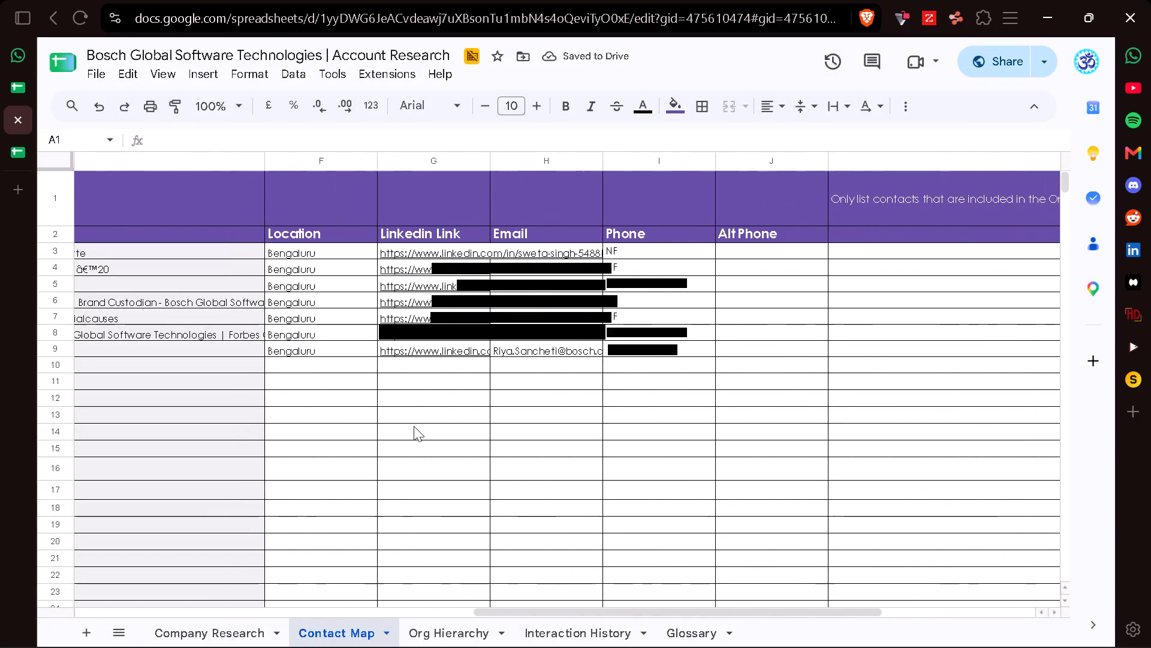
{"action": "scroll", "coordinate": [414, 426], "scroll_direction": "right", "scroll_amount": 7}
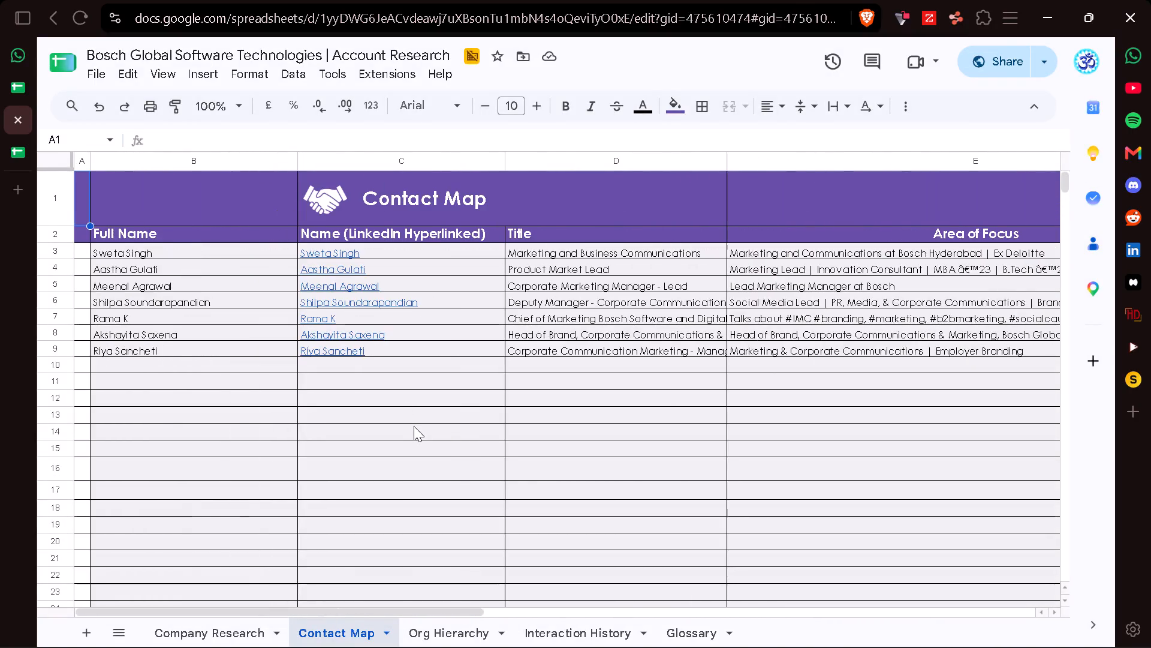
{"action": "left_click", "coordinate": [80, 162]}
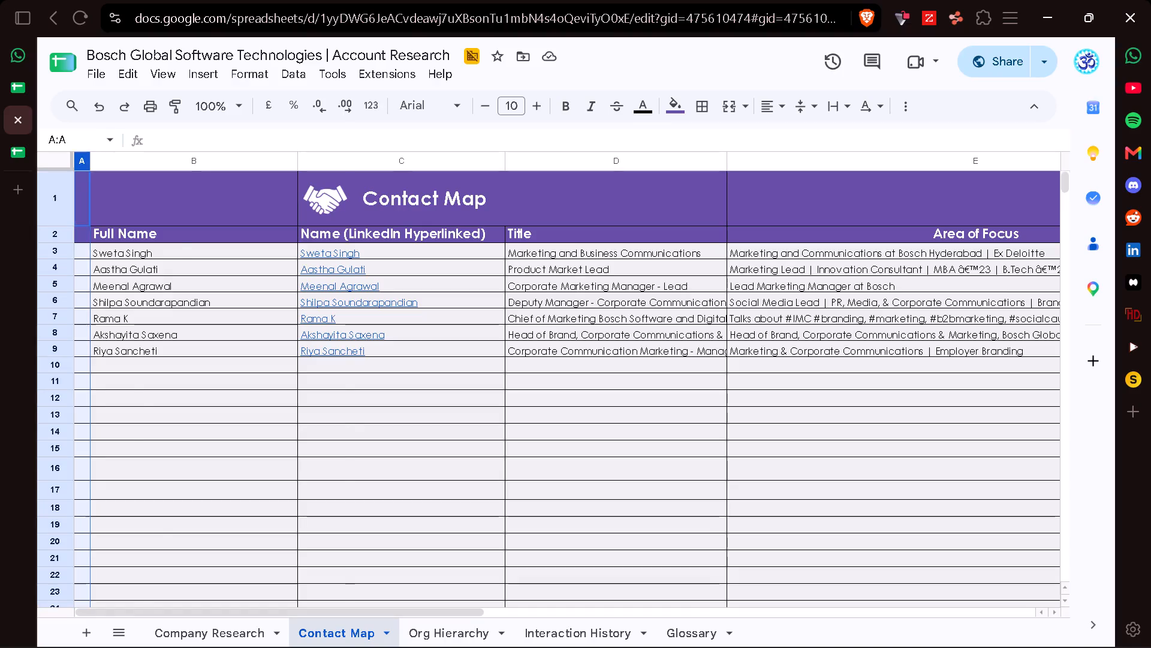
{"action": "right_click", "coordinate": [80, 162]}
{"action": "left_click", "coordinate": [125, 277]}
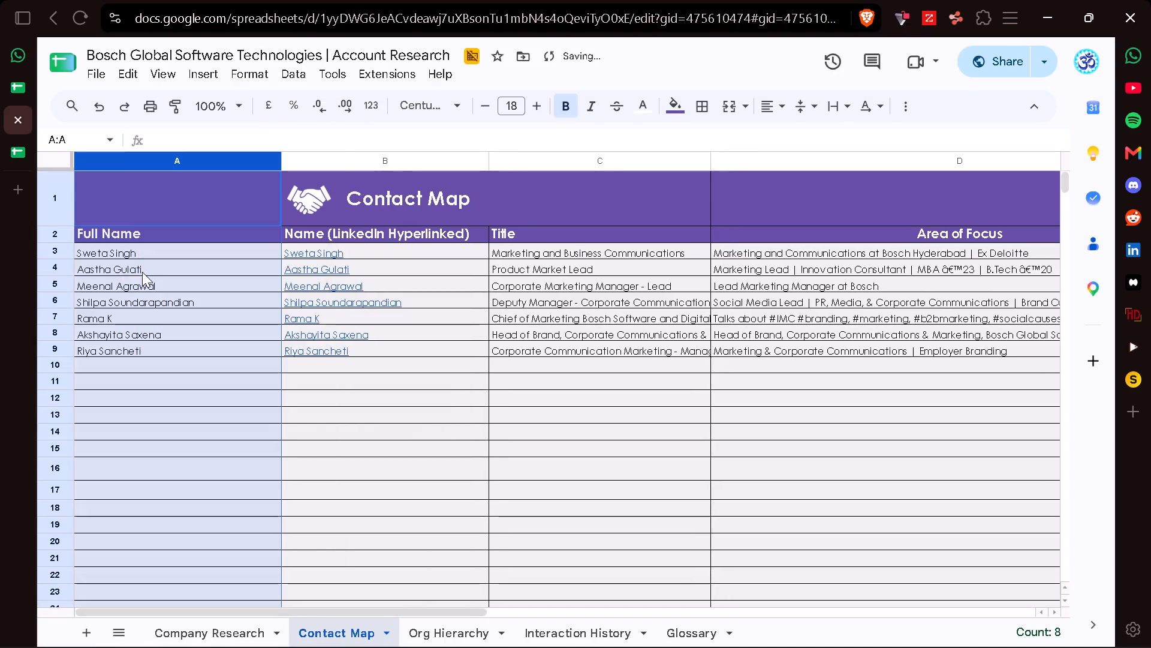
Clear all existing contact entries in the range A3:K9 of the Contact Map.
{"action": "left_click", "coordinate": [128, 259]}
{"action": "key", "text": "ctrl+shift+Down"}
{"action": "key", "text": "ctrl+shift+Right"}
{"action": "key", "text": "ctrl+shift+Right"}
{"action": "key", "text": "ctrl+shift+Right"}
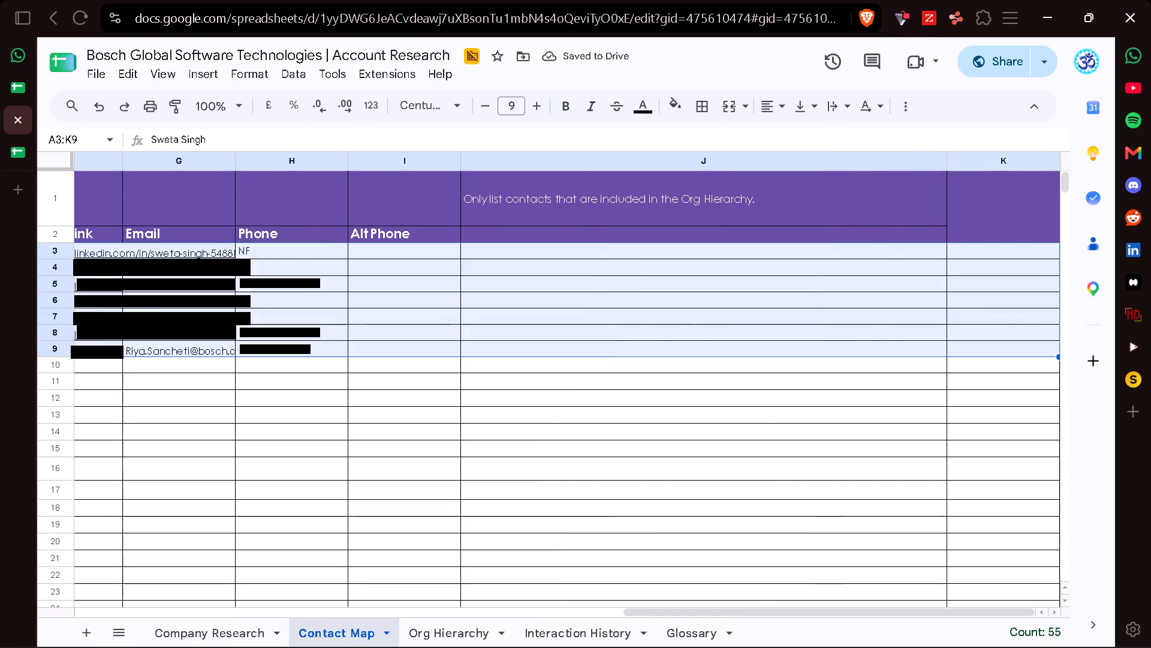
{"action": "key", "text": "BackSpace"}
Delete the blank column K at the end of the Contact Map table.
{"action": "scroll", "coordinate": [261, 269], "scroll_direction": "right", "scroll_amount": 3}
{"action": "scroll", "coordinate": [261, 269], "scroll_direction": "left", "scroll_amount": 1}
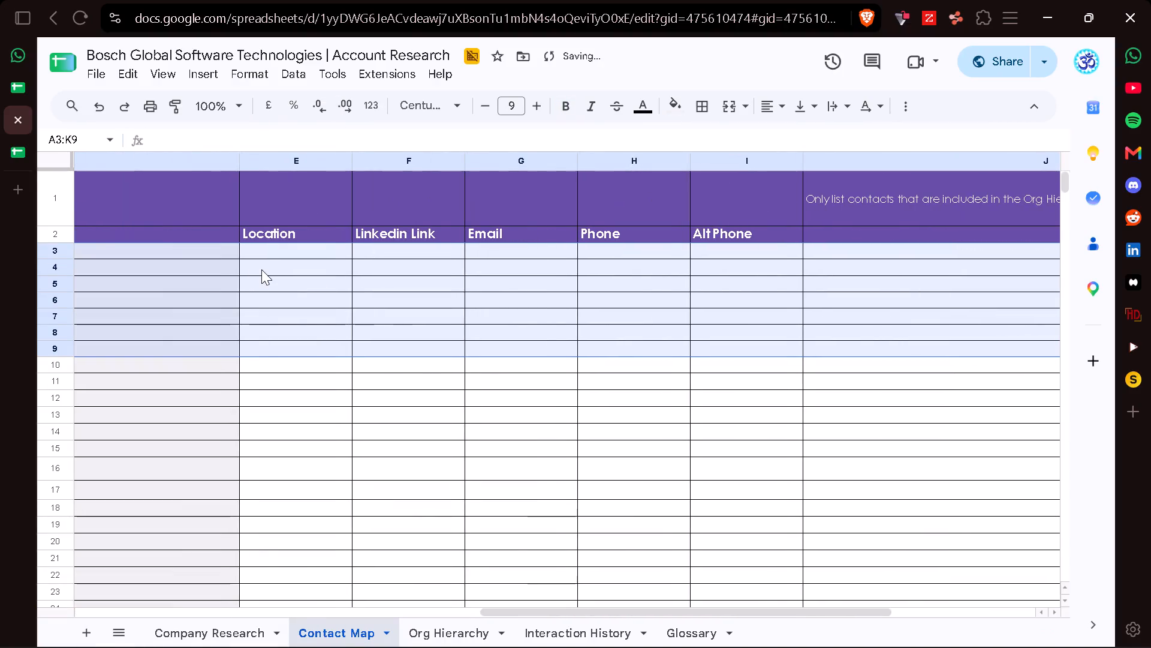
{"action": "scroll", "coordinate": [261, 269], "scroll_direction": "left", "scroll_amount": 1}
{"action": "scroll", "coordinate": [590, 215], "scroll_direction": "left", "scroll_amount": 3}
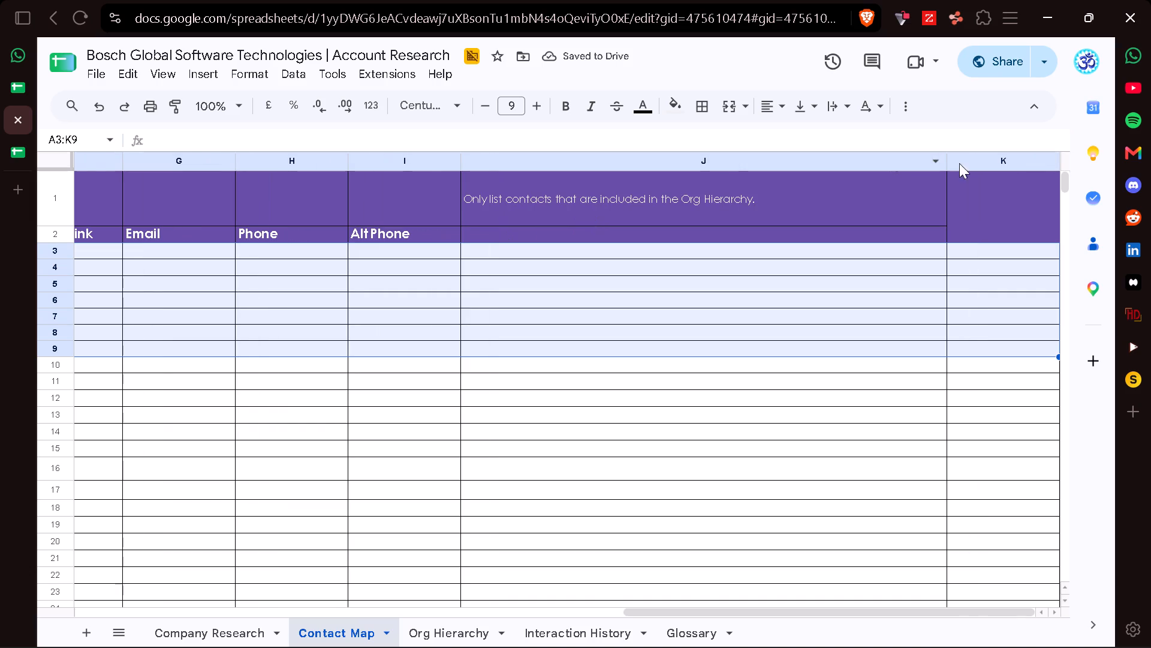
{"action": "left_click", "coordinate": [984, 169]}
{"action": "left_click", "coordinate": [994, 162]}
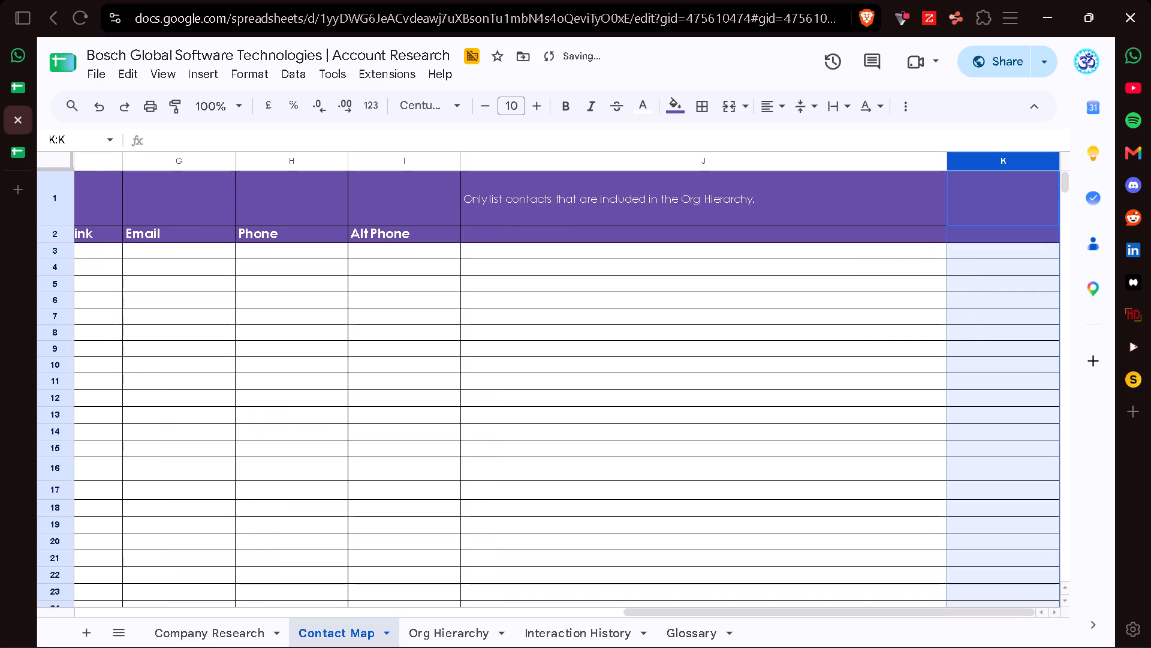
{"action": "right_click", "coordinate": [994, 162]}
{"action": "left_click", "coordinate": [912, 293]}
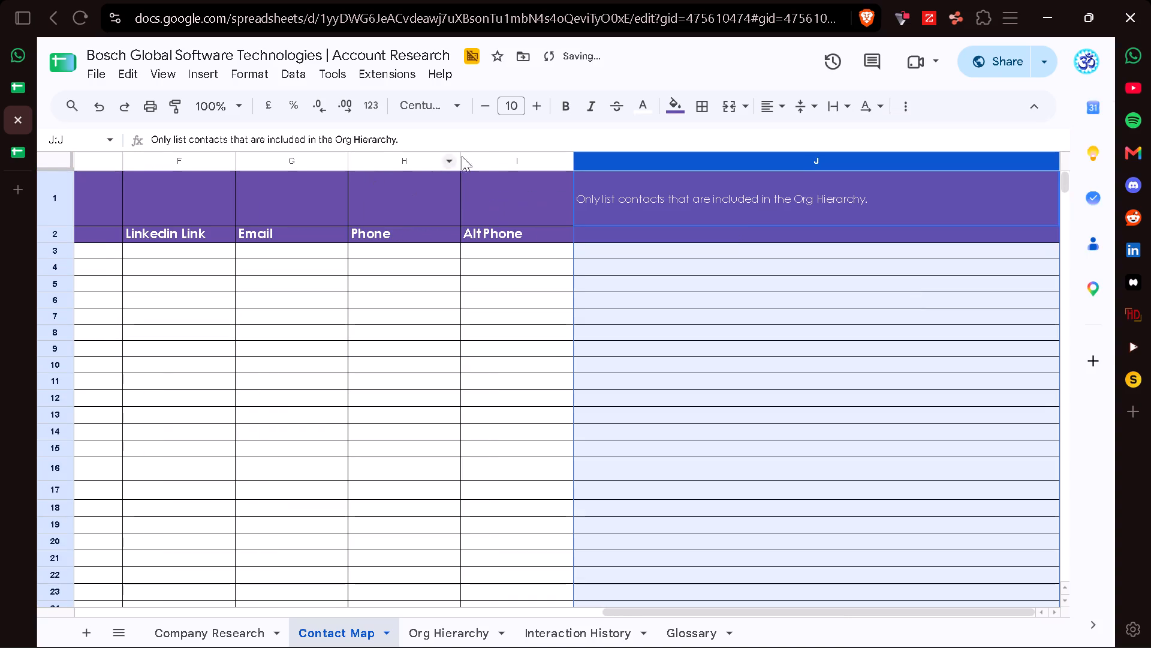
Delete the Alt Phone and Area of Focus columns from the Contact Map.
{"action": "left_click", "coordinate": [497, 158]}
{"action": "right_click", "coordinate": [497, 158]}
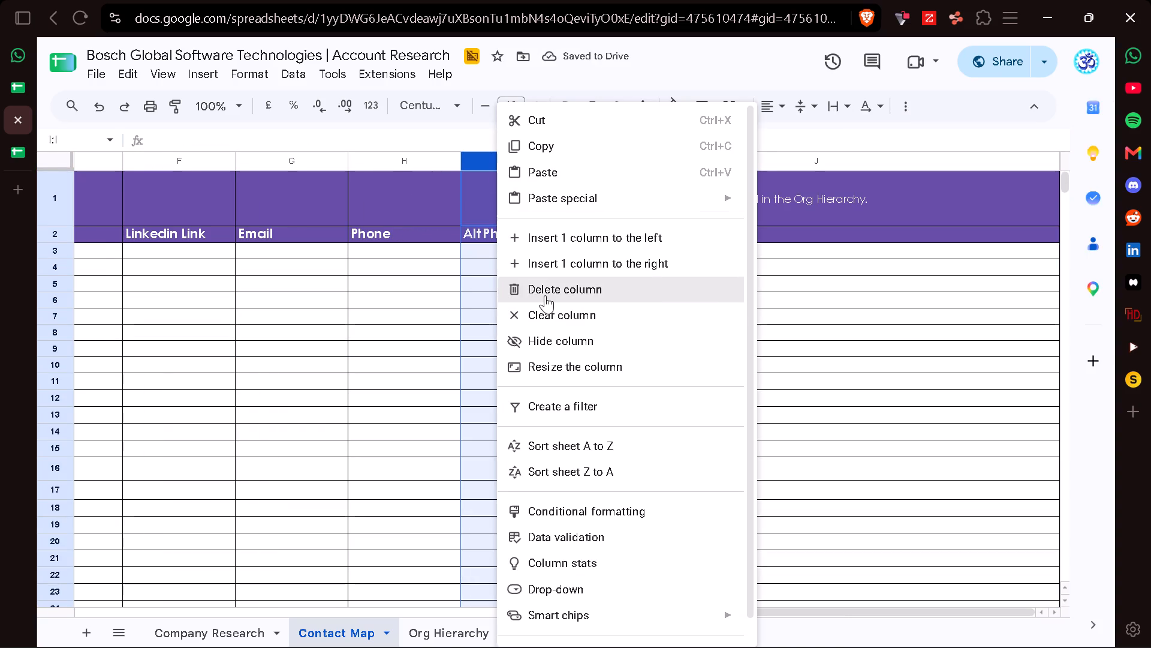
{"action": "left_click", "coordinate": [545, 295]}
{"action": "scroll", "coordinate": [436, 301], "scroll_direction": "right", "scroll_amount": 4}
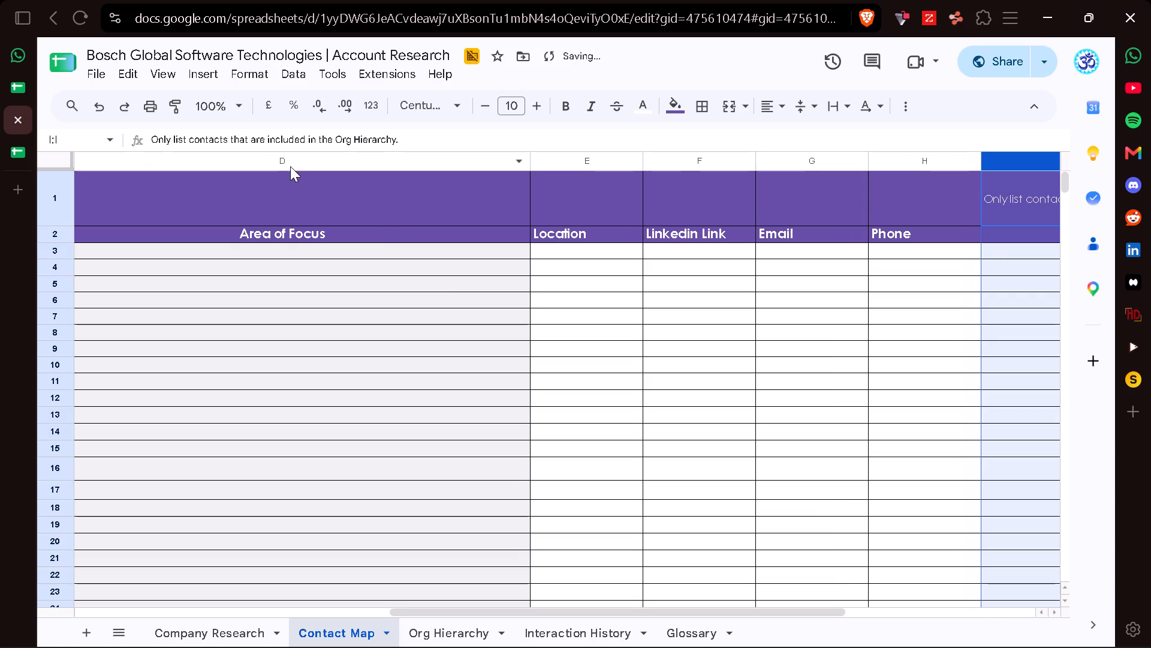
{"action": "left_click", "coordinate": [290, 166]}
{"action": "right_click", "coordinate": [290, 166]}
{"action": "left_click", "coordinate": [320, 278]}
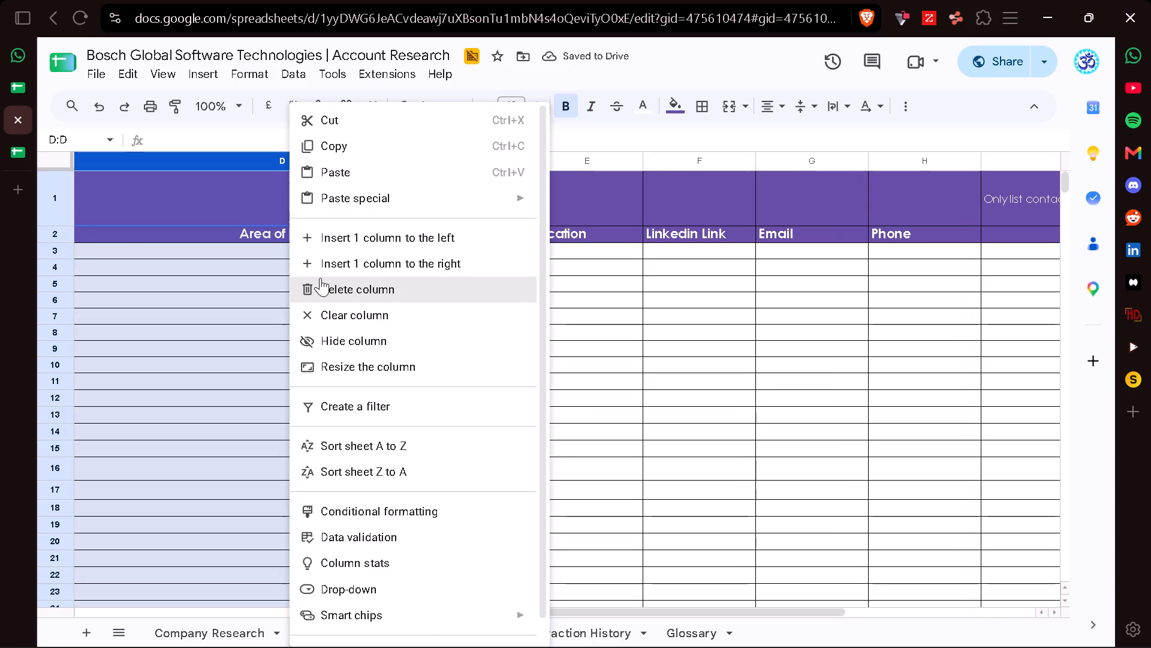
Insert one blank row above the Contact Map header row, directly below the title banner.
{"action": "scroll", "coordinate": [320, 278], "scroll_direction": "right", "scroll_amount": 7}
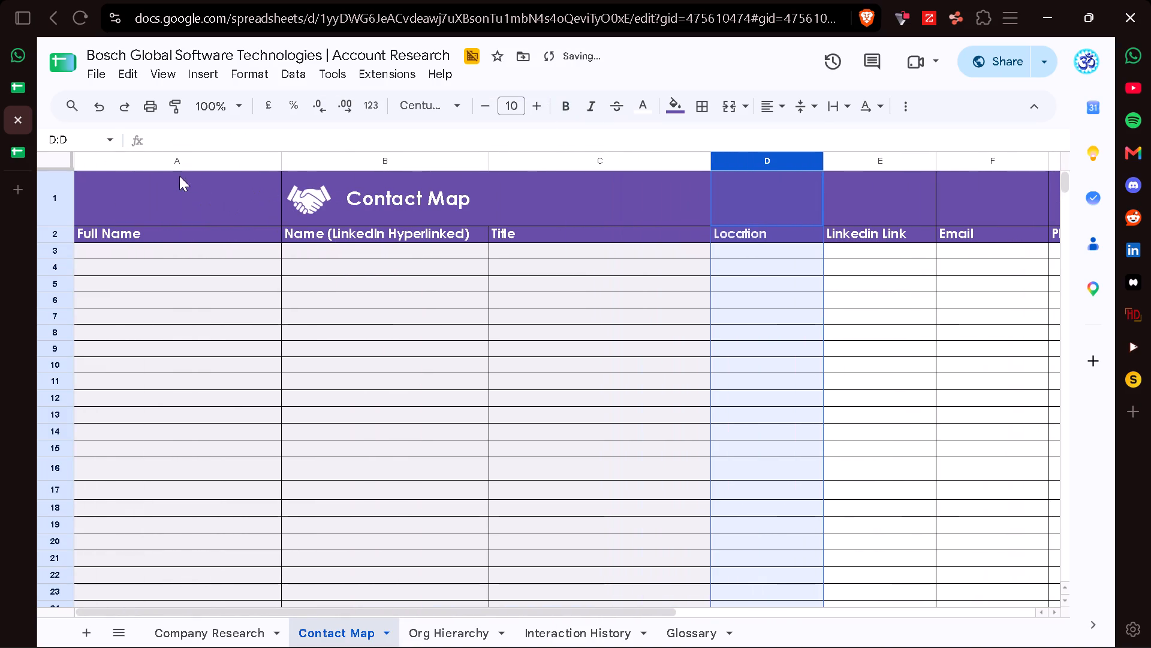
{"action": "left_click", "coordinate": [155, 192]}
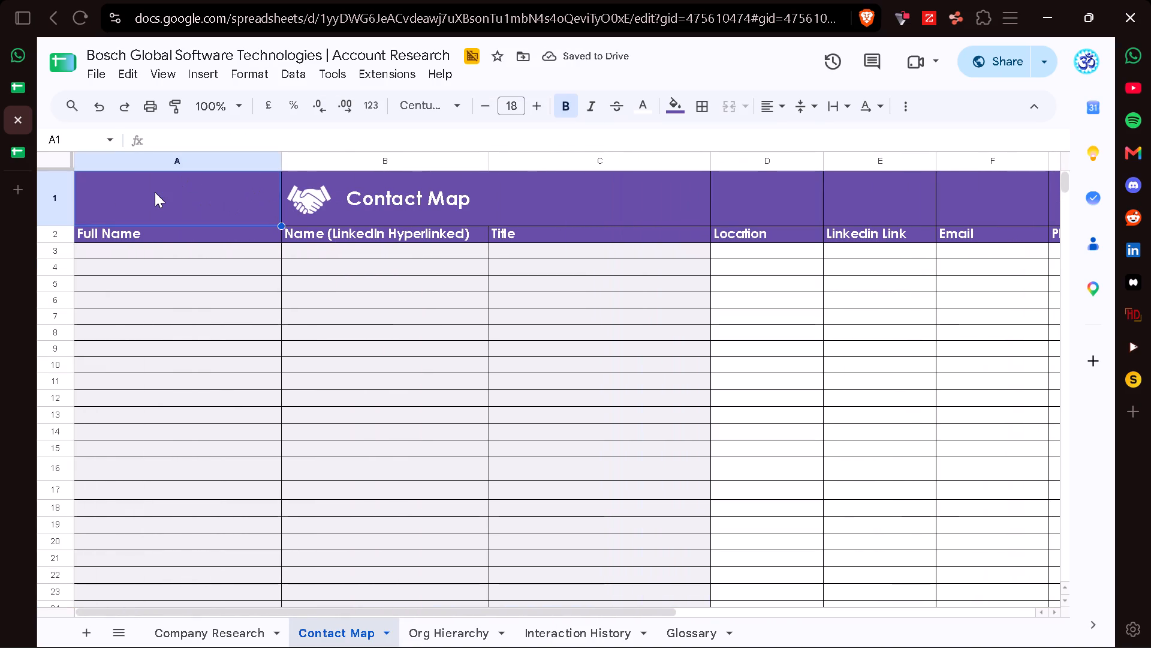
{"action": "left_click", "coordinate": [45, 236]}
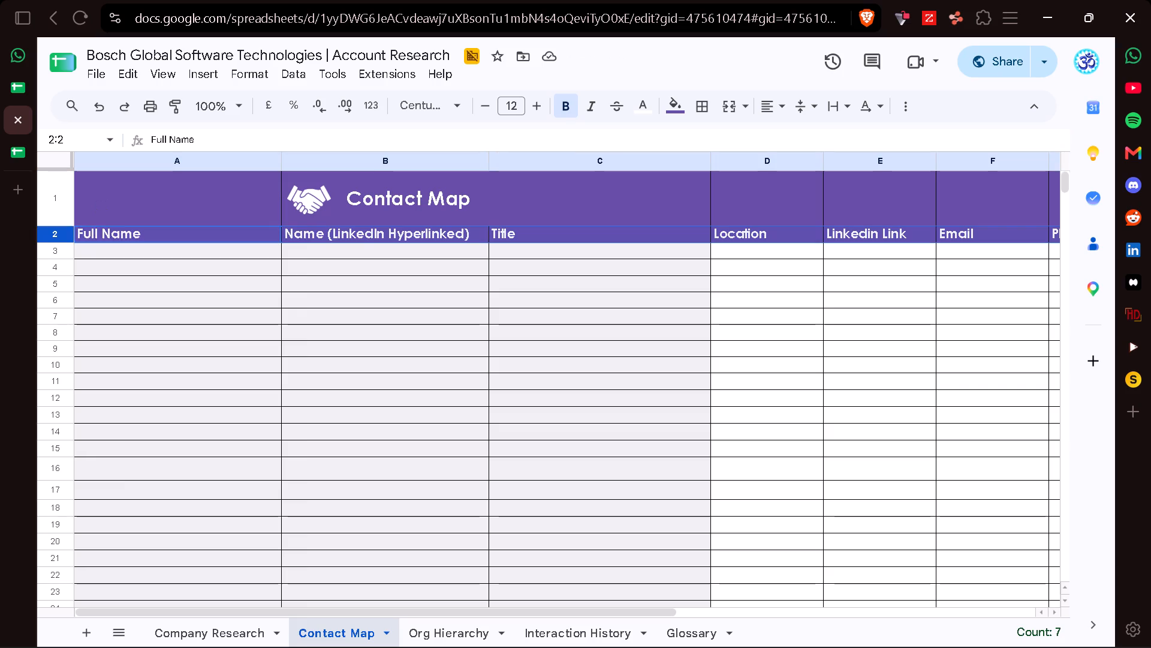
{"action": "right_click", "coordinate": [45, 236]}
{"action": "left_click", "coordinate": [107, 358]}
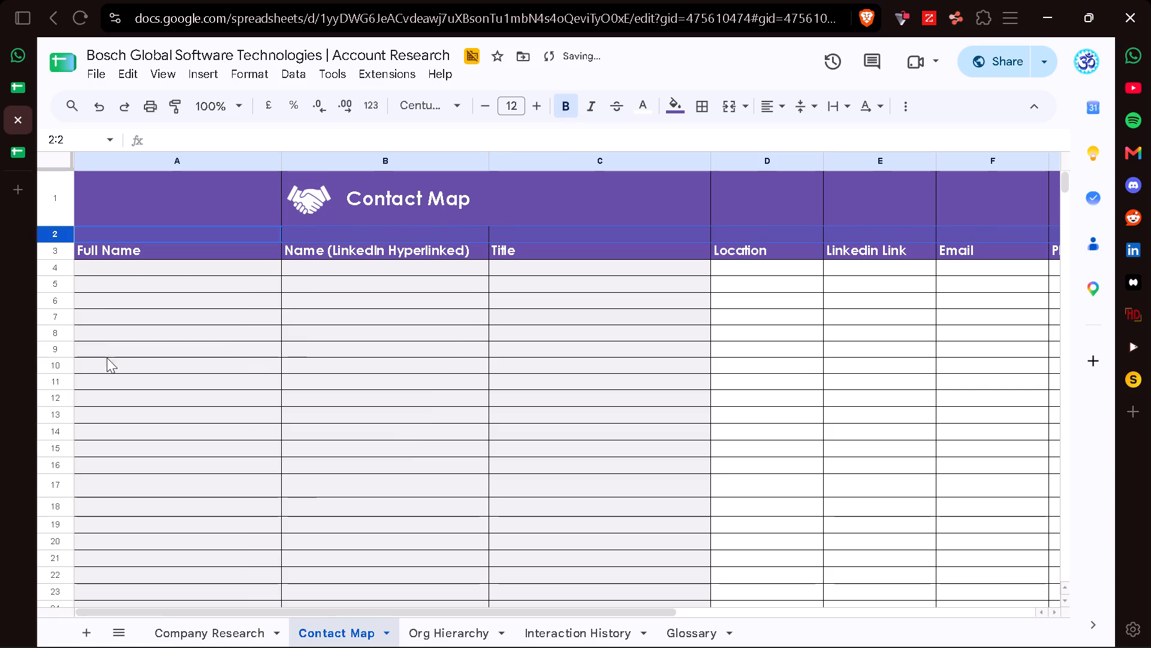
Remove the purple fill from the blank row 2 across A2:H2.
{"action": "left_click", "coordinate": [134, 230]}
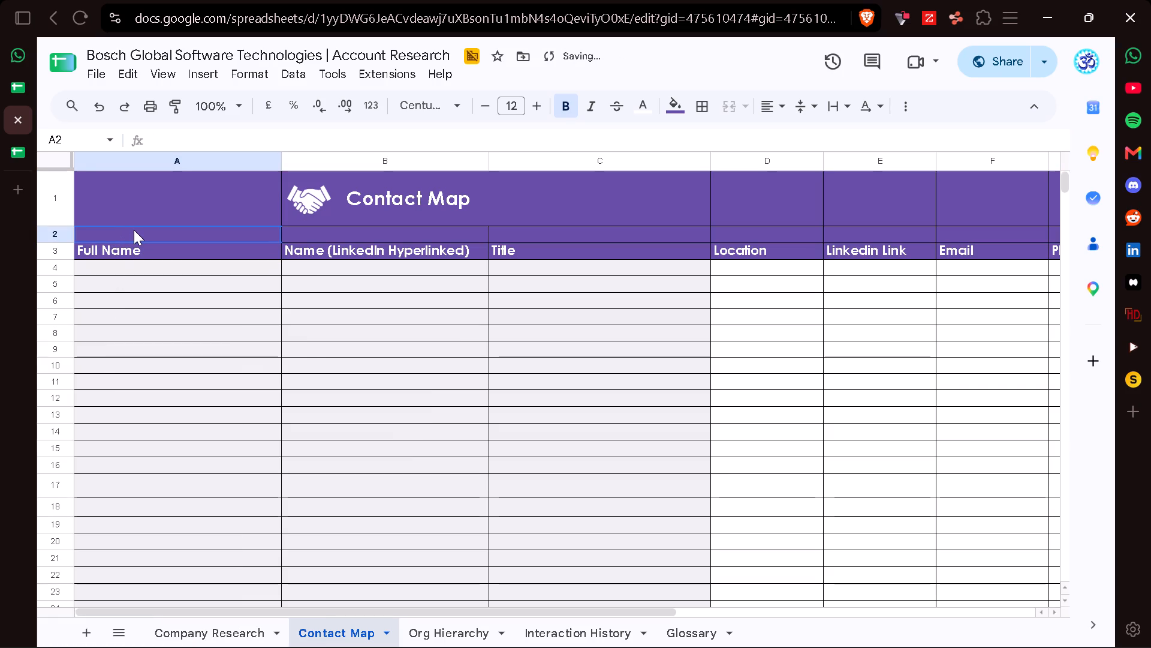
{"action": "key", "text": "ctrl+shift+Right"}
{"action": "key", "text": "ctrl+shift+Right"}
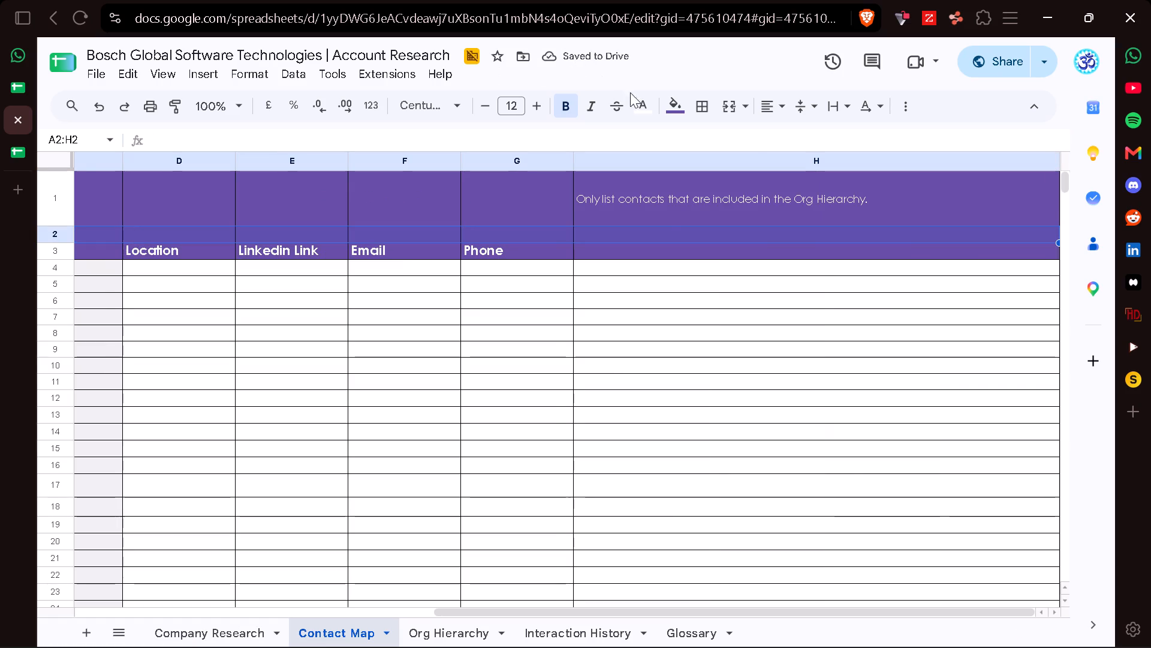
{"action": "left_click_drag", "start_coordinate": [674, 100], "coordinate": [703, 136]}
{"action": "left_click", "coordinate": [703, 136]}
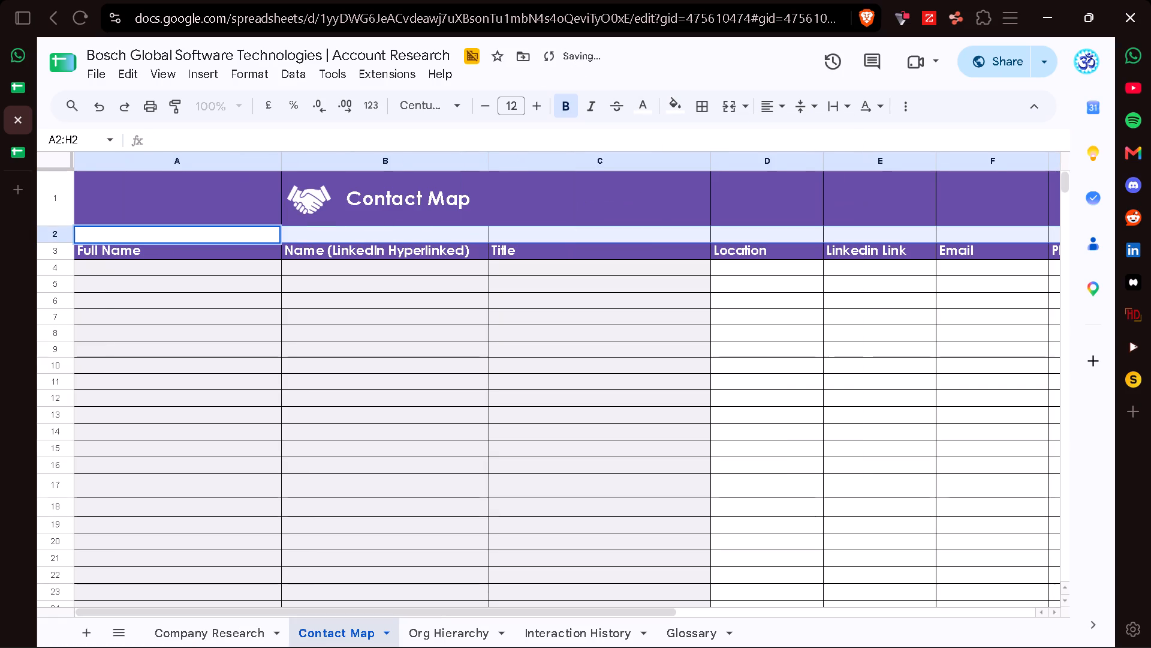
Remove all borders from the title banner and the blank row beneath it, range A1:H2.
{"action": "left_click", "coordinate": [139, 208]}
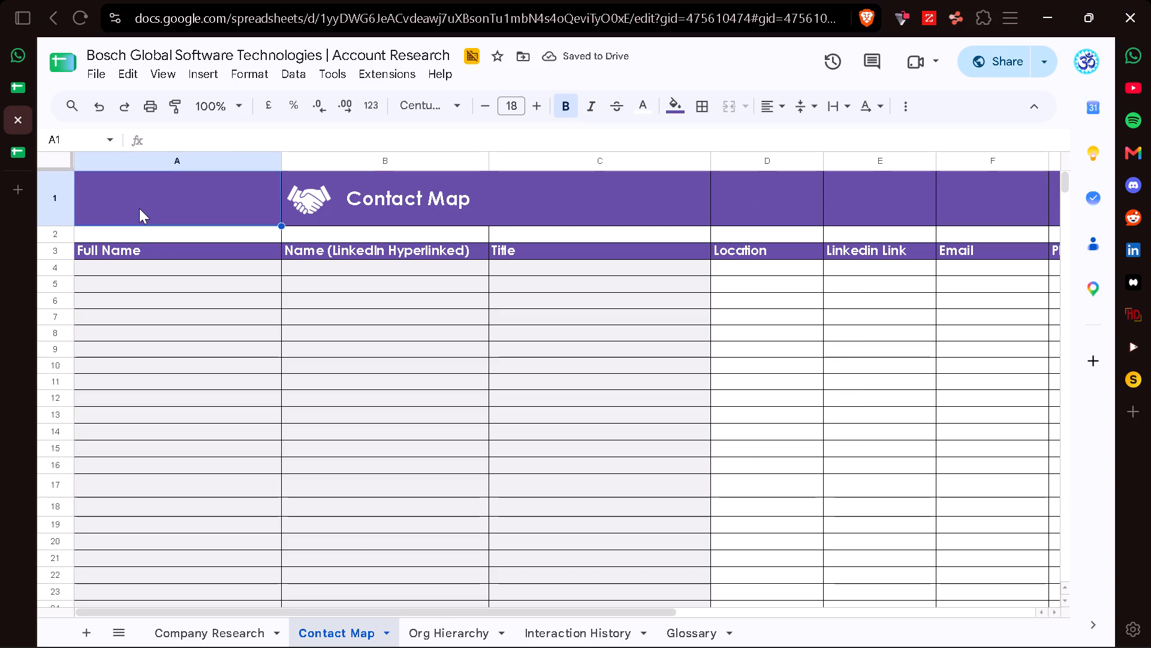
{"action": "key", "text": "shift+Down"}
{"action": "key", "text": "shift+Right"}
{"action": "key", "text": "ctrl+shift+Right"}
{"action": "key", "text": "ctrl+shift+Right"}
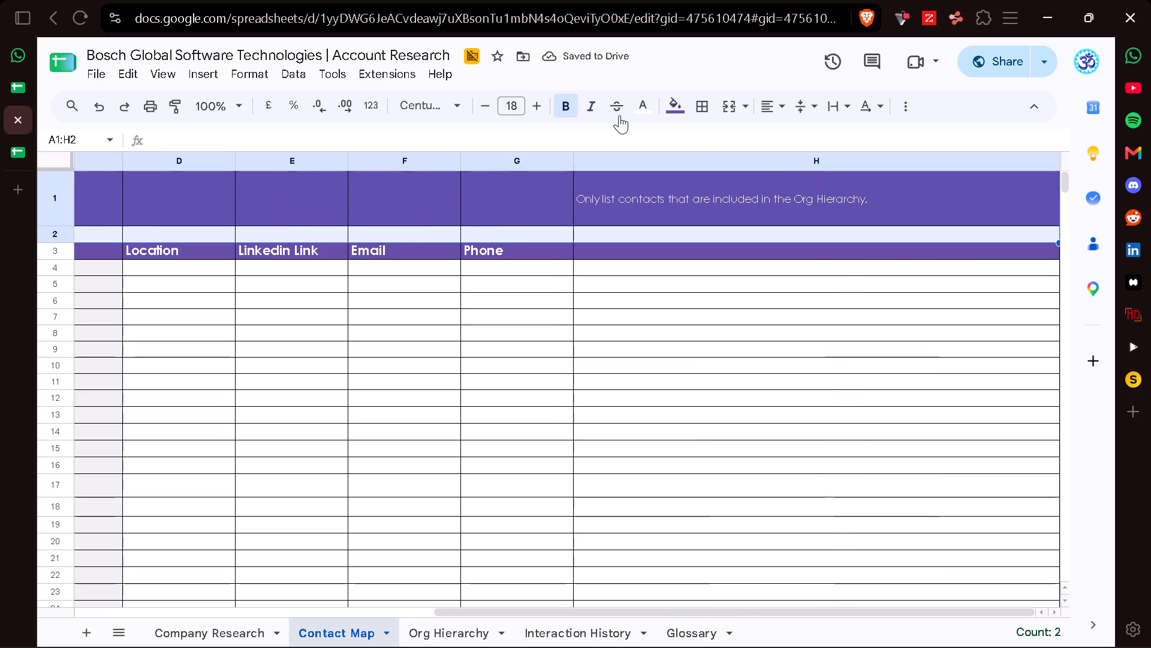
{"action": "left_click", "coordinate": [698, 110]}
{"action": "left_click", "coordinate": [821, 171]}
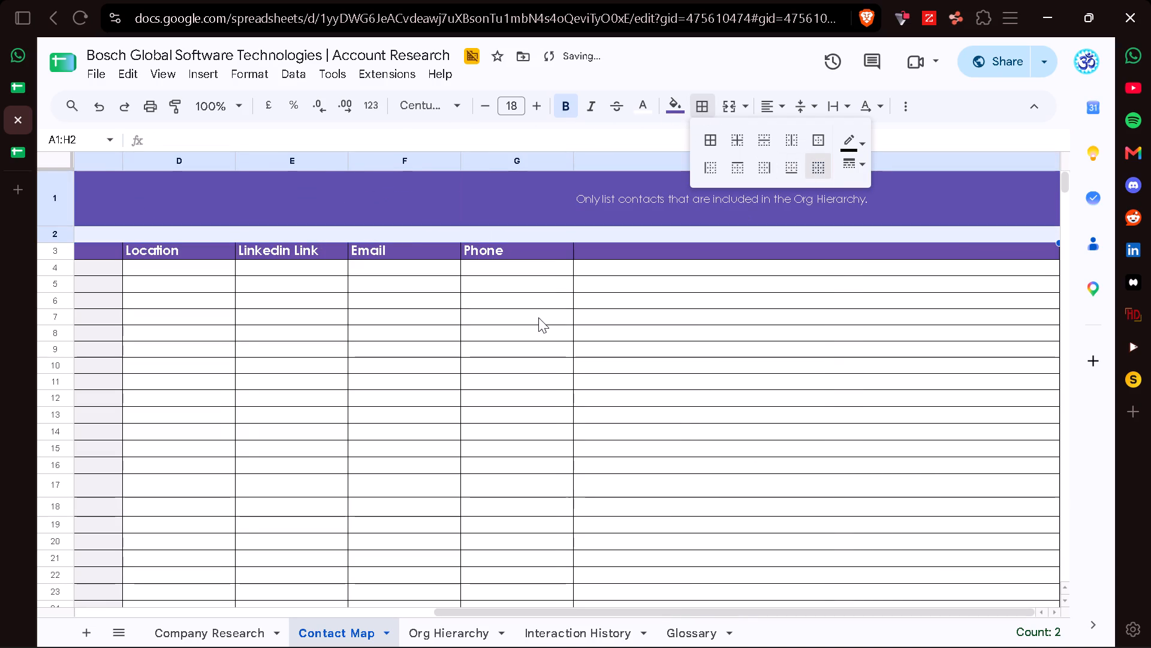
Apply all borders to the Contact Map header row, range A3:H3.
{"action": "scroll", "coordinate": [538, 317], "scroll_direction": "right", "scroll_amount": 7}
{"action": "left_click", "coordinate": [137, 249]}
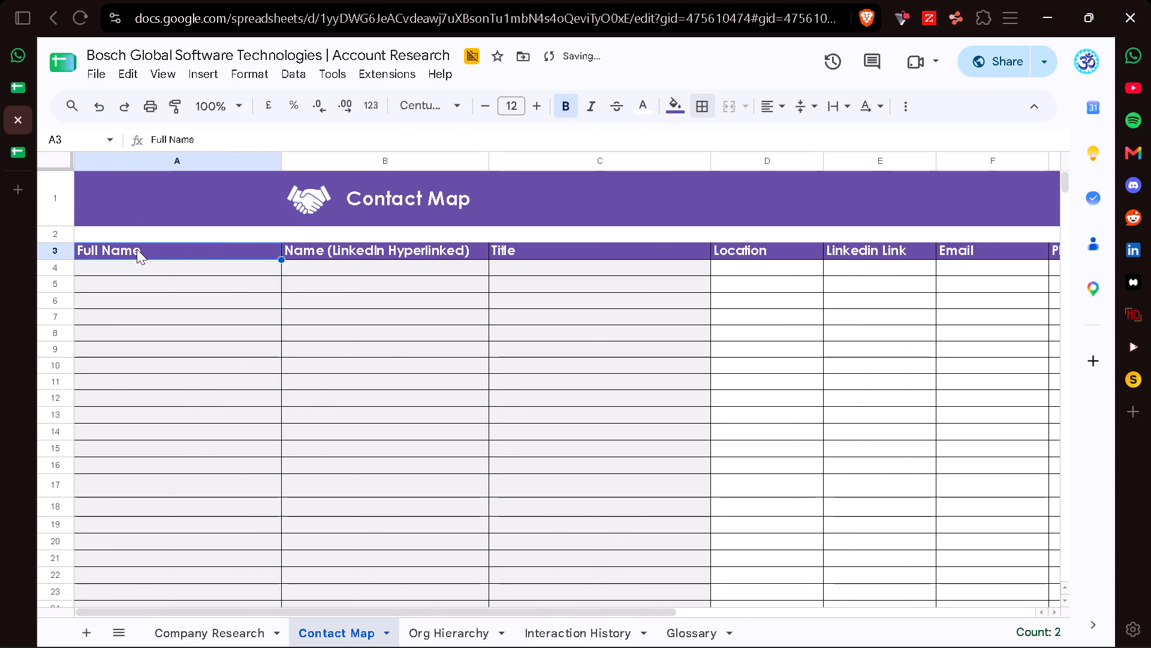
{"action": "key", "text": "ctrl+shift+Right"}
{"action": "key", "text": "ctrl+shift+Right"}
{"action": "left_click", "coordinate": [699, 101]}
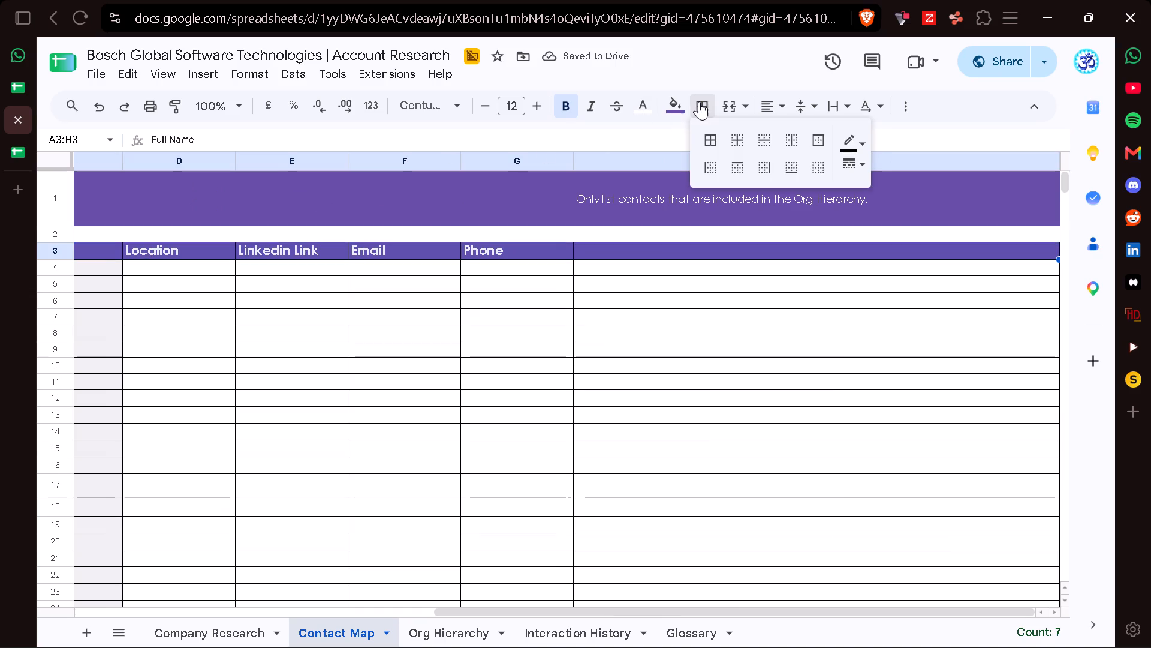
{"action": "left_click", "coordinate": [709, 128]}
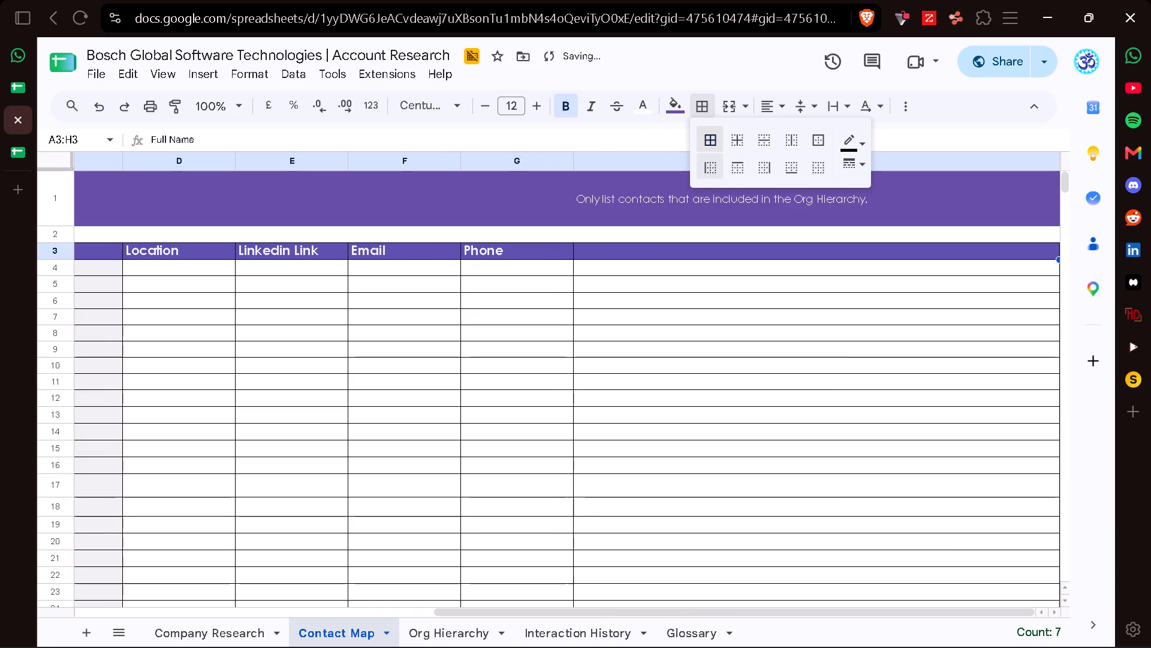
Move the note "Only list contacts that are included in the Org Hierarchy." from H1 to F1 in the title banner.
{"action": "left_click", "coordinate": [642, 197]}
{"action": "key", "text": "ctrl+c"}
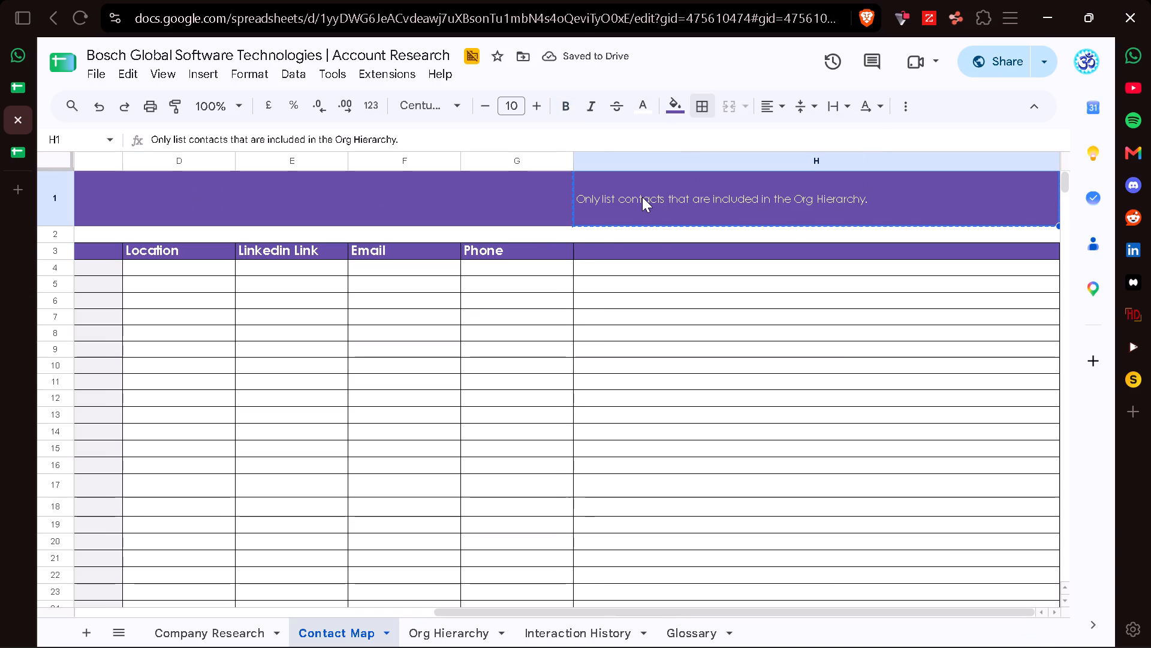
{"action": "scroll", "coordinate": [359, 239], "scroll_direction": "right", "scroll_amount": 2}
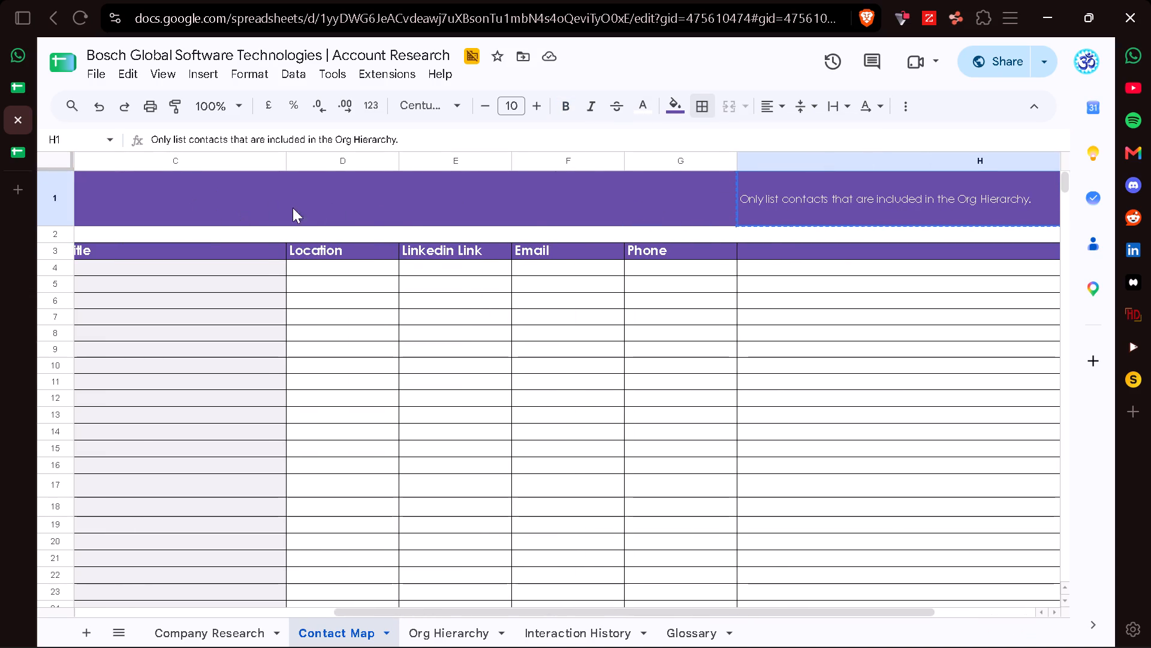
{"action": "left_click", "coordinate": [537, 208]}
{"action": "key", "text": "ctrl+v"}
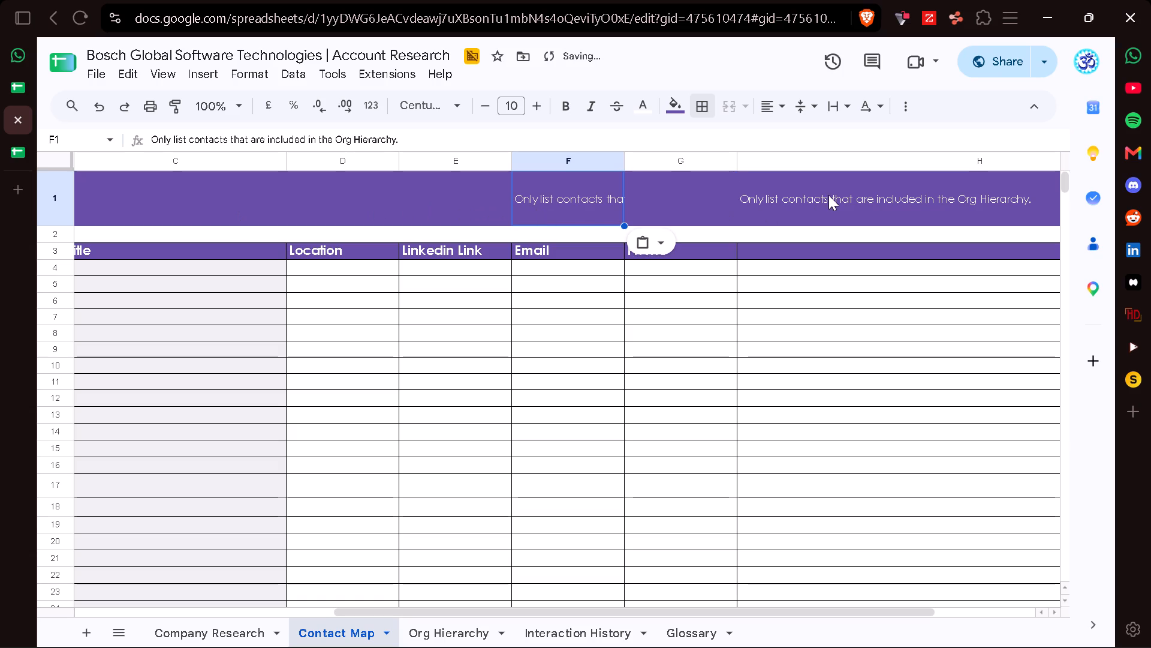
{"action": "left_click", "coordinate": [828, 195]}
{"action": "key", "text": "BackSpace"}
Delete the unlabelled column H from the Contact Map.
{"action": "left_click", "coordinate": [838, 161]}
{"action": "right_click", "coordinate": [838, 161]}
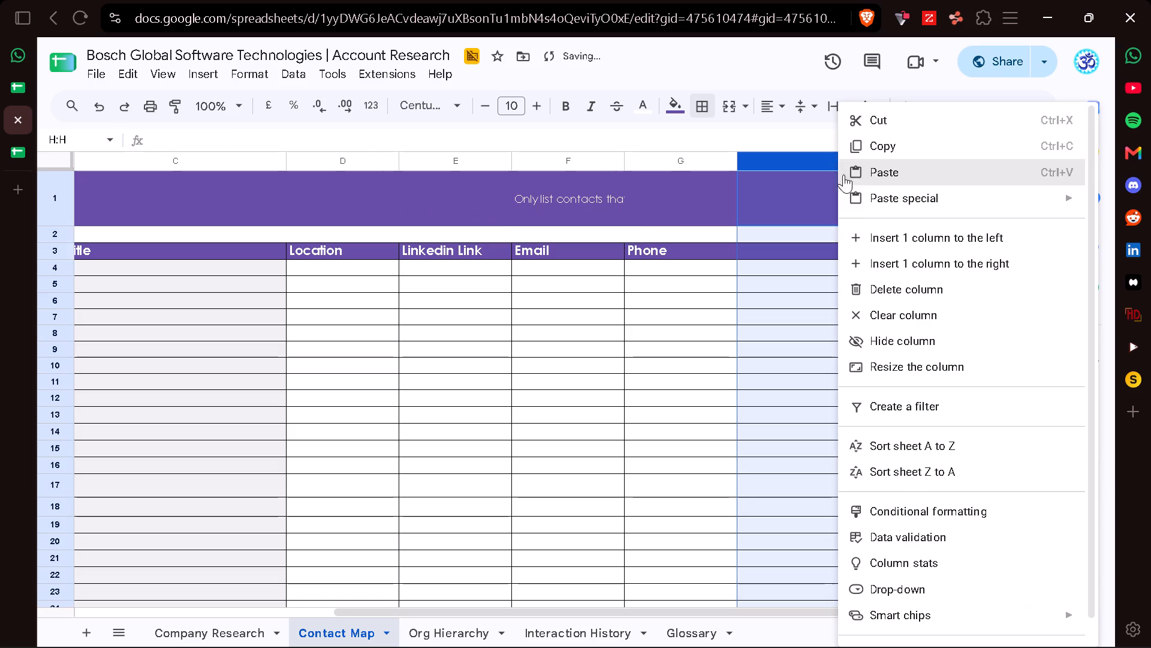
{"action": "left_click", "coordinate": [878, 290]}
Shorten the Linkedin Link header in E3 to Linkedin.
{"action": "scroll", "coordinate": [790, 319], "scroll_direction": "left", "scroll_amount": 3}
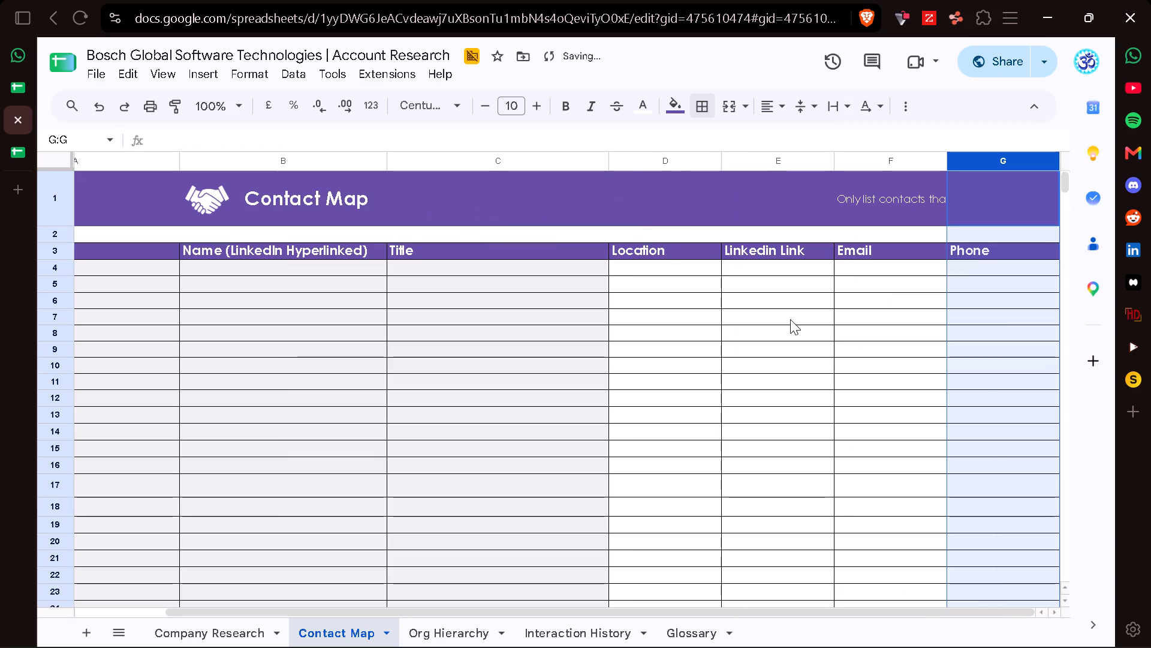
{"action": "left_click", "coordinate": [770, 251]}
{"action": "left_click", "coordinate": [215, 142]}
{"action": "key", "text": "BackSpace"}
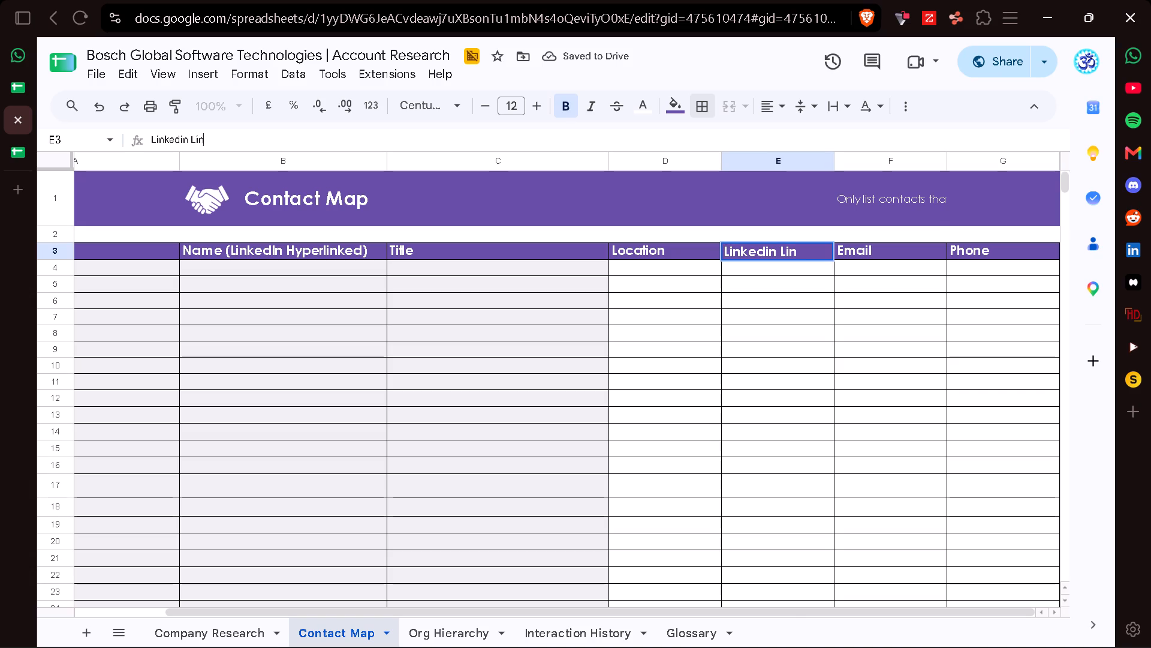
{"action": "key", "text": "BackSpace"}
{"action": "key", "text": "BackSpace"}
{"action": "key", "text": "BackSpace"}
{"action": "key", "text": "BackSpace"}
{"action": "key", "text": "Return"}
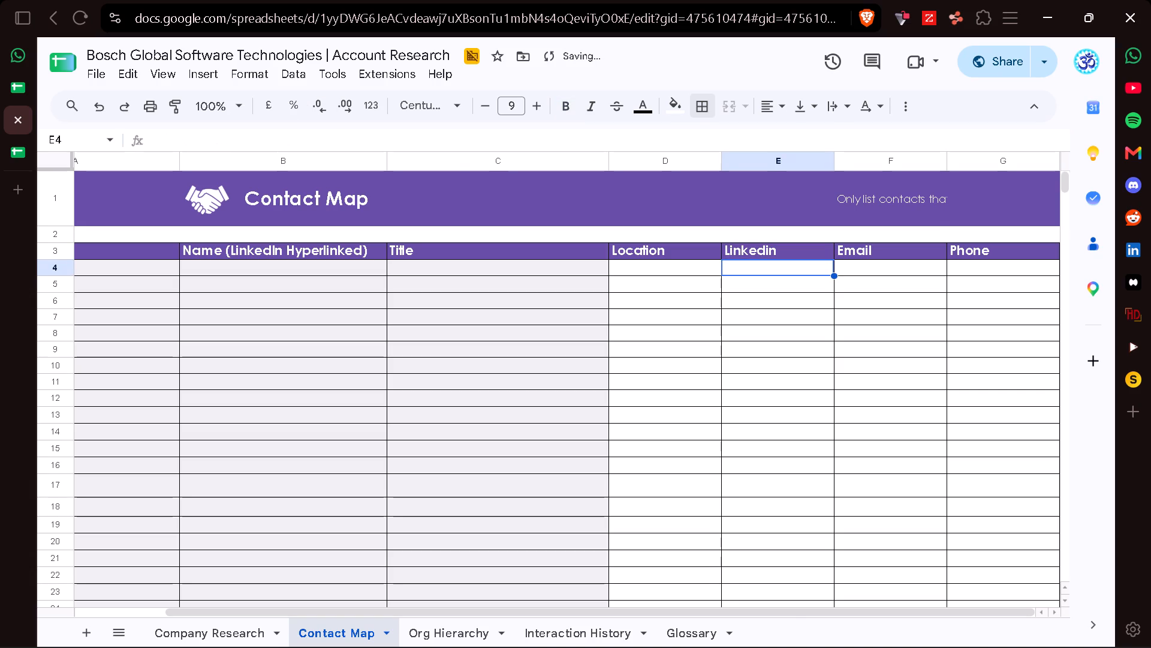
Reorder the columns after Title so they run Email, Phone, Linkedin, Location.
{"action": "left_click", "coordinate": [771, 161]}
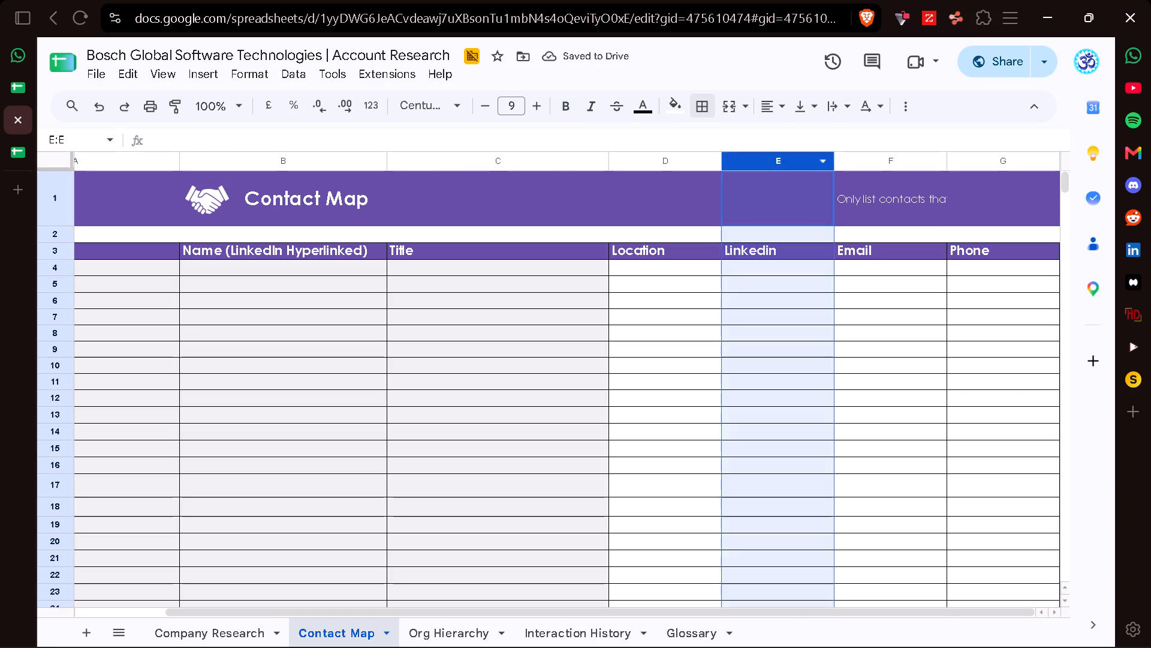
{"action": "left_click_drag", "start_coordinate": [771, 161], "coordinate": [993, 173]}
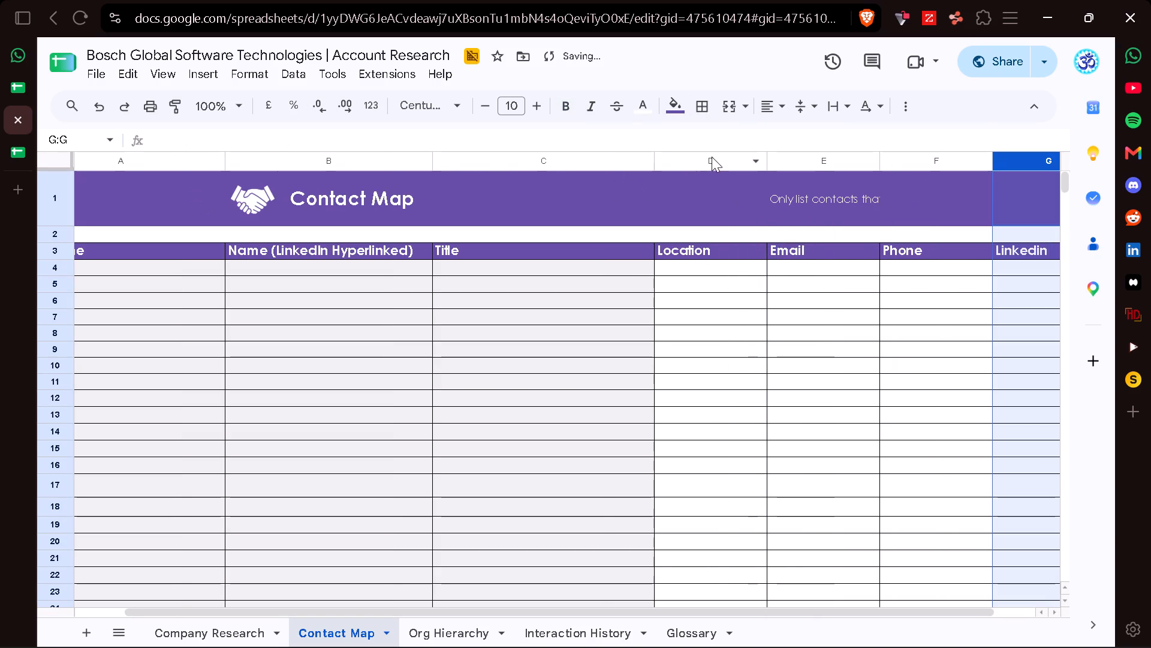
{"action": "left_click", "coordinate": [712, 157]}
{"action": "left_click_drag", "start_coordinate": [712, 157], "coordinate": [1131, 189]}
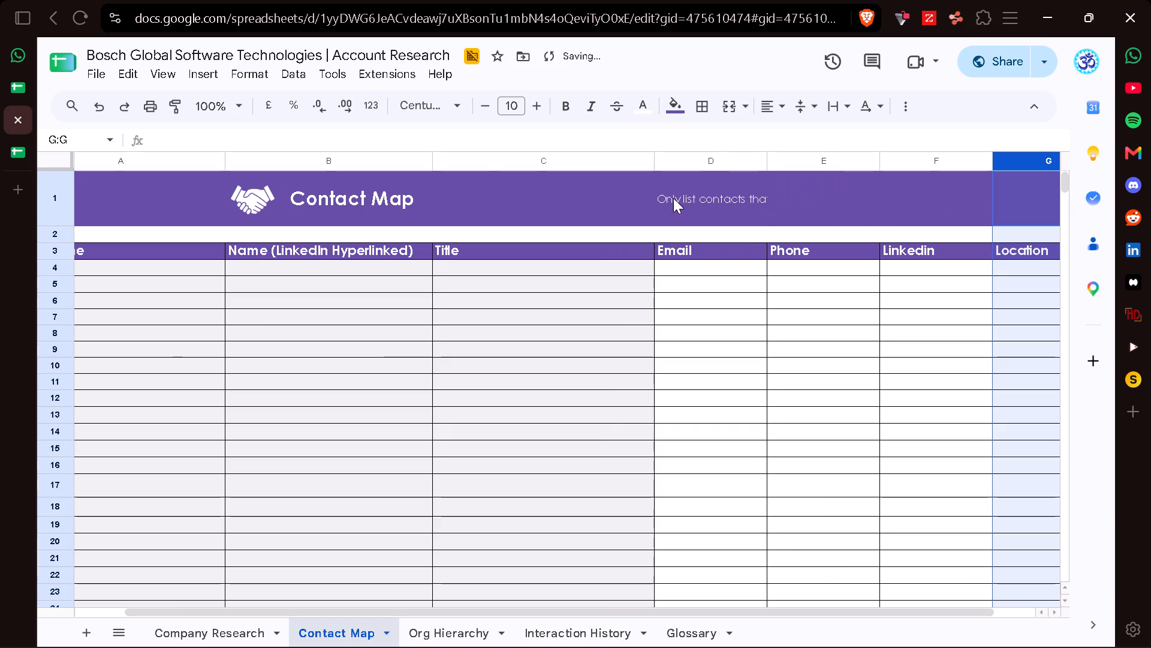
Remove the fill colour from all contact rows below the header, range A4:G946.
{"action": "left_click", "coordinate": [673, 198]}
{"action": "scroll", "coordinate": [856, 275], "scroll_direction": "left", "scroll_amount": 3}
{"action": "scroll", "coordinate": [308, 307], "scroll_direction": "right", "scroll_amount": 5}
{"action": "left_click", "coordinate": [150, 271]}
{"action": "key", "text": "shift+Right"}
{"action": "key", "text": "shift+Right"}
{"action": "key", "text": "shift+Right"}
{"action": "key", "text": "shift+Right"}
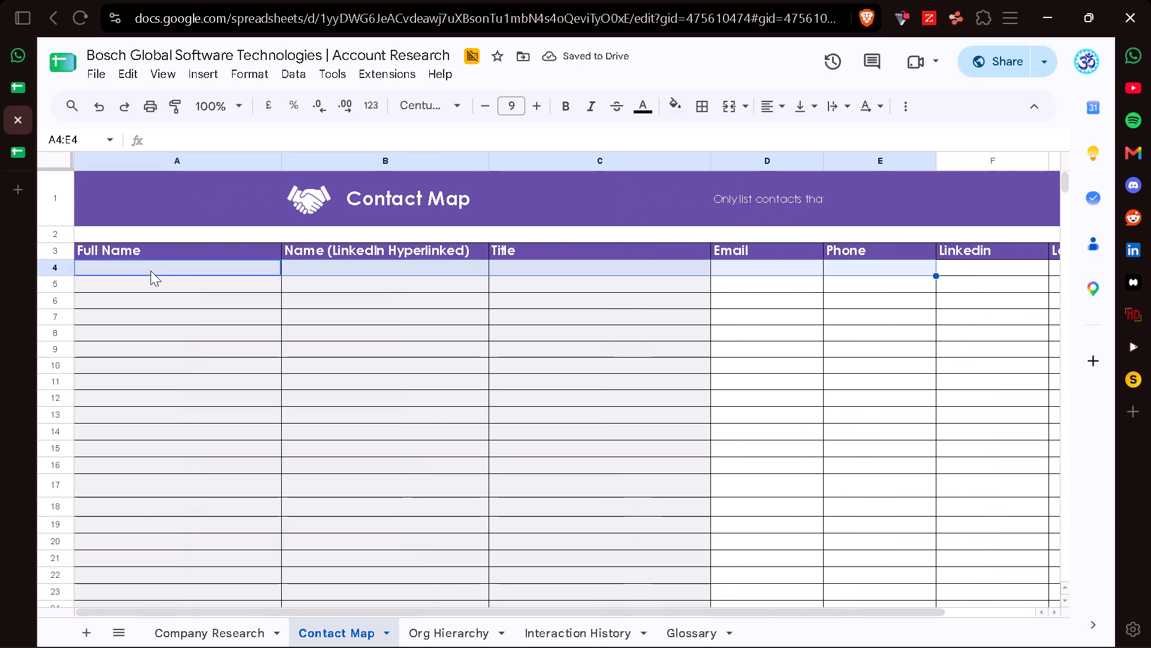
{"action": "key", "text": "shift+Right"}
{"action": "key", "text": "ctrl+shift+Right"}
{"action": "key", "text": "ctrl+shift+Down"}
{"action": "key", "text": "ctrl+shift+Down"}
{"action": "key", "text": "ctrl+shift+Down"}
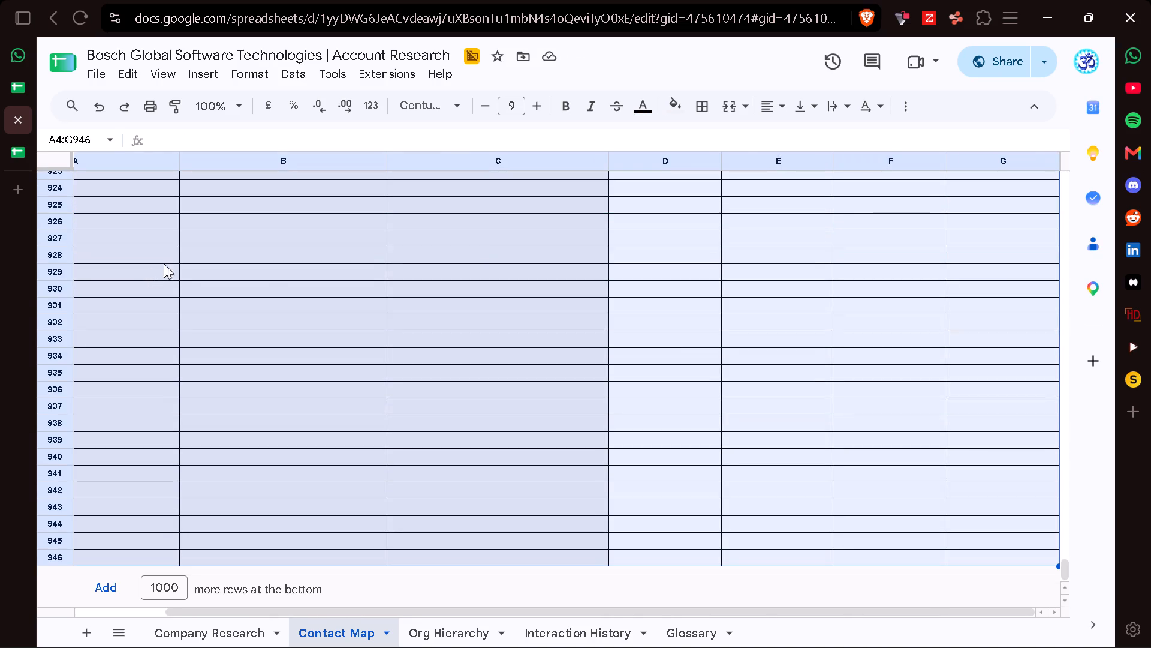
{"action": "left_click", "coordinate": [673, 101]}
{"action": "left_click", "coordinate": [698, 136]}
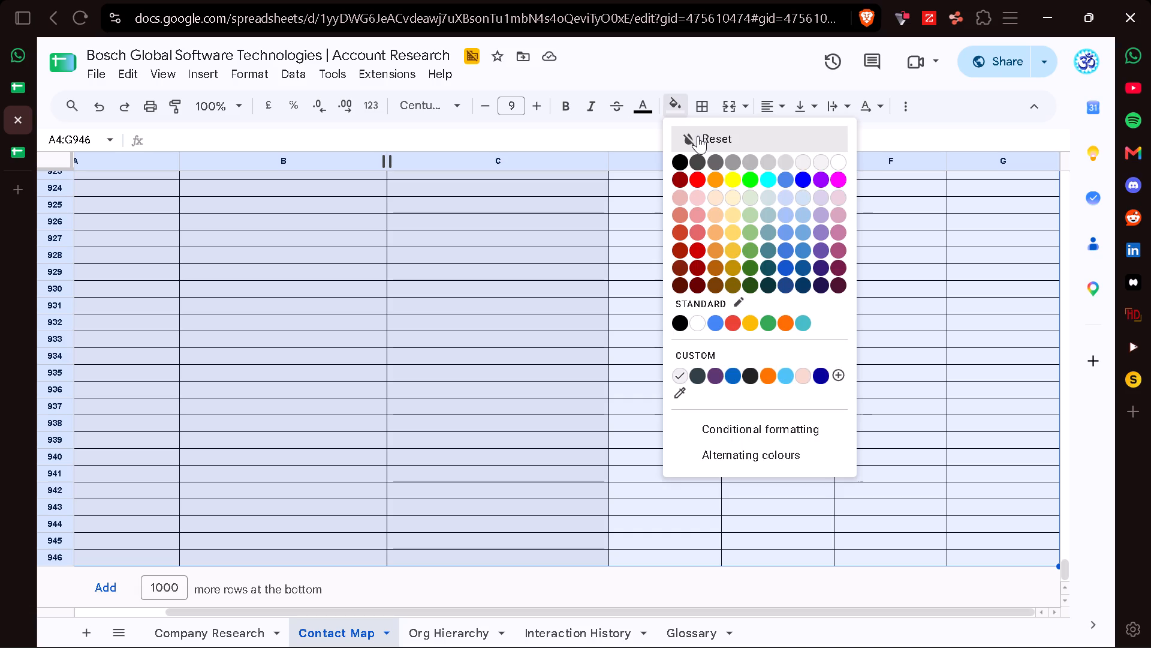
Apply all borders to the contact rows, range A4:G946.
{"action": "left_click_drag", "start_coordinate": [702, 109], "coordinate": [712, 137]}
{"action": "left_click", "coordinate": [712, 137]}
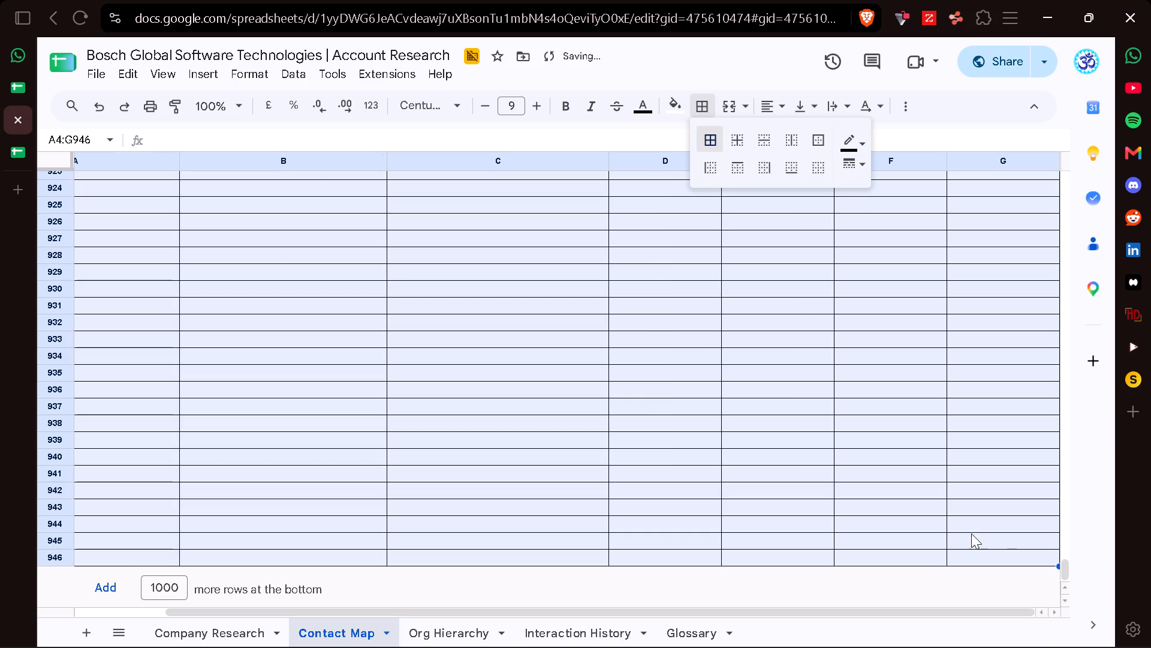
{"action": "left_click_drag", "start_coordinate": [1065, 571], "coordinate": [1022, 168]}
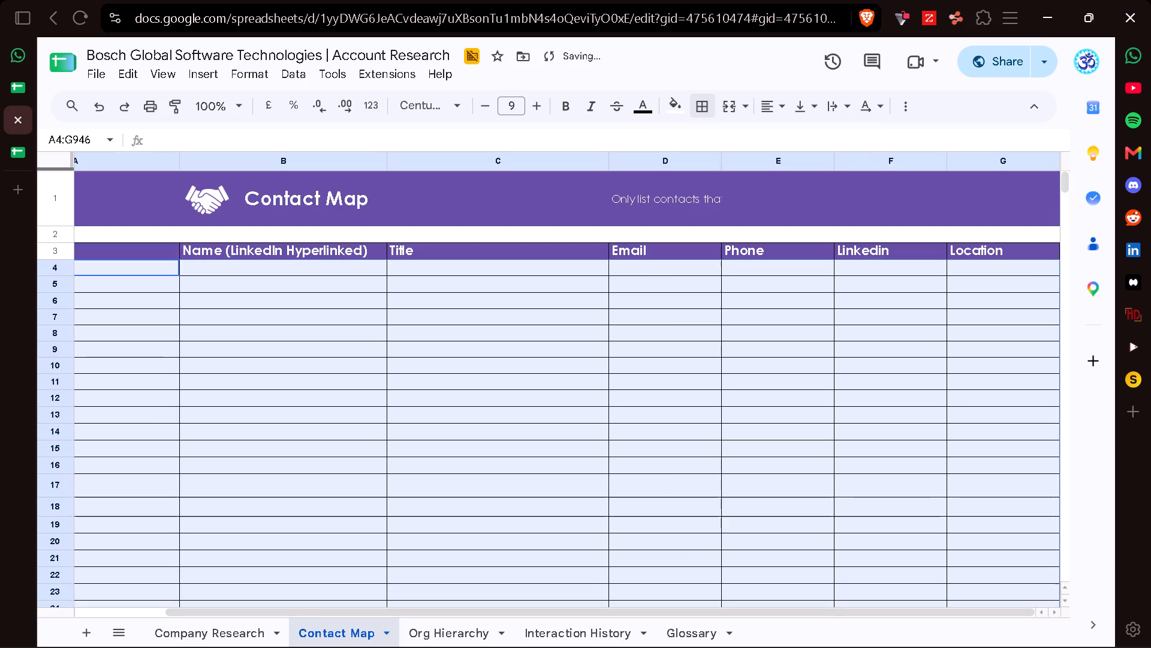
Auto-fit the width of the Email column D to the Org Hierarchy note in D1.
{"action": "scroll", "coordinate": [721, 372], "scroll_direction": "left", "scroll_amount": 2}
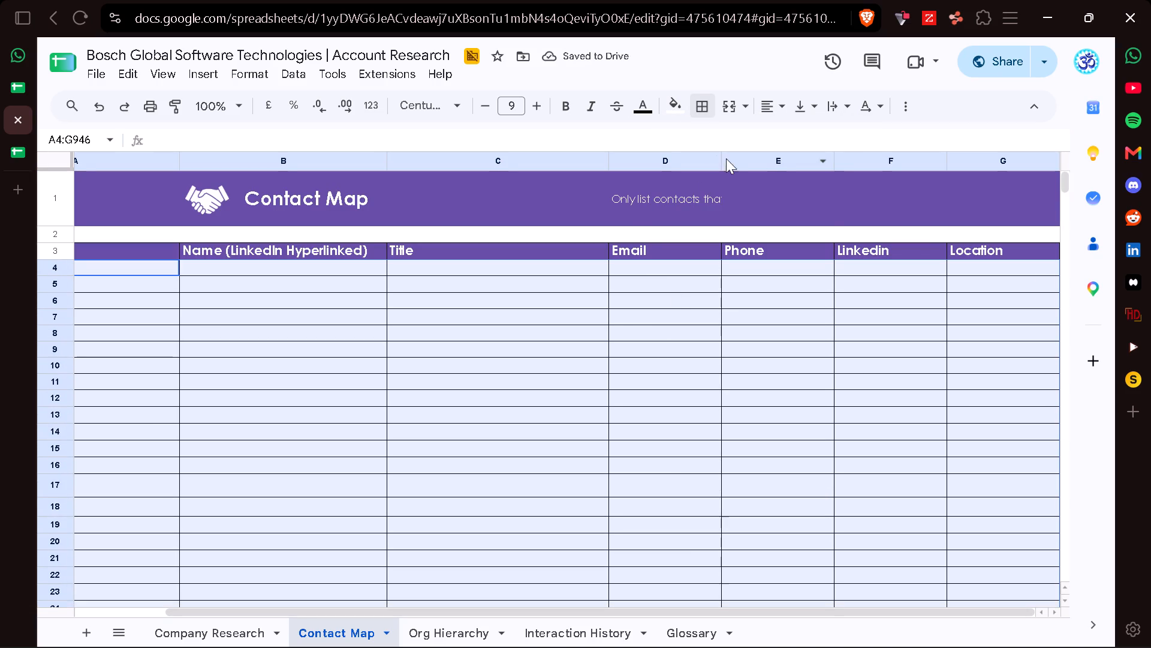
{"action": "double_click", "coordinate": [726, 158]}
{"action": "left_click", "coordinate": [709, 179]}
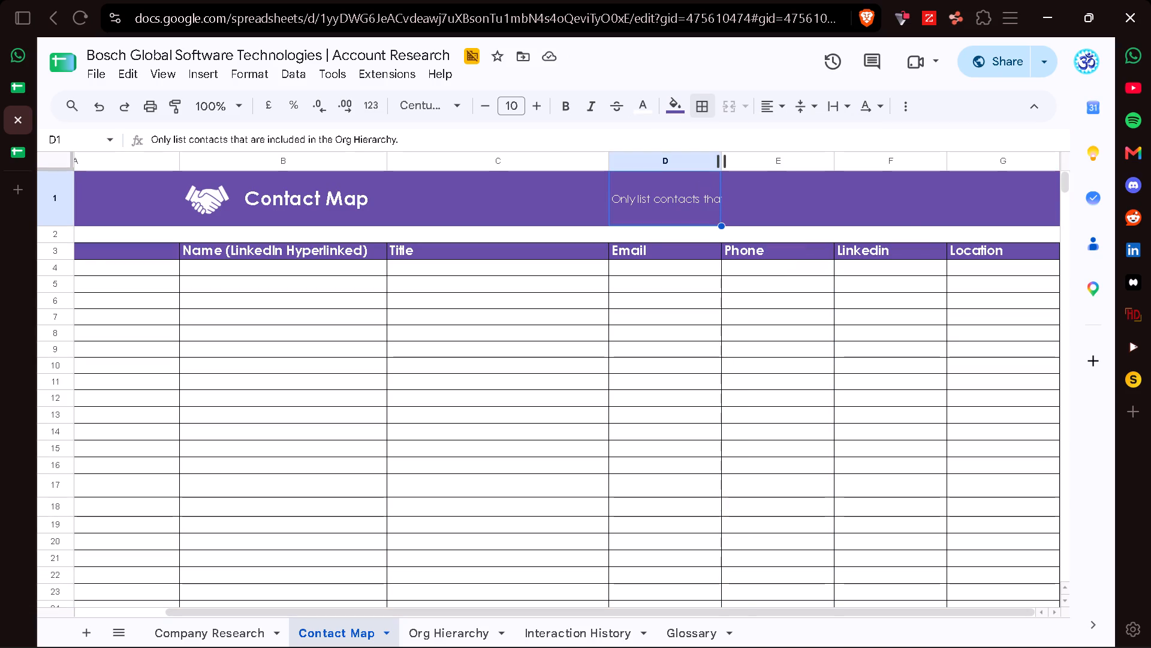
{"action": "double_click", "coordinate": [724, 162]}
{"action": "scroll", "coordinate": [654, 383], "scroll_direction": "left", "scroll_amount": 4}
{"action": "scroll", "coordinate": [654, 383], "scroll_direction": "right", "scroll_amount": 6}
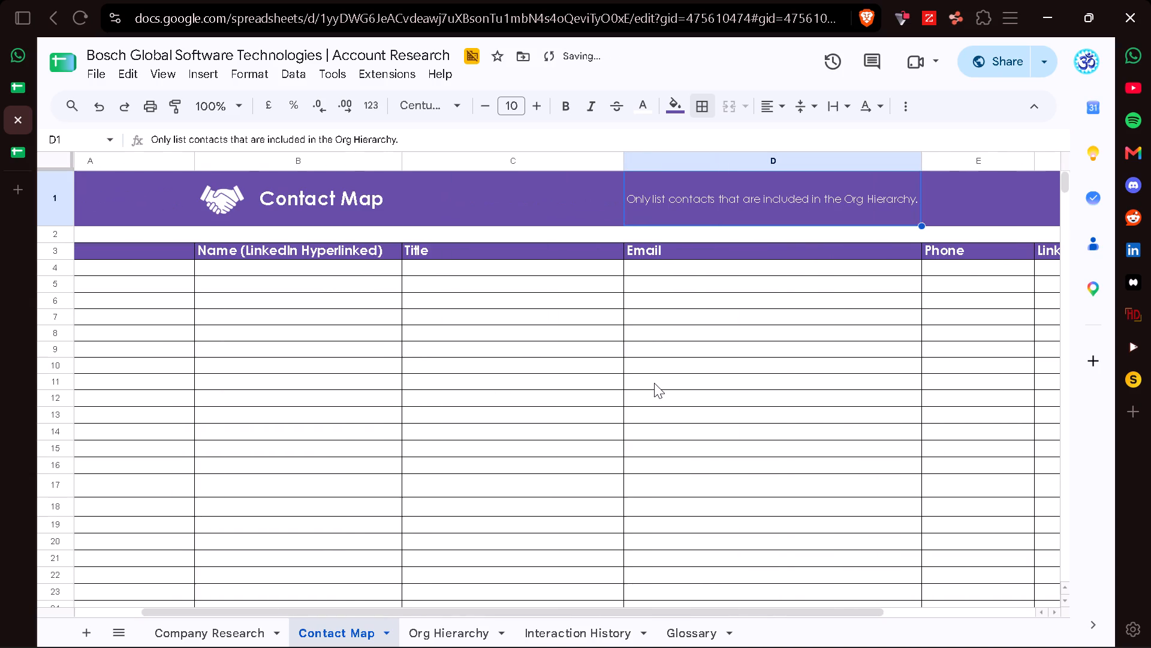
Unmerge the Contact Map title cells B1:C1.
{"action": "left_click", "coordinate": [391, 202]}
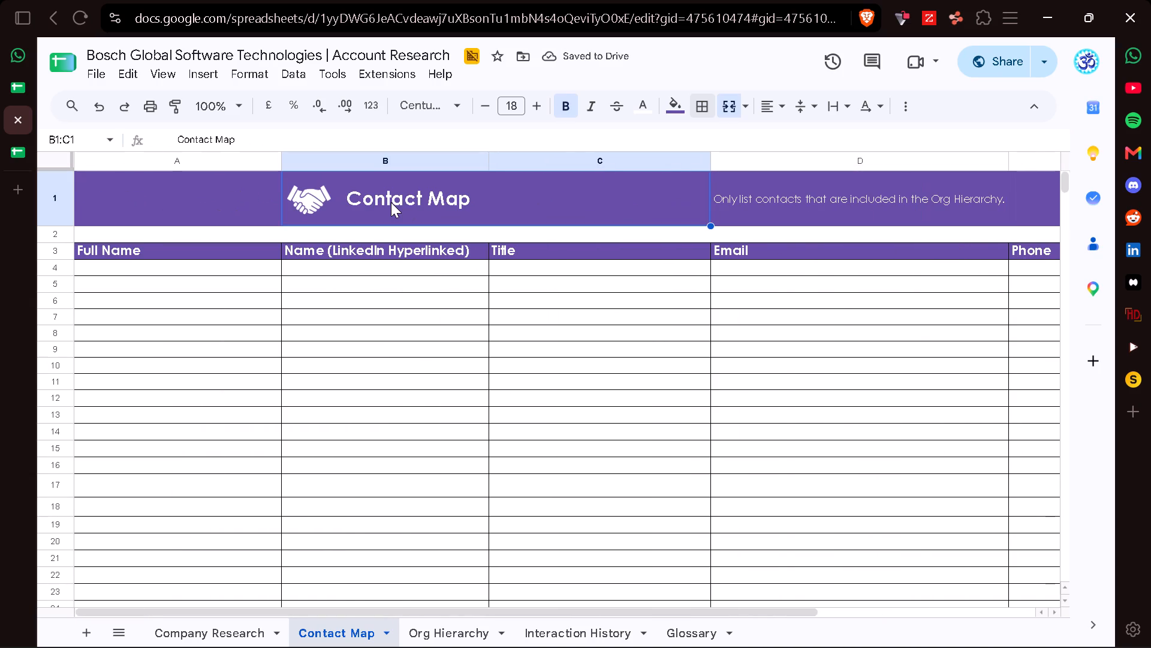
{"action": "left_click", "coordinate": [733, 108]}
Move the Contact Map title text and its handshake icon from B1 into C1.
{"action": "left_click", "coordinate": [417, 202]}
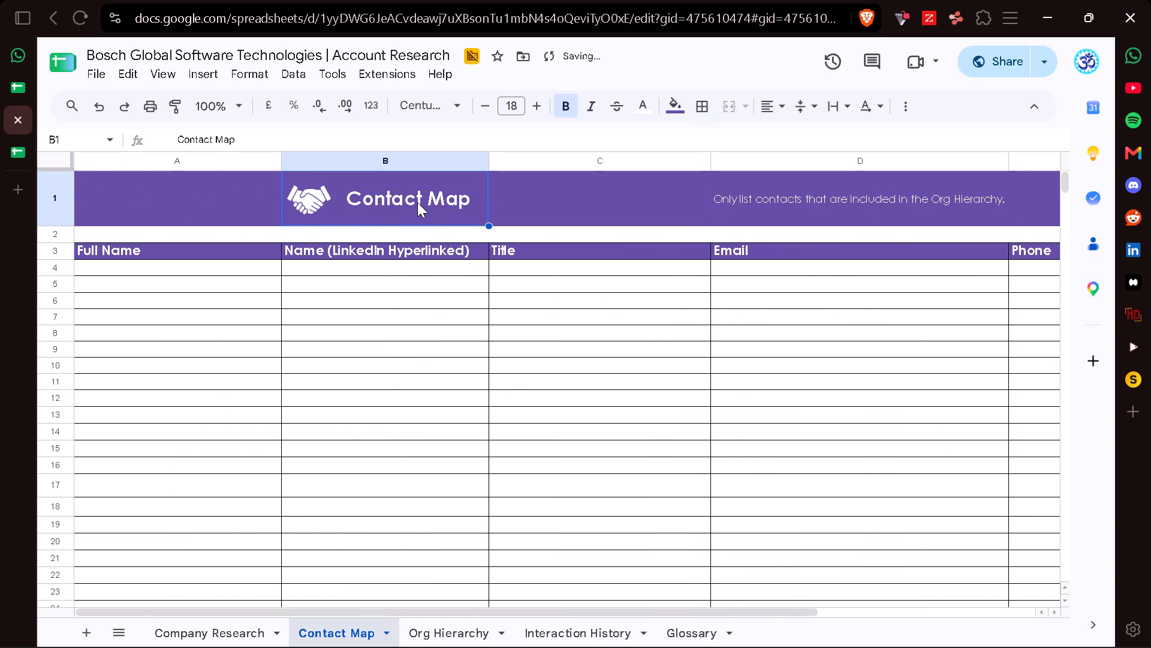
{"action": "key", "text": "ctrl+c"}
{"action": "left_click", "coordinate": [623, 208]}
{"action": "key", "text": "ctrl+v"}
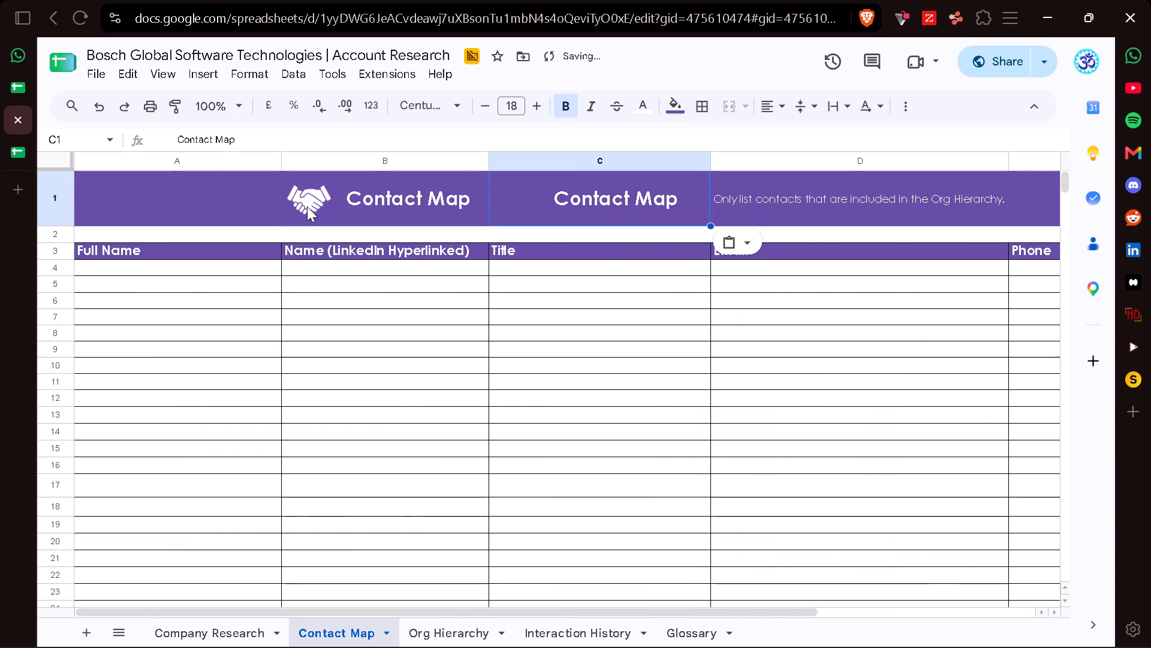
{"action": "left_click", "coordinate": [304, 206]}
{"action": "left_click_drag", "start_coordinate": [304, 203], "coordinate": [512, 211]}
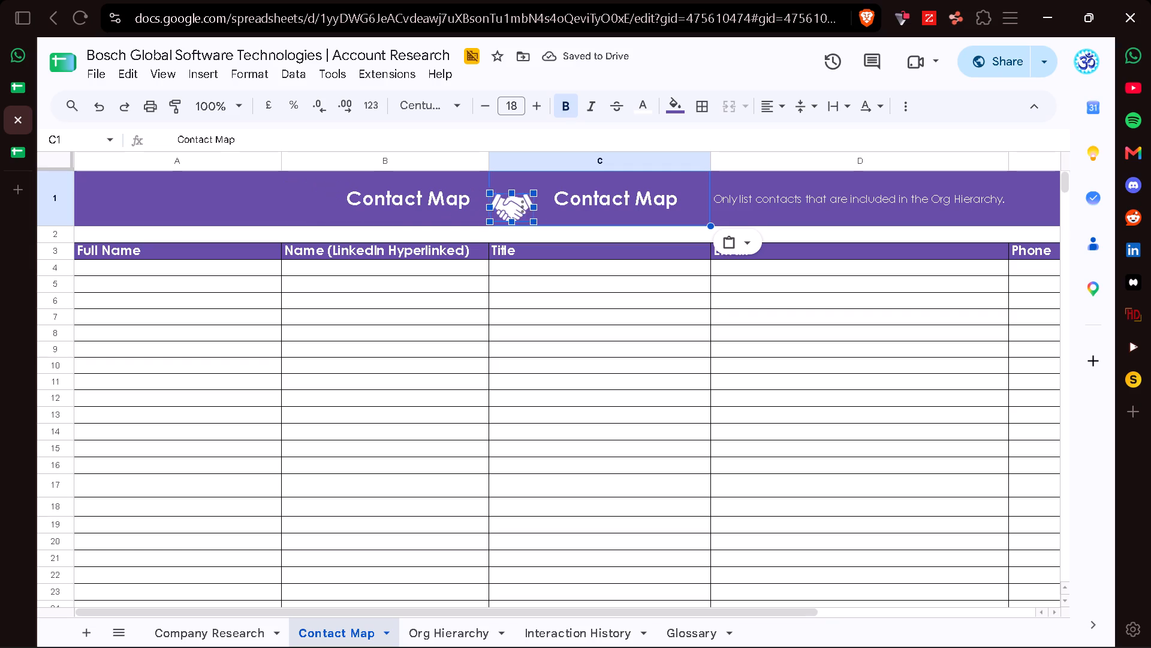
{"action": "left_click_drag", "start_coordinate": [512, 211], "coordinate": [519, 203]}
{"action": "left_click", "coordinate": [411, 206]}
{"action": "key", "text": "BackSpace"}
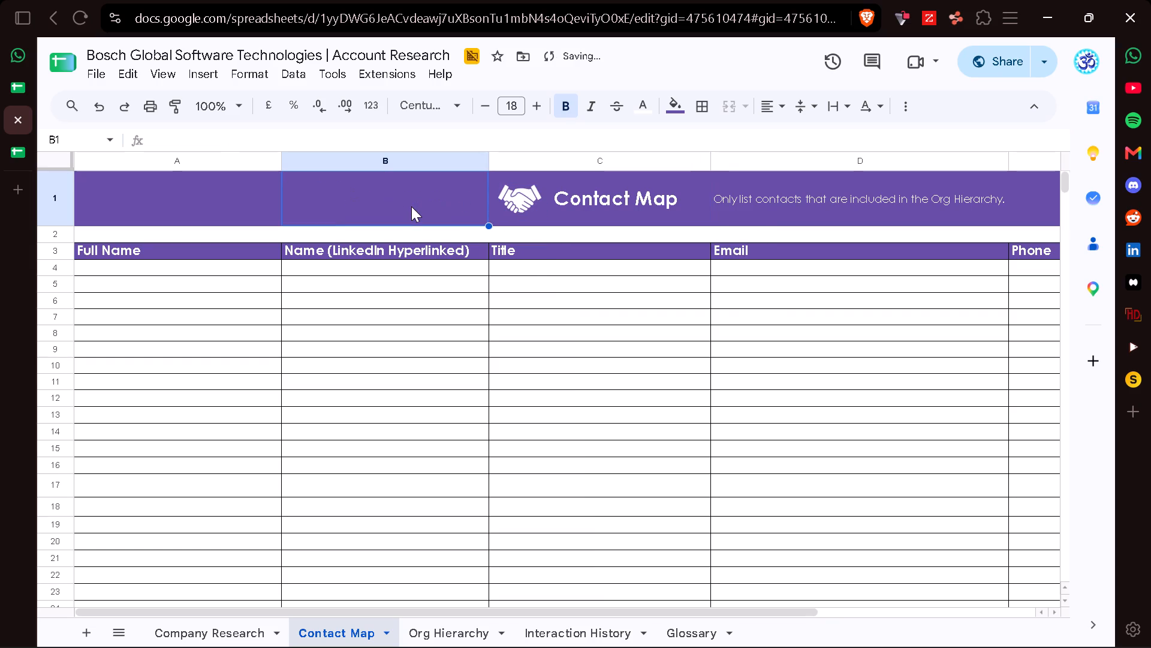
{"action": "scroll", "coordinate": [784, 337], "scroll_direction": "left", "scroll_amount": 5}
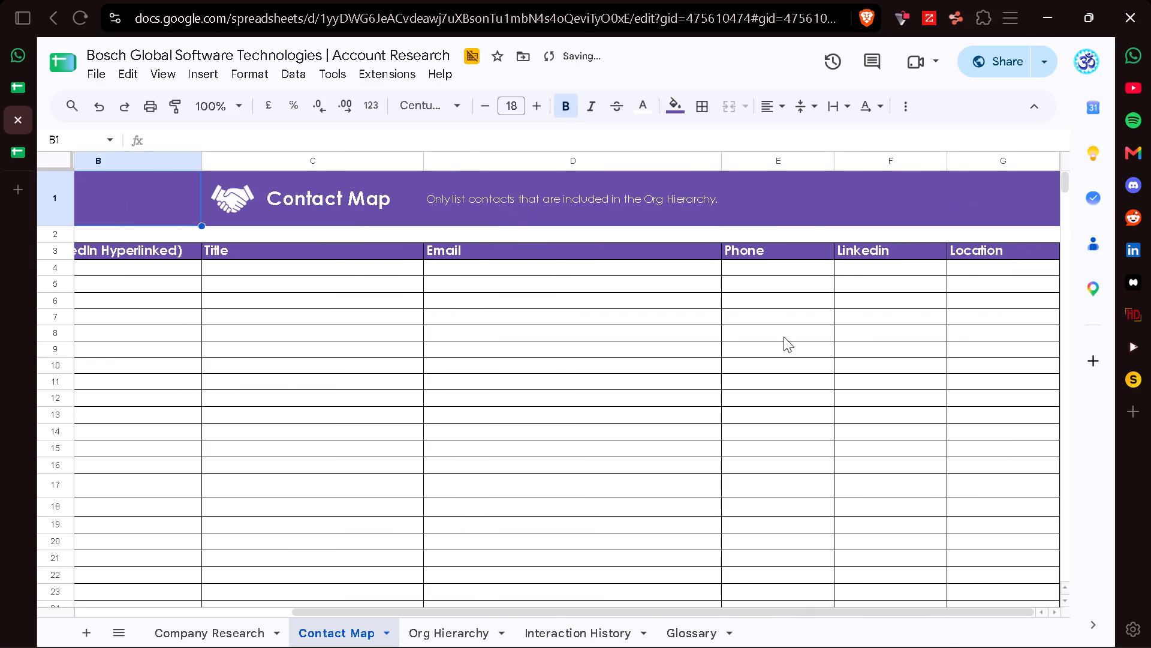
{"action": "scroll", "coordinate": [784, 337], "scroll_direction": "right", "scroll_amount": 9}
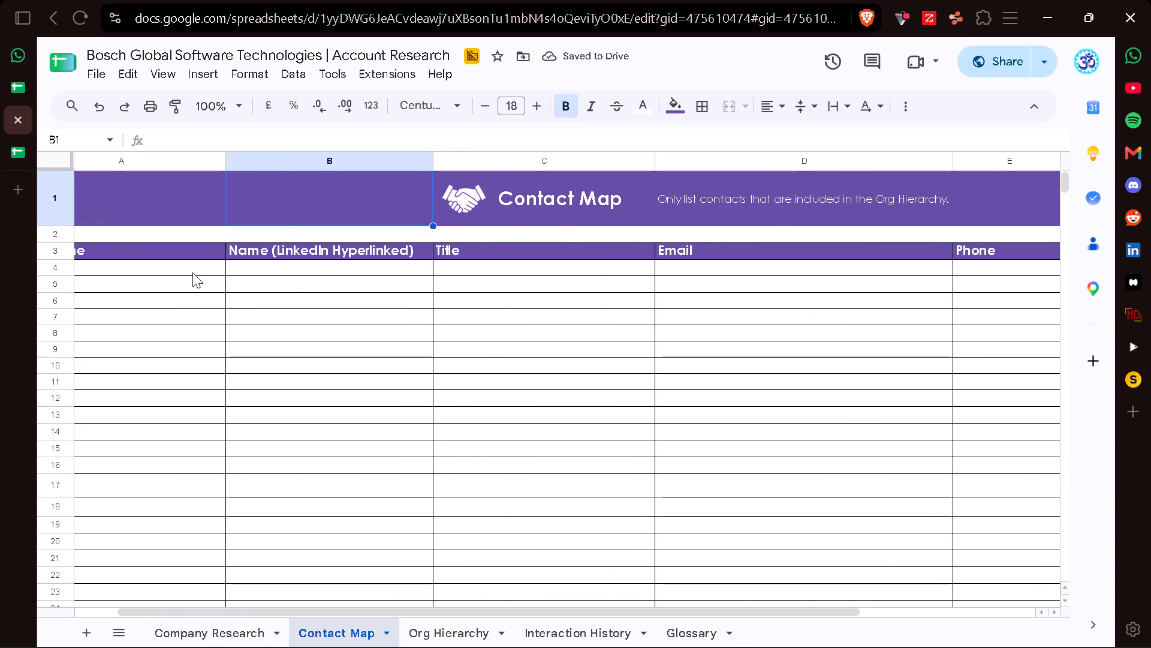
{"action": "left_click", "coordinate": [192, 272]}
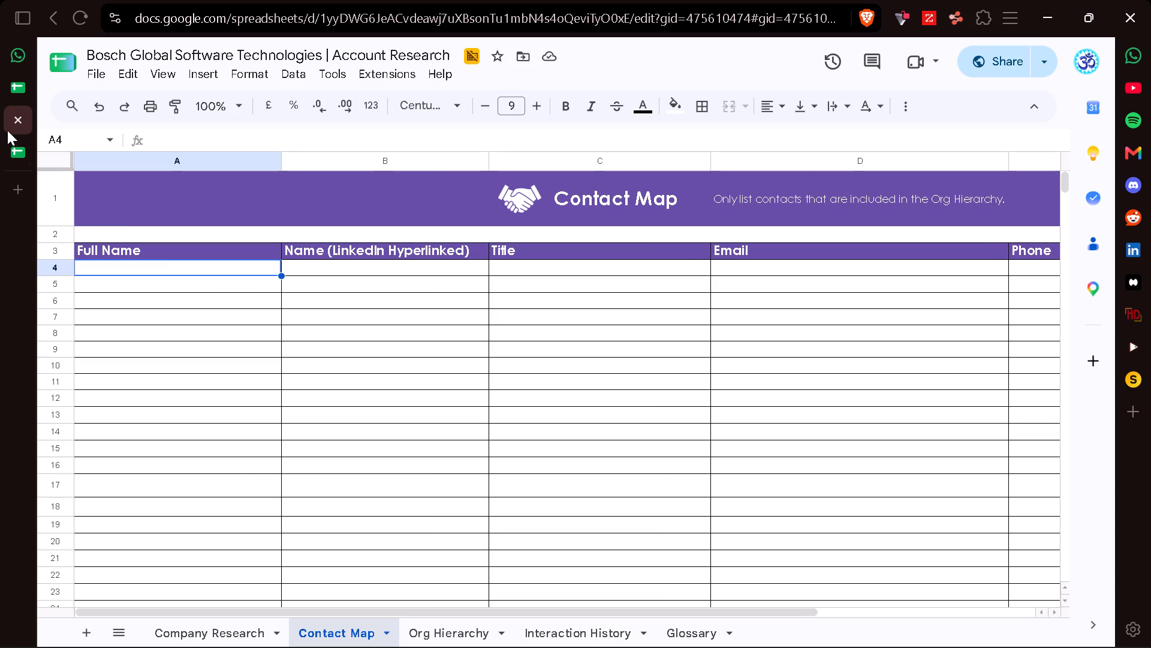
Move the Bosch Account Research browser tab below the other spreadsheet tabs.
{"action": "left_click_drag", "start_coordinate": [9, 124], "coordinate": [0, 161]}
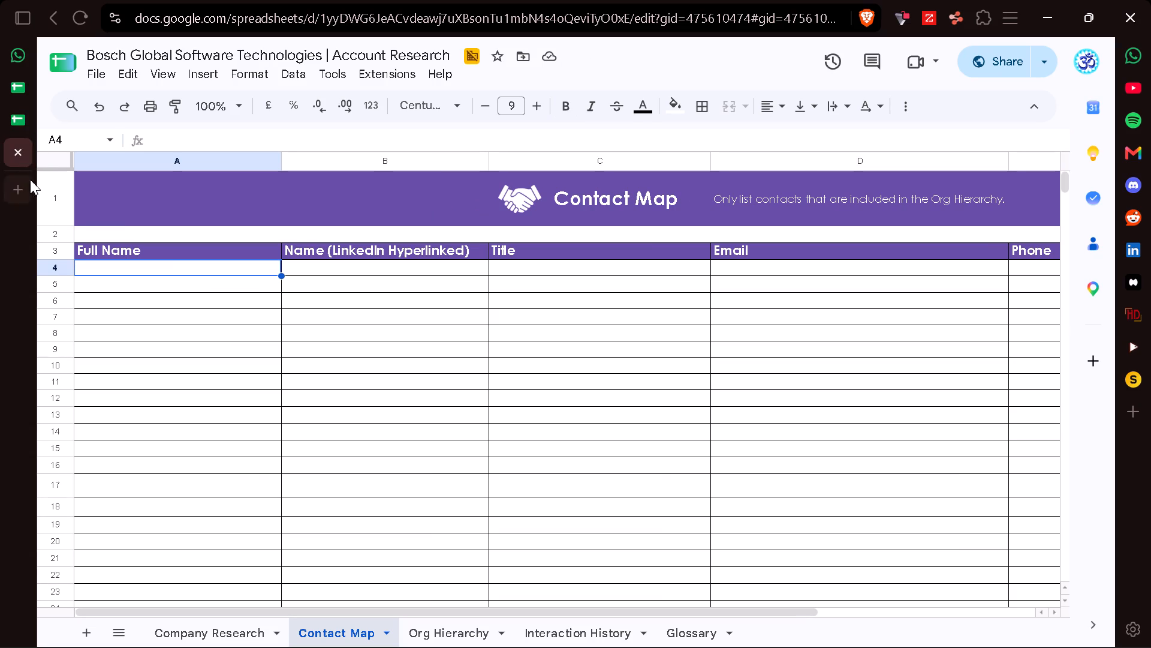
Switch to LinkedIn in a new tab, launch Recruiter from it and close the leftover feed tab.
{"action": "left_click", "coordinate": [9, 190]}
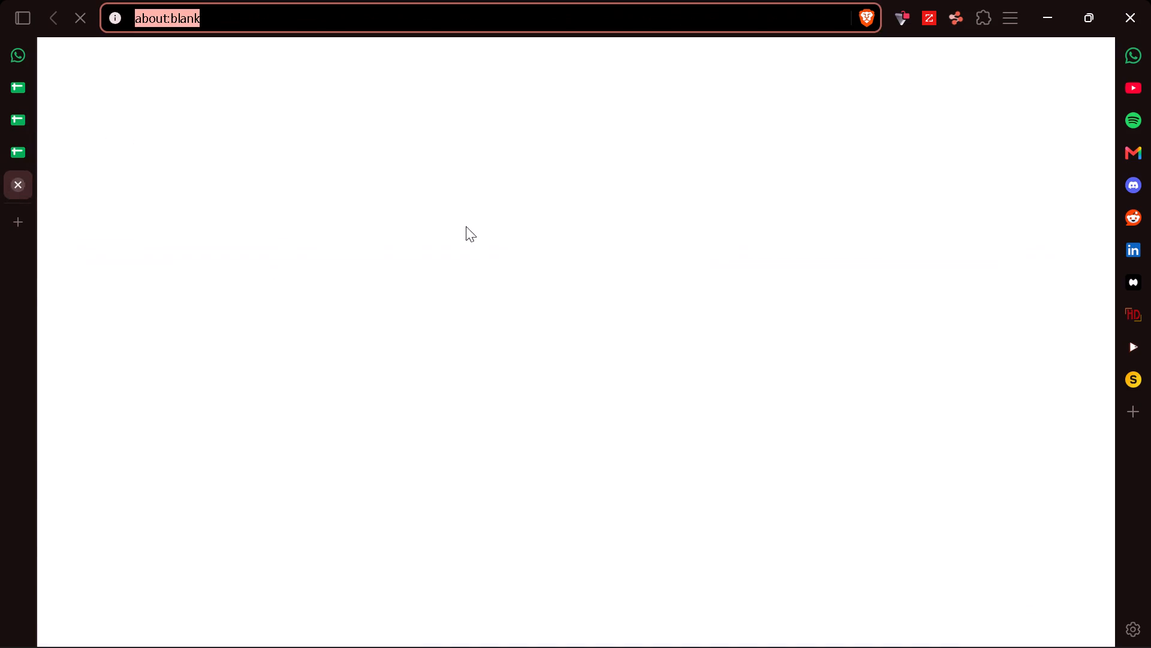
{"action": "left_click", "coordinate": [1124, 260]}
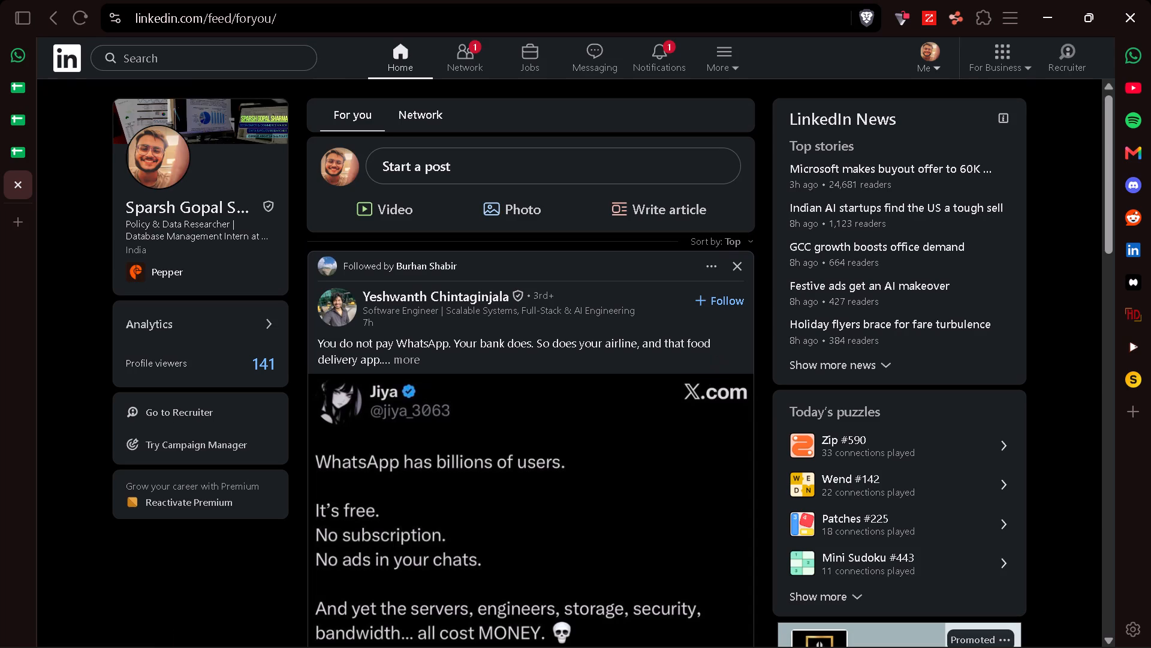
{"action": "scroll", "coordinate": [523, 395], "scroll_direction": "down", "scroll_amount": 3}
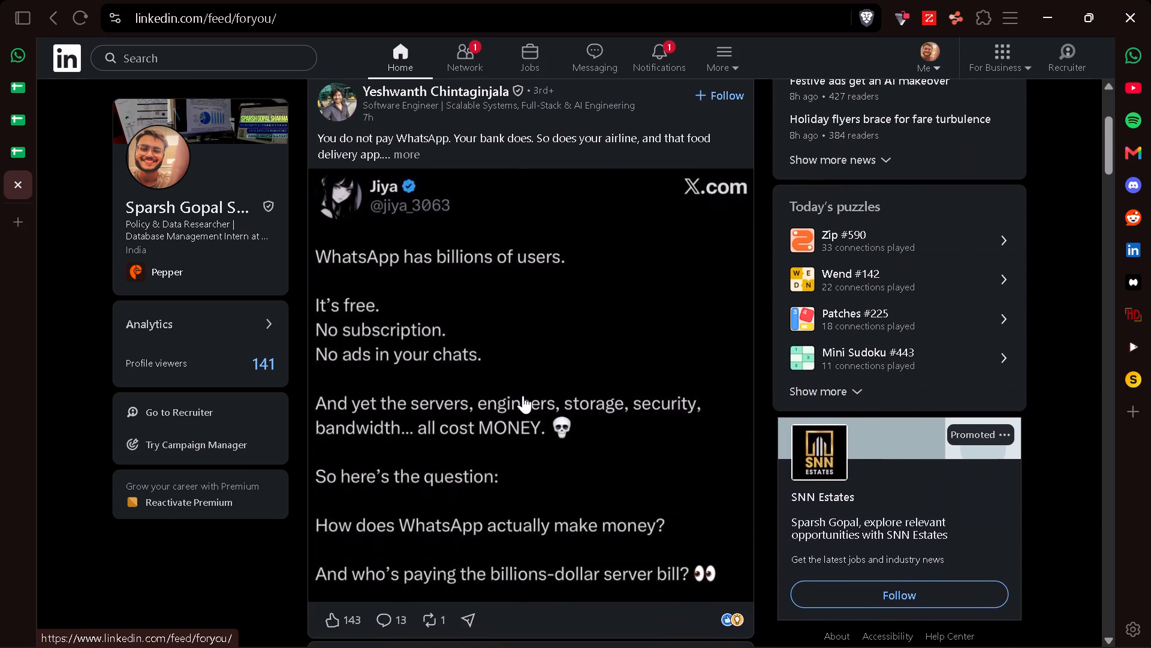
{"action": "scroll", "coordinate": [523, 395], "scroll_direction": "up", "scroll_amount": 4}
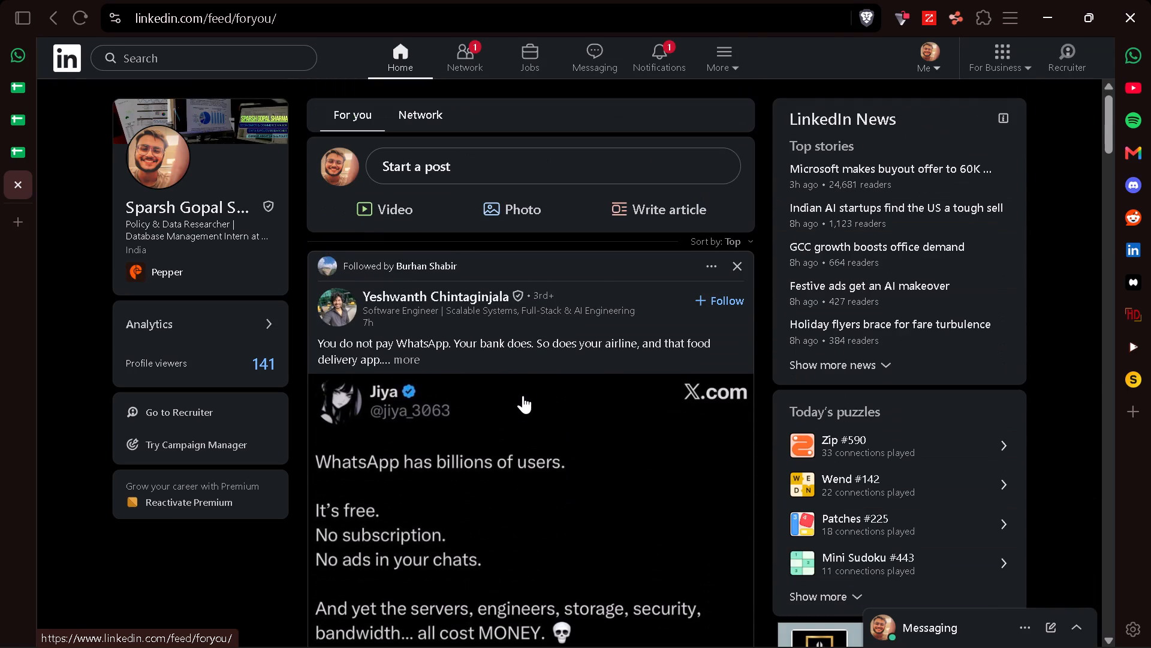
{"action": "left_click", "coordinate": [1061, 62]}
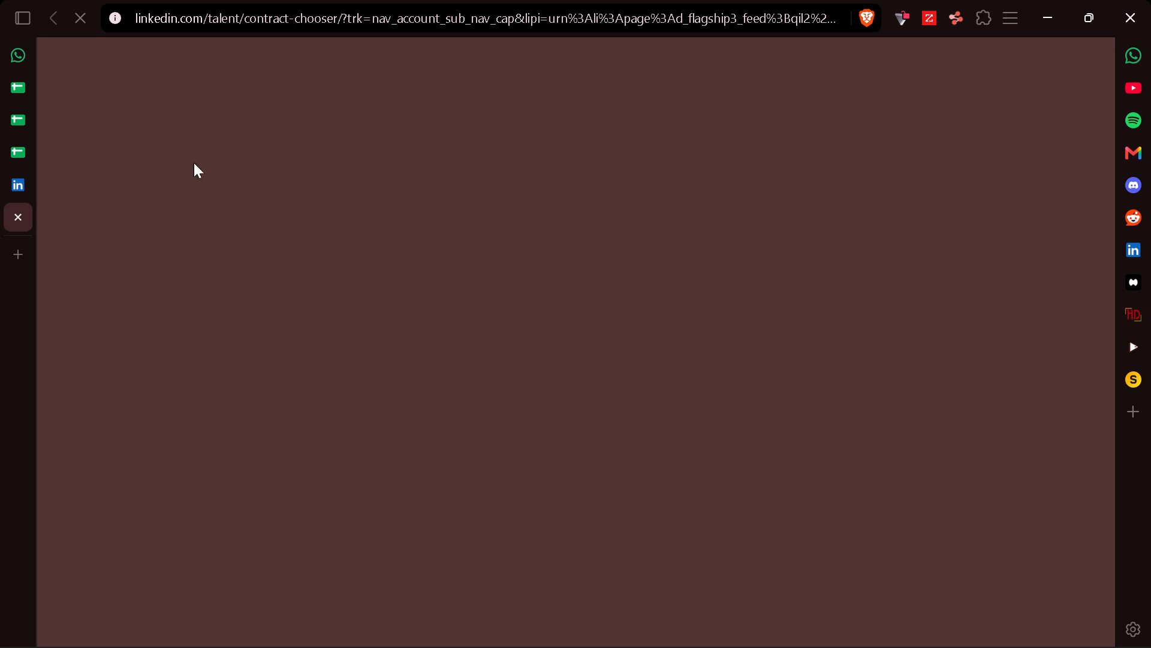
{"action": "left_click", "coordinate": [15, 184]}
{"action": "left_click", "coordinate": [15, 184]}
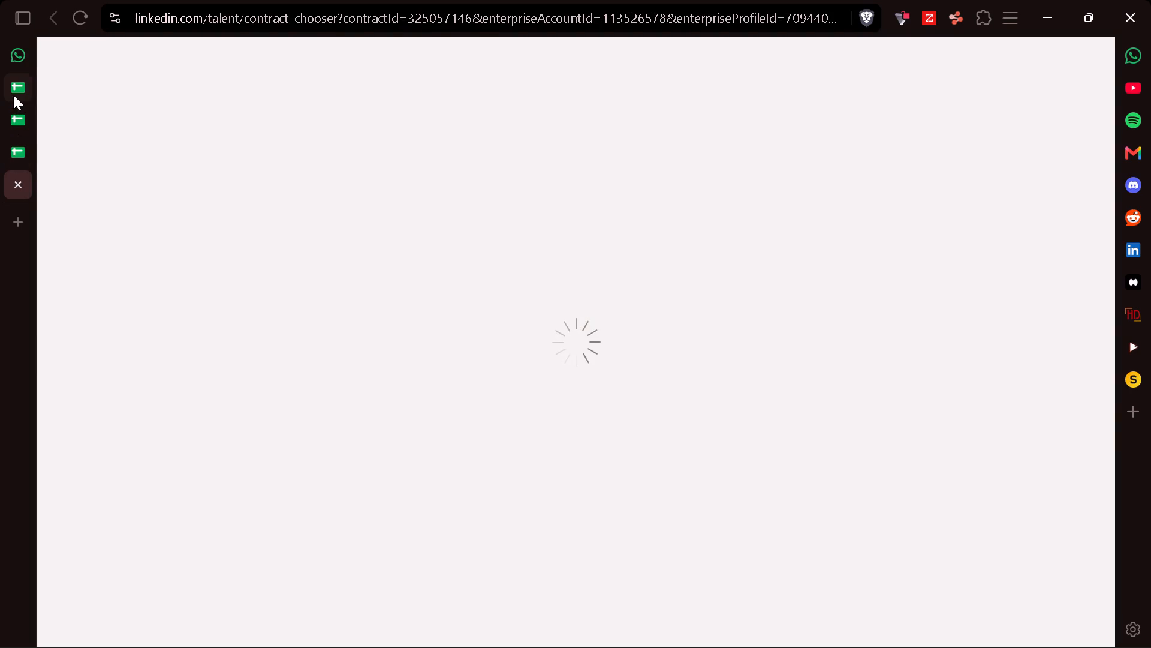
Switch to the AR Master Sheet and copy the company name Bosch Global Software Technologies from cell A94.
{"action": "left_click", "coordinate": [13, 95]}
{"action": "left_click", "coordinate": [123, 284]}
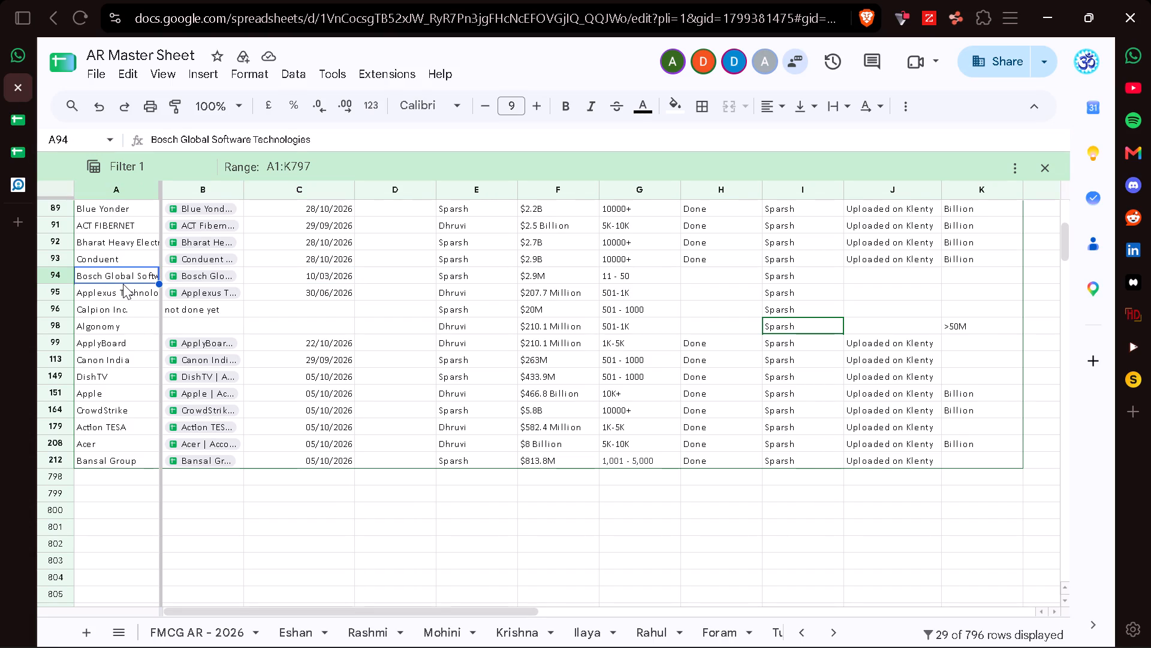
{"action": "key", "text": "ctrl+c"}
{"action": "key", "text": "Right"}
{"action": "key", "text": "Right"}
{"action": "key", "text": "Right"}
{"action": "key", "text": "Left"}
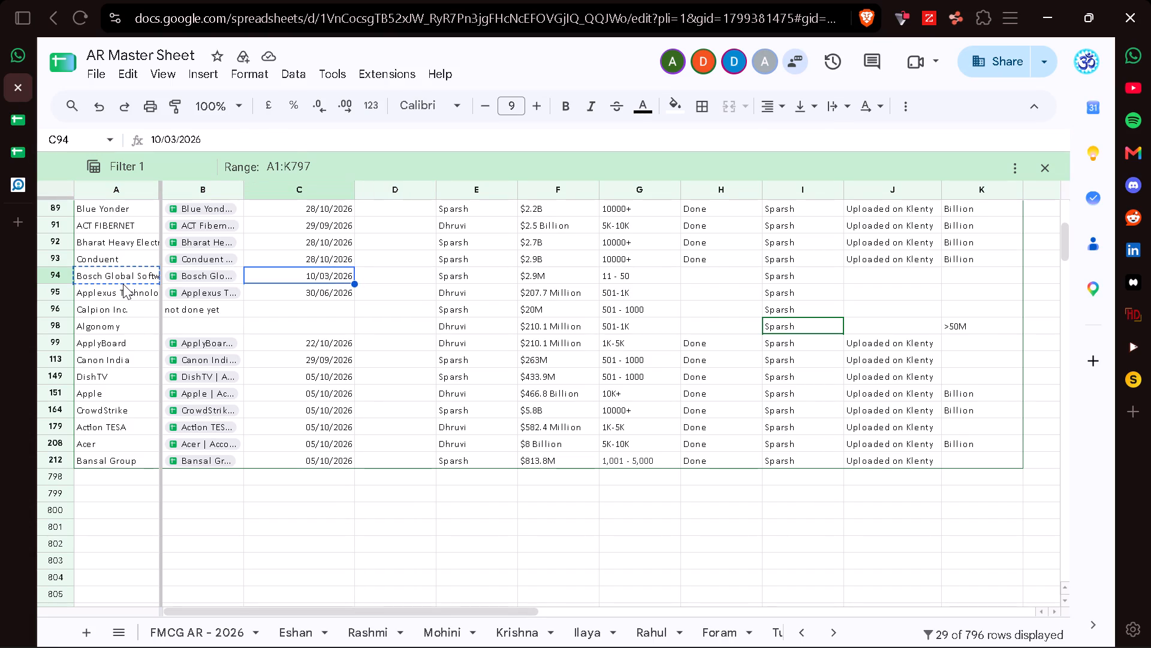
Switch to LinkedIn Recruiter and start a new project, ready for entry of its project name.
{"action": "left_click", "coordinate": [16, 182]}
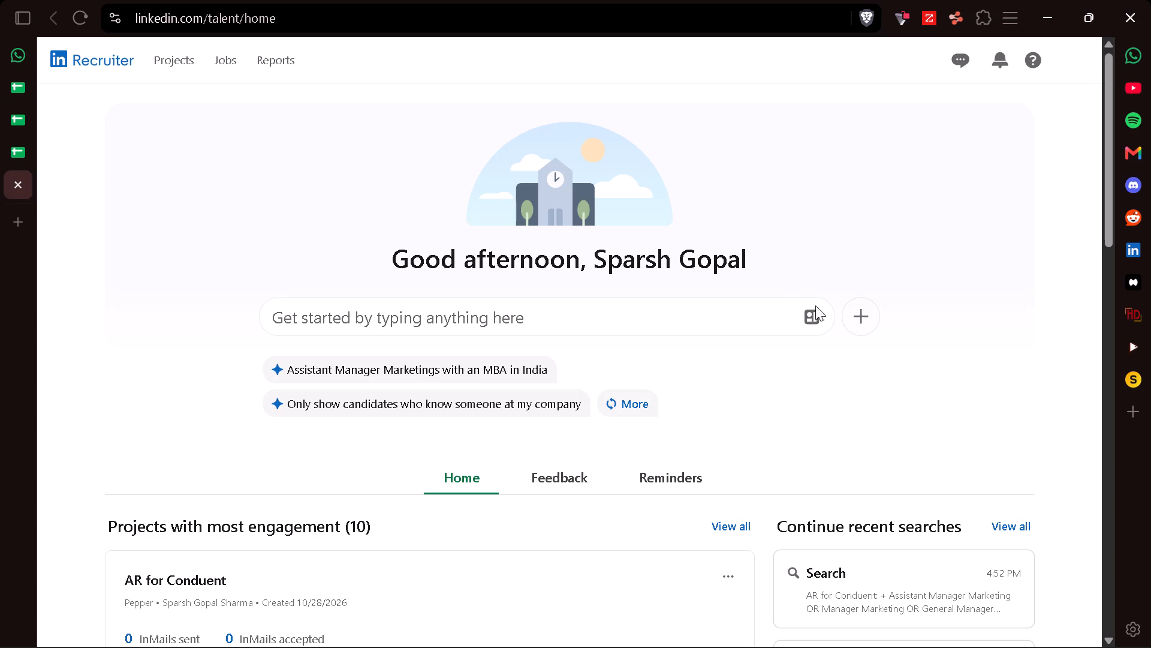
{"action": "left_click", "coordinate": [863, 311]}
{"action": "left_click", "coordinate": [795, 398]}
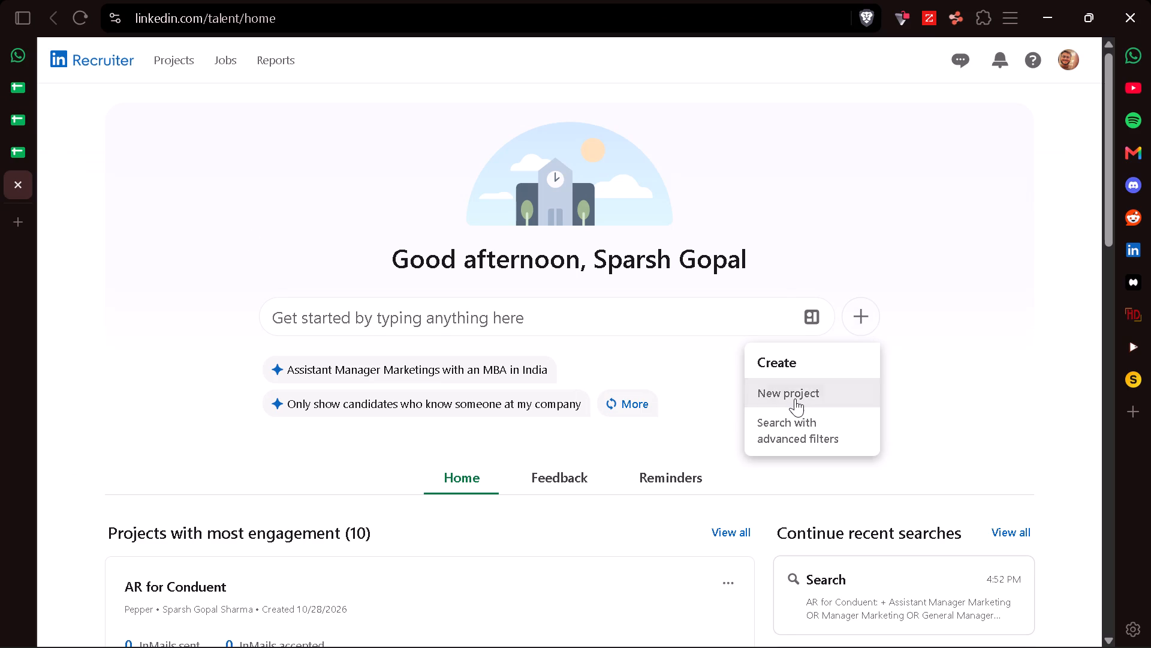
{"action": "left_click", "coordinate": [303, 268]}
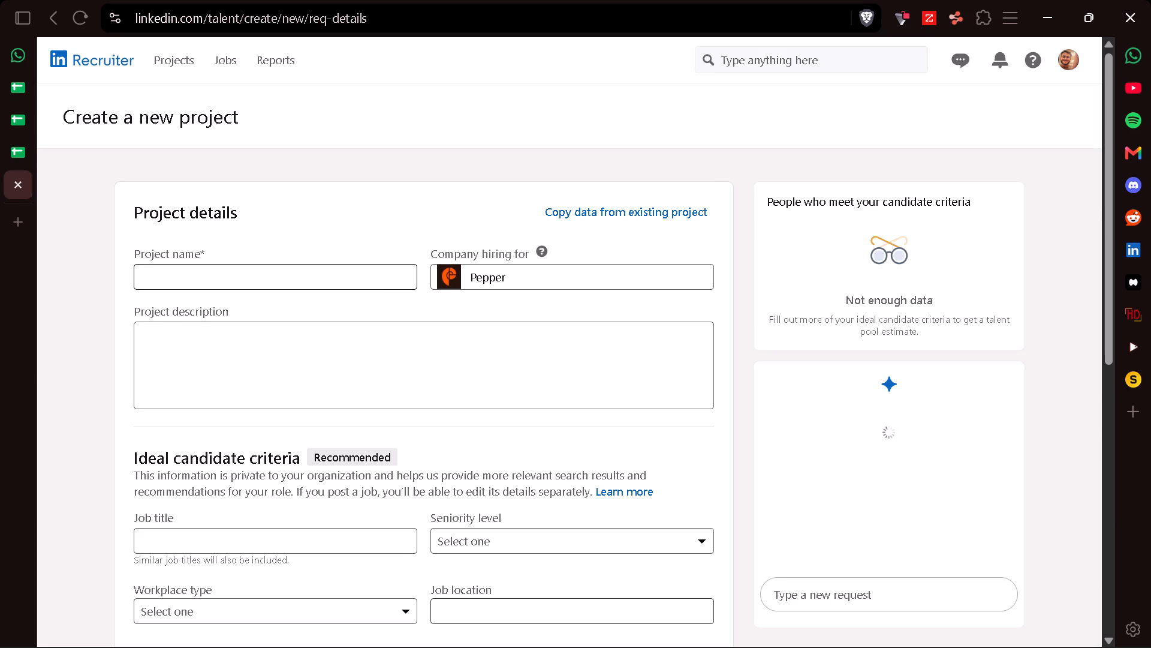
Create the new recruiting project with the name "AR for Bosch Global Software Technologies".
{"action": "left_click", "coordinate": [361, 316]}
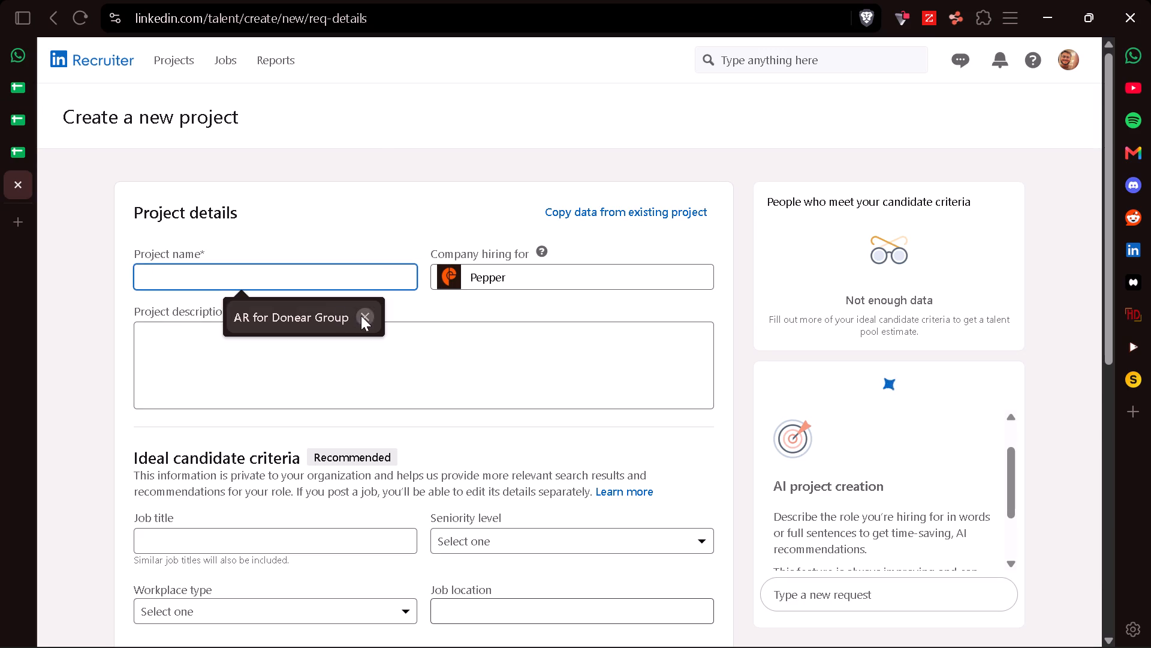
{"action": "left_click", "coordinate": [215, 275]}
{"action": "key", "text": "ctrl+v"}
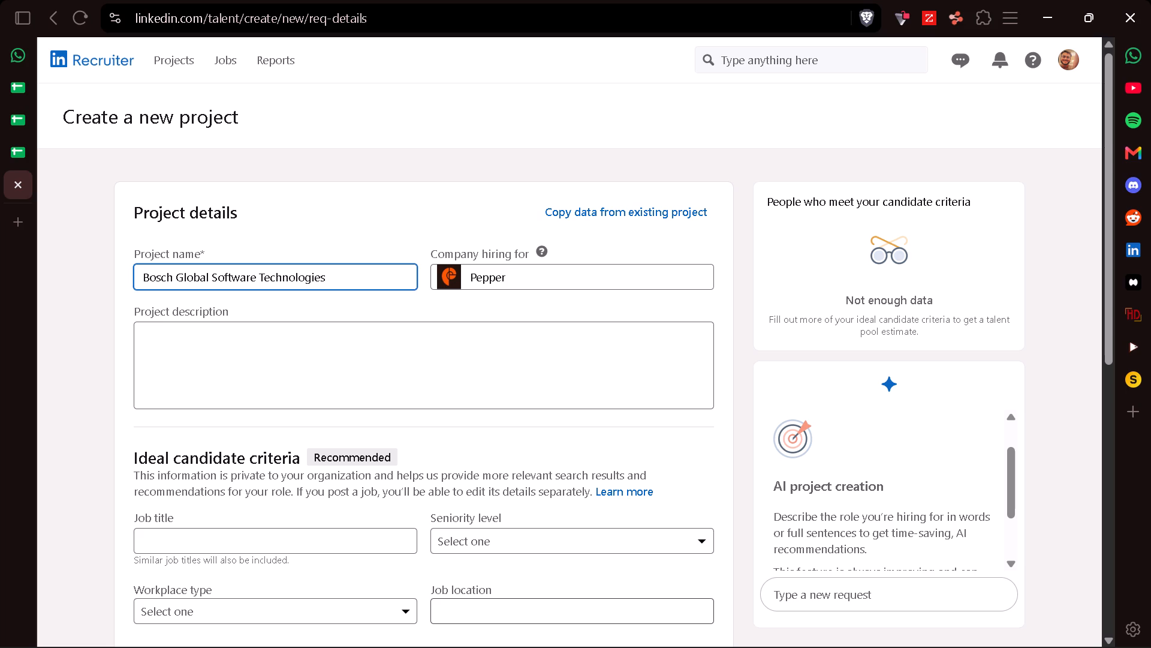
{"action": "left_click", "coordinate": [140, 275]}
{"action": "type", "text": "AR for"}
{"action": "key", "text": "space"}
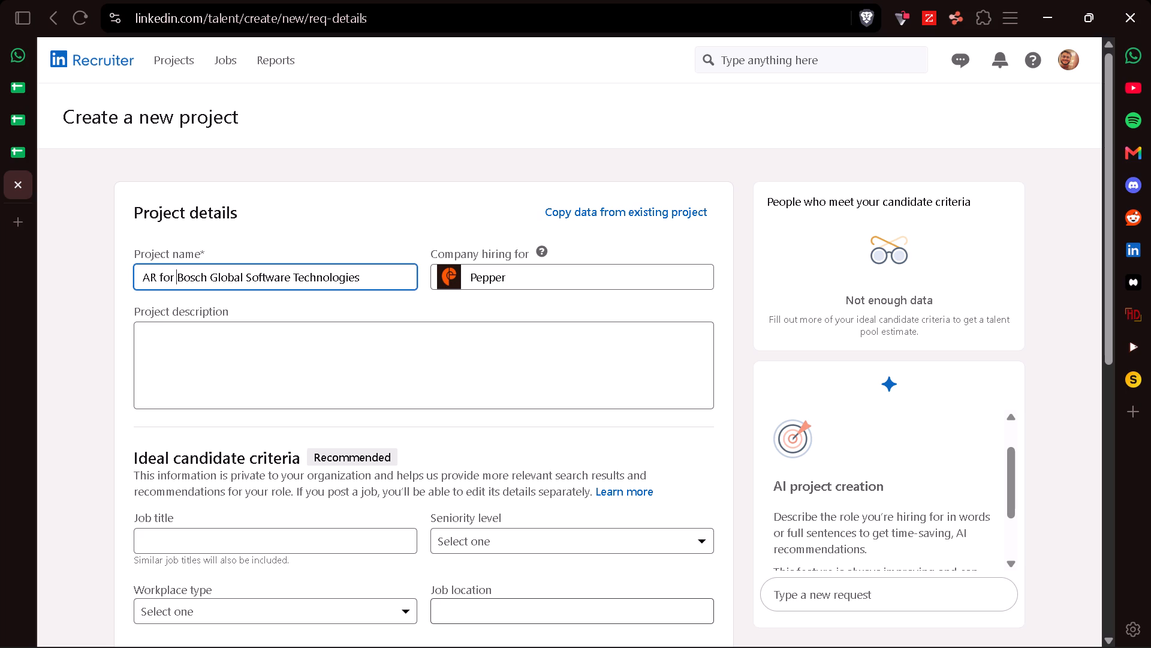
{"action": "scroll", "coordinate": [508, 505], "scroll_direction": "down", "scroll_amount": 8}
{"action": "left_click", "coordinate": [653, 506]}
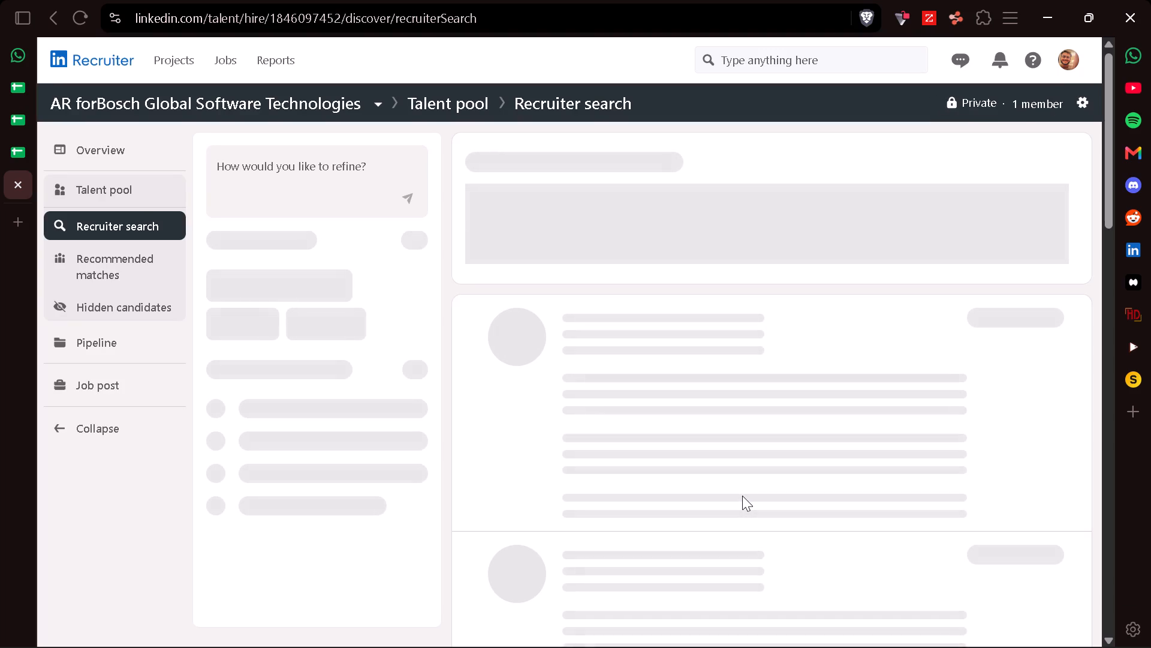
Correct the spacing in the project name so it reads "AR for Bosch Global Software Technologies".
{"action": "left_click", "coordinate": [360, 101]}
{"action": "left_click", "coordinate": [376, 106]}
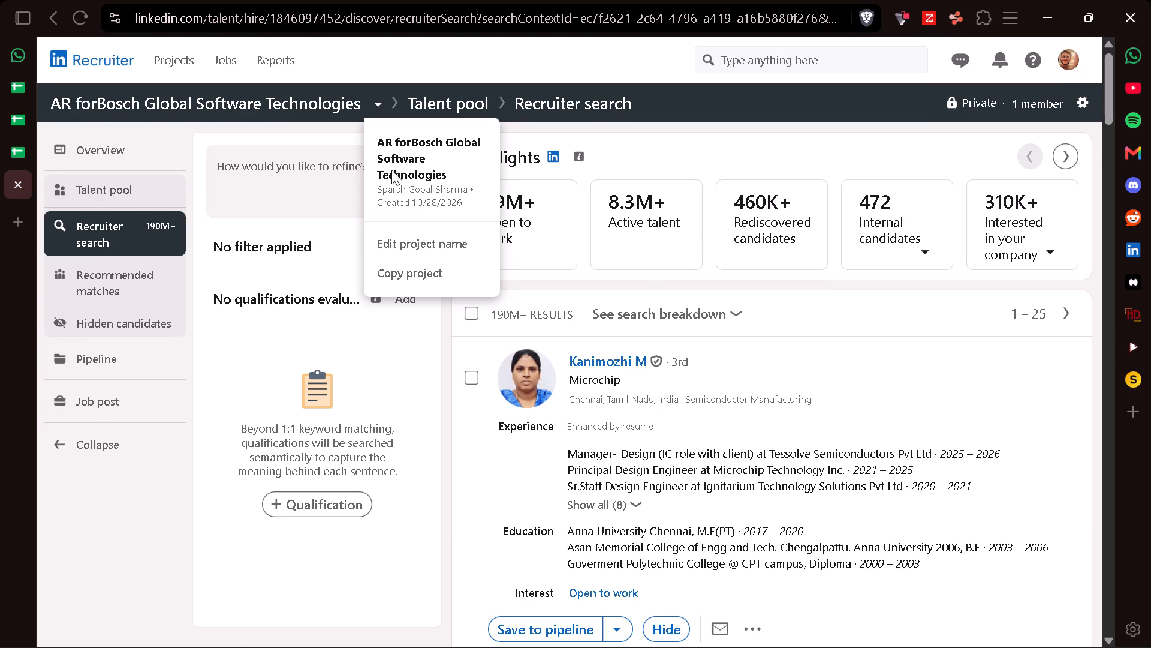
{"action": "left_click", "coordinate": [408, 235]}
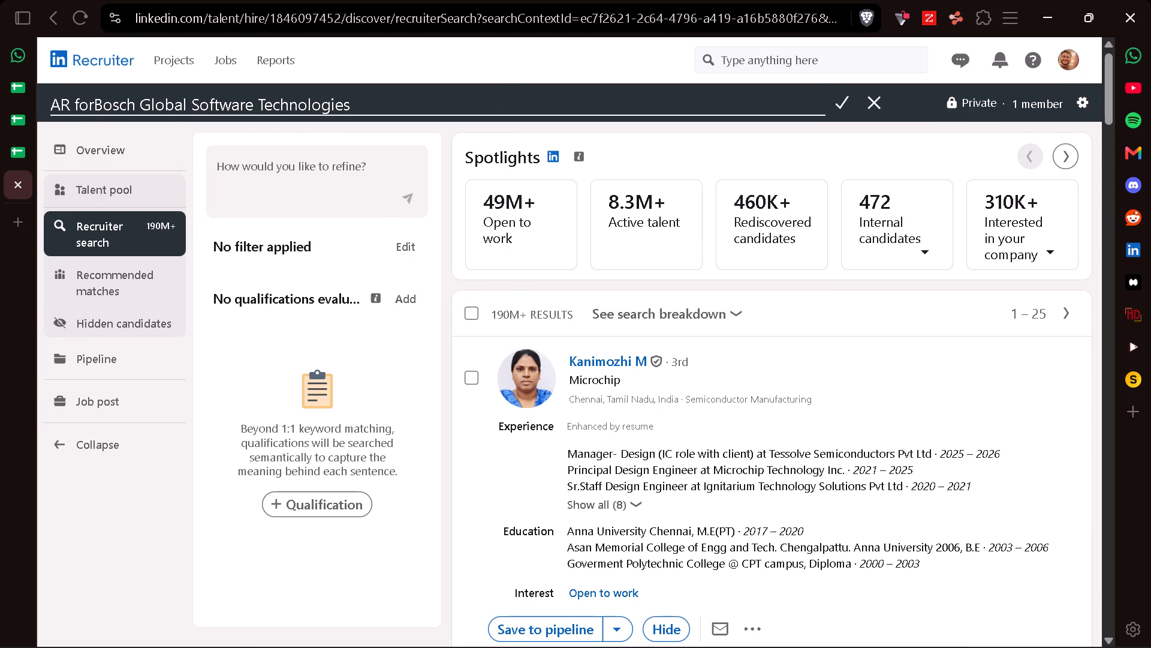
{"action": "left_click", "coordinate": [96, 107]}
{"action": "key", "text": "space"}
{"action": "key", "text": "Return"}
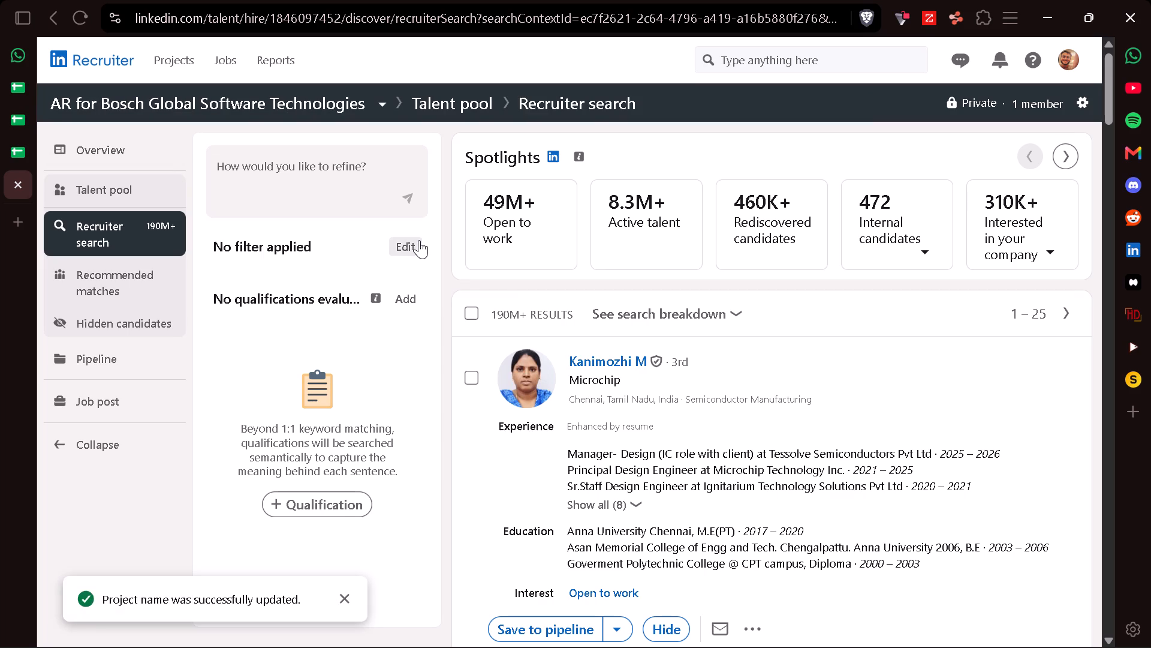
Apply the saved custom filter "main" to the project's recruiter search.
{"action": "left_click", "coordinate": [419, 240]}
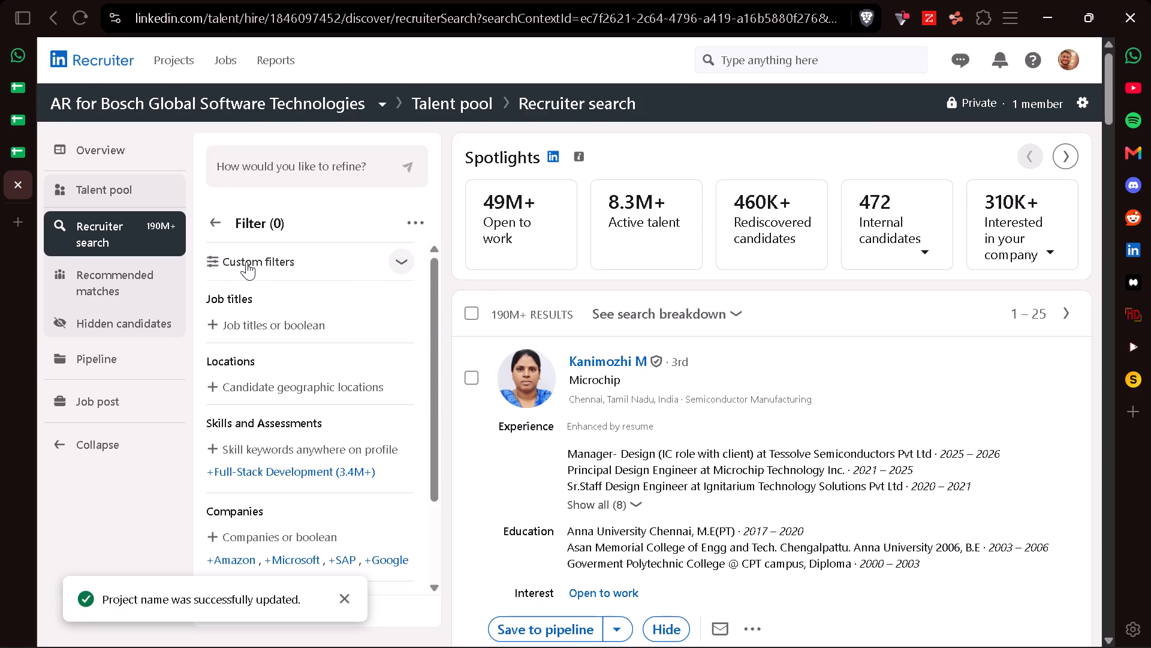
{"action": "left_click", "coordinate": [246, 262]}
{"action": "left_click", "coordinate": [228, 297]}
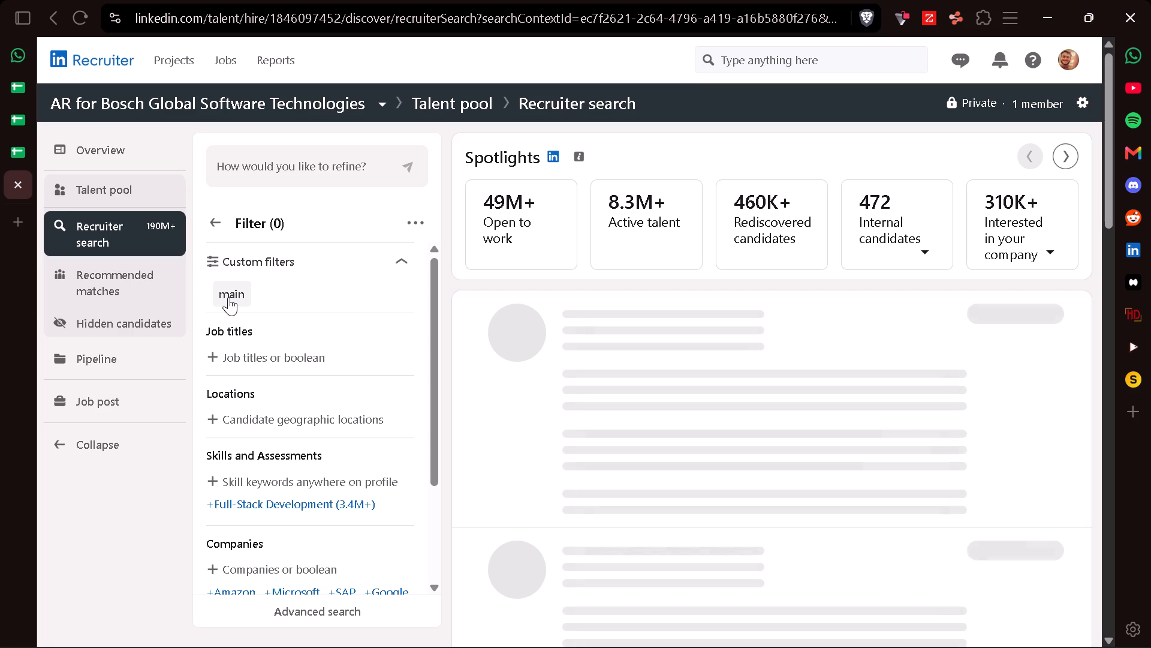
Replace the Justdial company filter with Bosch Global Software Technologies.
{"action": "scroll", "coordinate": [273, 402], "scroll_direction": "down", "scroll_amount": 8}
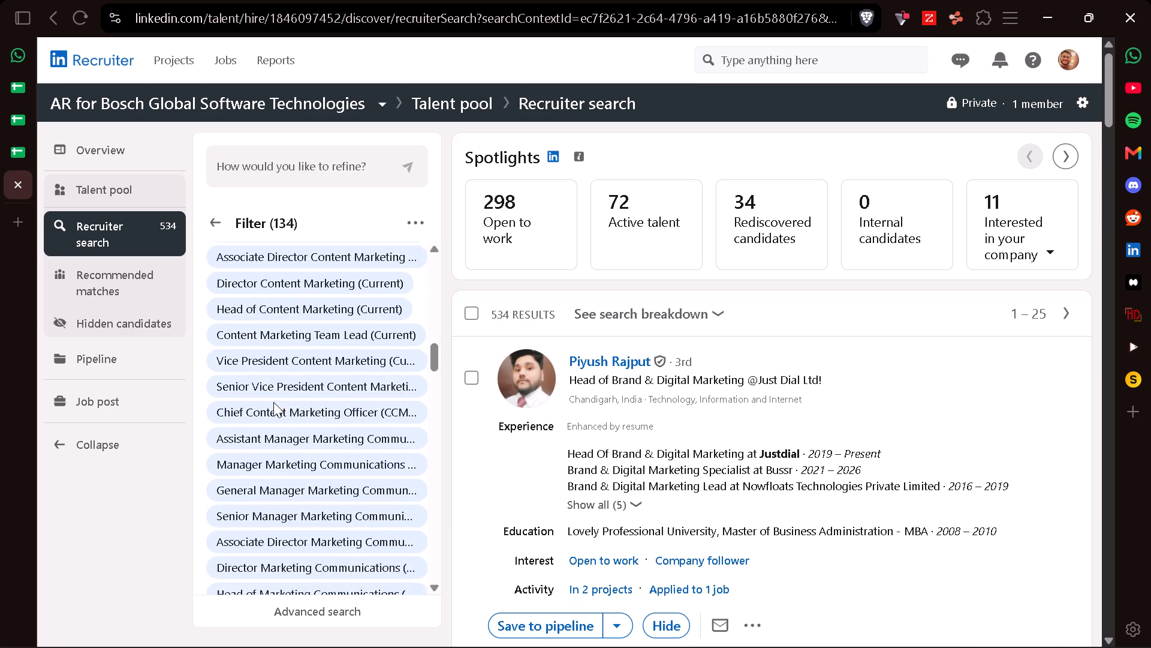
{"action": "scroll", "coordinate": [273, 402], "scroll_direction": "down", "scroll_amount": 9}
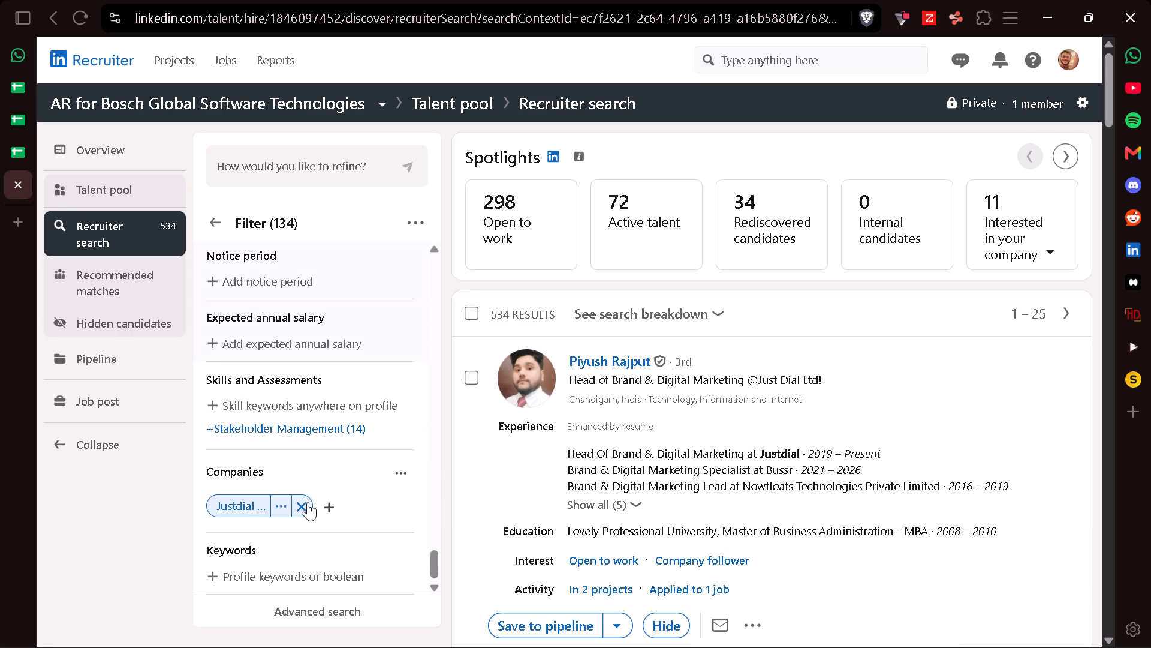
{"action": "left_click", "coordinate": [308, 503]}
{"action": "left_click", "coordinate": [276, 514]}
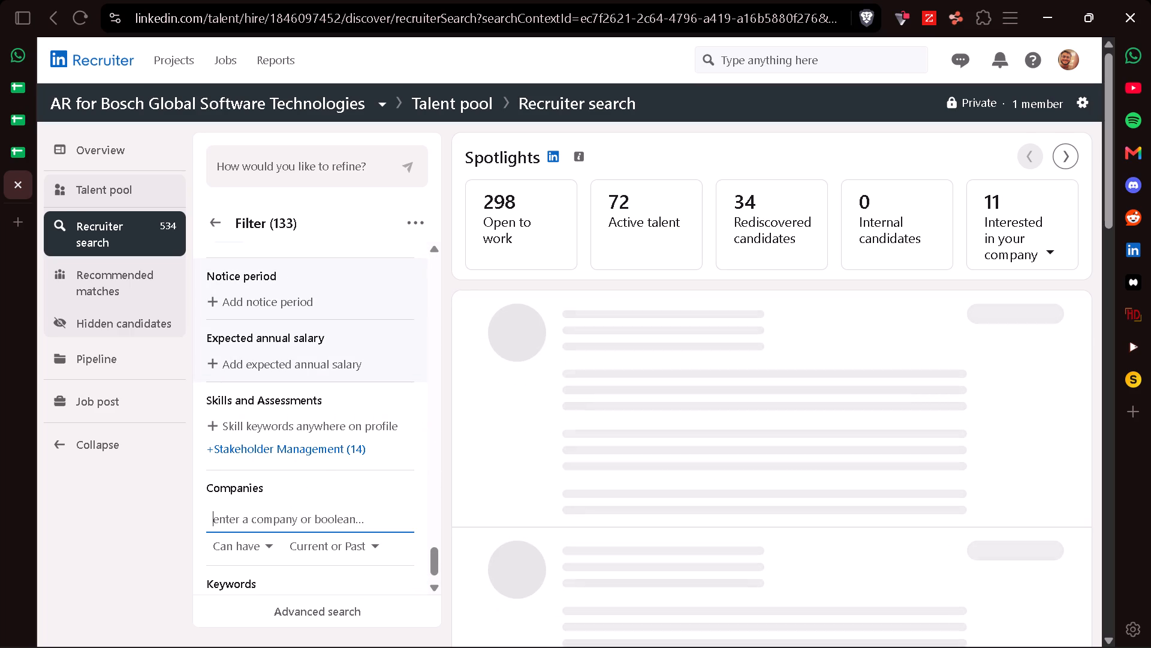
{"action": "type", "text": "Bosch"}
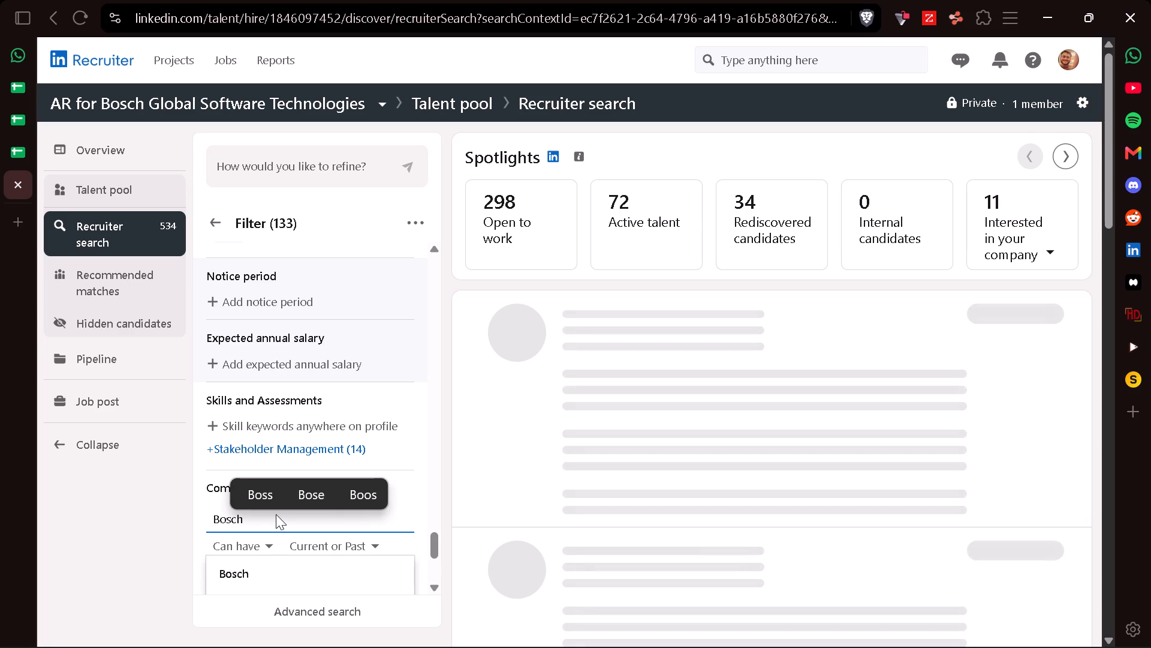
{"action": "key", "text": "space"}
{"action": "type", "text": "Gloabl"}
{"action": "scroll", "coordinate": [243, 435], "scroll_direction": "down", "scroll_amount": 2}
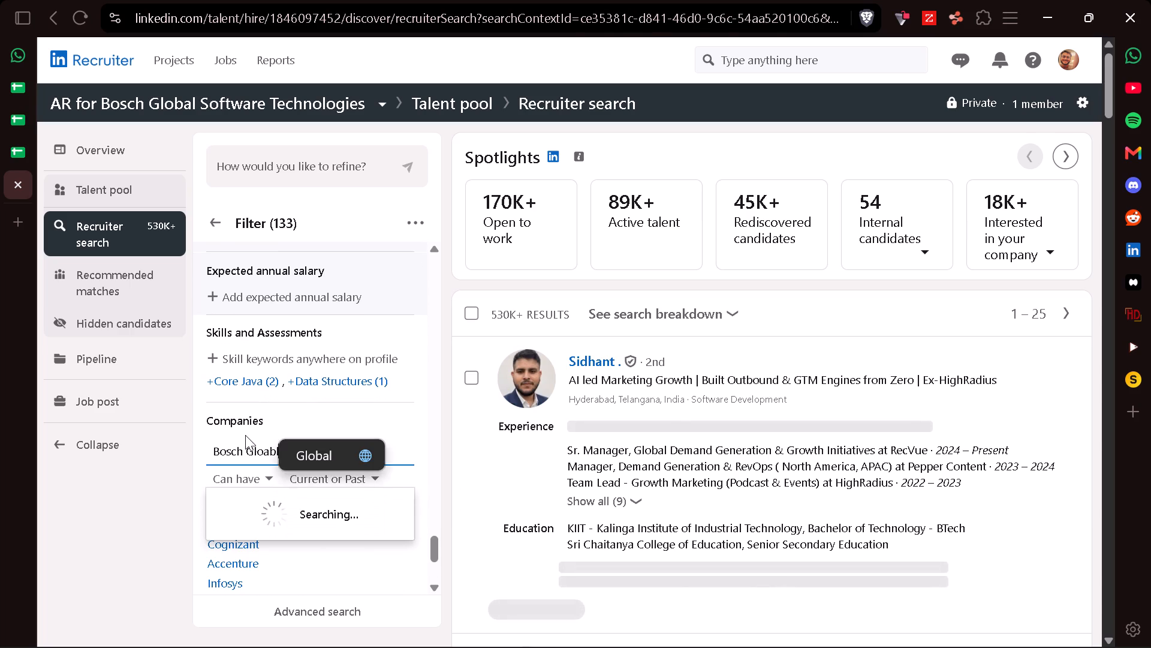
{"action": "key", "text": "BackSpace"}
{"action": "key", "text": "BackSpace"}
{"action": "key", "text": "BackSpace"}
{"action": "key", "text": "BackSpace"}
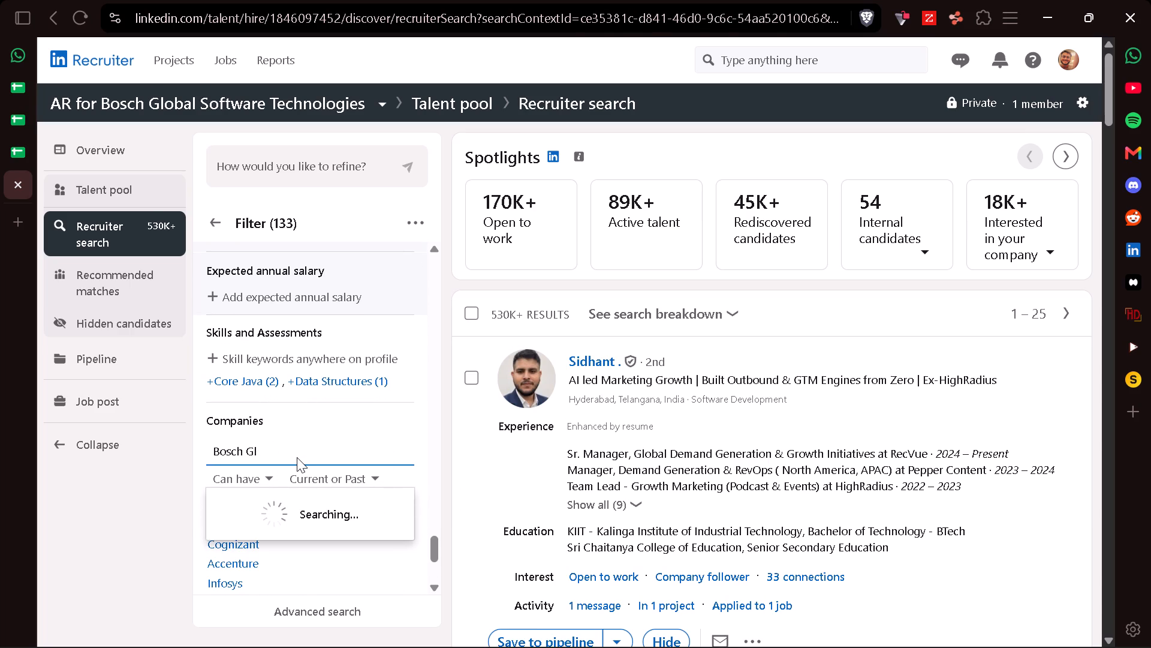
{"action": "type", "text": "obal"}
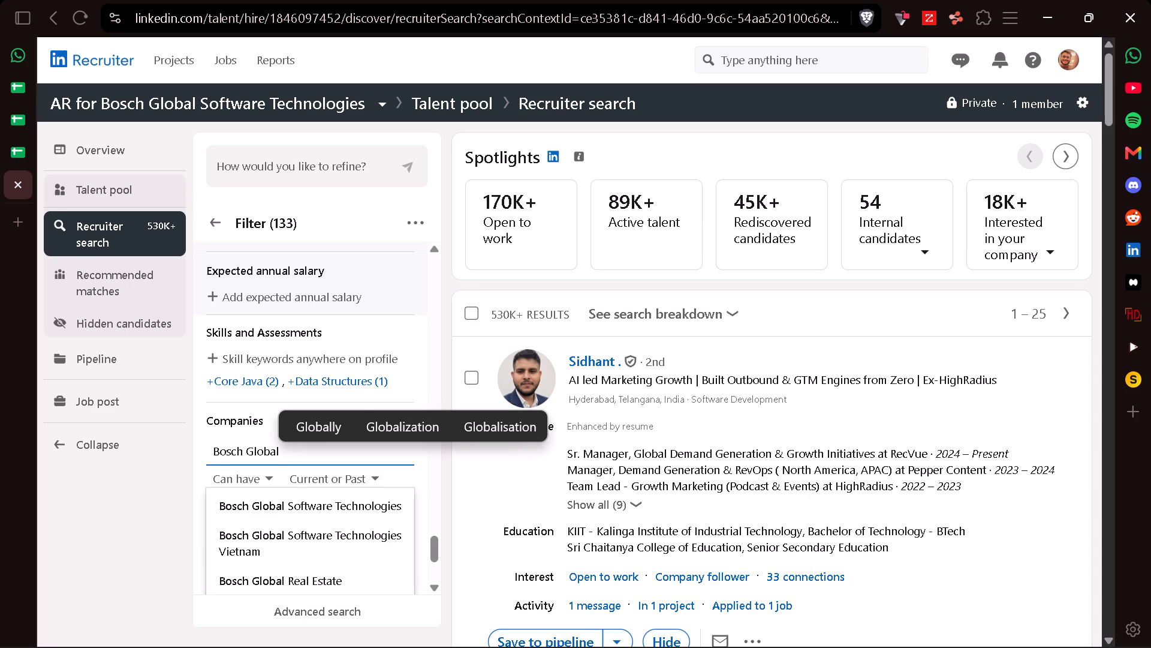
{"action": "left_click", "coordinate": [275, 500]}
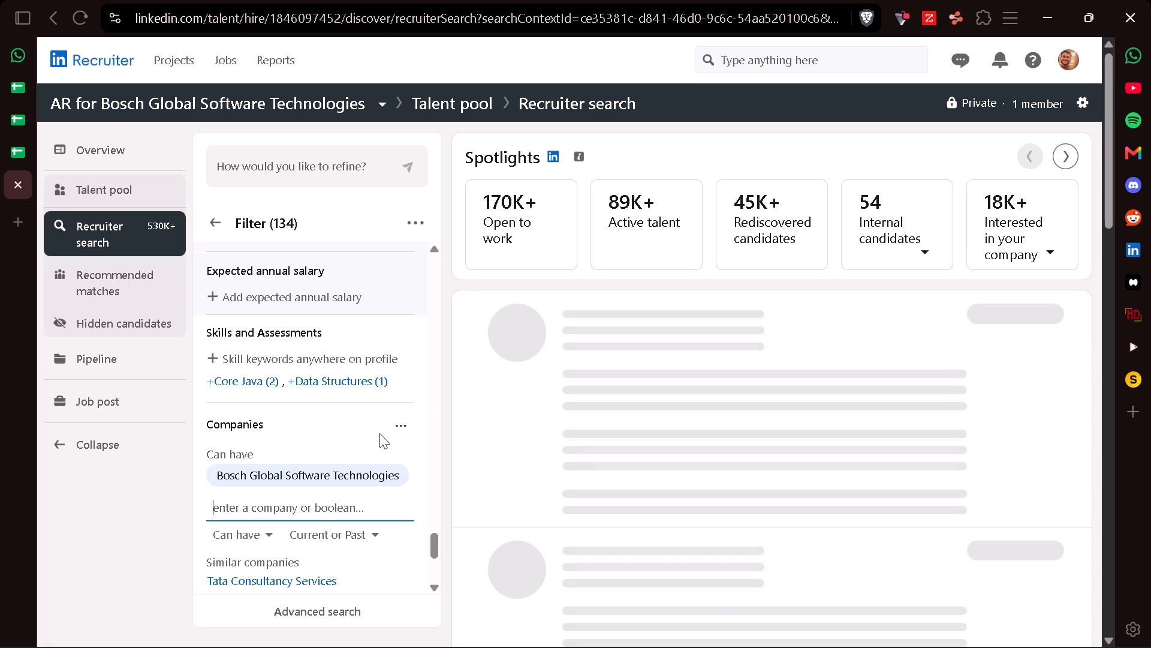
{"action": "left_click", "coordinate": [396, 424]}
{"action": "left_click", "coordinate": [499, 519]}
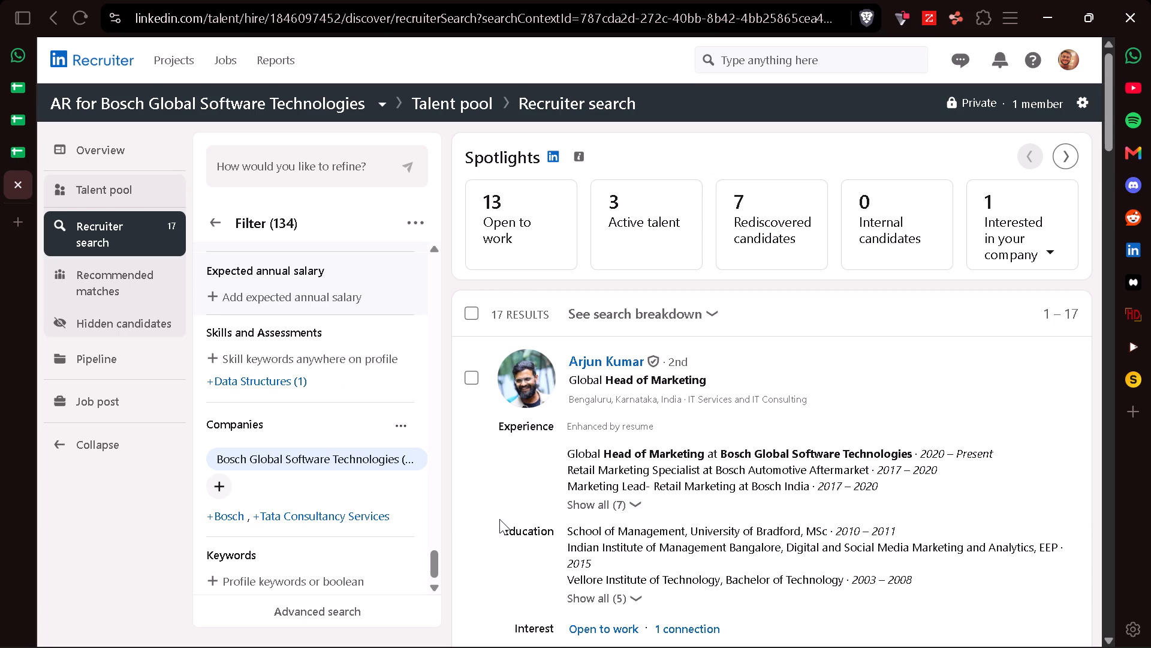
Save the Global Head of Marketing and the Lead Marketing Manager at Bosch to the project pipeline.
{"action": "scroll", "coordinate": [551, 485], "scroll_direction": "down", "scroll_amount": 2}
{"action": "left_click", "coordinate": [548, 555]}
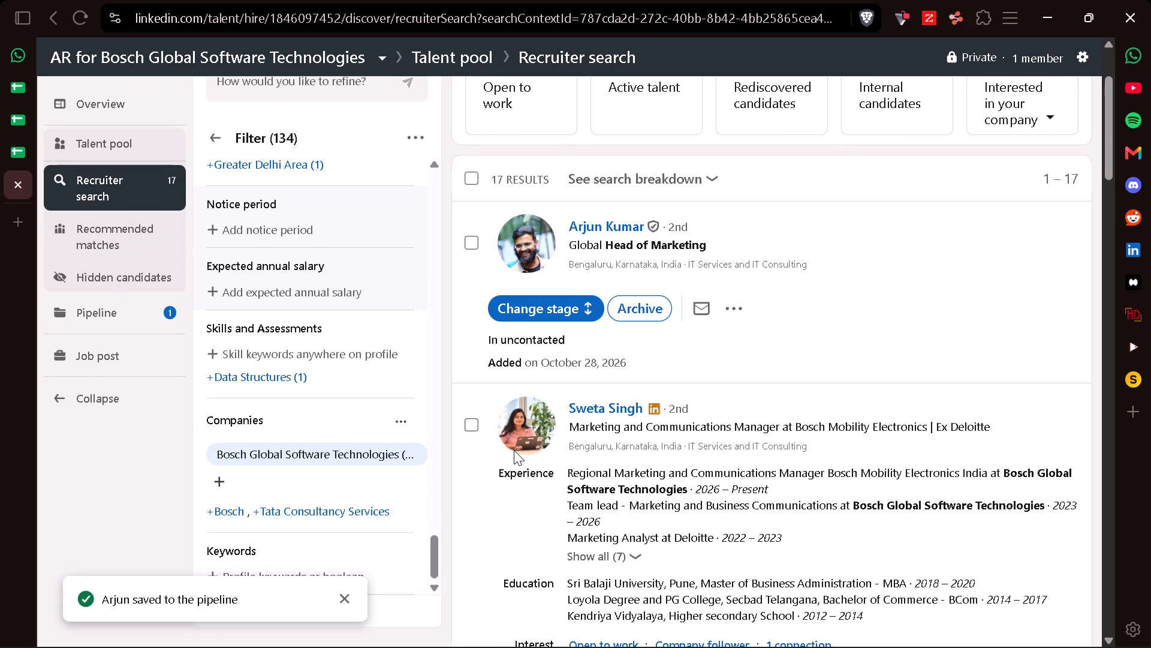
{"action": "scroll", "coordinate": [514, 450], "scroll_direction": "down", "scroll_amount": 2}
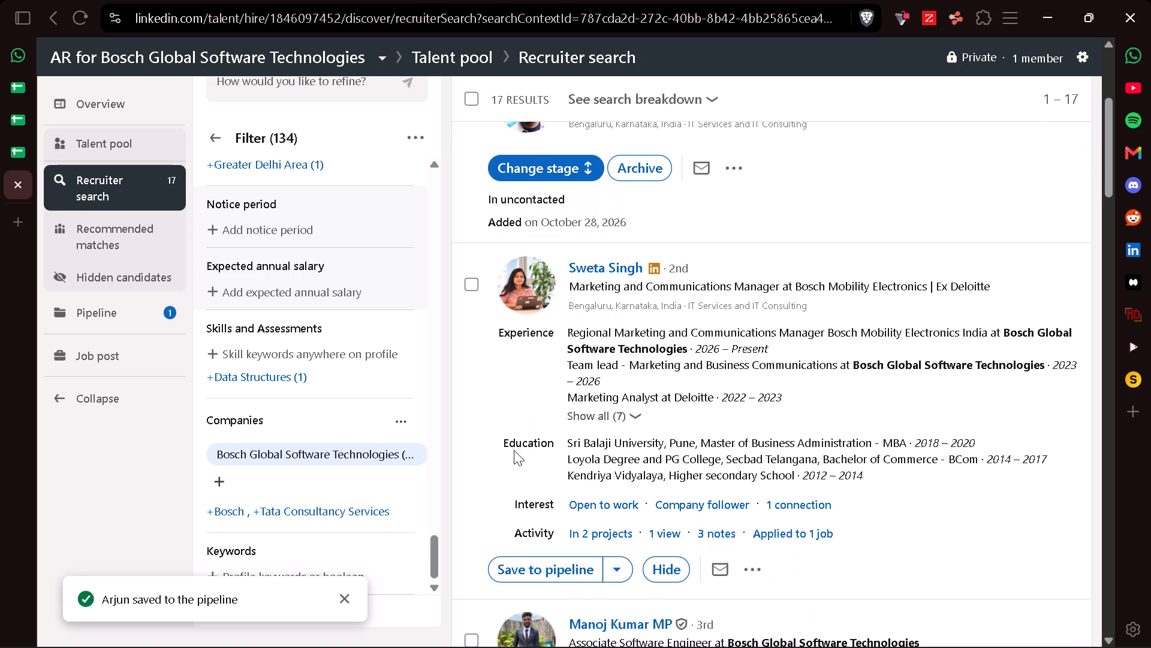
{"action": "scroll", "coordinate": [514, 450], "scroll_direction": "down", "scroll_amount": 2}
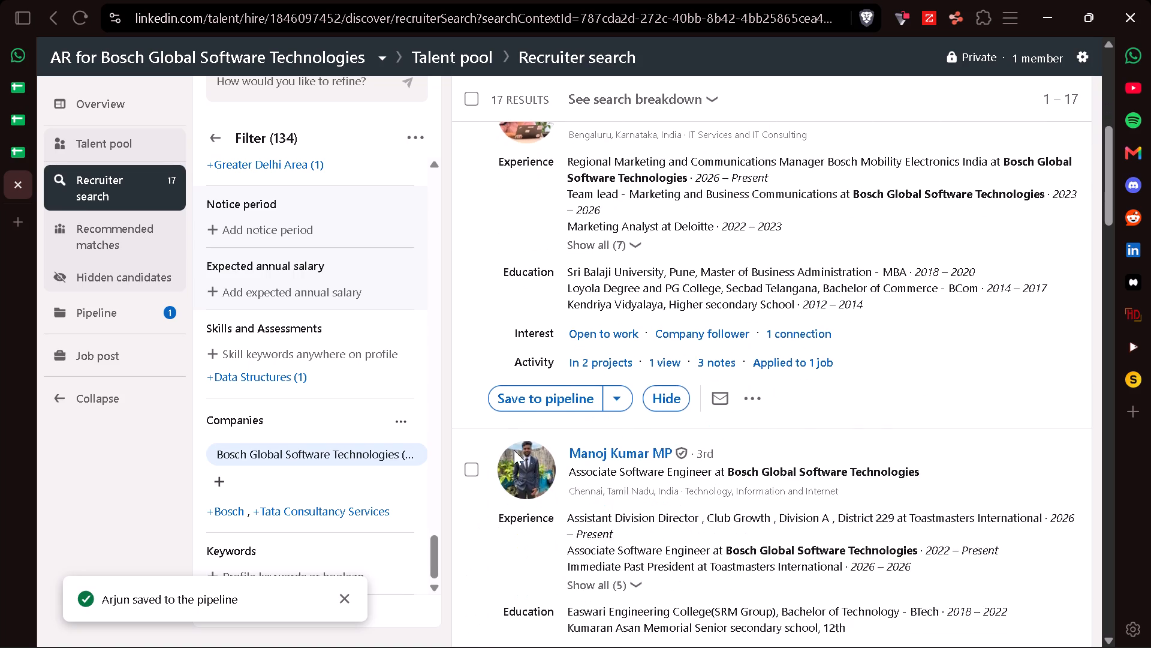
{"action": "scroll", "coordinate": [514, 450], "scroll_direction": "down", "scroll_amount": 2}
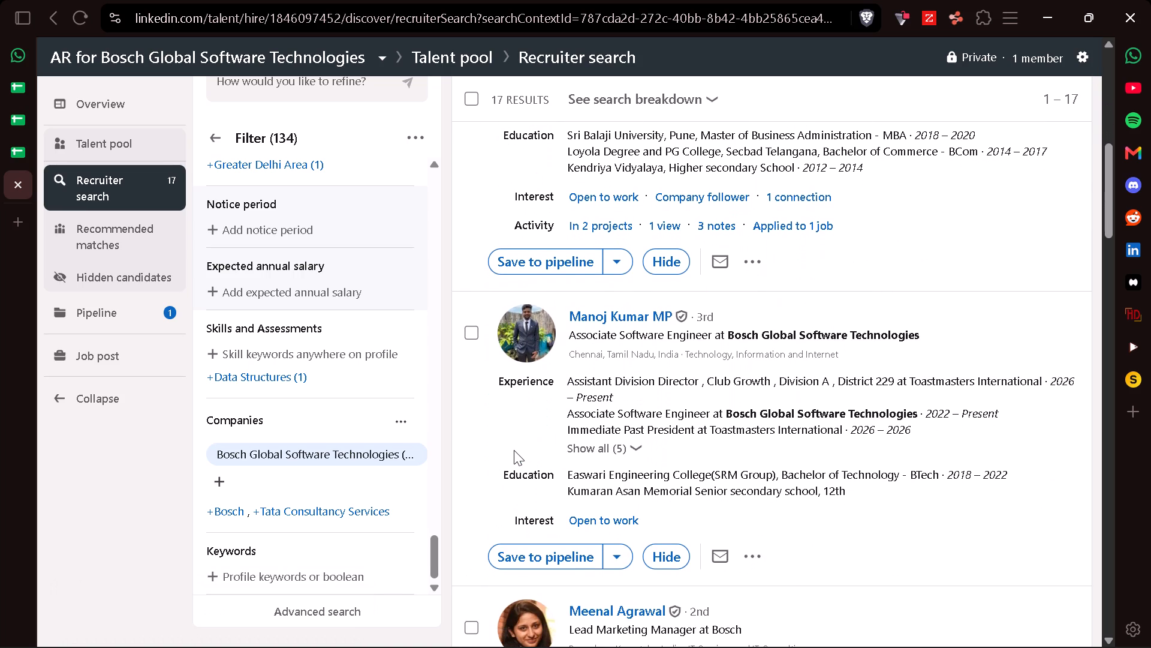
{"action": "scroll", "coordinate": [514, 450], "scroll_direction": "down", "scroll_amount": 3}
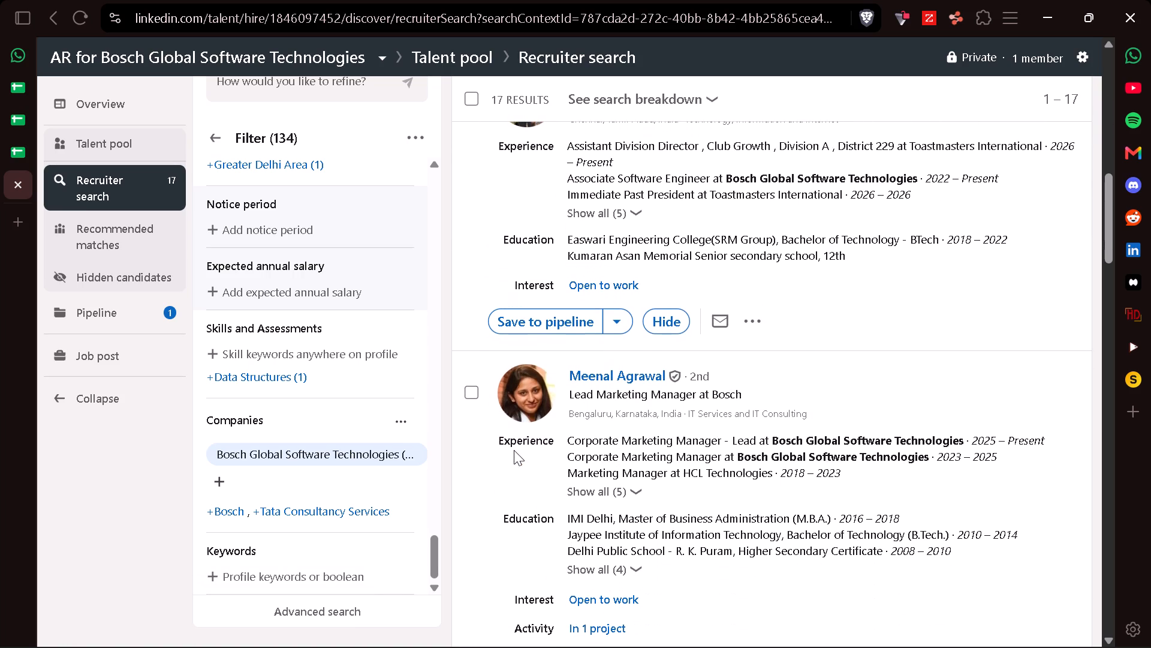
{"action": "scroll", "coordinate": [510, 494], "scroll_direction": "down", "scroll_amount": 1}
{"action": "left_click", "coordinate": [533, 560]}
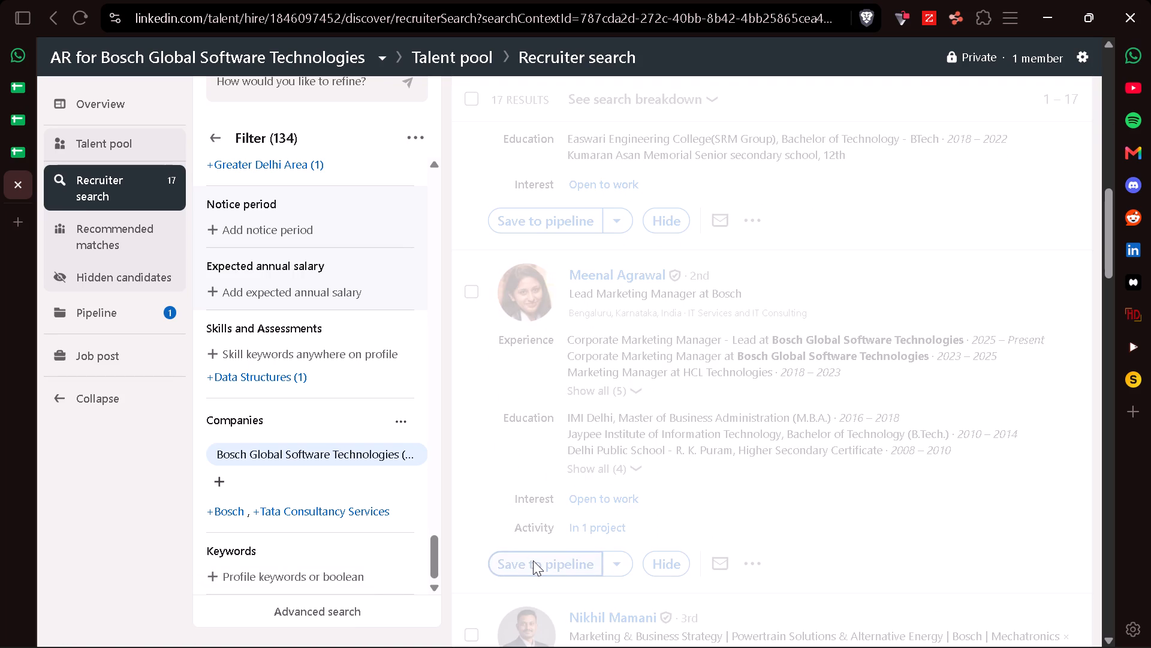
Save the Team Lead for Marketing and Business Strategy and the Strategic Marketing Manager to the pipeline.
{"action": "scroll", "coordinate": [533, 560], "scroll_direction": "down", "scroll_amount": 2}
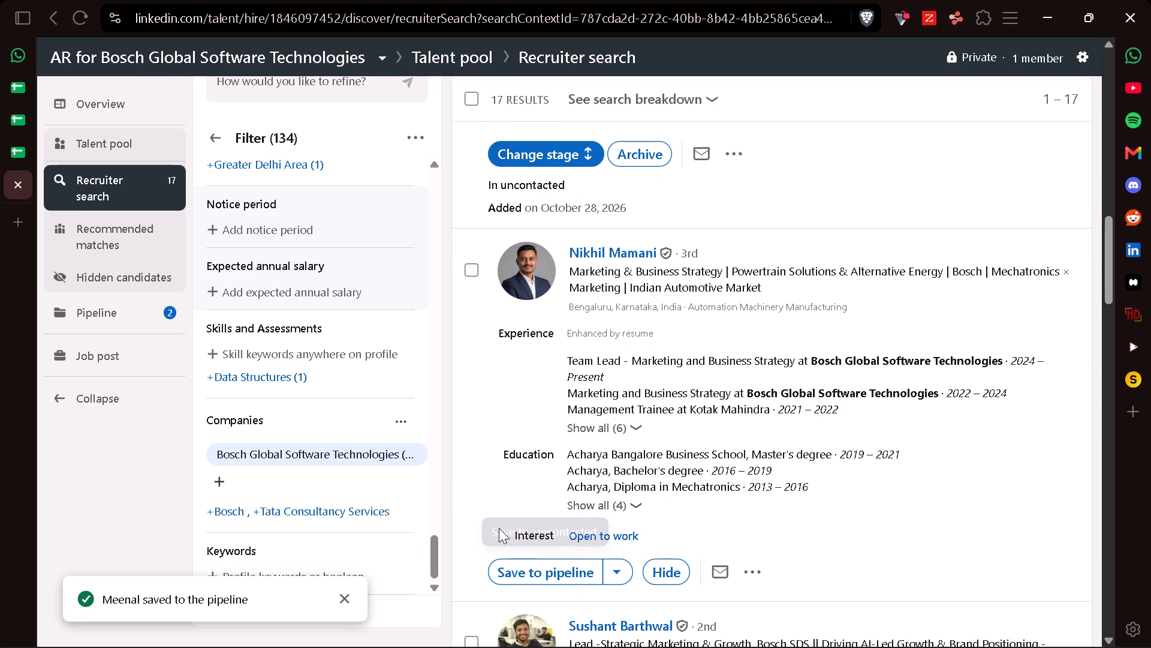
{"action": "left_click", "coordinate": [531, 571]}
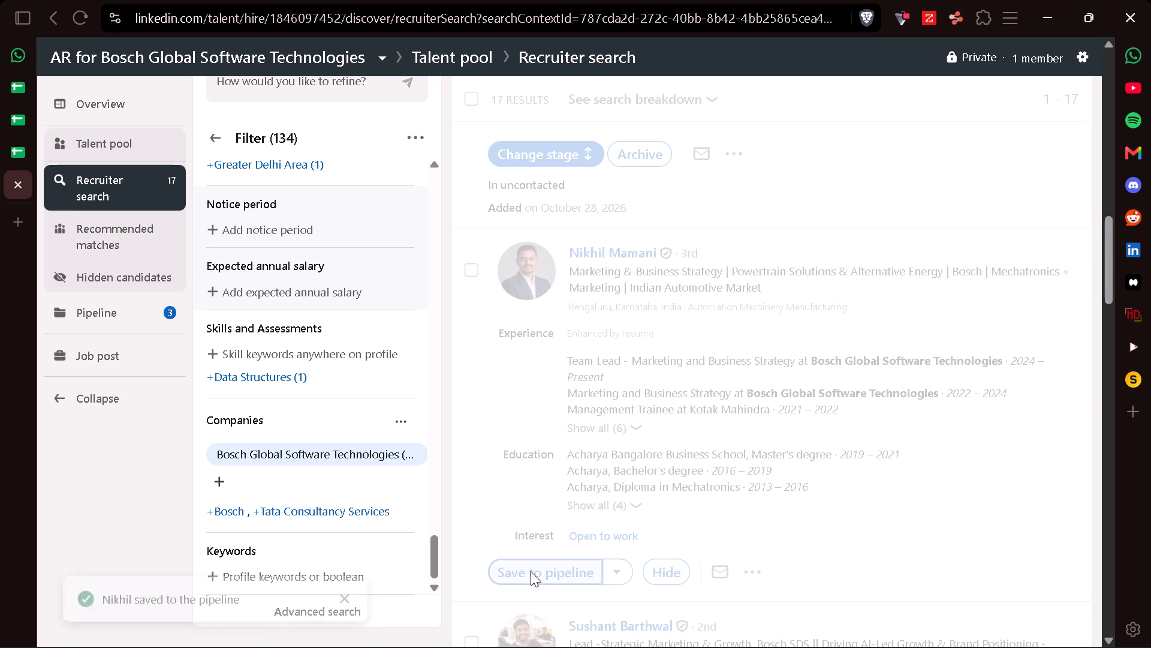
{"action": "scroll", "coordinate": [531, 571], "scroll_direction": "down", "scroll_amount": 3}
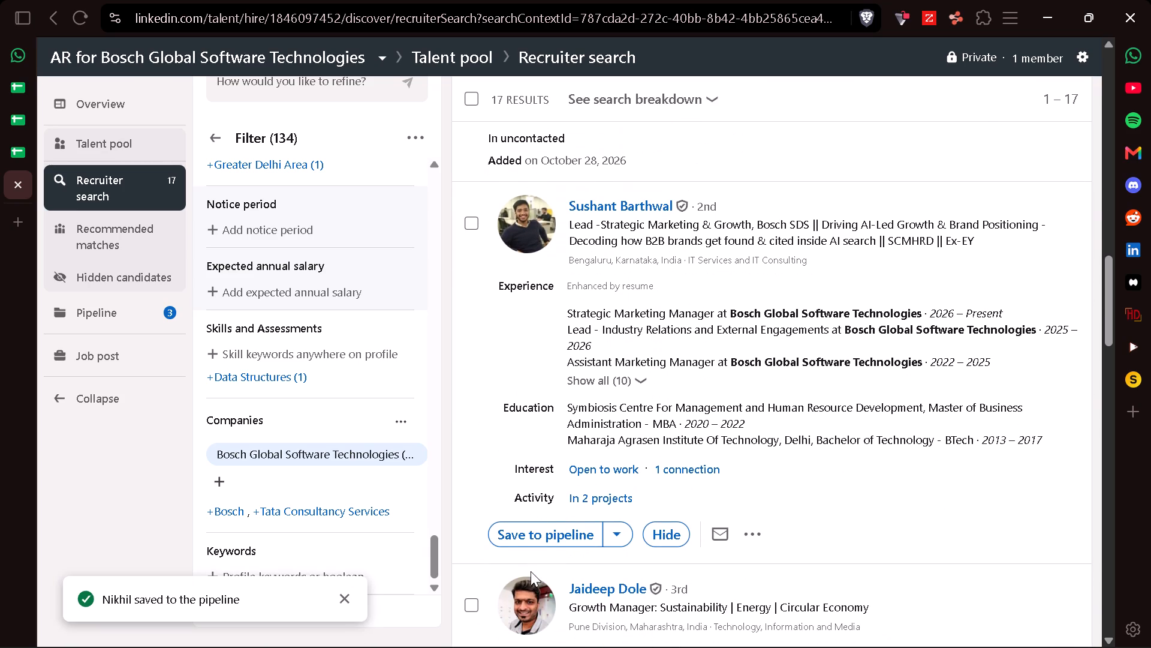
{"action": "left_click", "coordinate": [512, 532]}
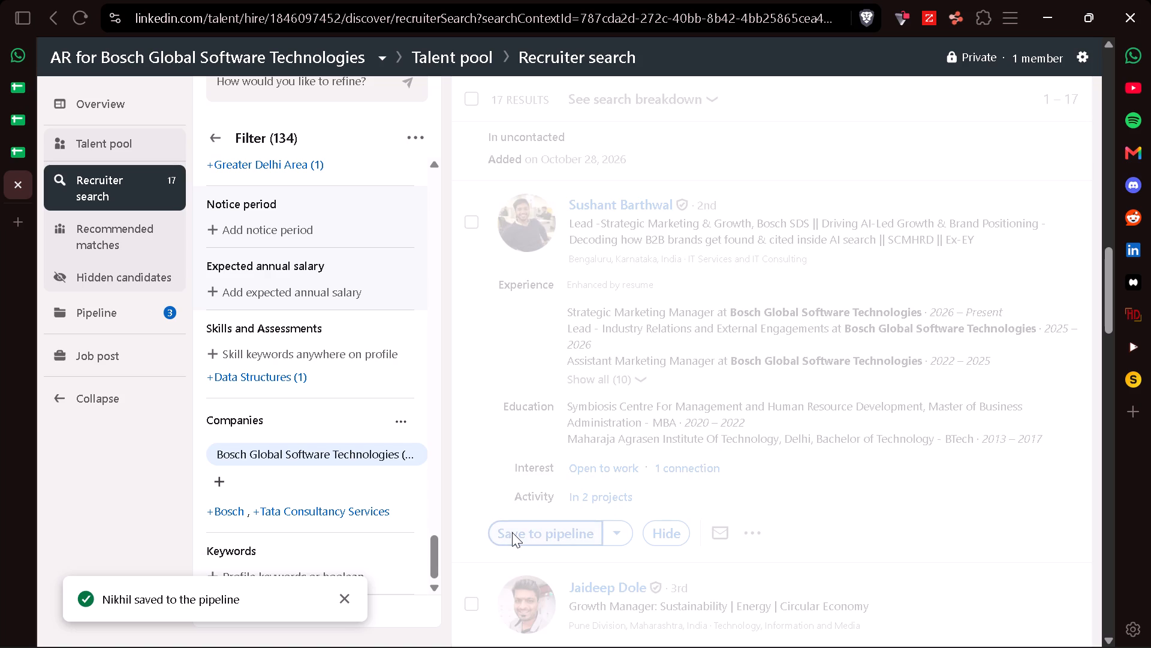
Skip the Growth Manager and save the Corporate Communication Marketing Manager from the President's office to the pipeline.
{"action": "scroll", "coordinate": [512, 532], "scroll_direction": "down", "scroll_amount": 1}
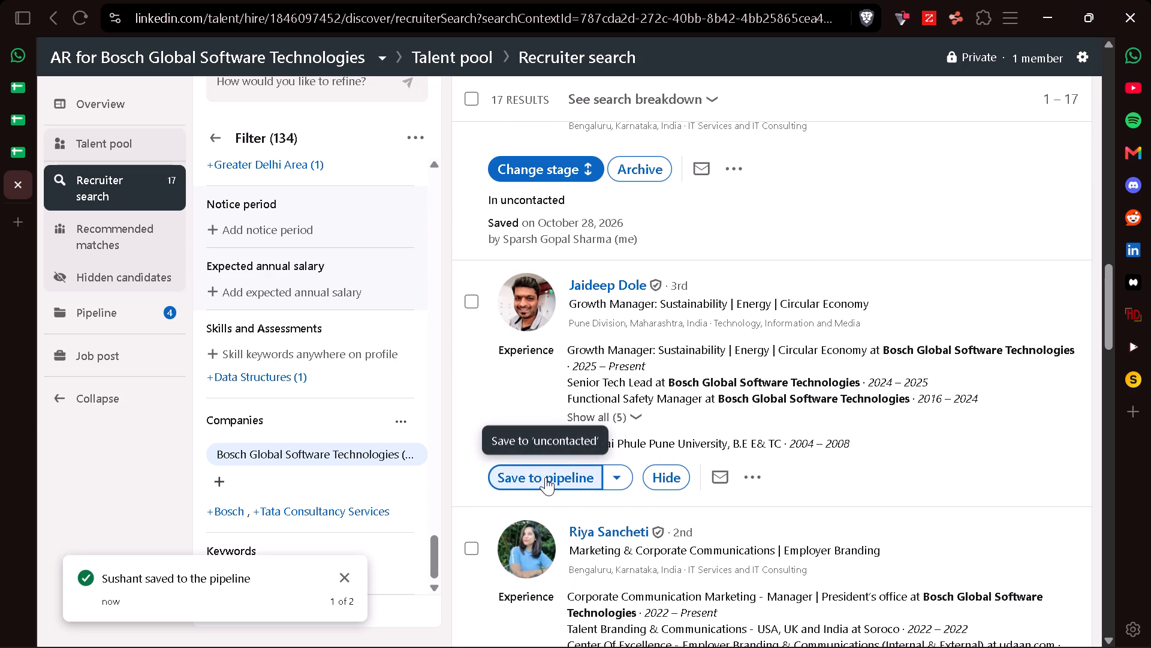
{"action": "scroll", "coordinate": [546, 477], "scroll_direction": "down", "scroll_amount": 3}
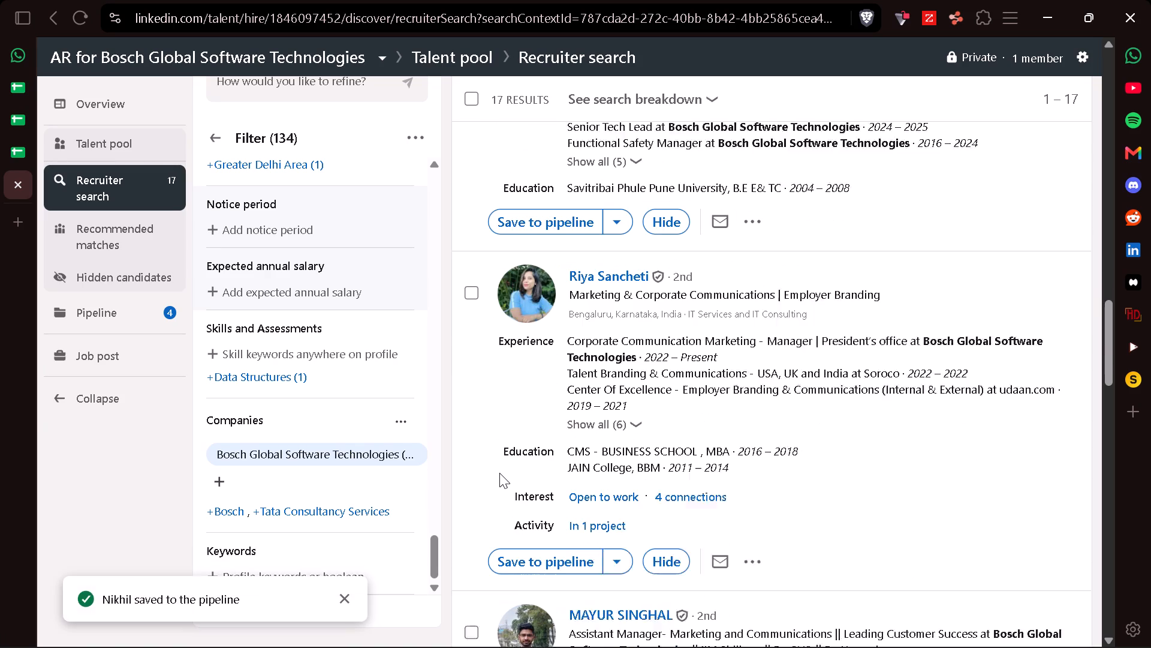
{"action": "scroll", "coordinate": [499, 473], "scroll_direction": "down", "scroll_amount": 1}
{"action": "left_click", "coordinate": [564, 529]}
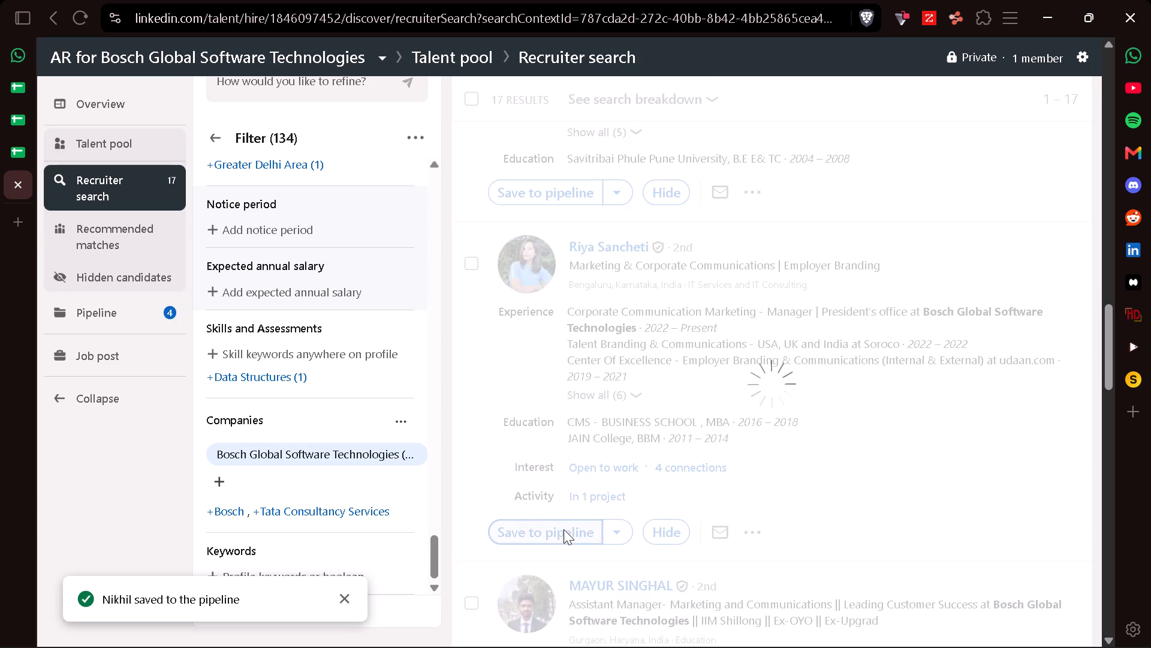
Save the two Assistant Marketing Managers, the ex-OYO one in Gurgaon and the ex-Infosys one in Bengaluru, to the pipeline.
{"action": "scroll", "coordinate": [564, 529], "scroll_direction": "down", "scroll_amount": 1}
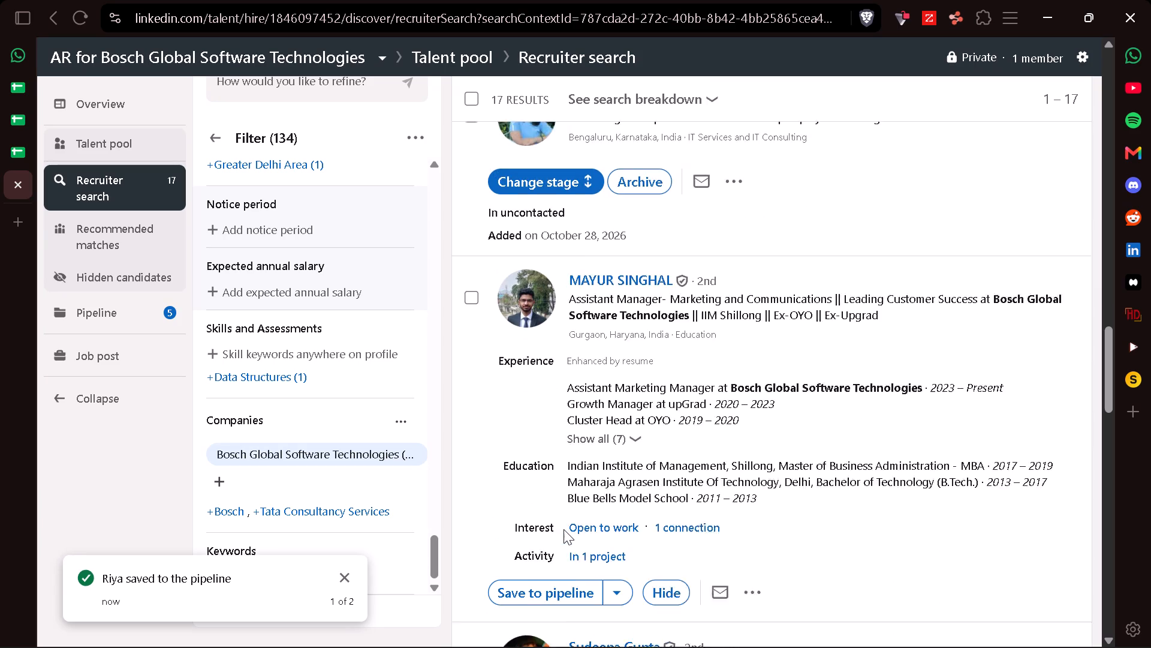
{"action": "scroll", "coordinate": [564, 529], "scroll_direction": "down", "scroll_amount": 2}
{"action": "left_click", "coordinate": [524, 502]}
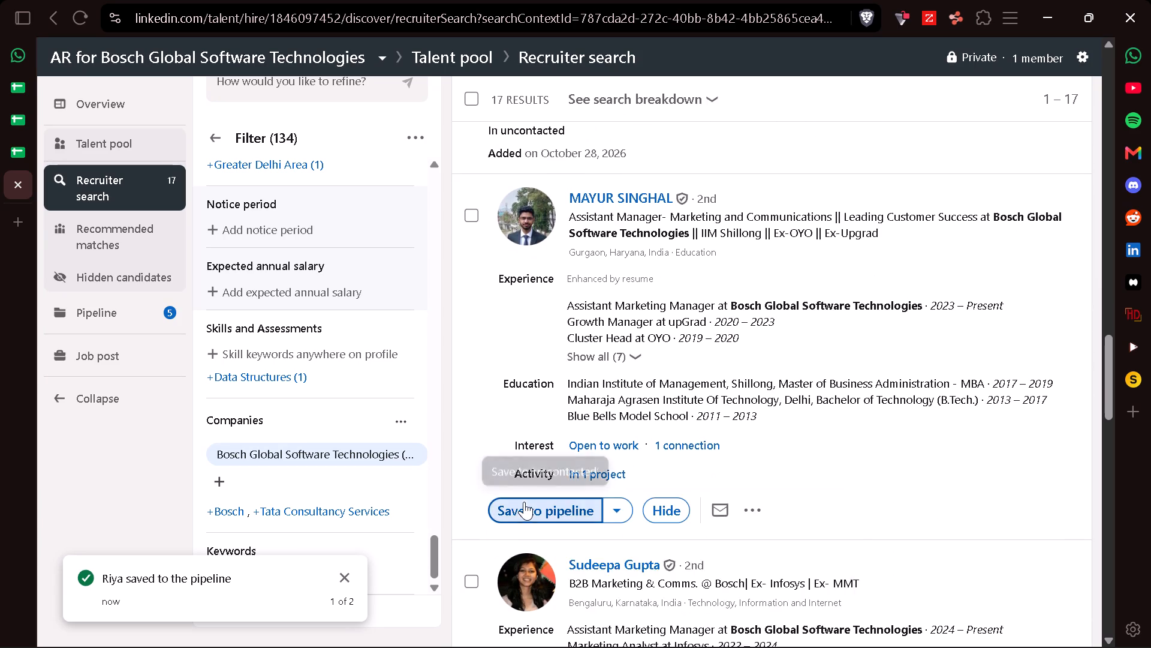
{"action": "scroll", "coordinate": [524, 502], "scroll_direction": "down", "scroll_amount": 1}
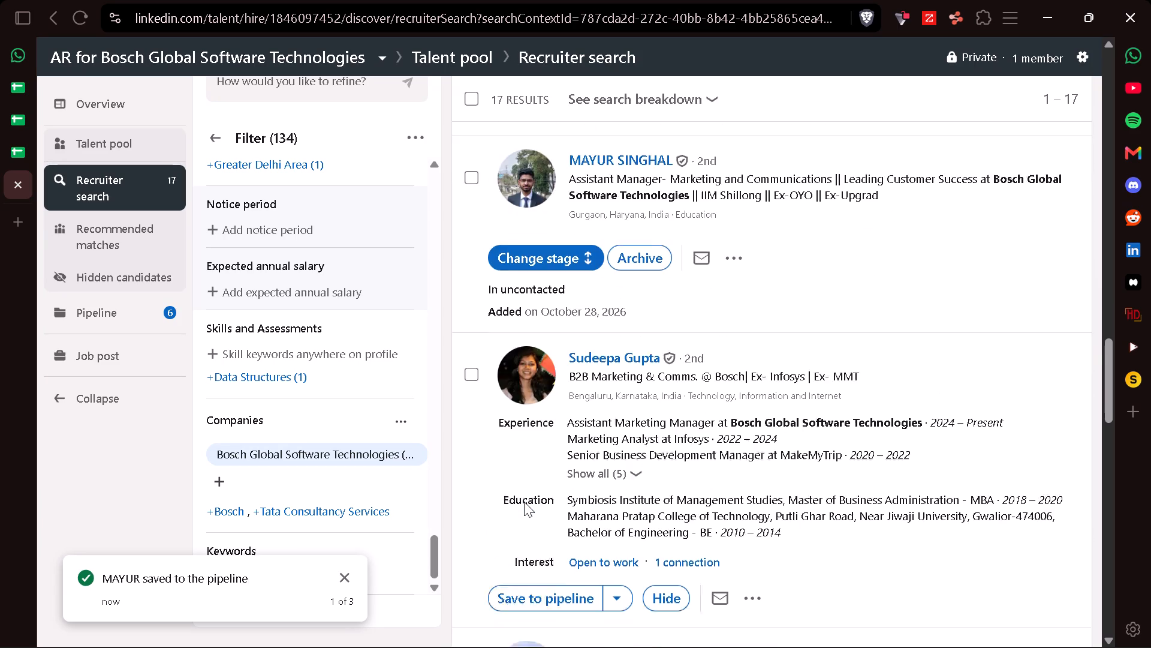
{"action": "scroll", "coordinate": [524, 502], "scroll_direction": "down", "scroll_amount": 1}
{"action": "left_click", "coordinate": [522, 488]}
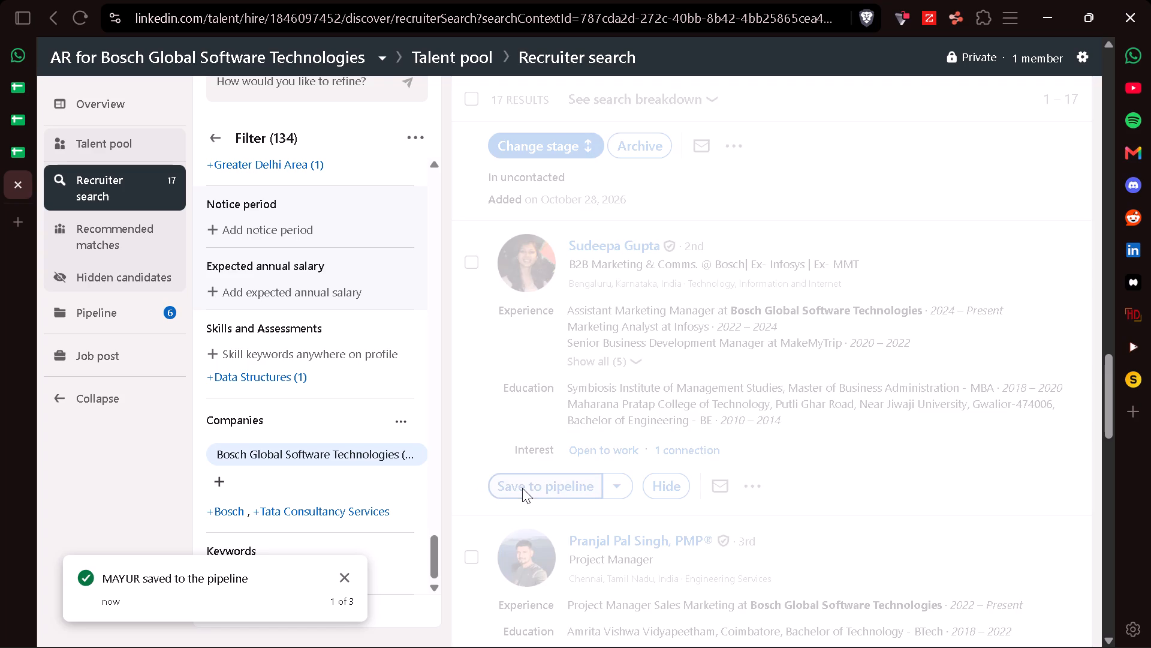
Review the remaining candidates in the Recruiter search results down to the last one for further marketing contacts.
{"action": "scroll", "coordinate": [522, 488], "scroll_direction": "down", "scroll_amount": 2}
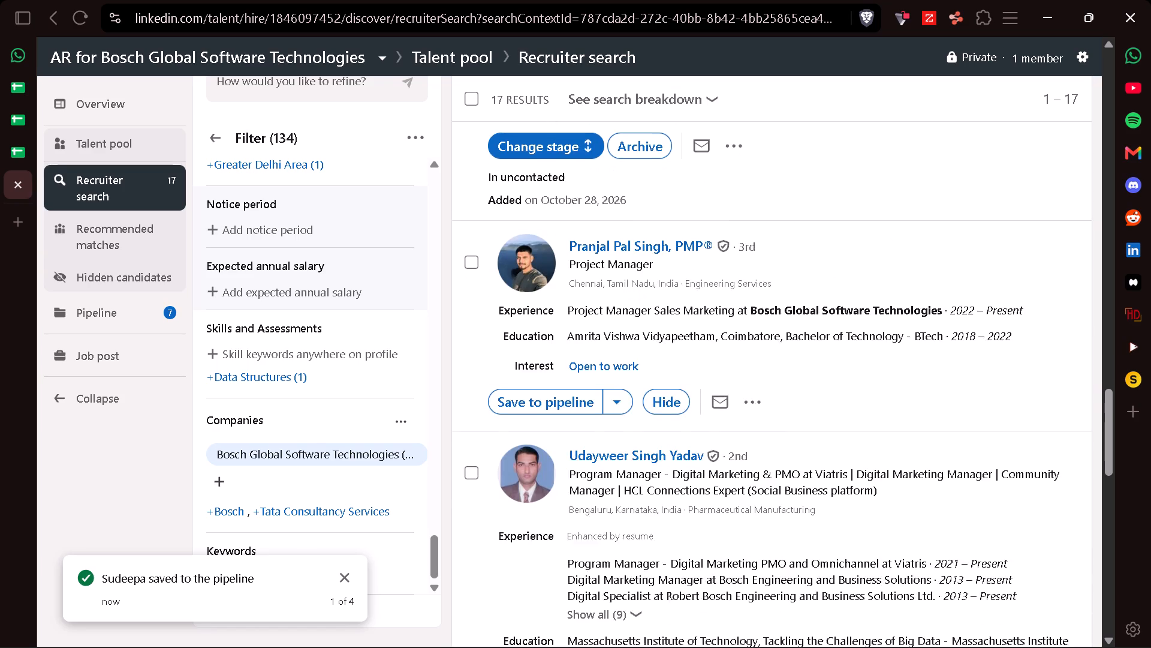
{"action": "scroll", "coordinate": [522, 488], "scroll_direction": "down", "scroll_amount": 2}
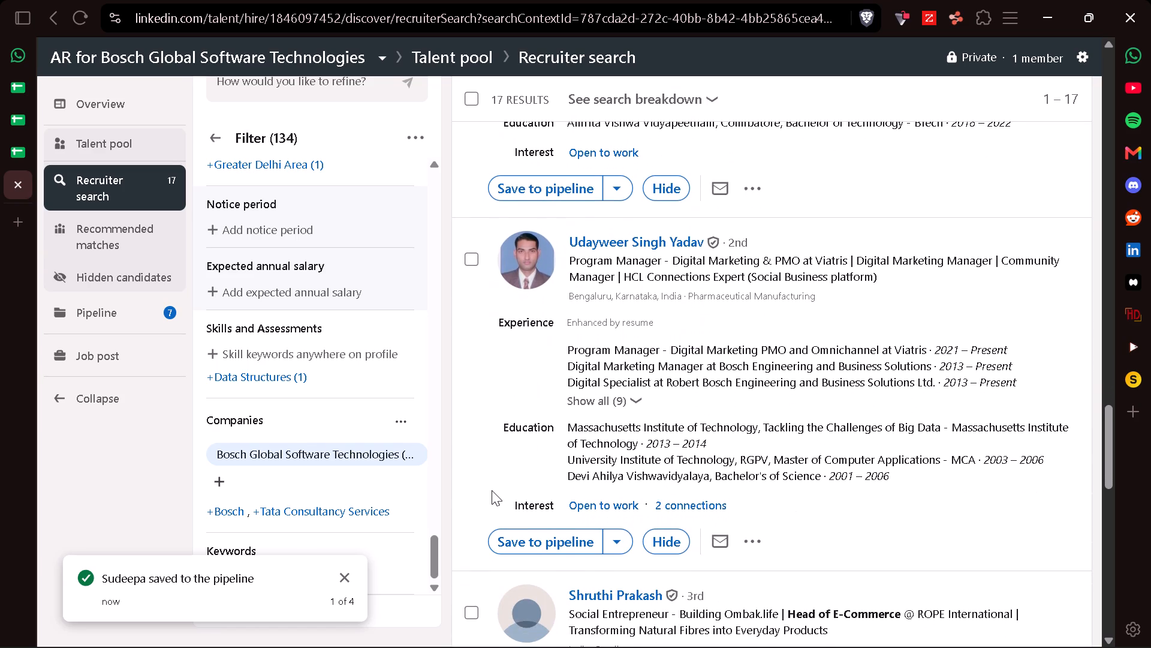
{"action": "scroll", "coordinate": [492, 490], "scroll_direction": "down", "scroll_amount": 4}
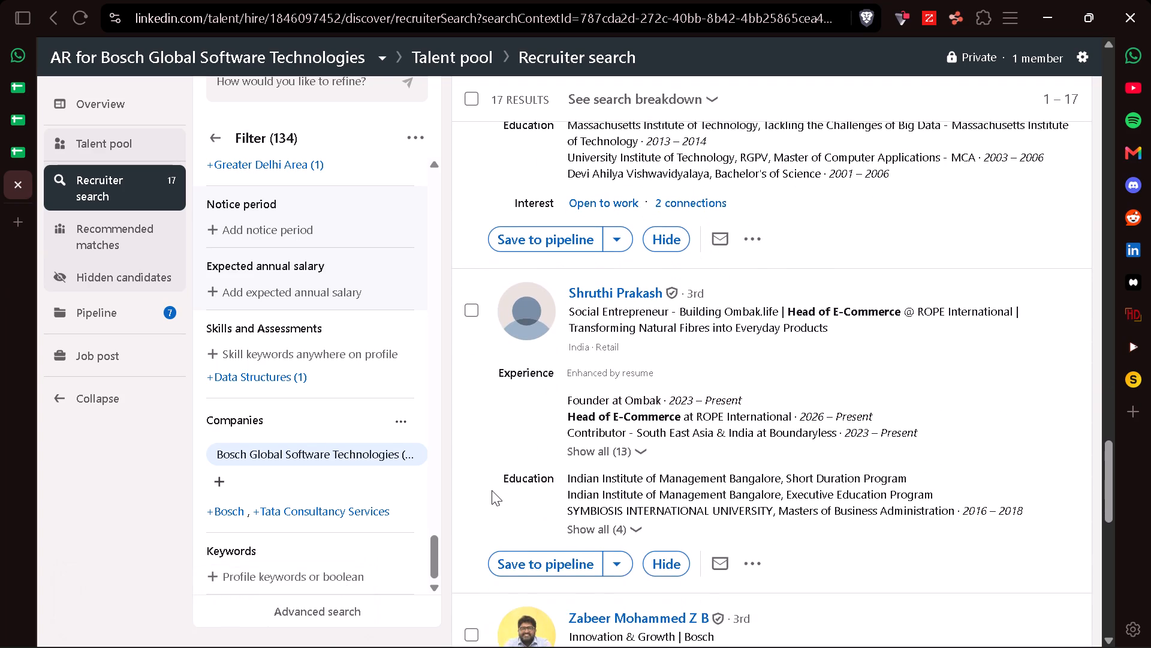
{"action": "scroll", "coordinate": [492, 490], "scroll_direction": "down", "scroll_amount": 4}
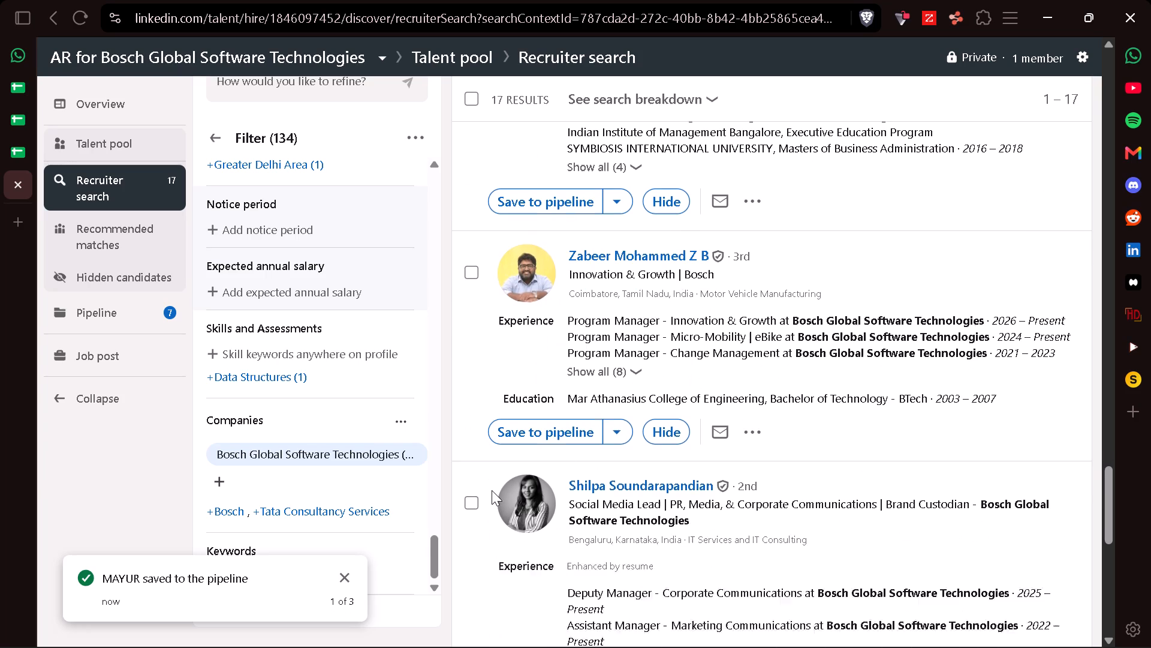
{"action": "scroll", "coordinate": [492, 490], "scroll_direction": "down", "scroll_amount": 2}
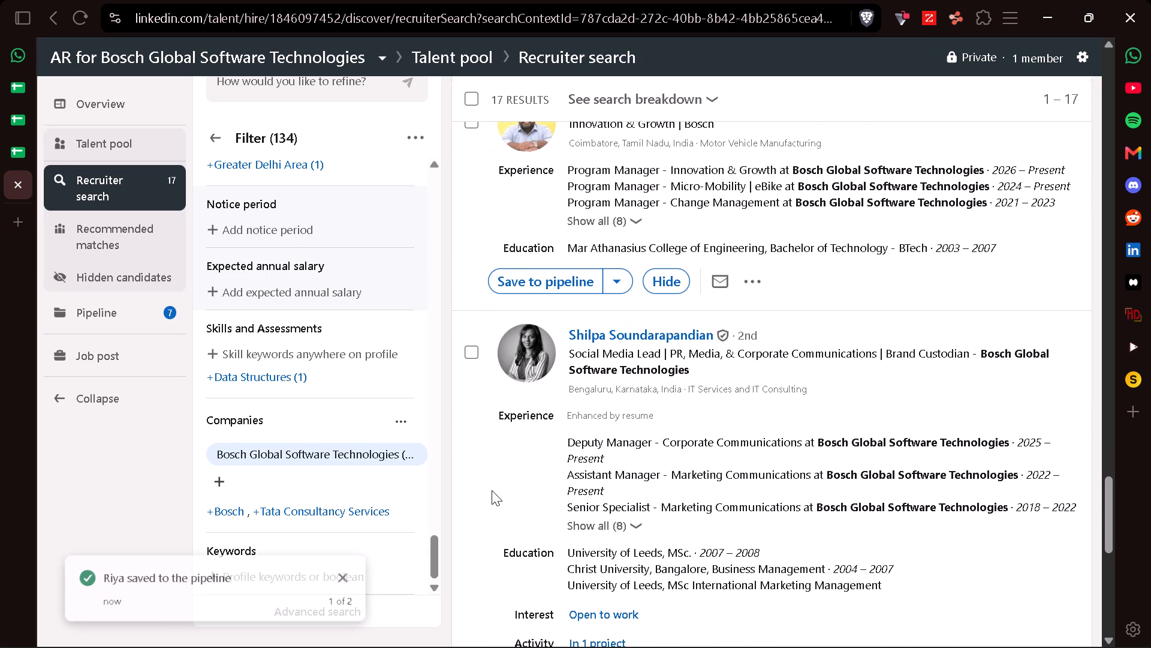
{"action": "scroll", "coordinate": [492, 490], "scroll_direction": "down", "scroll_amount": 3}
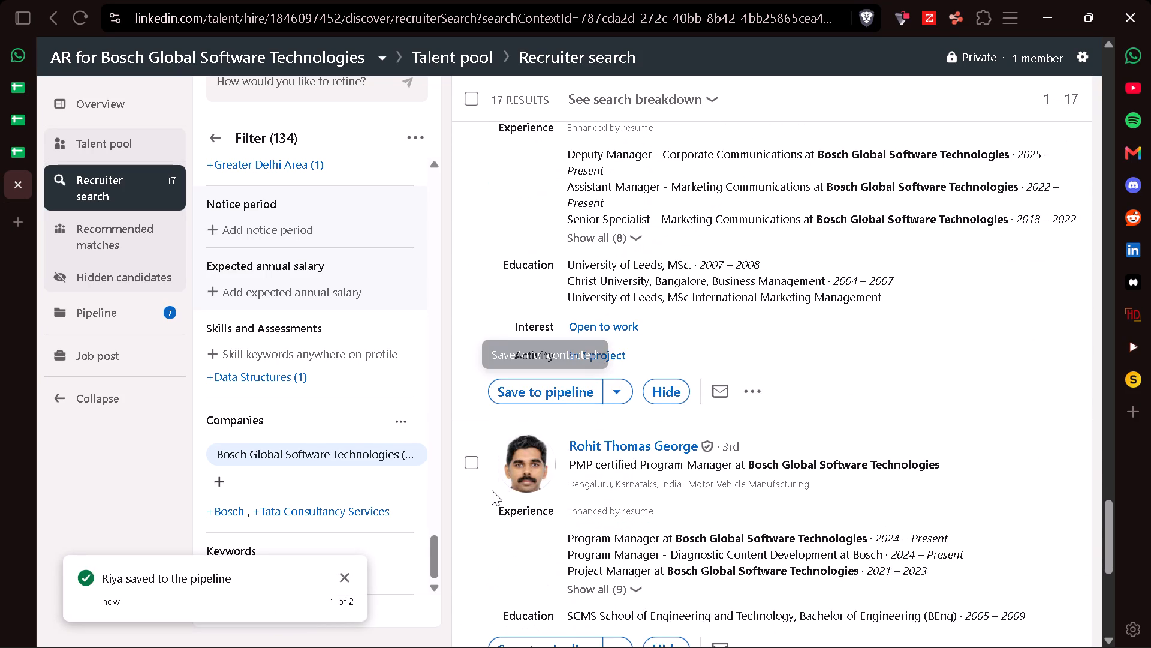
{"action": "scroll", "coordinate": [492, 490], "scroll_direction": "down", "scroll_amount": 5}
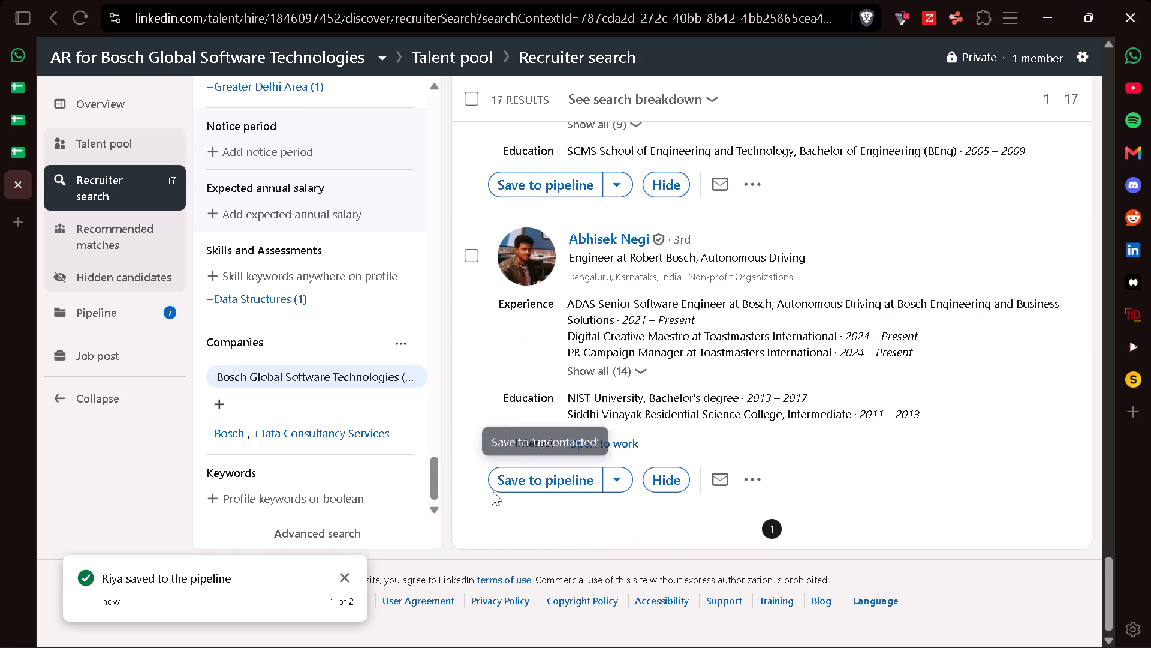
Export all seven candidates in the project pipeline to a CSV file.
{"action": "left_click", "coordinate": [97, 319]}
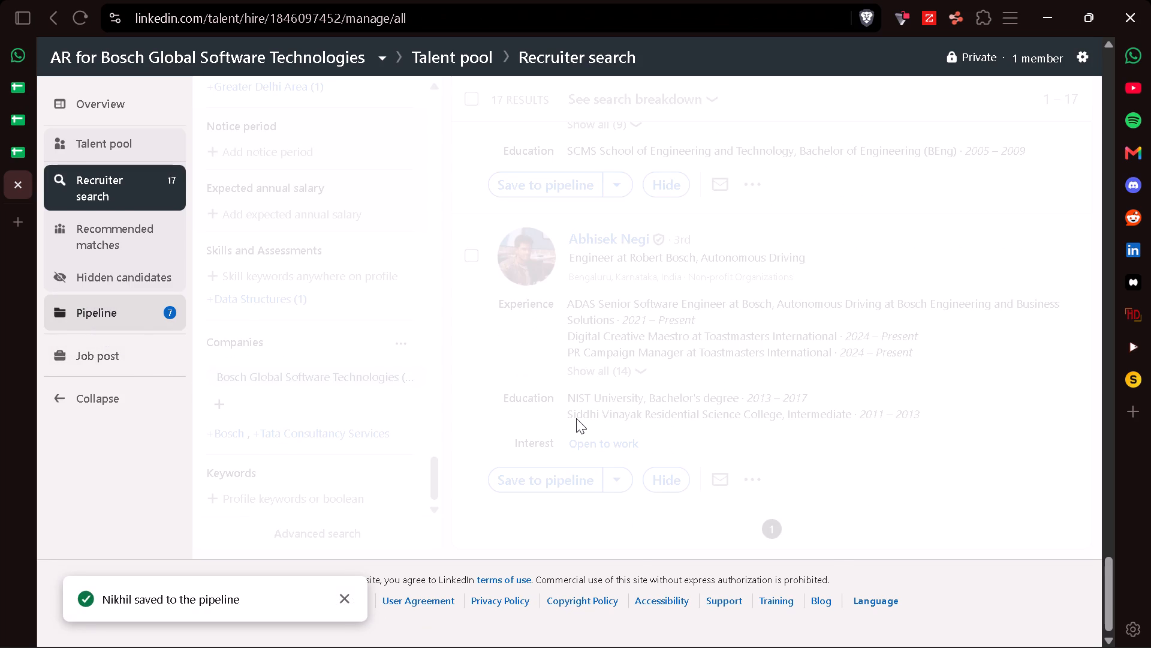
{"action": "left_click", "coordinate": [481, 351]}
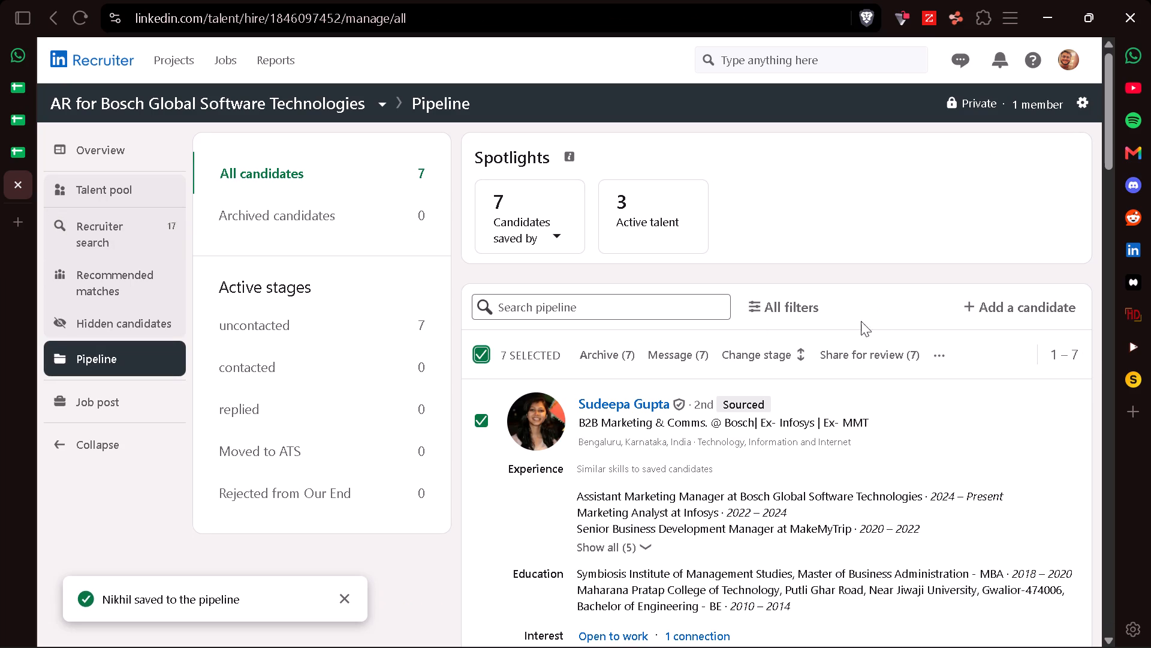
{"action": "left_click", "coordinate": [939, 348]}
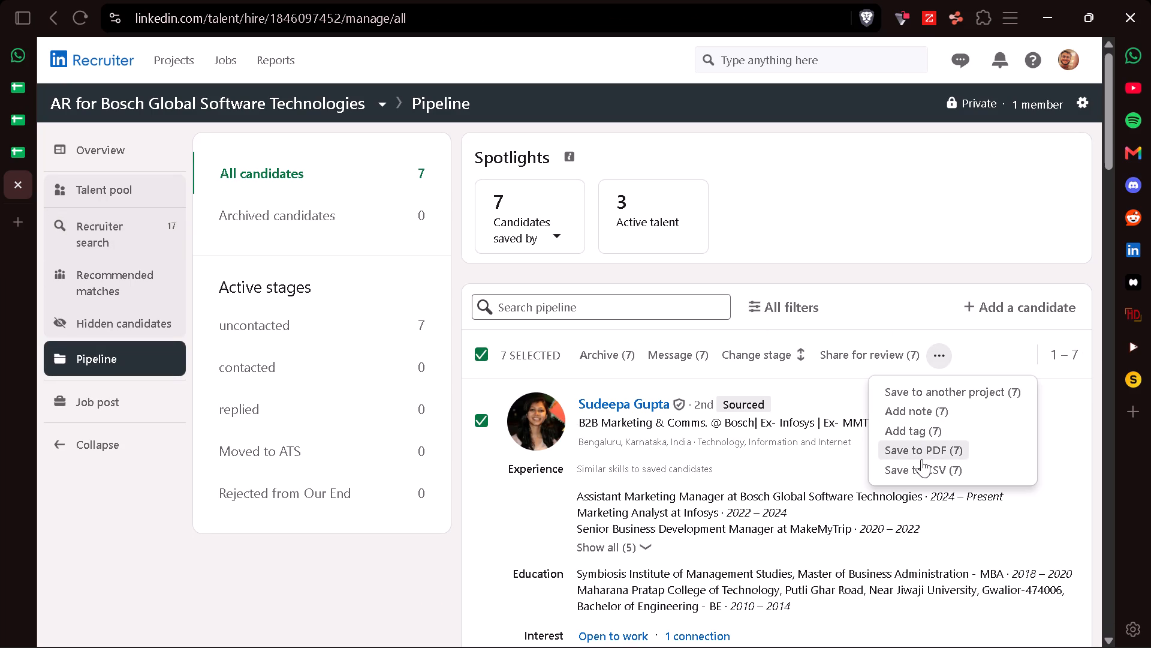
{"action": "left_click", "coordinate": [921, 459]}
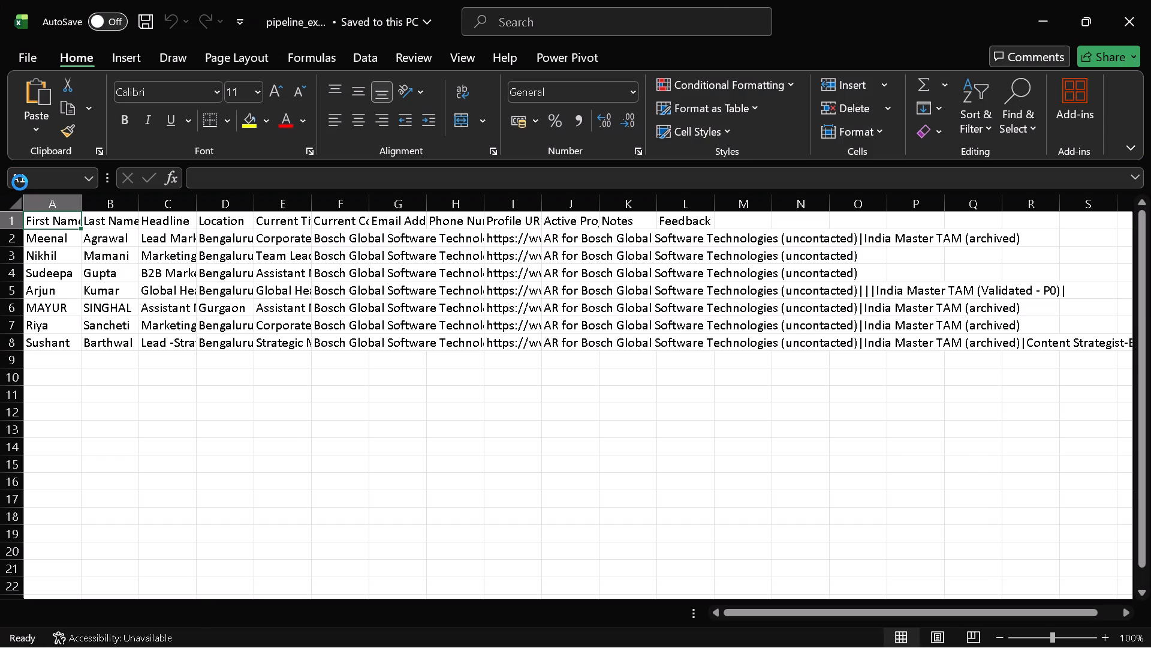
Bring up the Contact Map sheet in the browser and, back in the Excel pipeline export, insert an empty column before Headline.
{"action": "left_click", "coordinate": [590, 624]}
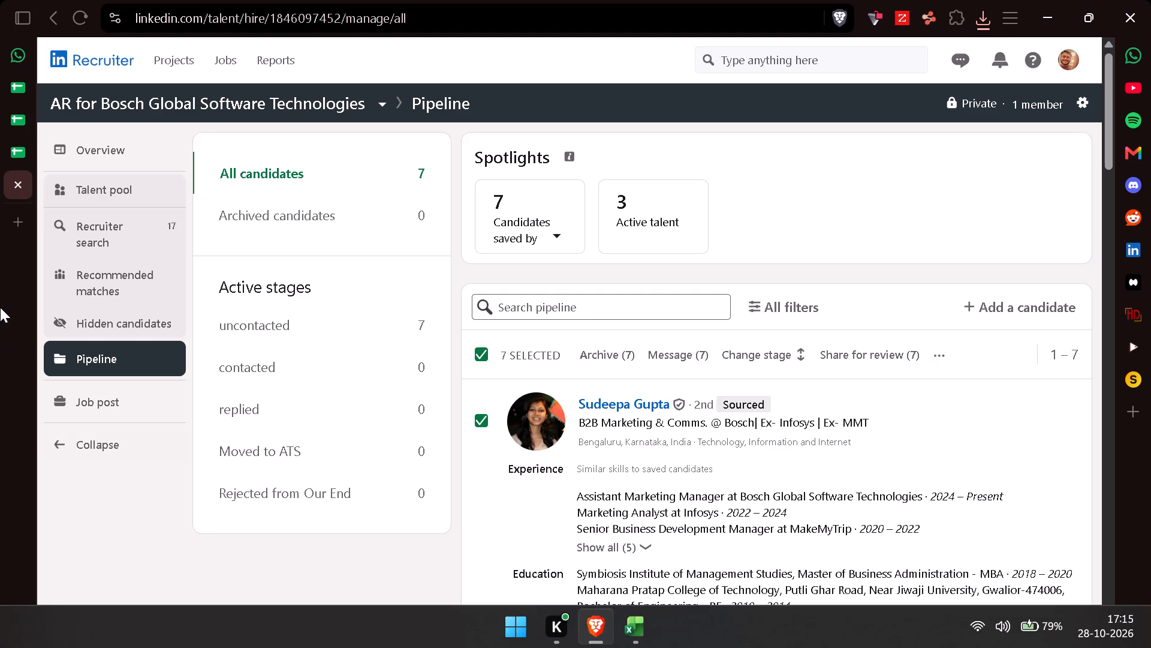
{"action": "left_click", "coordinate": [18, 190]}
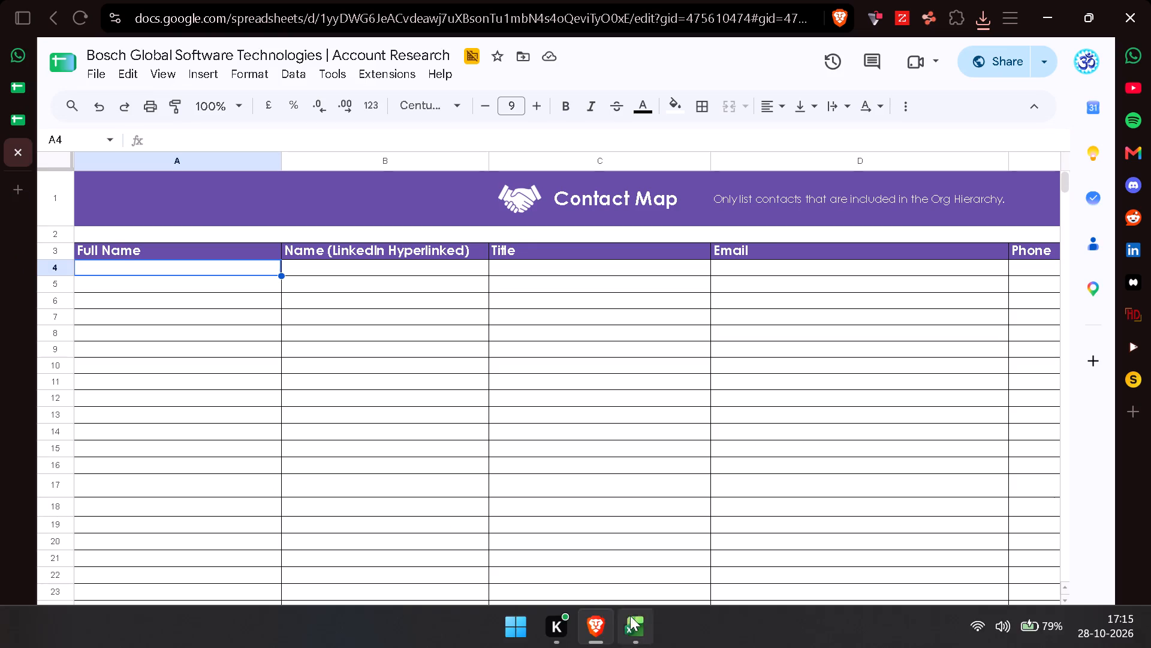
{"action": "left_click", "coordinate": [630, 615]}
{"action": "left_click", "coordinate": [174, 206]}
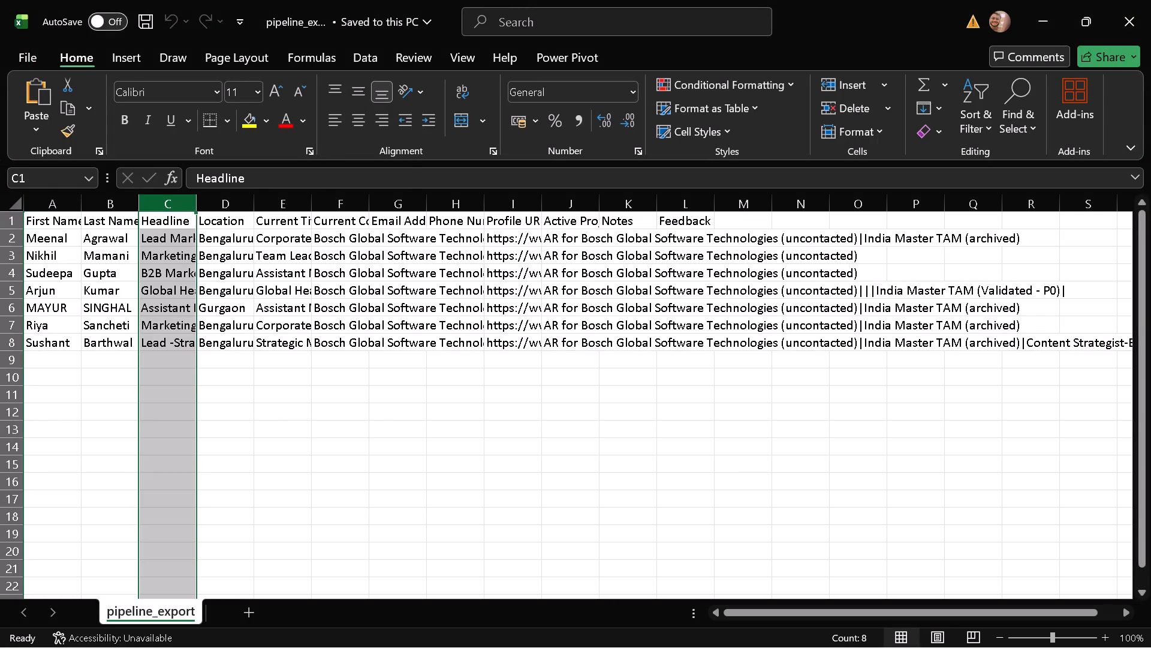
{"action": "right_click", "coordinate": [174, 206]}
{"action": "left_click", "coordinate": [225, 382]}
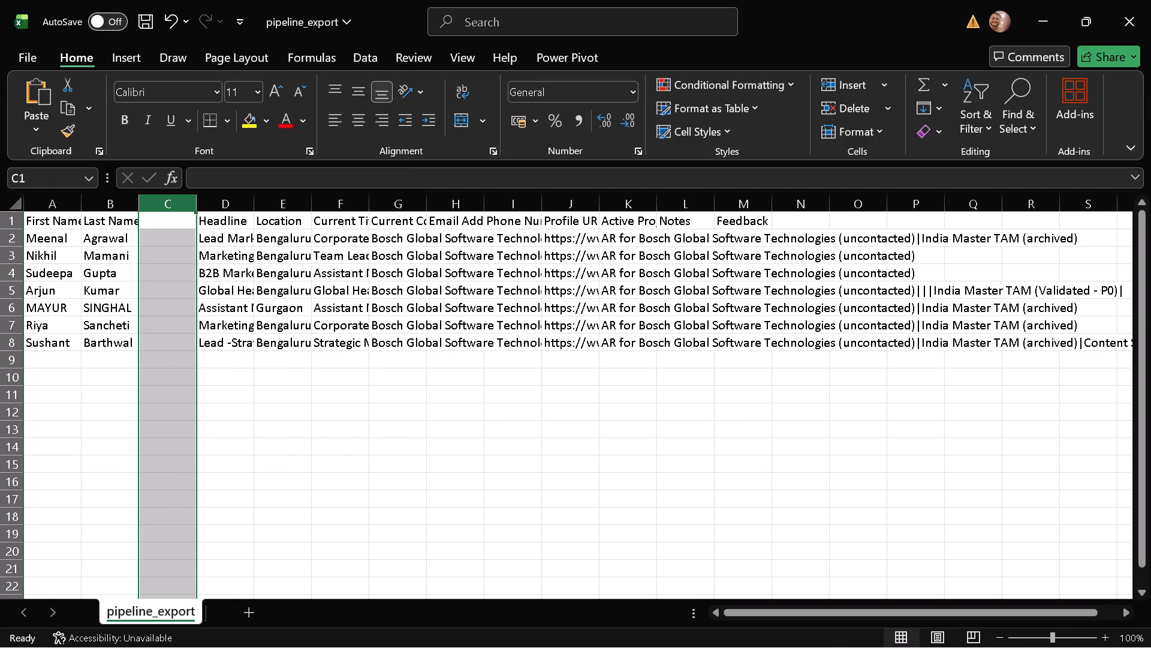
Combine first and last names in C2 with =CONCATENATE(A2," ",B2) and fill the formula down to C8.
{"action": "left_click", "coordinate": [155, 245]}
{"action": "type", "text": "=conc"}
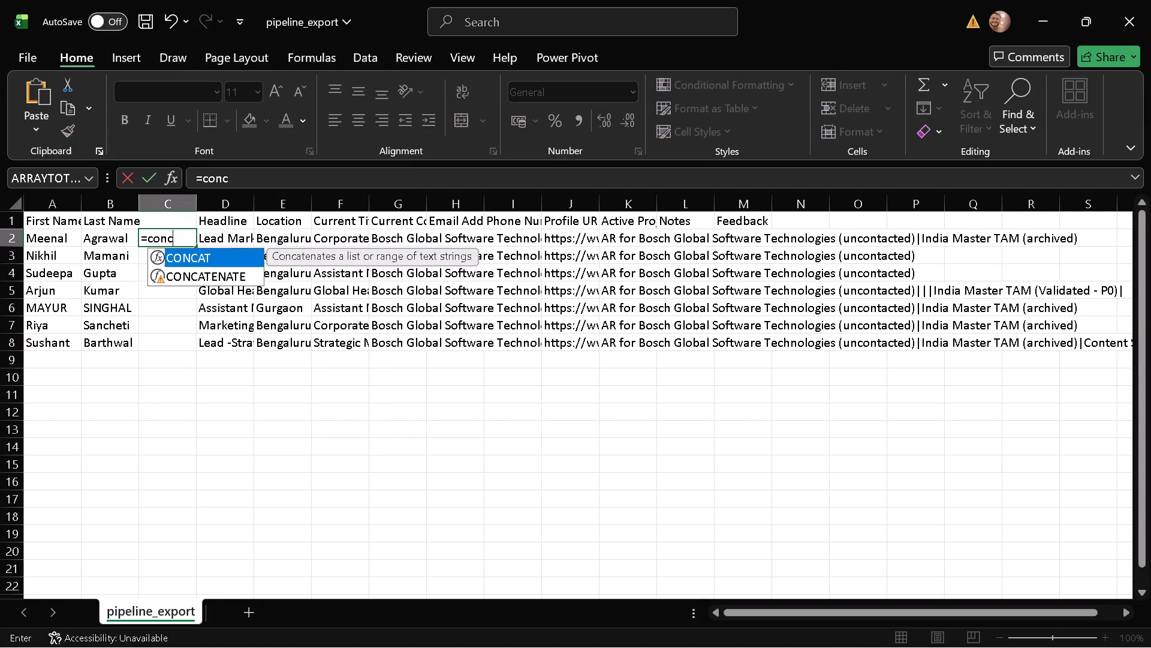
{"action": "double_click", "coordinate": [187, 269]}
{"action": "left_click", "coordinate": [57, 241]}
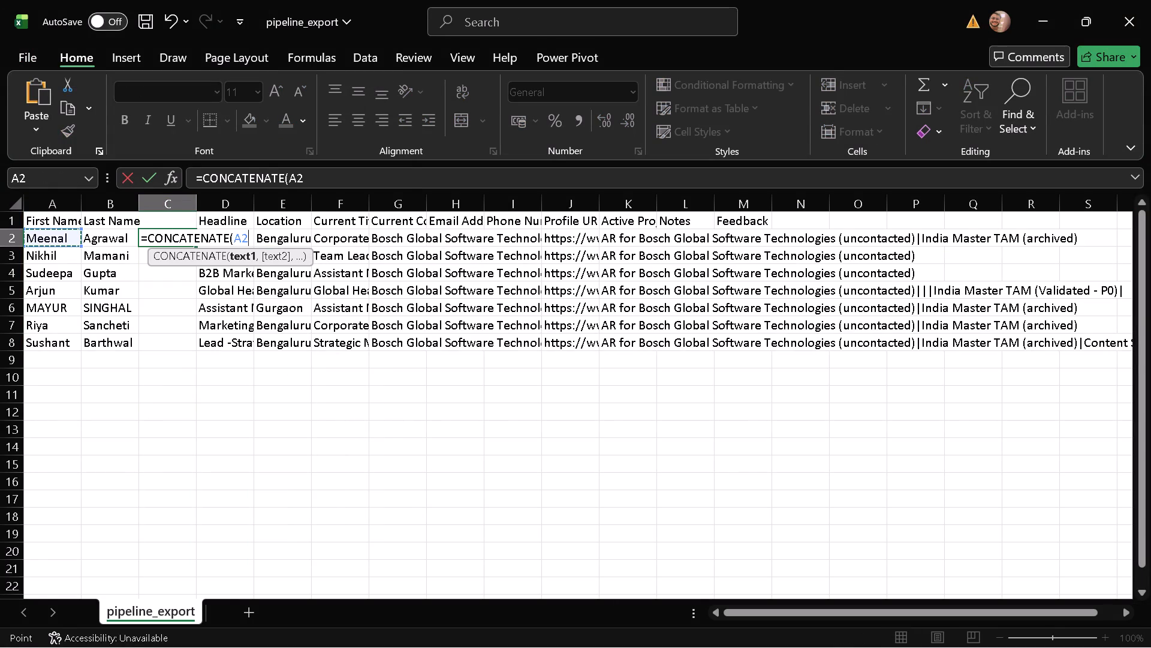
{"action": "type", "text": ",\" \""}
{"action": "key", "text": "comma"}
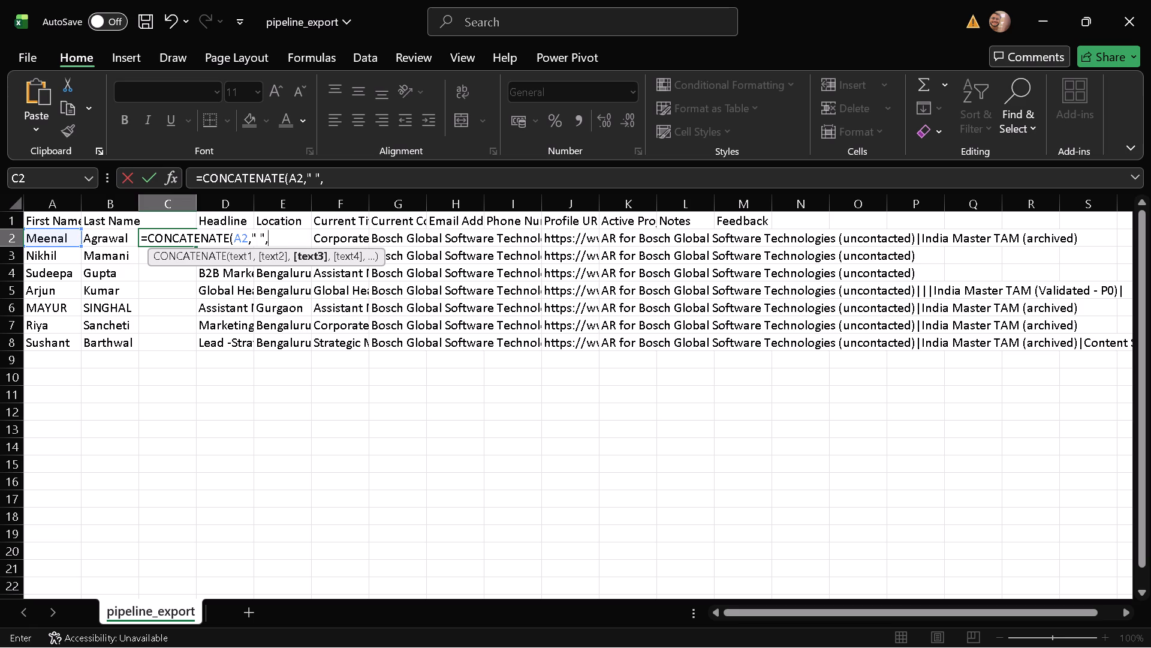
{"action": "left_click", "coordinate": [103, 242]}
{"action": "key", "text": "Return"}
{"action": "key", "text": "Up"}
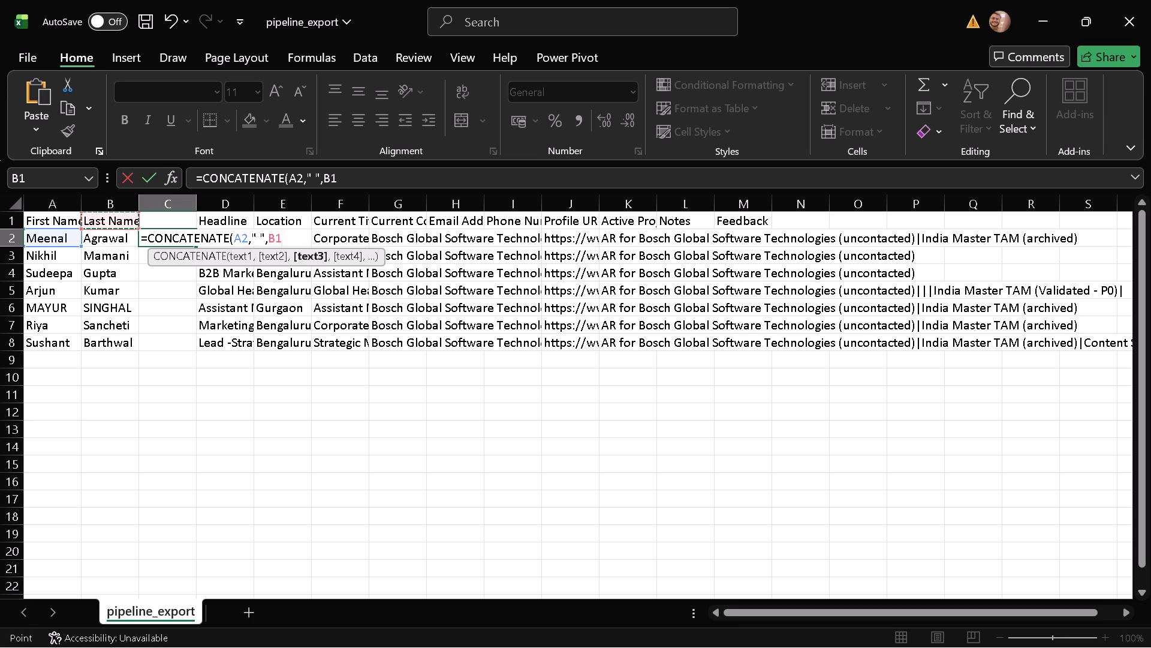
{"action": "key", "text": "Down"}
{"action": "key", "text": "Return"}
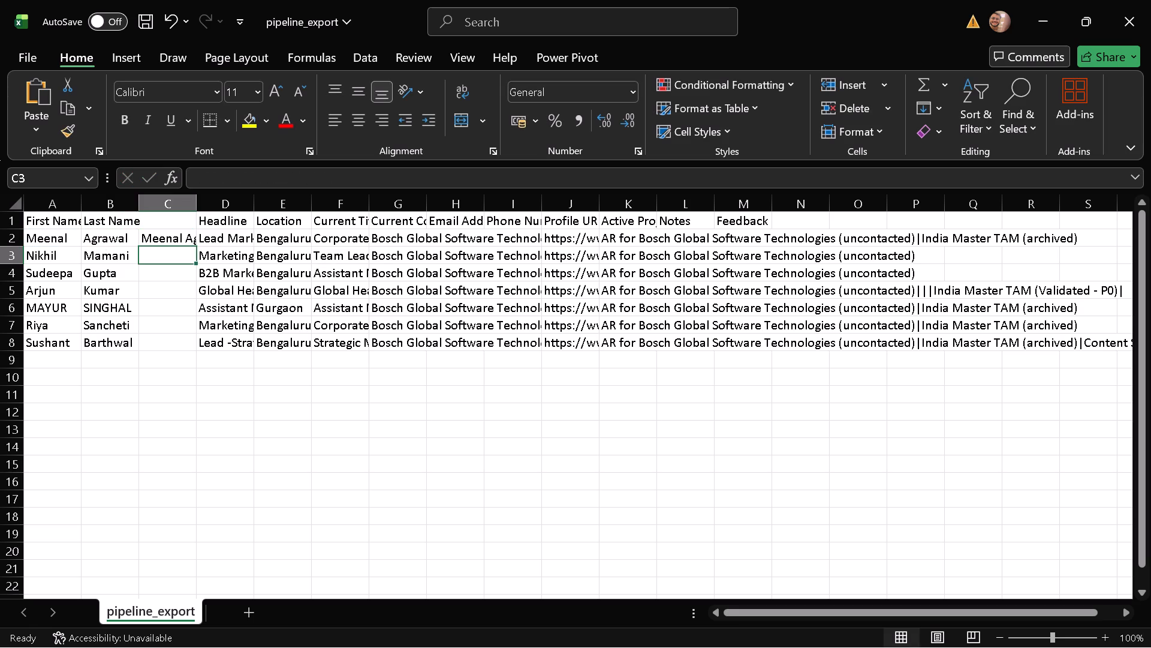
{"action": "left_click", "coordinate": [179, 239]}
{"action": "left_click_drag", "start_coordinate": [197, 248], "coordinate": [186, 361]}
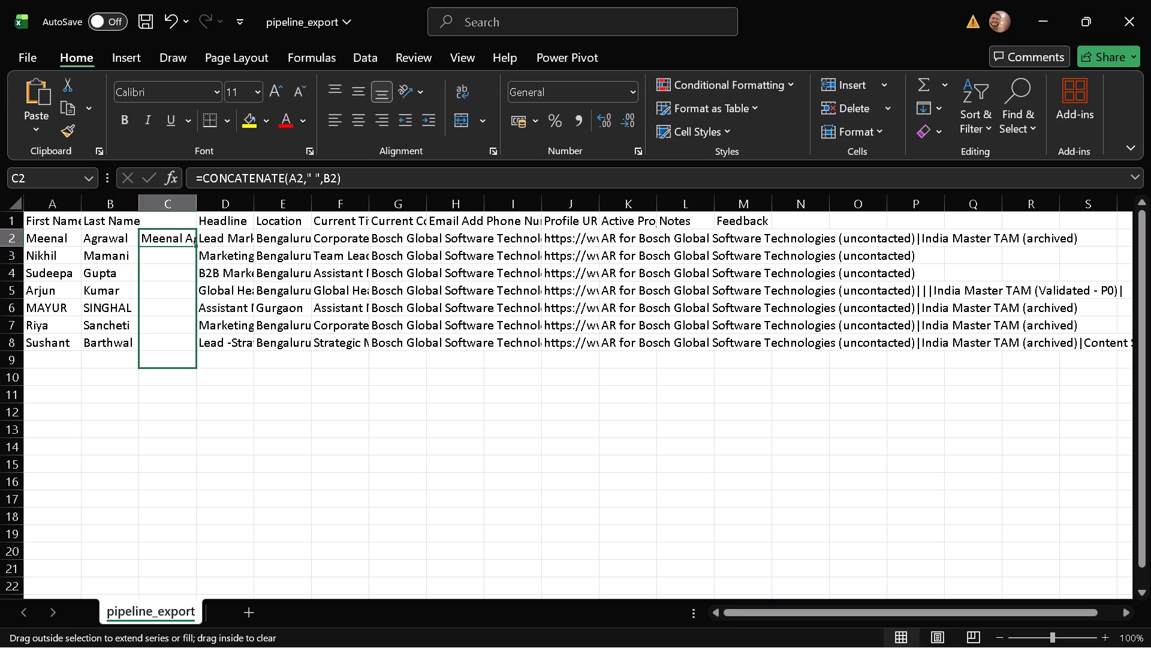
{"action": "left_click_drag", "start_coordinate": [186, 361], "coordinate": [185, 350]}
Copy the combined full names C2:C8 from Excel into the Contact Map's Full Name column, starting at A4 in the browser.
{"action": "key", "text": "ctrl+c"}
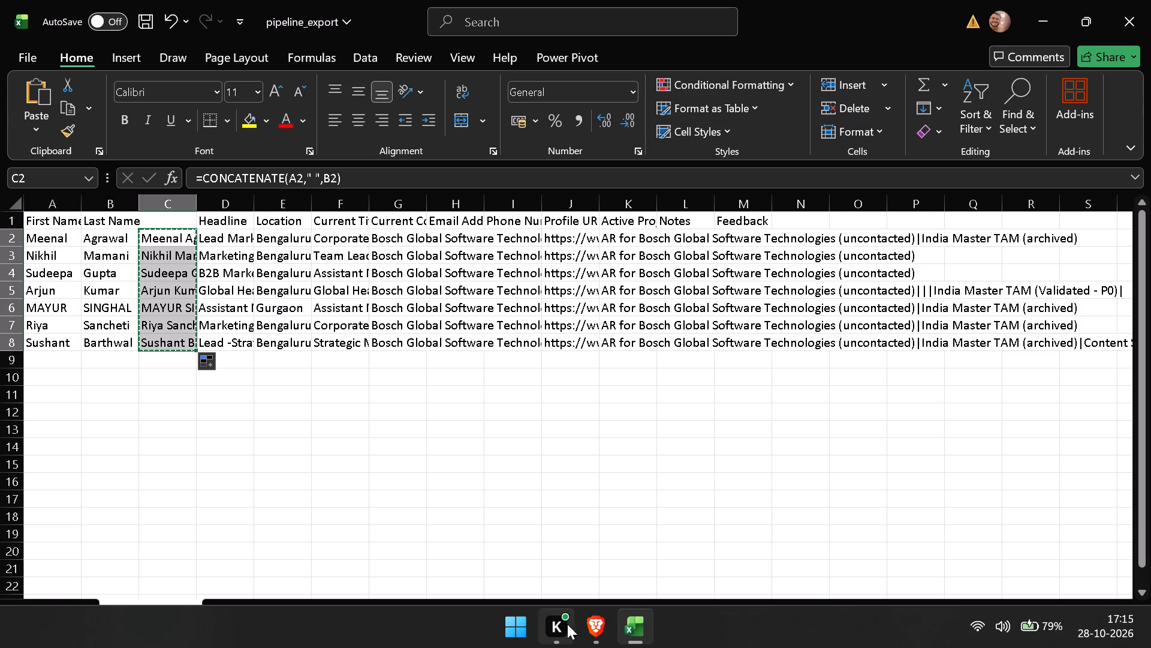
{"action": "left_click", "coordinate": [599, 622]}
{"action": "key", "text": "ctrl+v"}
Copy the seven current titles from the Excel export into the Contact Map's Title column, starting at C4 in the browser.
{"action": "key", "text": "Right"}
{"action": "key", "text": "Right"}
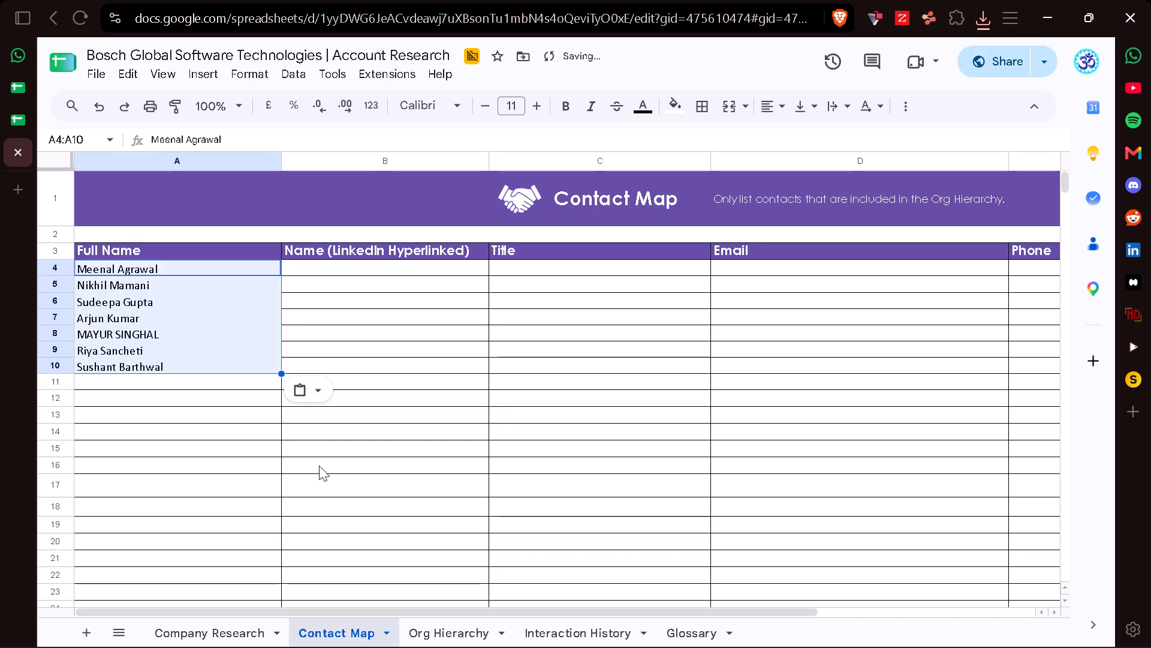
{"action": "key", "text": "Right"}
{"action": "key", "text": "Right"}
{"action": "left_click", "coordinate": [623, 631]}
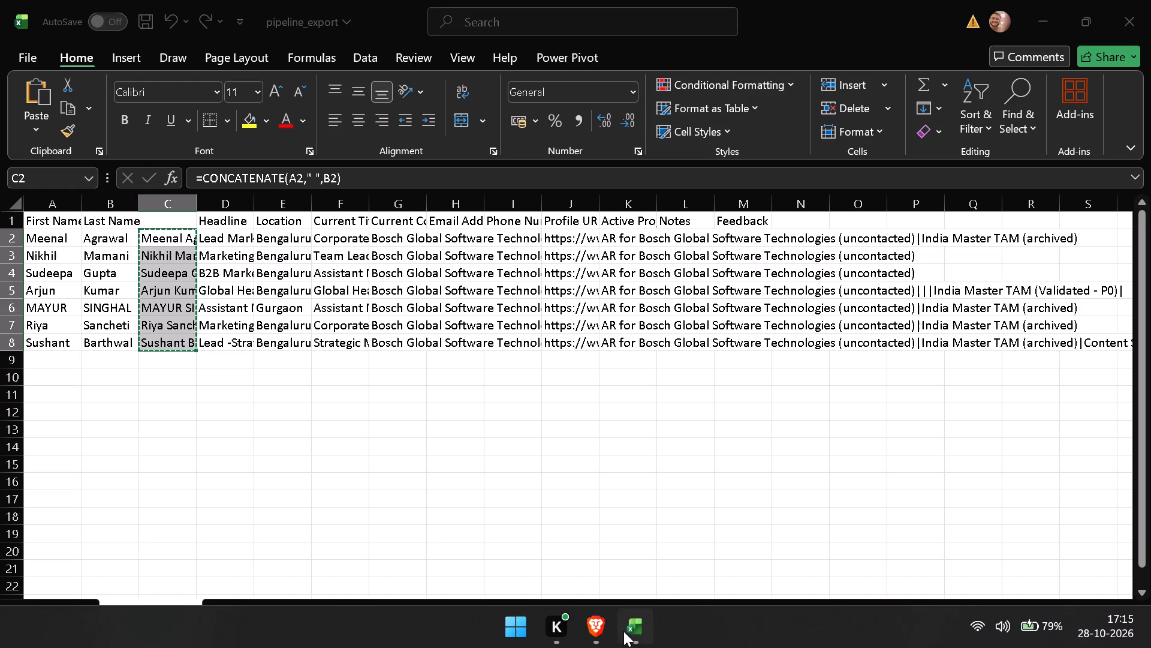
{"action": "left_click", "coordinate": [342, 244]}
{"action": "key", "text": "ctrl+shift+Down"}
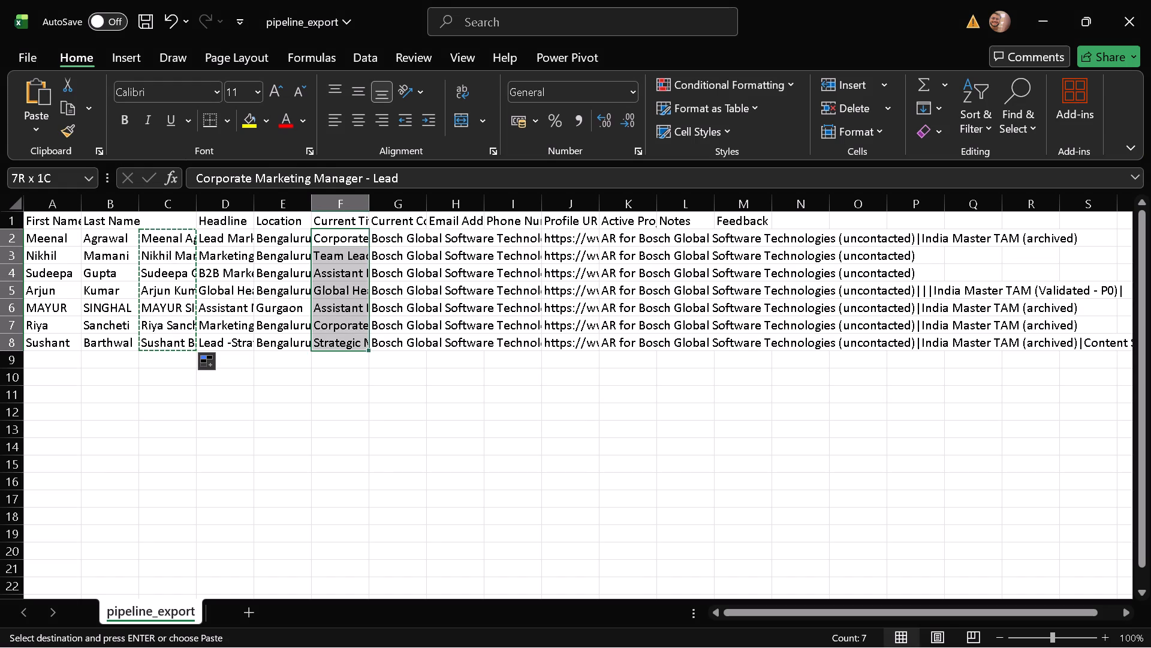
{"action": "key", "text": "ctrl+c"}
{"action": "left_click", "coordinate": [593, 622]}
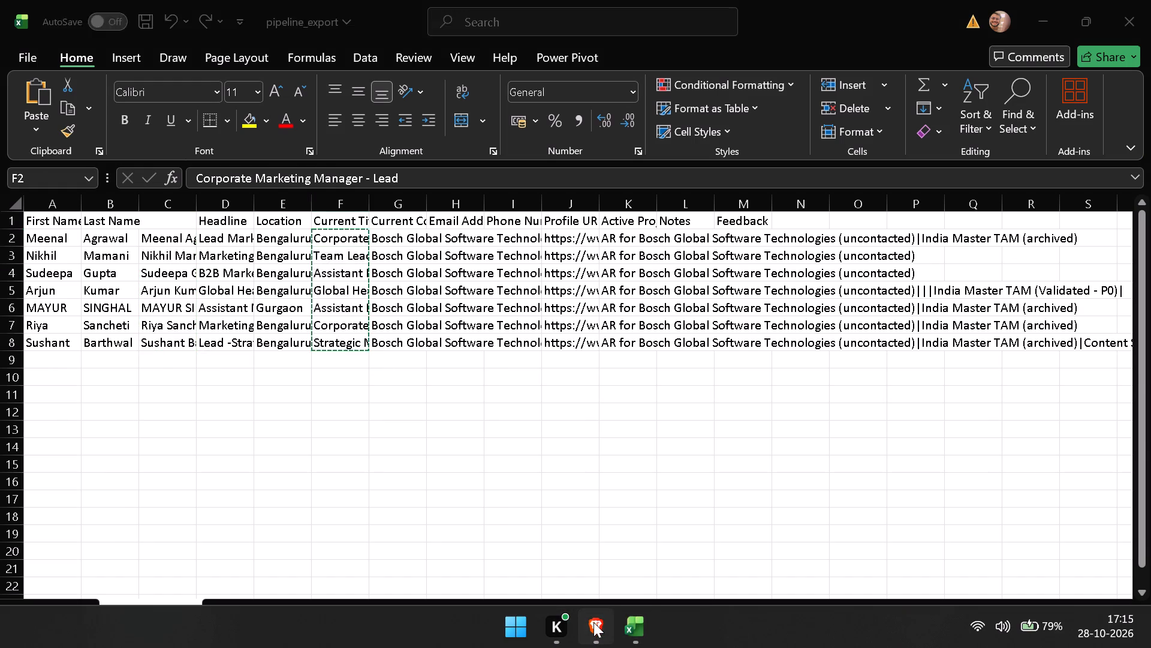
{"action": "key", "text": "ctrl+v"}
Copy the seven profile URLs from the Excel export into the Contact Map's Linkedin column, starting at F4 in the browser.
{"action": "scroll", "coordinate": [526, 322], "scroll_direction": "left", "scroll_amount": 4}
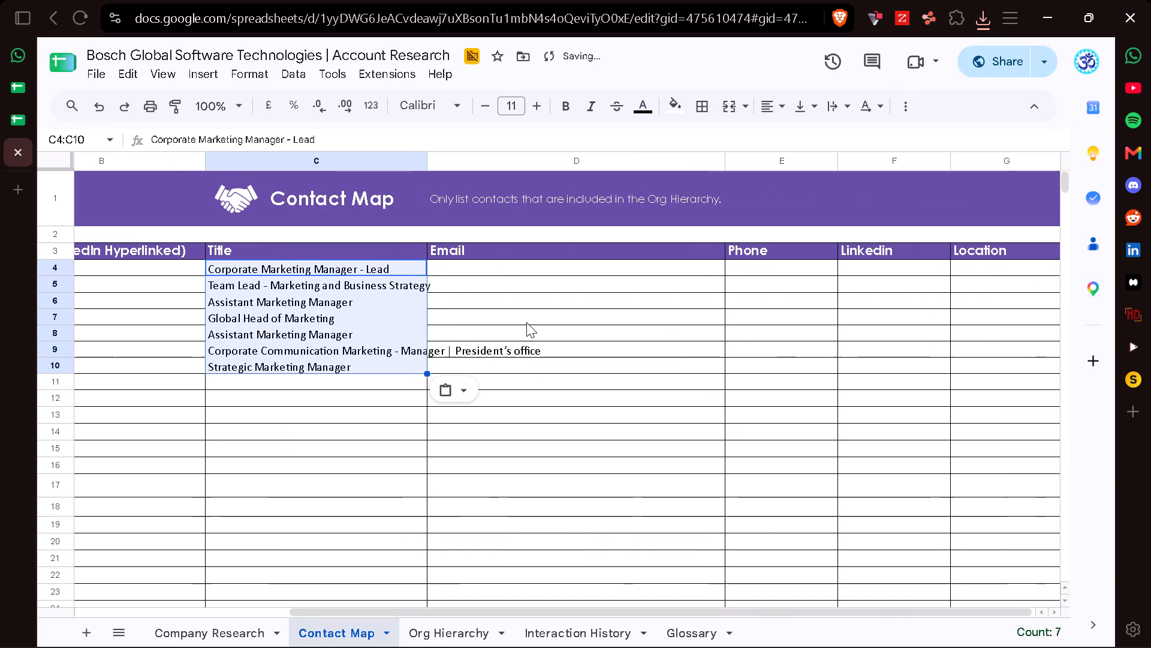
{"action": "scroll", "coordinate": [526, 322], "scroll_direction": "left", "scroll_amount": 1}
{"action": "left_click", "coordinate": [649, 629]}
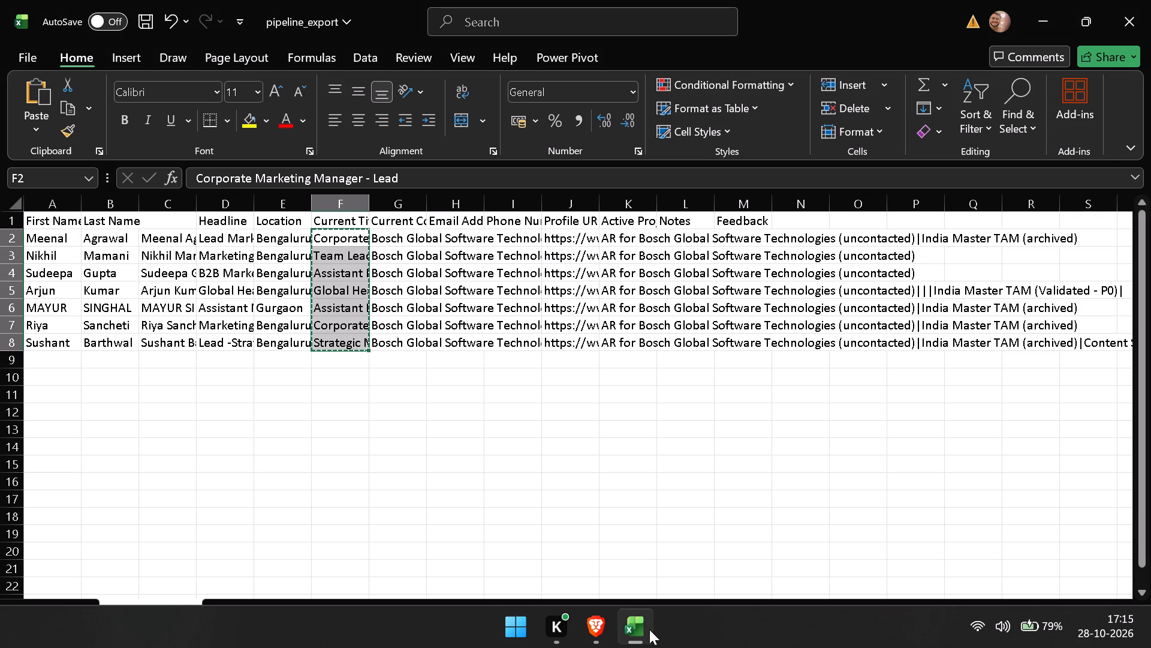
{"action": "left_click", "coordinate": [582, 239]}
{"action": "key", "text": "ctrl+shift+Down"}
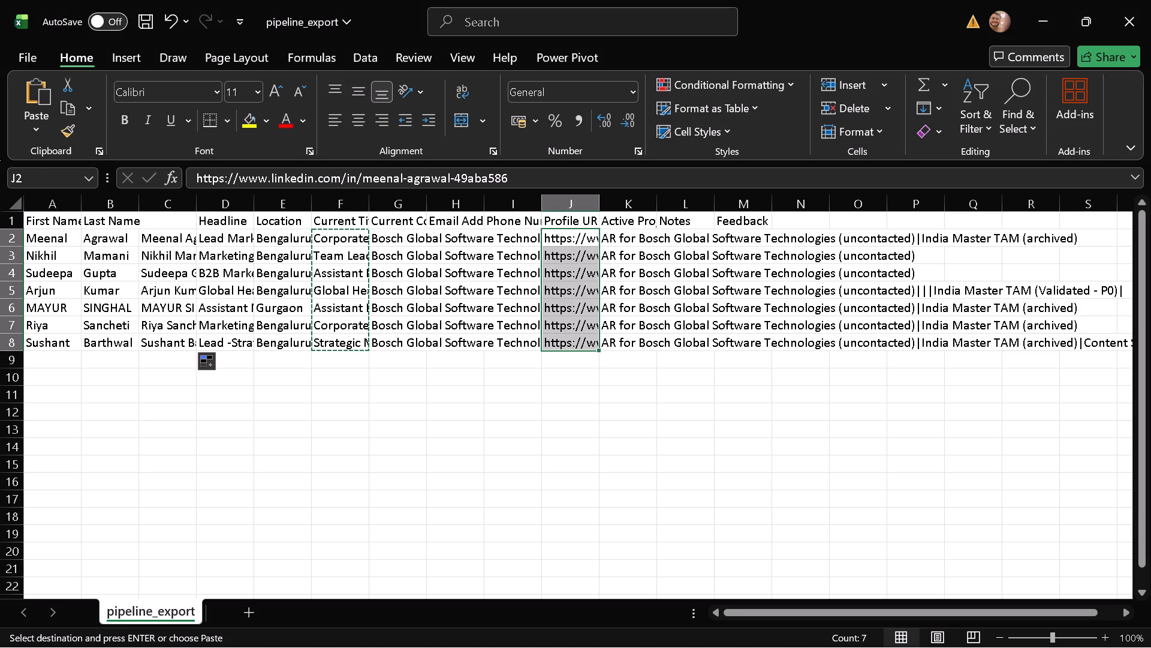
{"action": "key", "text": "ctrl+c"}
{"action": "left_click", "coordinate": [609, 634]}
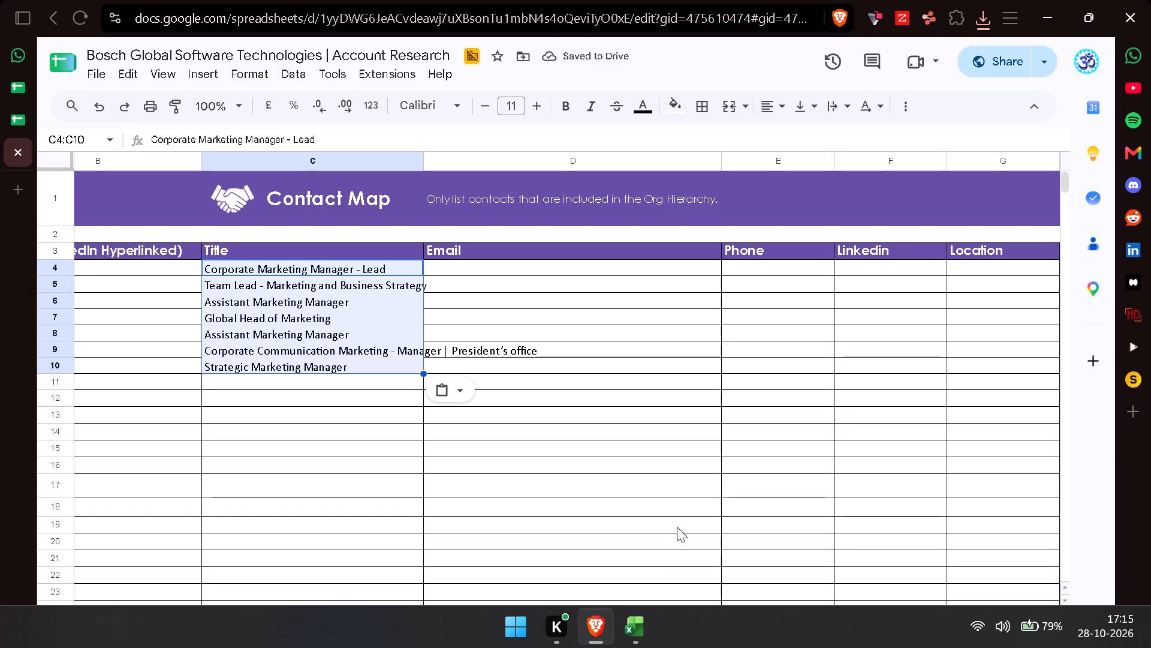
{"action": "left_click", "coordinate": [859, 274]}
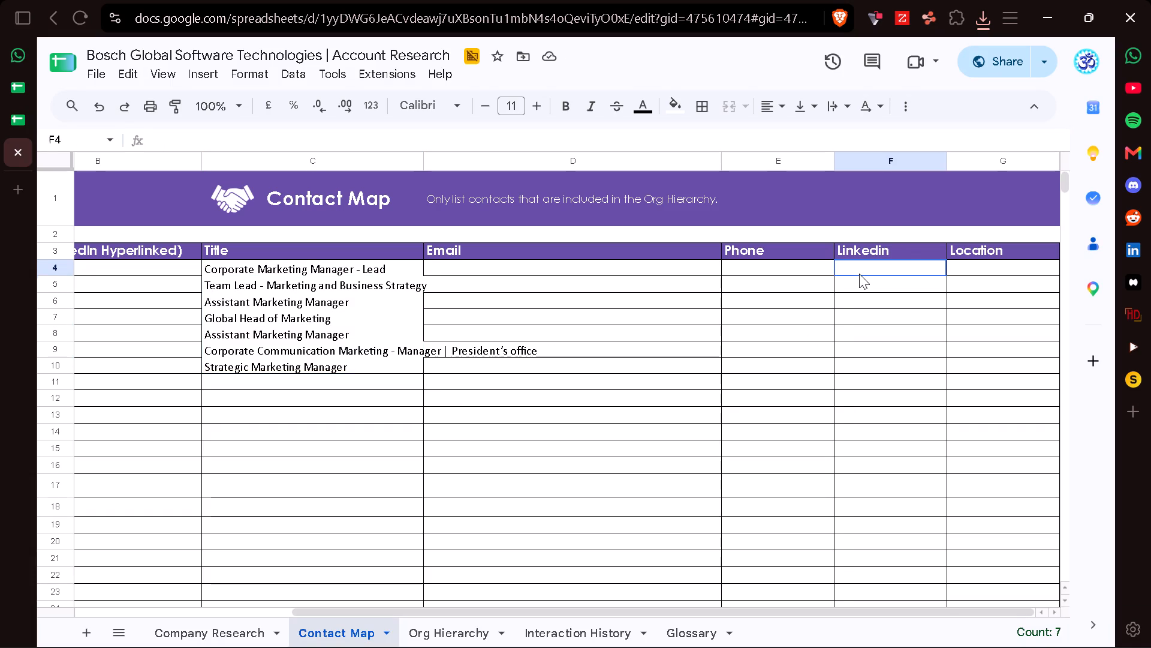
{"action": "key", "text": "ctrl+v"}
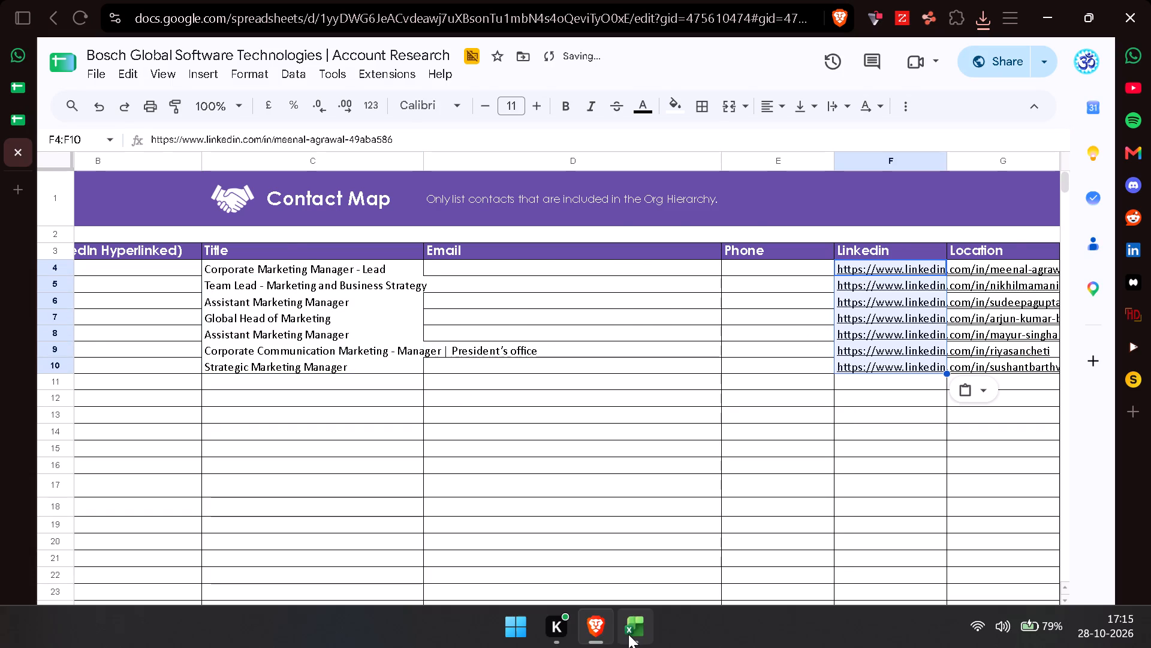
Copy the seven locations from the Excel export into the Contact Map's Location column, starting at G4 in the browser.
{"action": "left_click", "coordinate": [628, 634]}
{"action": "left_click", "coordinate": [279, 234]}
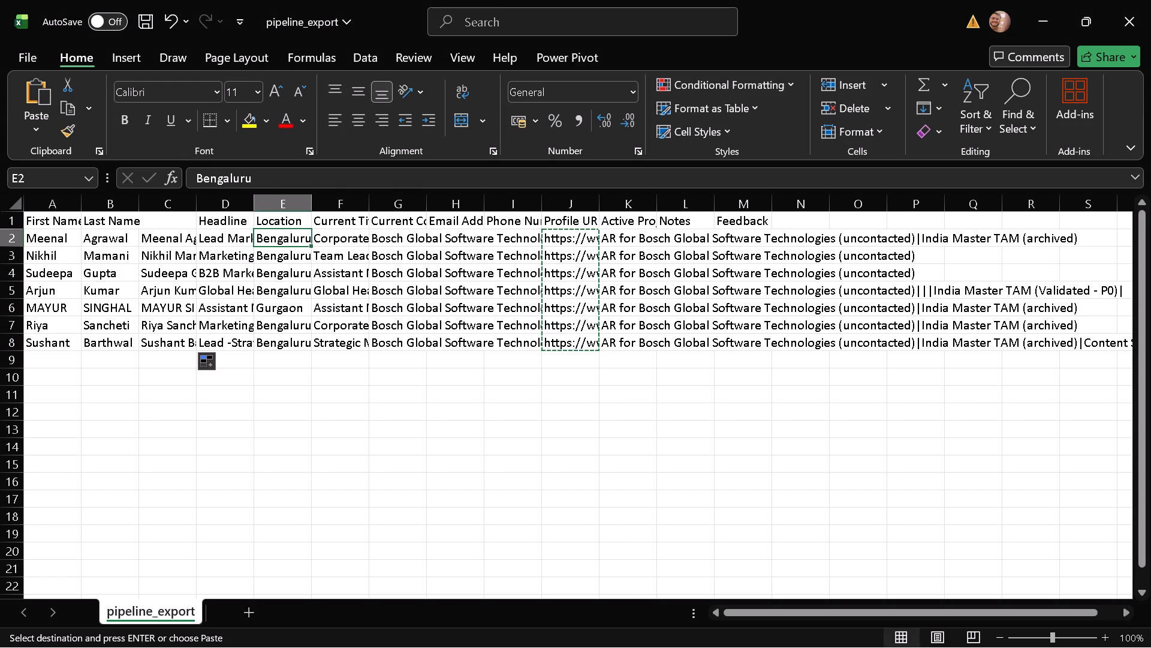
{"action": "key", "text": "ctrl+shift+Down"}
{"action": "key", "text": "ctrl+c"}
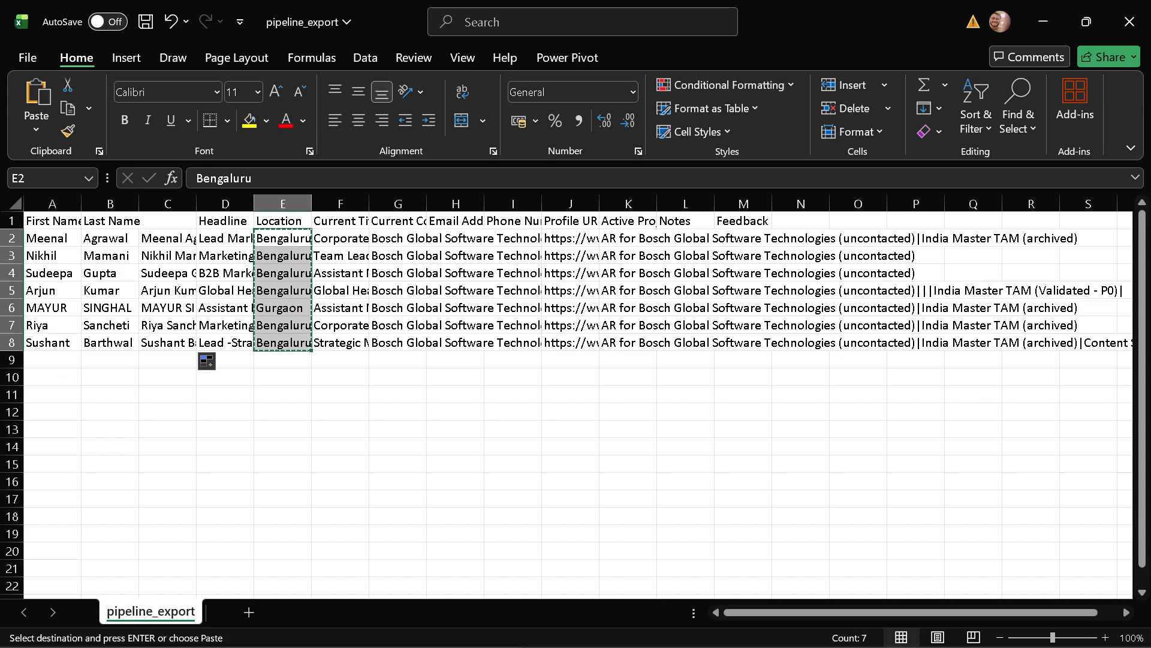
{"action": "left_click", "coordinate": [592, 628]}
{"action": "key", "text": "Right"}
{"action": "left_click", "coordinate": [867, 434]}
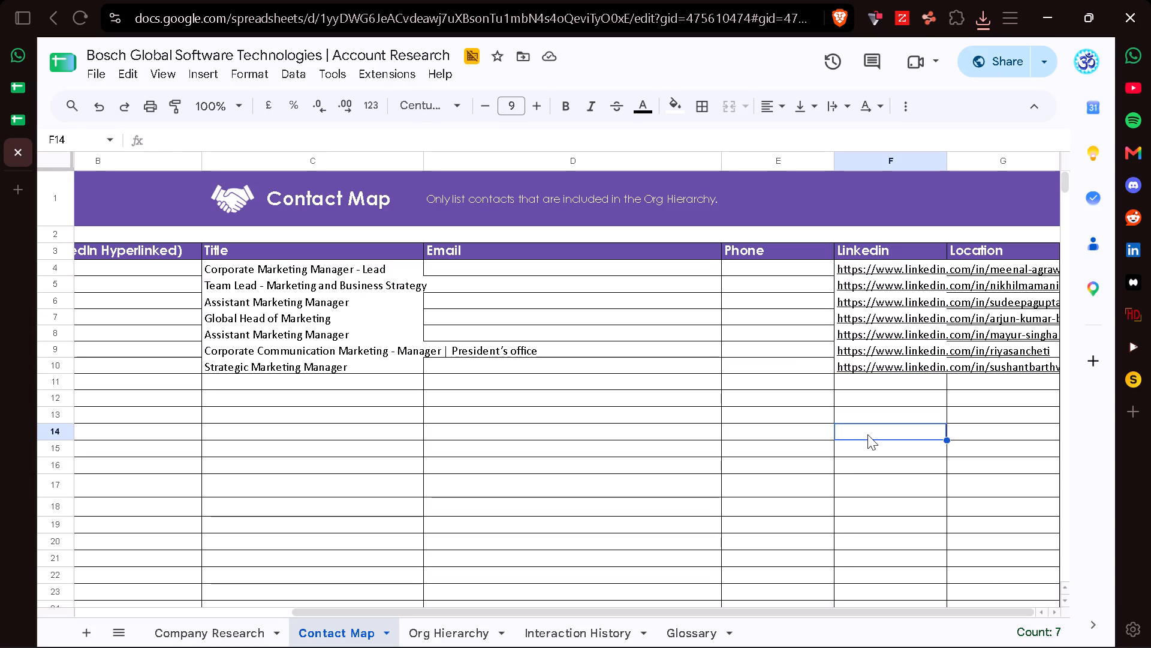
{"action": "left_click", "coordinate": [964, 266]}
{"action": "key", "text": "ctrl+v"}
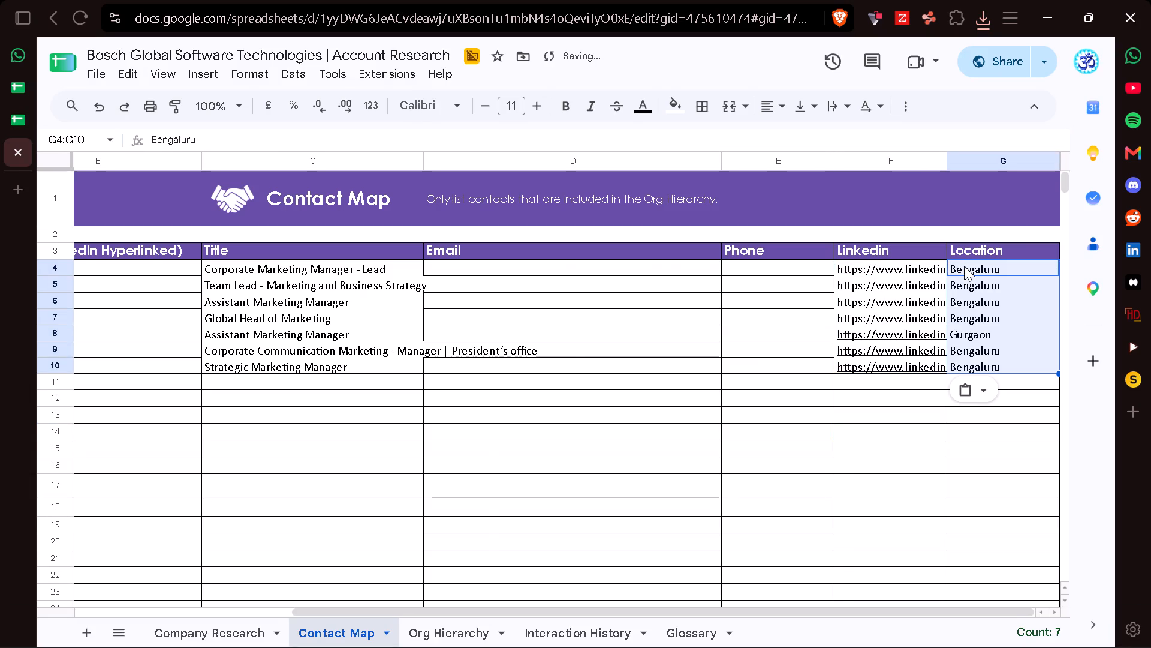
Enter =HYPERLINK(F4,A4) in B4 of the Name (LinkedIn Hyperlinked) column and fill the formula down to B10.
{"action": "scroll", "coordinate": [593, 400], "scroll_direction": "right", "scroll_amount": 5}
{"action": "left_click", "coordinate": [333, 269]}
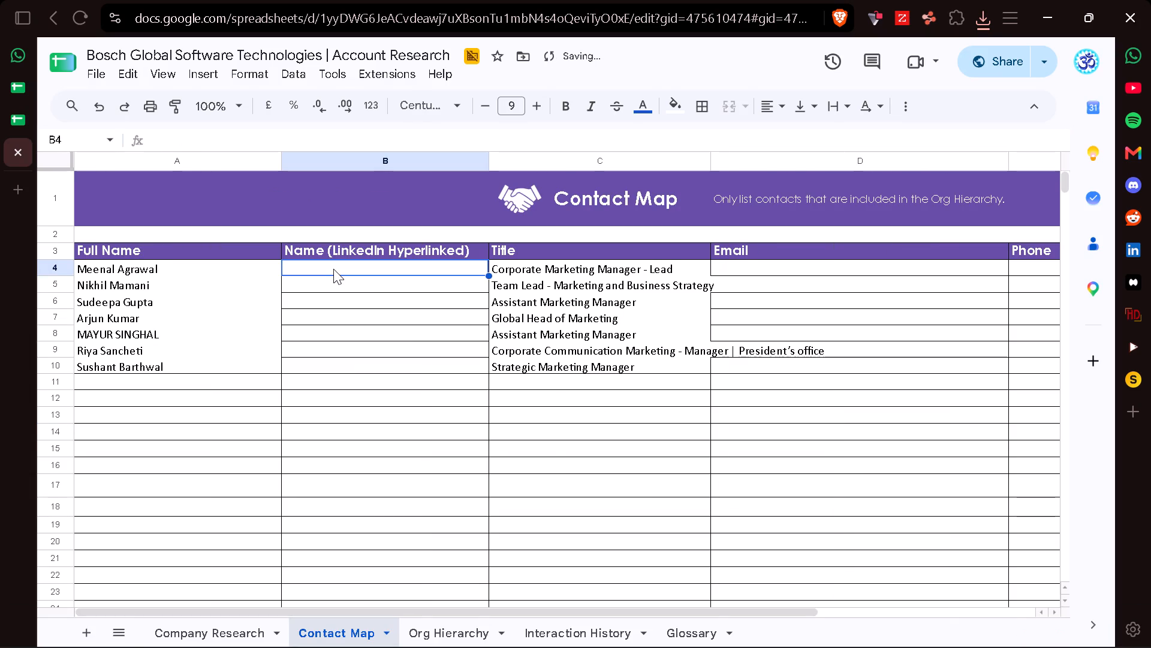
{"action": "type", "text": "=hyp"}
{"action": "left_click", "coordinate": [344, 301]}
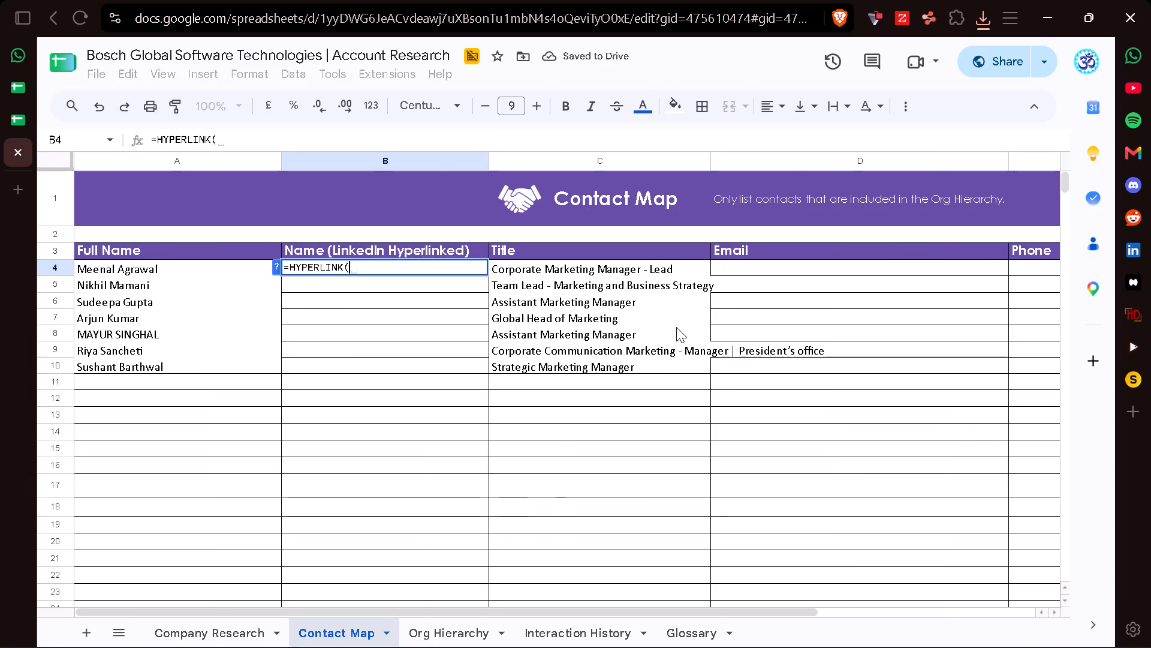
{"action": "scroll", "coordinate": [676, 327], "scroll_direction": "left", "scroll_amount": 5}
{"action": "left_click", "coordinate": [858, 266]}
{"action": "scroll", "coordinate": [520, 352], "scroll_direction": "right", "scroll_amount": 6}
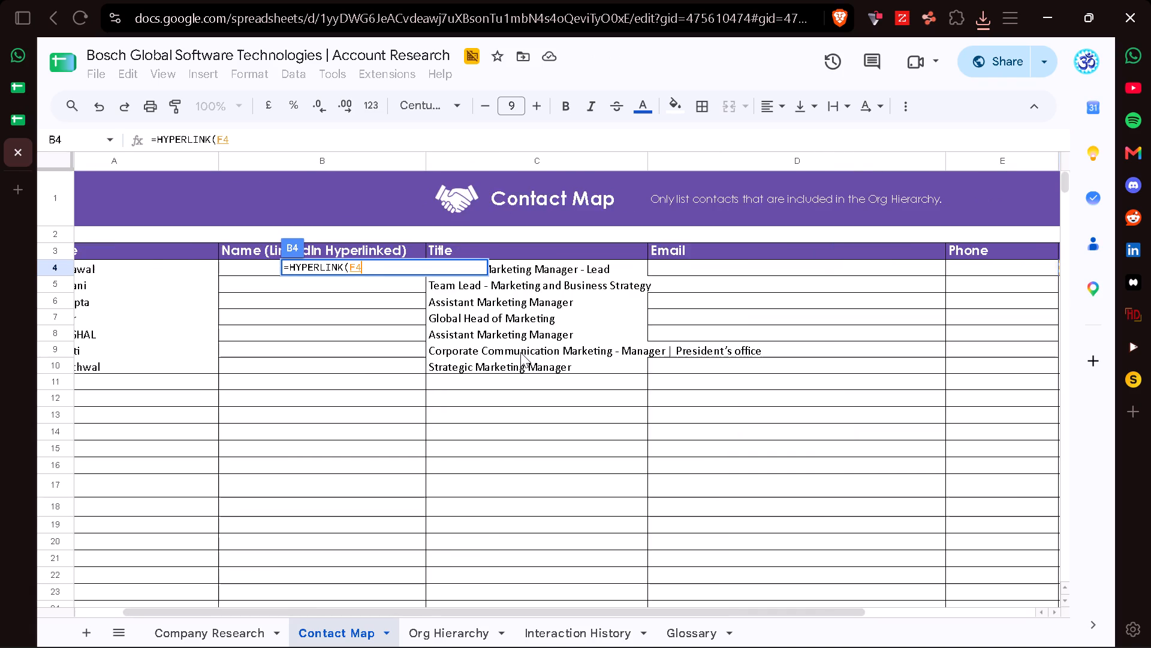
{"action": "key", "text": "comma"}
{"action": "left_click", "coordinate": [131, 273]}
{"action": "key", "text": "Return"}
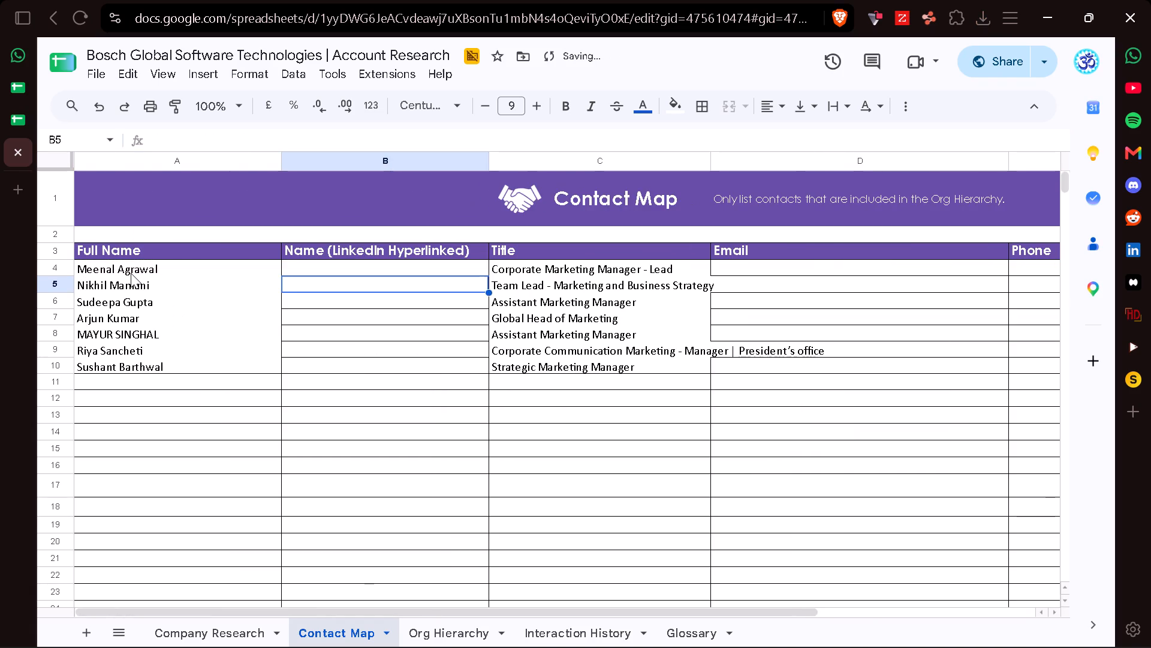
{"action": "key", "text": "Up"}
{"action": "left_click_drag", "start_coordinate": [491, 274], "coordinate": [473, 362]}
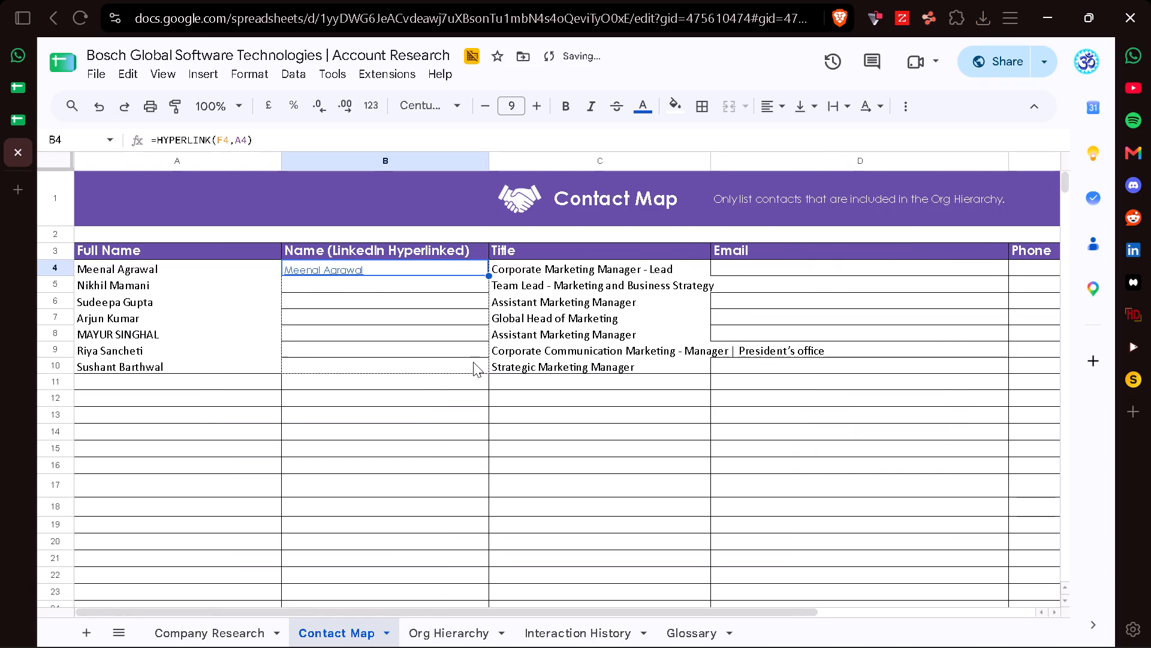
{"action": "left_click_drag", "start_coordinate": [473, 362], "coordinate": [473, 362]}
Set the font of all contact rows, A4:G10, to Century Gothic.
{"action": "left_click", "coordinate": [122, 266]}
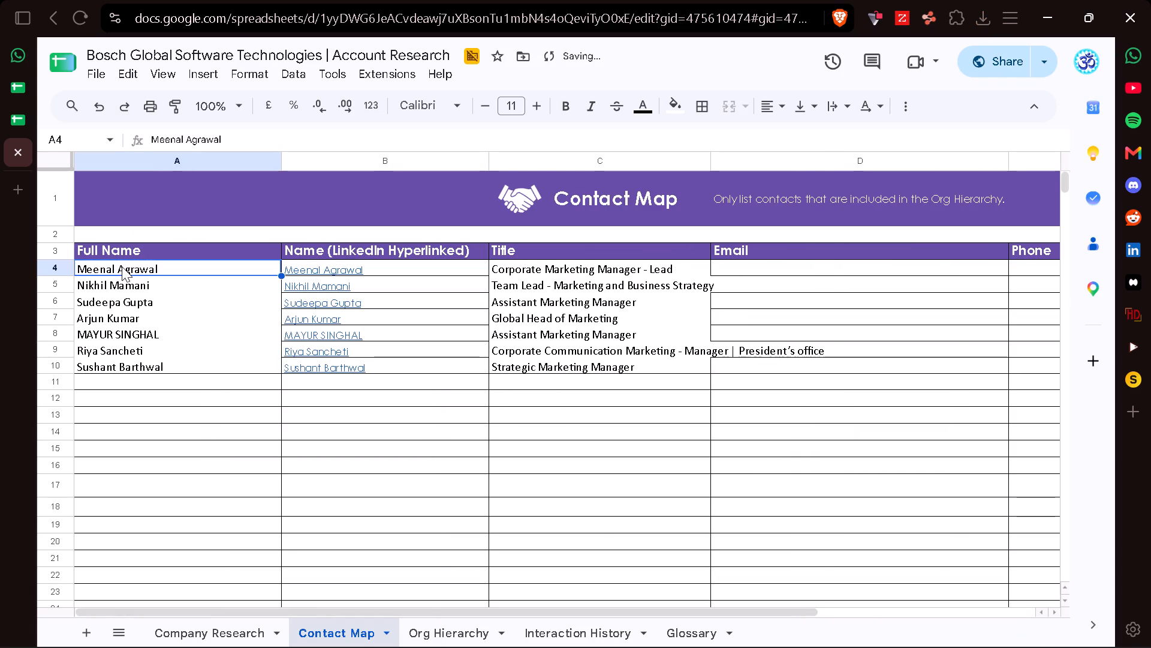
{"action": "key", "text": "ctrl+shift+Down"}
{"action": "key", "text": "ctrl+shift+Right"}
{"action": "key", "text": "ctrl+shift+Right"}
{"action": "key", "text": "ctrl+shift+Right"}
{"action": "key", "text": "ctrl+shift+Right"}
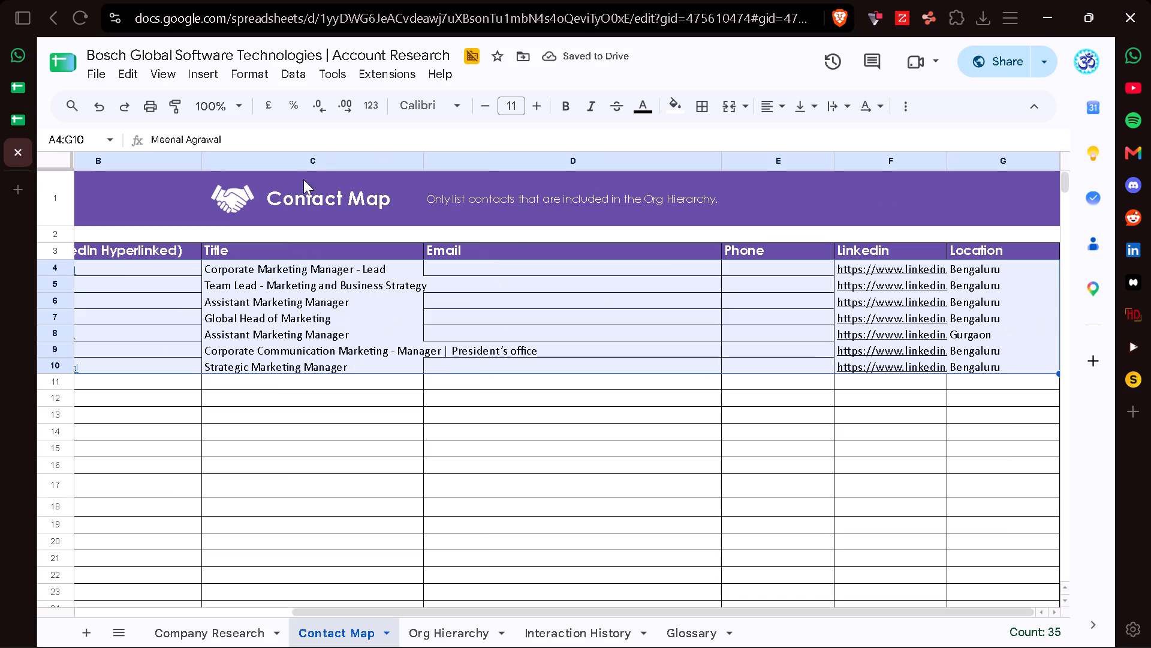
{"action": "left_click", "coordinate": [441, 115]}
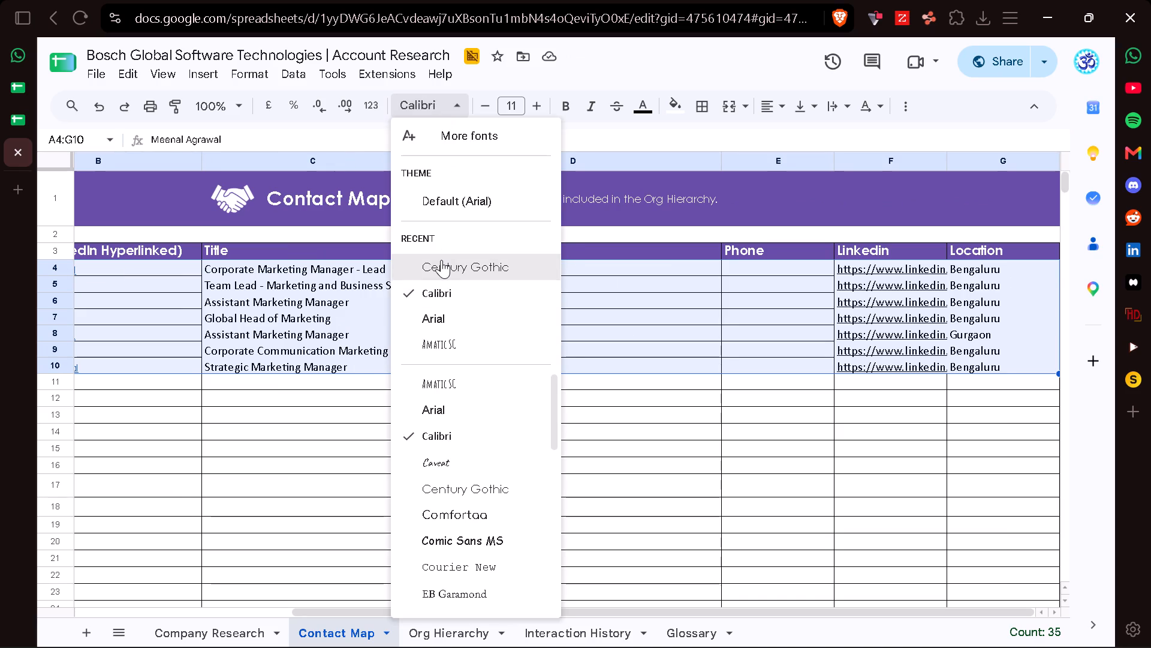
{"action": "left_click", "coordinate": [441, 260]}
Apply all borders to the contact rows A4:G10 and reset their text colour.
{"action": "left_click", "coordinate": [699, 108]}
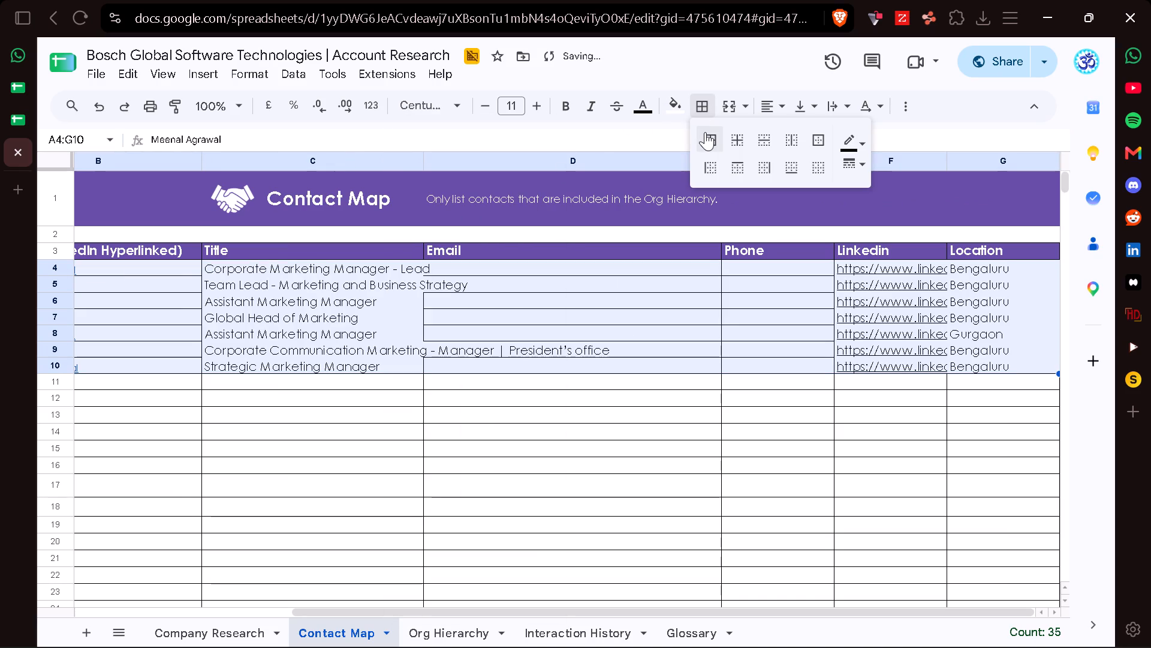
{"action": "left_click", "coordinate": [705, 132]}
{"action": "left_click", "coordinate": [639, 108]}
{"action": "left_click", "coordinate": [661, 134]}
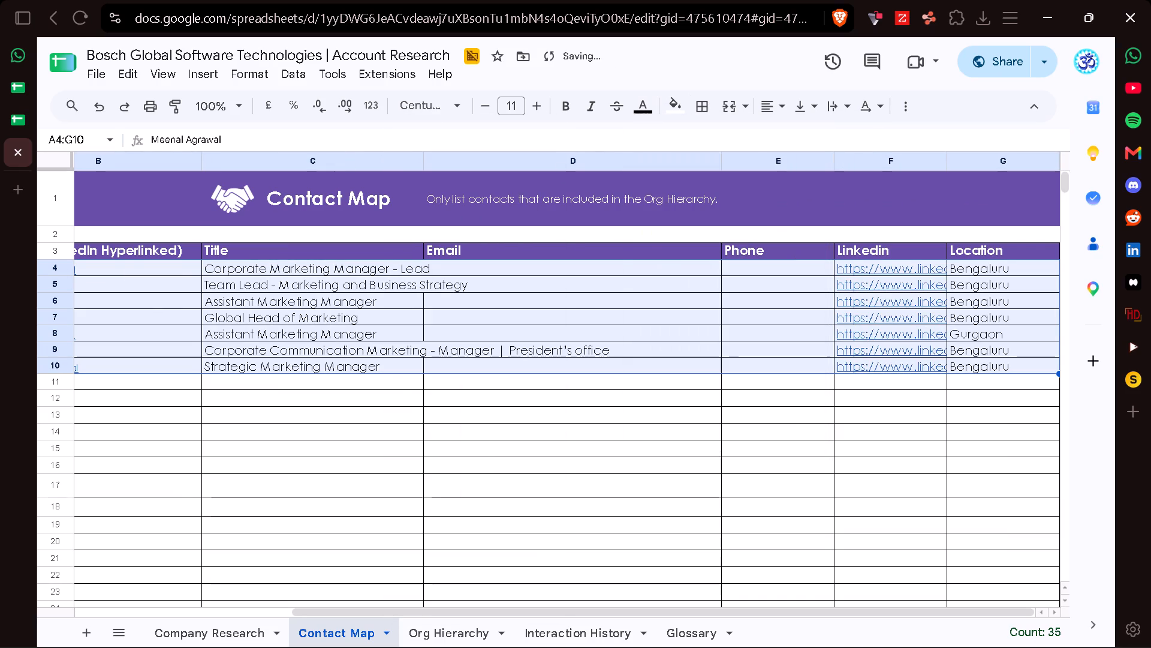
Set a uniform font size of 11 for the contact rows A4:G10, including the hyperlinked names.
{"action": "scroll", "coordinate": [396, 369], "scroll_direction": "right", "scroll_amount": 4}
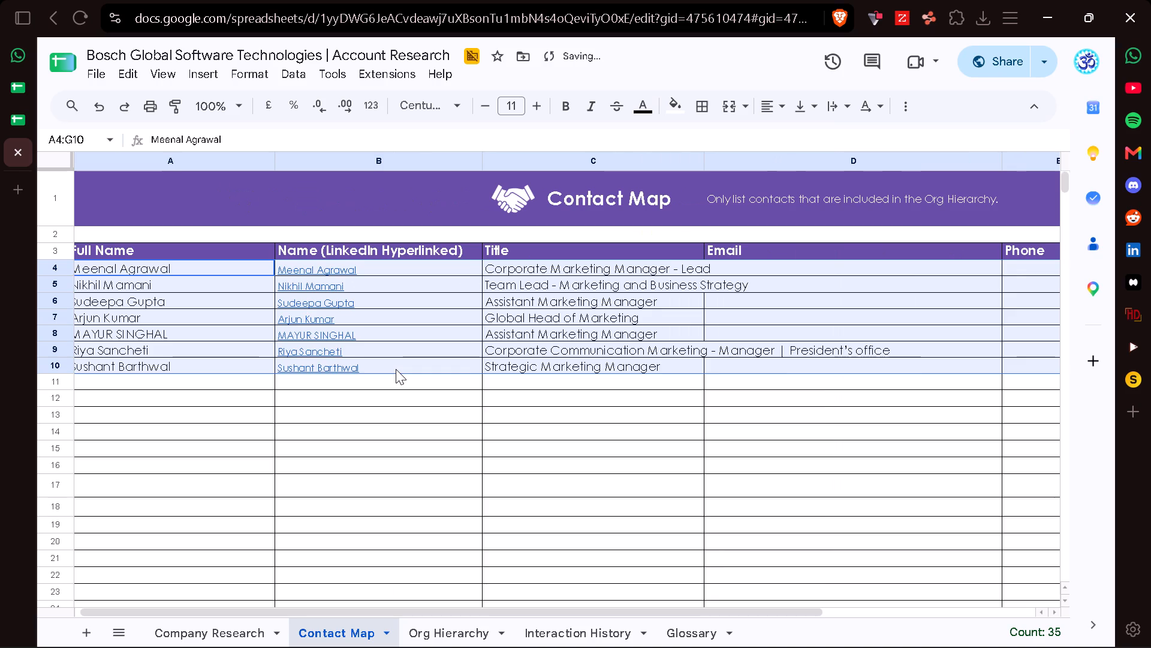
{"action": "left_click", "coordinate": [393, 309]}
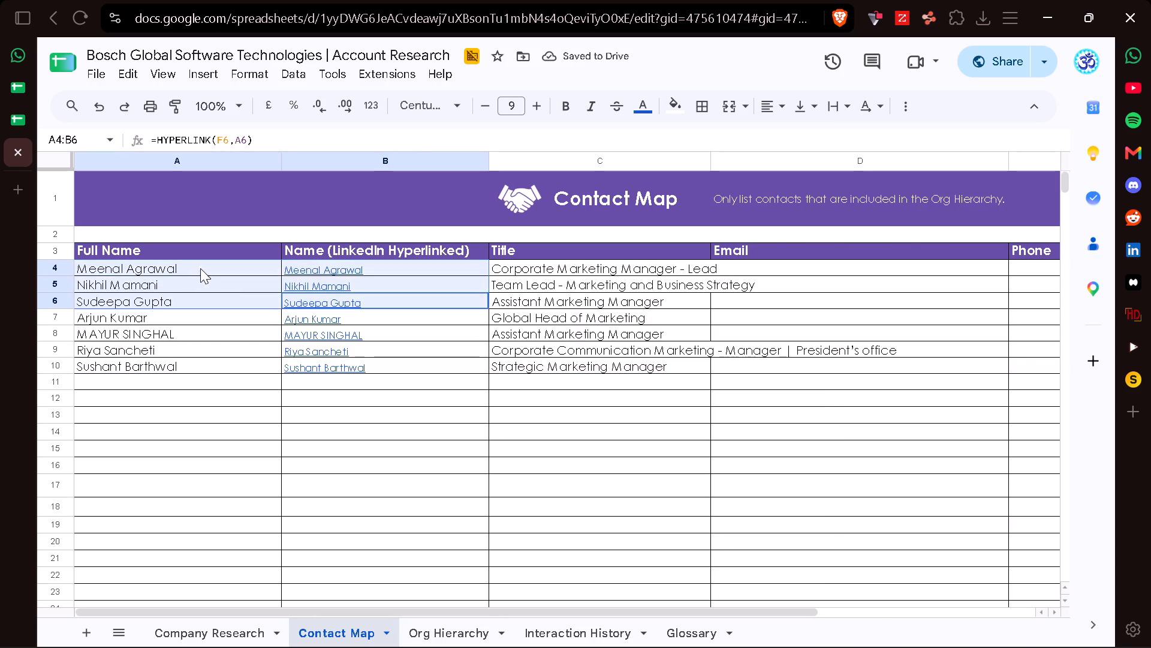
{"action": "left_click", "coordinate": [179, 268]}
{"action": "key", "text": "ctrl+shift+Down"}
{"action": "key", "text": "ctrl+shift+Right"}
{"action": "key", "text": "ctrl+shift+Right"}
{"action": "key", "text": "ctrl+shift+Right"}
{"action": "key", "text": "ctrl+shift+Right"}
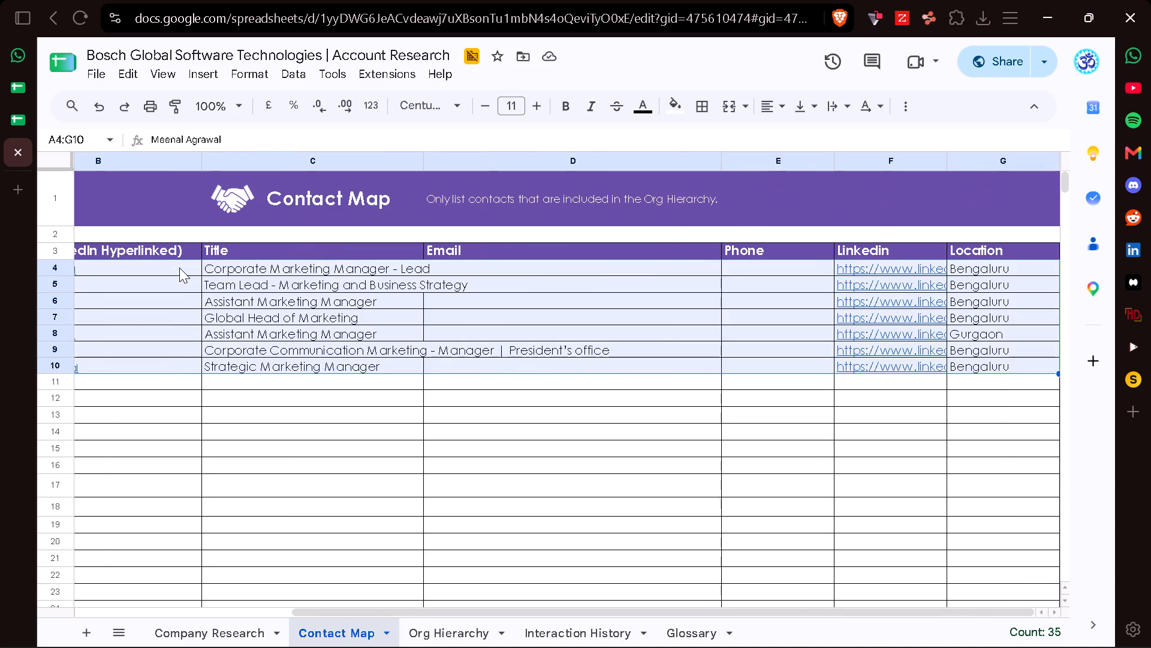
{"action": "left_click", "coordinate": [472, 103]}
{"action": "left_click", "coordinate": [474, 103]}
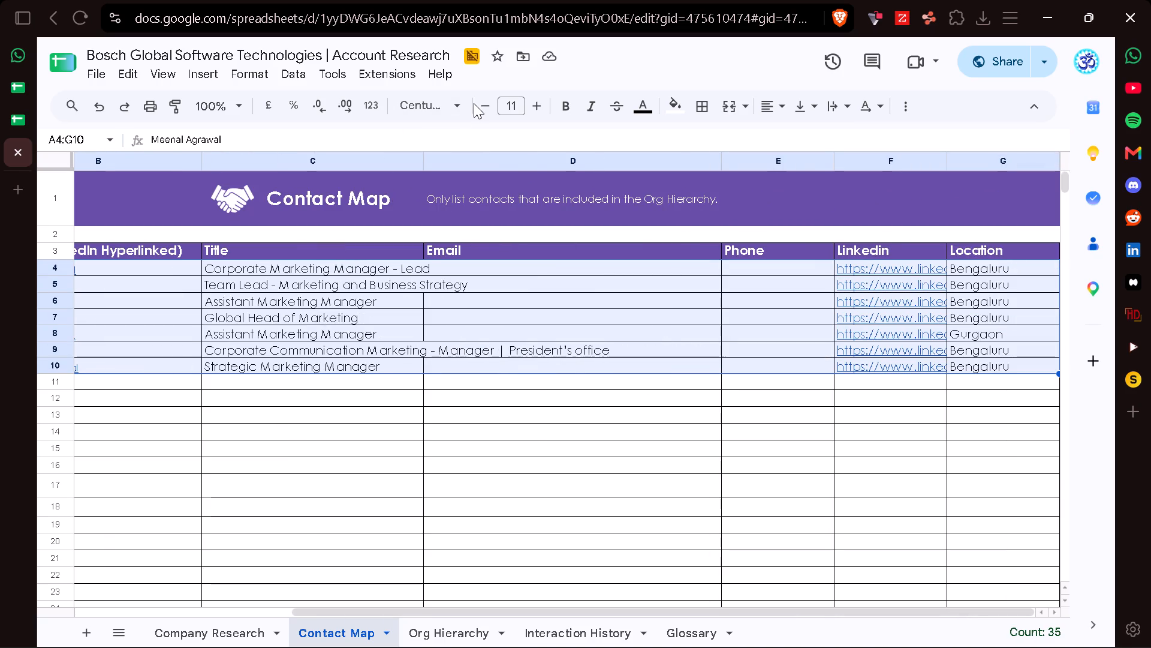
{"action": "left_click", "coordinate": [482, 106]}
{"action": "left_click", "coordinate": [538, 106]}
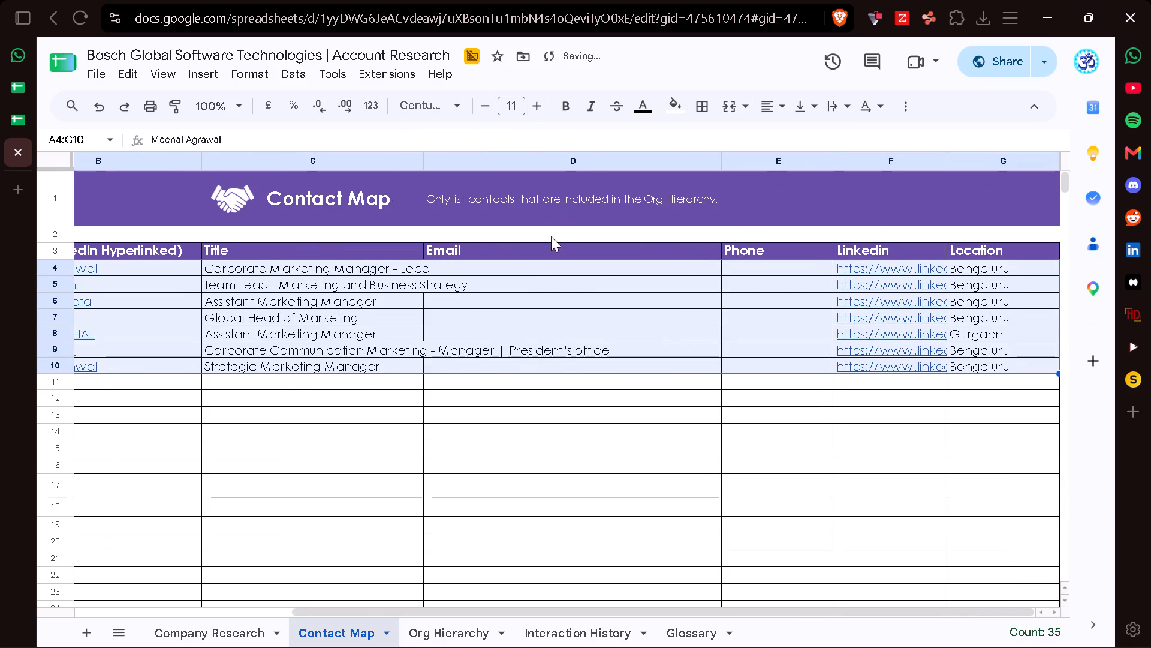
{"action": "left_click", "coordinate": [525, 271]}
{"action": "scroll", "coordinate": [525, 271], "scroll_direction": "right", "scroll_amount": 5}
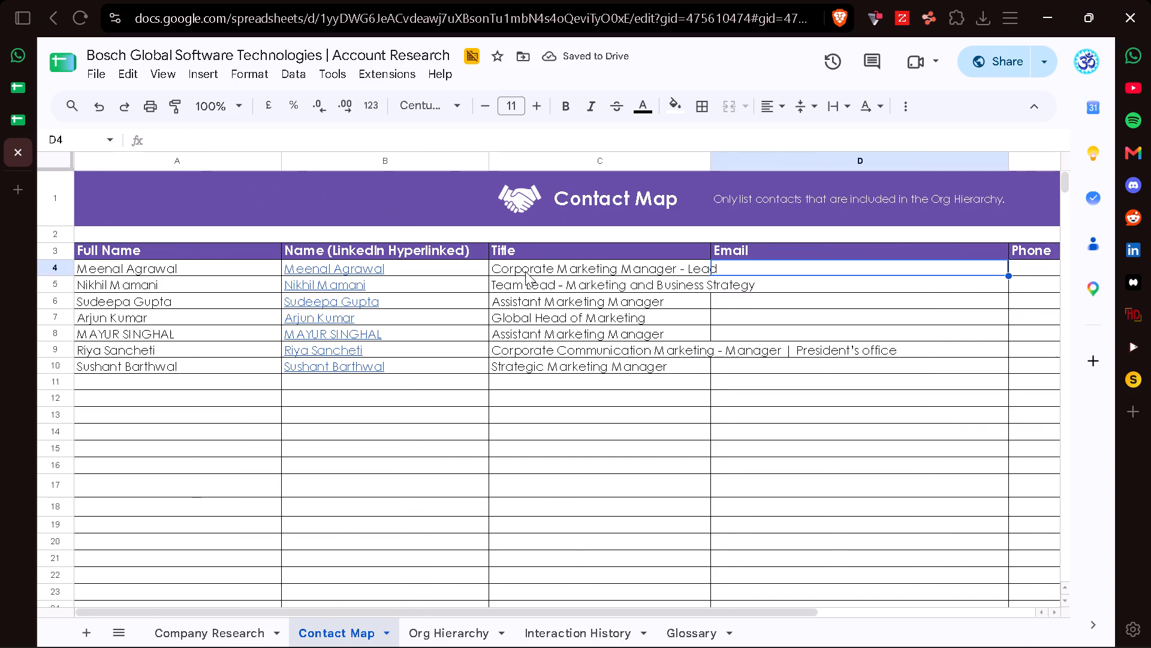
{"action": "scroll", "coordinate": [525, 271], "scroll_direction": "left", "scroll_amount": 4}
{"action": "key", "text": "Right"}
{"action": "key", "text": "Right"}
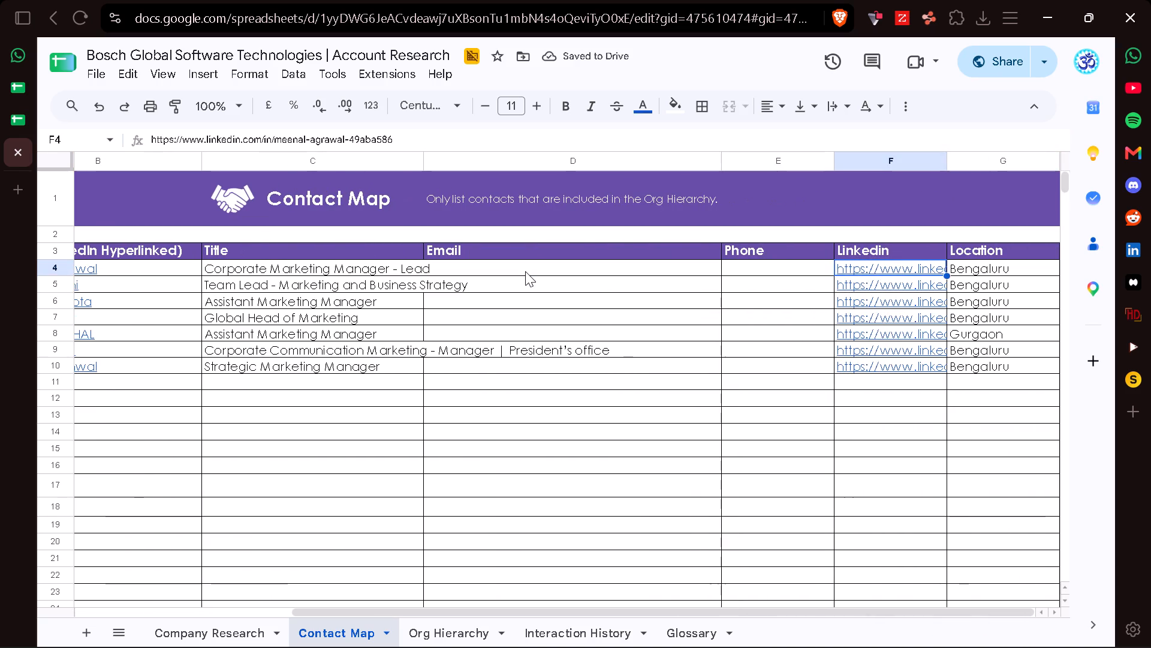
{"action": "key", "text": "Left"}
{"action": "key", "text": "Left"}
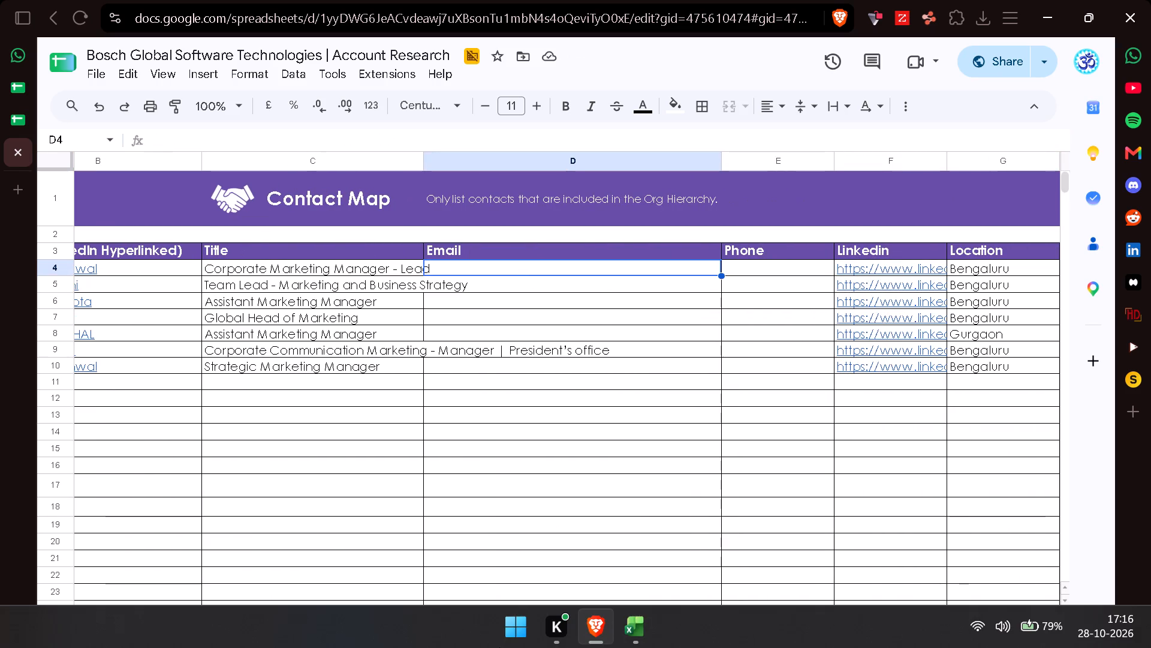
Switch to Excel and close the pipeline_export workbook.
{"action": "left_click", "coordinate": [634, 632]}
{"action": "left_click", "coordinate": [1150, 0]}
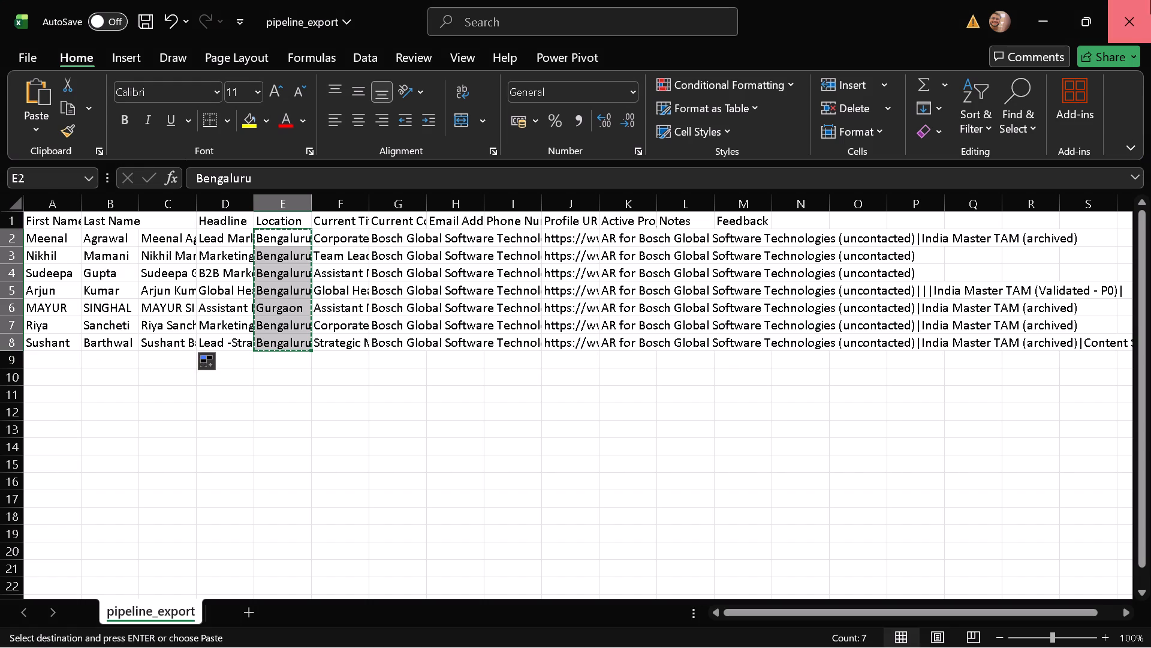
{"action": "left_click", "coordinate": [607, 355]}
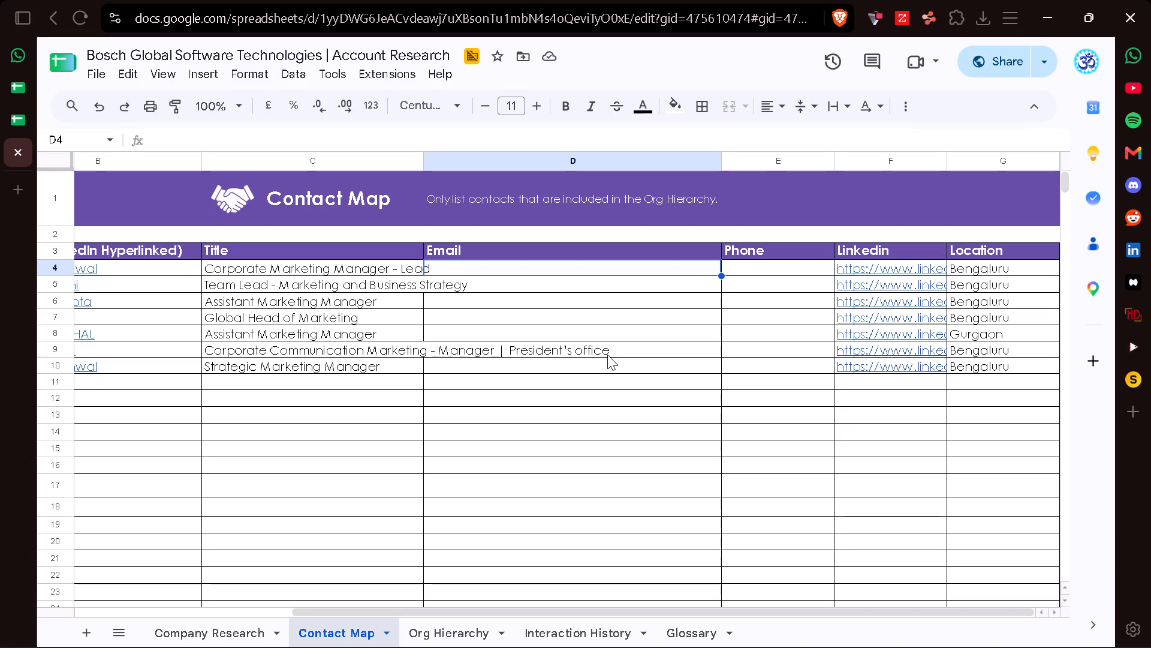
Sort the contact range A4:G10 by Column A from A to Z, without a header row.
{"action": "scroll", "coordinate": [607, 355], "scroll_direction": "left", "scroll_amount": 5}
{"action": "scroll", "coordinate": [448, 380], "scroll_direction": "right", "scroll_amount": 8}
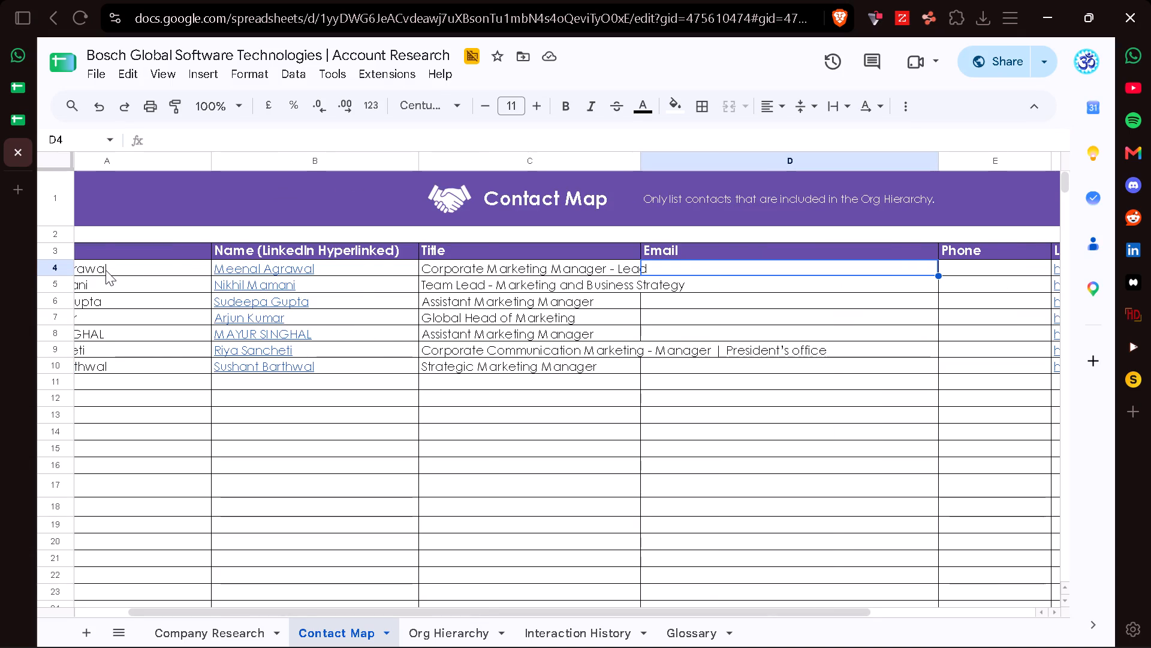
{"action": "left_click", "coordinate": [106, 270]}
{"action": "key", "text": "ctrl+shift+Down"}
{"action": "key", "text": "ctrl+shift+Right"}
{"action": "key", "text": "ctrl+shift+Right"}
{"action": "key", "text": "ctrl+shift+Right"}
{"action": "key", "text": "ctrl+shift+Right"}
{"action": "key", "text": "ctrl+shift+Right"}
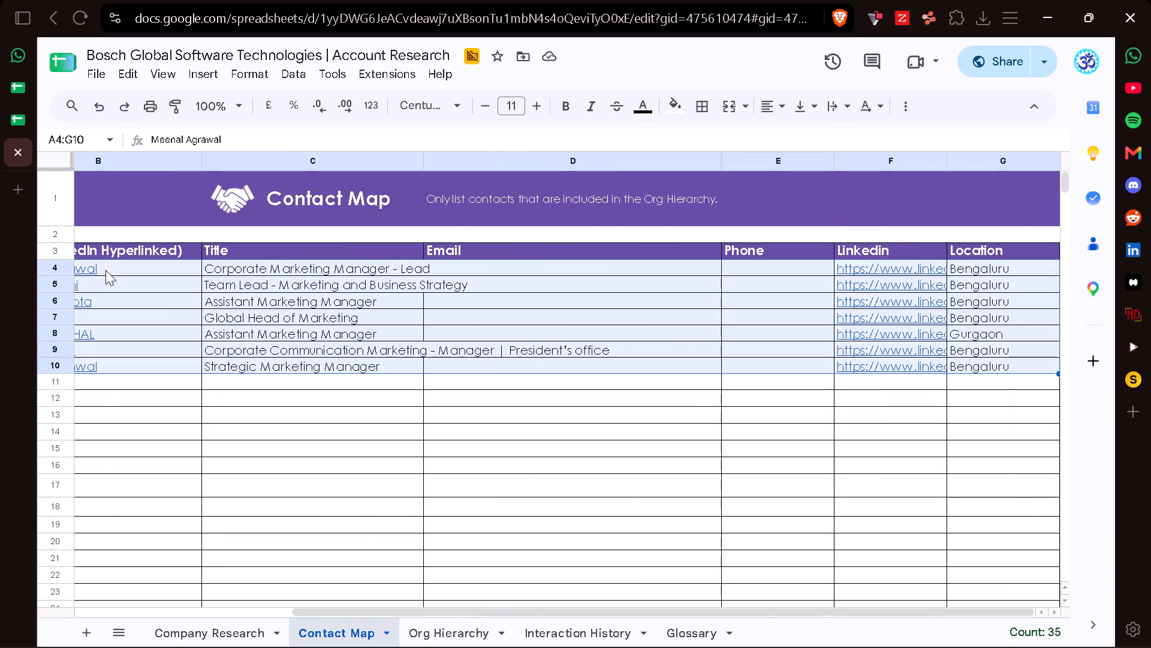
{"action": "right_click", "coordinate": [106, 270]}
{"action": "scroll", "coordinate": [228, 491], "scroll_direction": "down", "scroll_amount": 4}
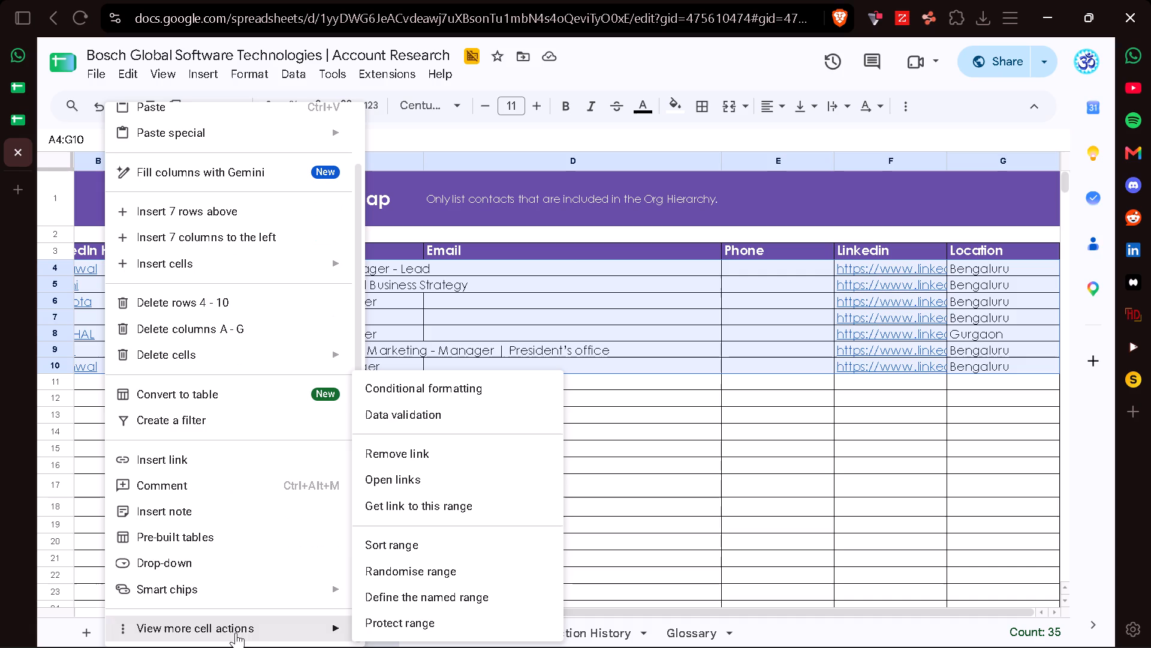
{"action": "left_click", "coordinate": [385, 547]}
{"action": "left_click", "coordinate": [747, 437]}
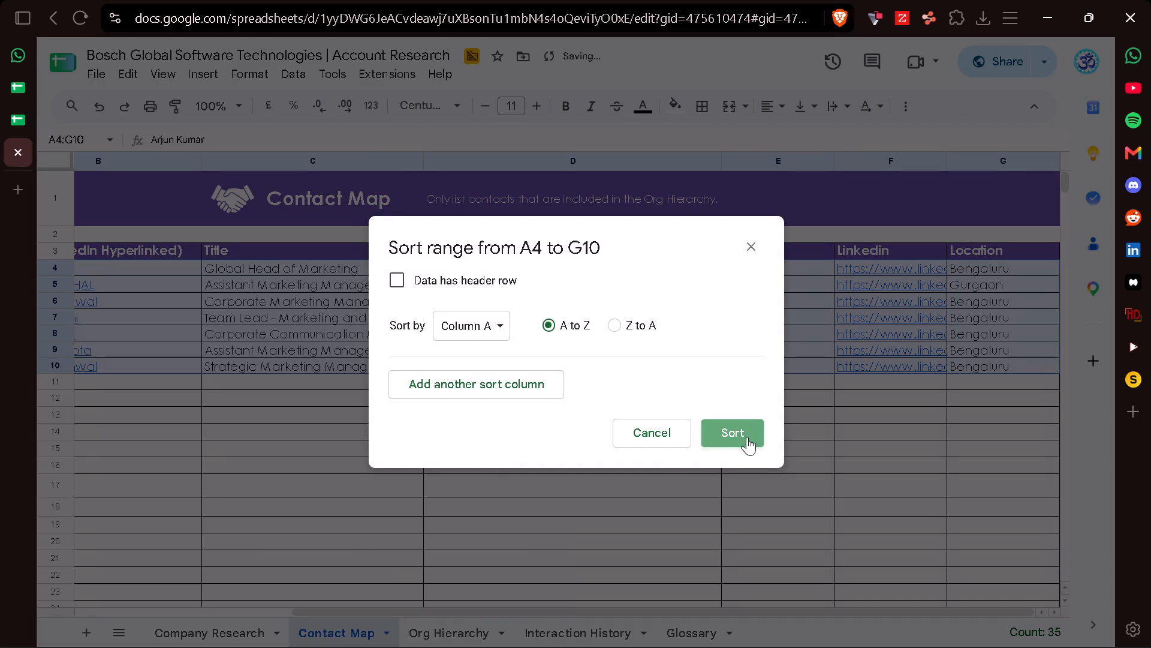
Select the whole Contact Map sheet and auto-fit all column widths to their contents.
{"action": "scroll", "coordinate": [330, 397], "scroll_direction": "right", "scroll_amount": 7}
{"action": "left_click", "coordinate": [53, 157]}
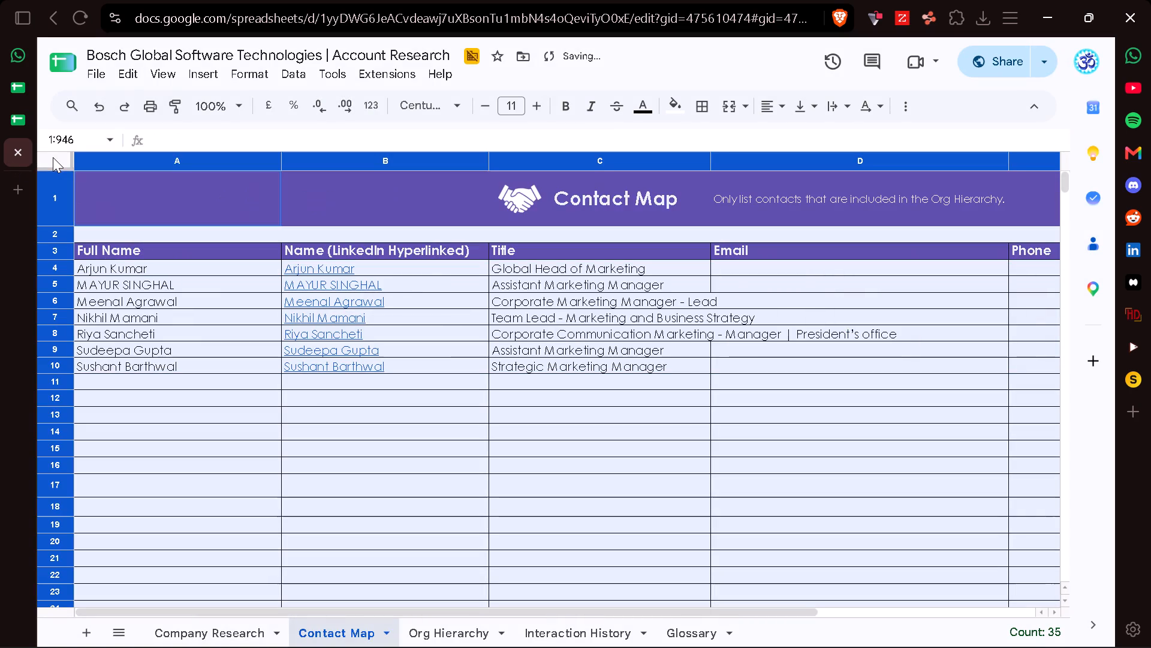
{"action": "double_click", "coordinate": [282, 159]}
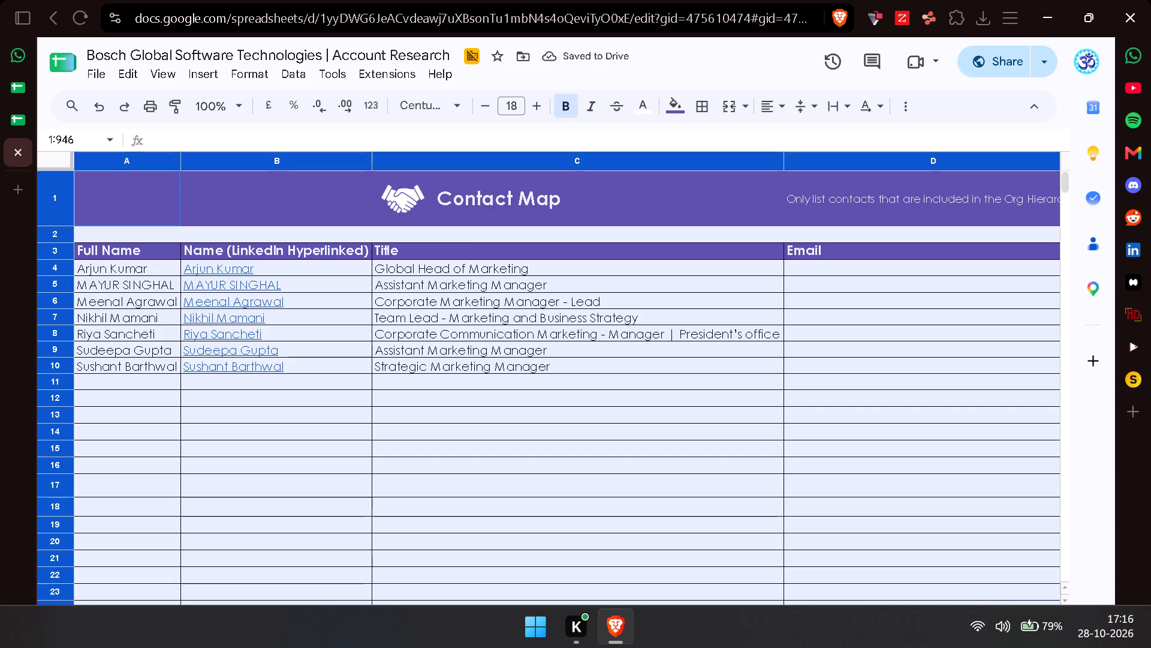
Set the vertical alignment of the entire Contact Map sheet to middle.
{"action": "left_click", "coordinate": [800, 111]}
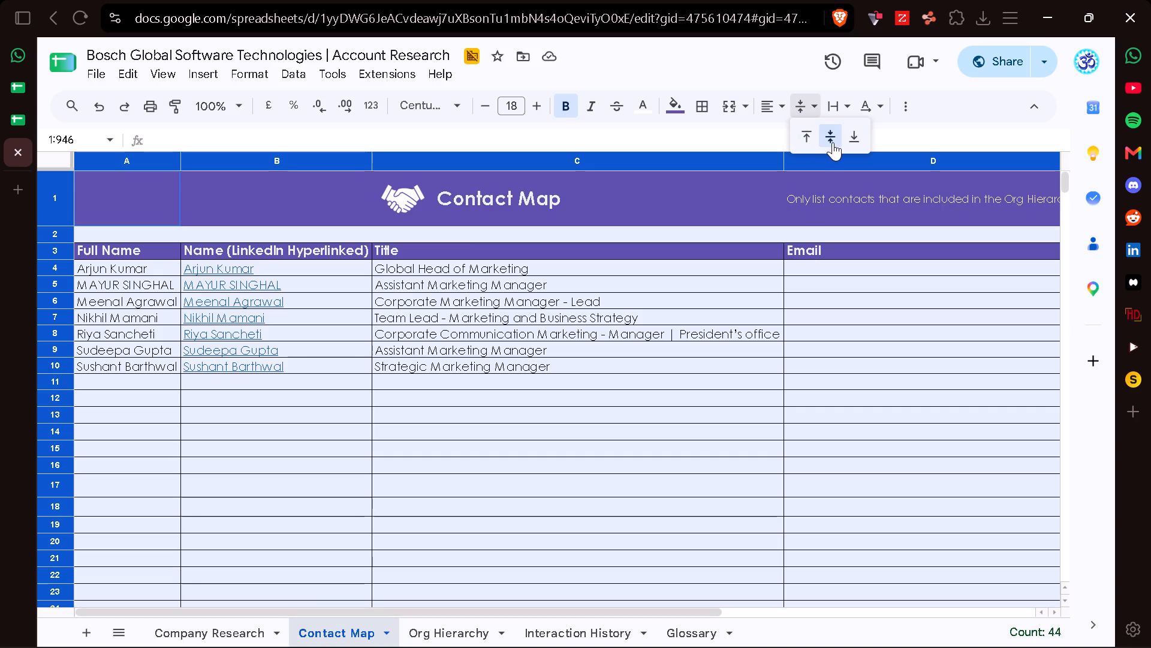
{"action": "left_click", "coordinate": [833, 142]}
Open the first contact's LinkedIn profile from F4 and view the contact's details in the ZoomInfo extension.
{"action": "scroll", "coordinate": [796, 353], "scroll_direction": "left", "scroll_amount": 6}
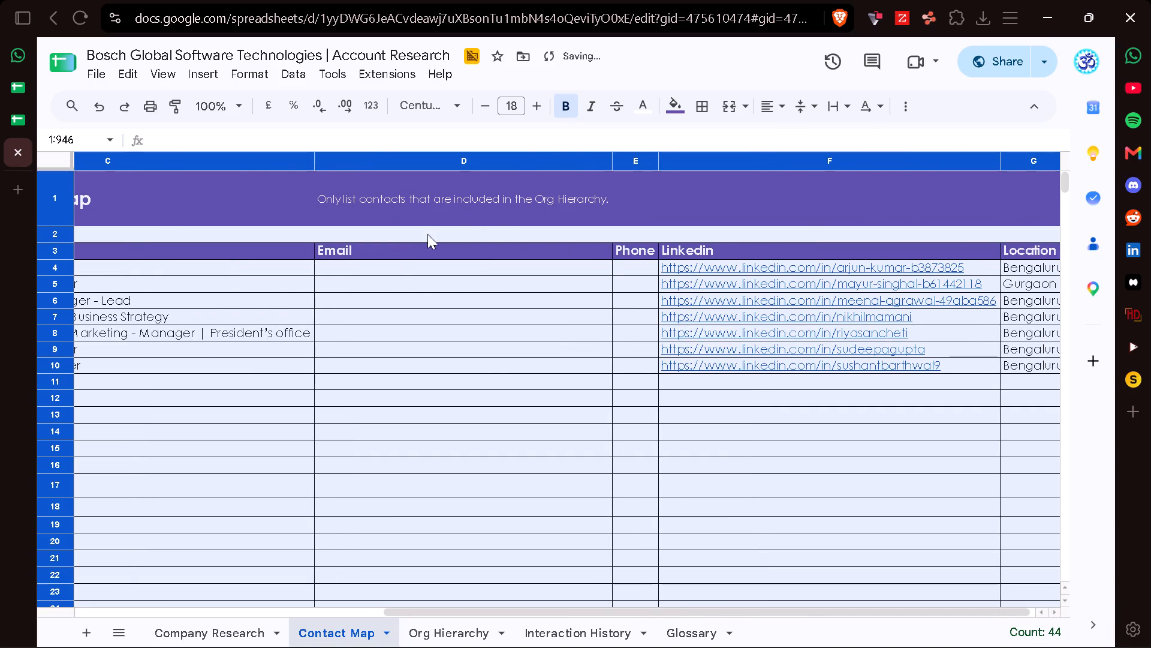
{"action": "left_click", "coordinate": [388, 274]}
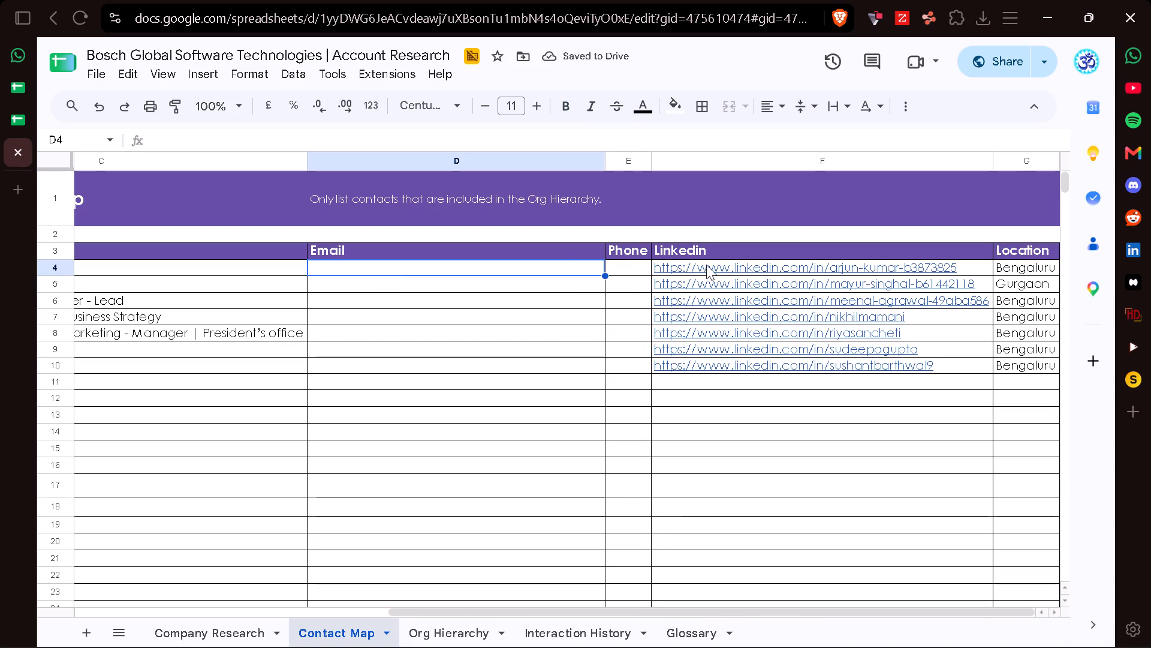
{"action": "left_click", "coordinate": [753, 293]}
{"action": "left_click", "coordinate": [901, 25]}
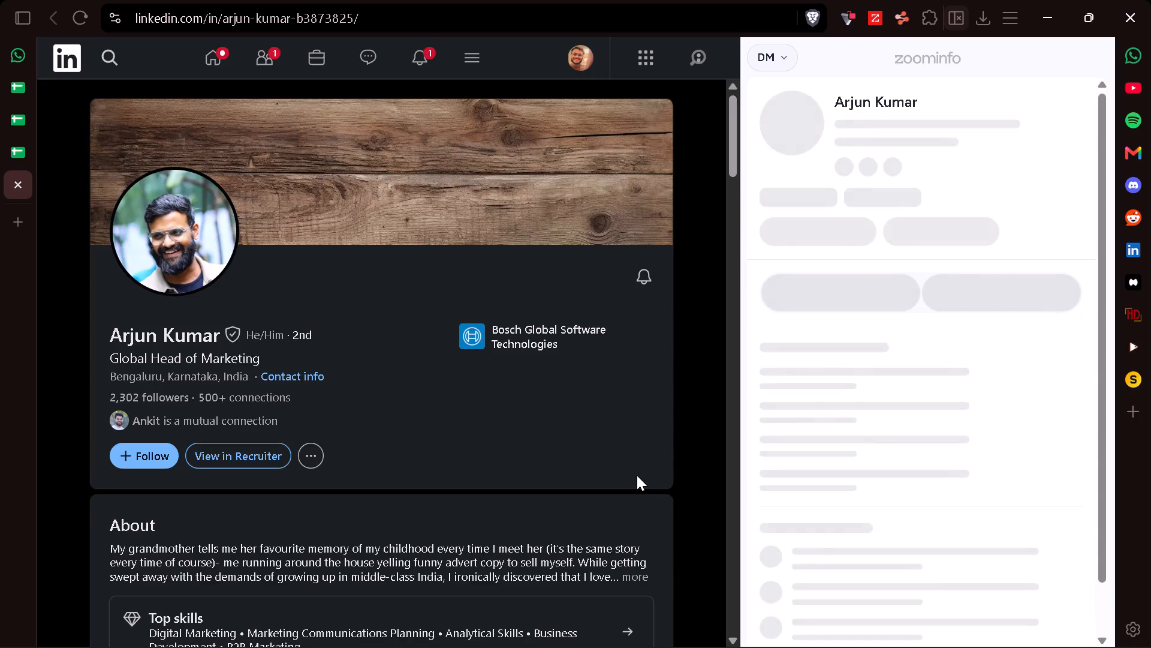
Close the ZoomInfo view, reveal the first contact's details in the SMARTe extension, and copy the mobile number.
{"action": "left_click", "coordinate": [954, 18]}
{"action": "left_click", "coordinate": [934, 19]}
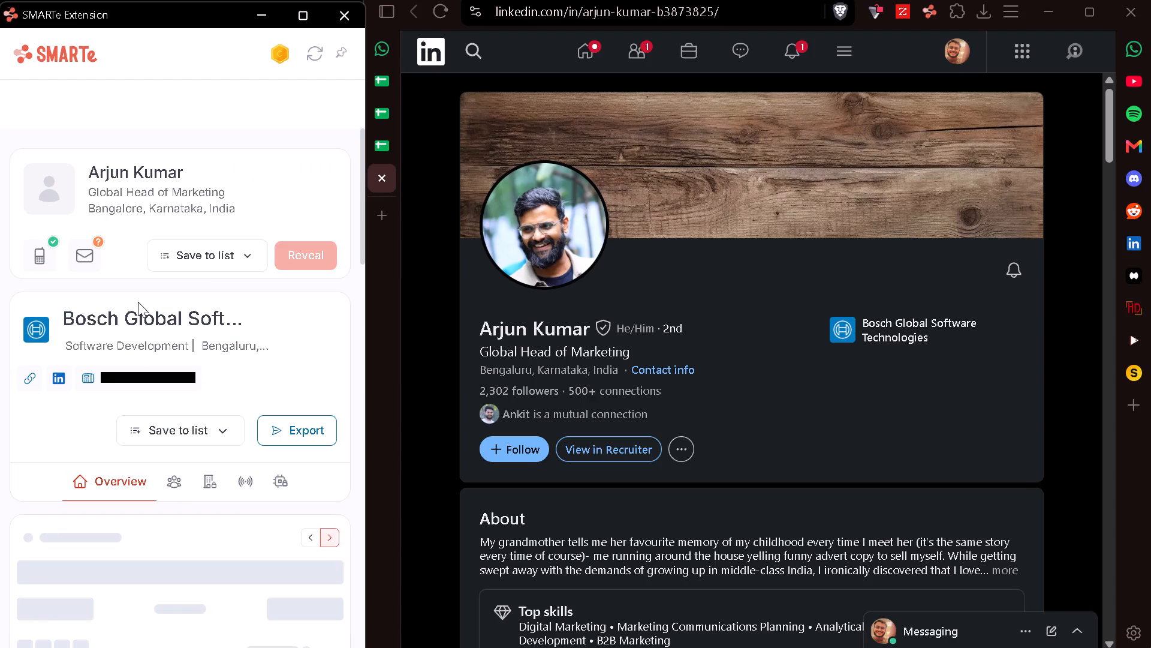
{"action": "left_click", "coordinate": [287, 254]}
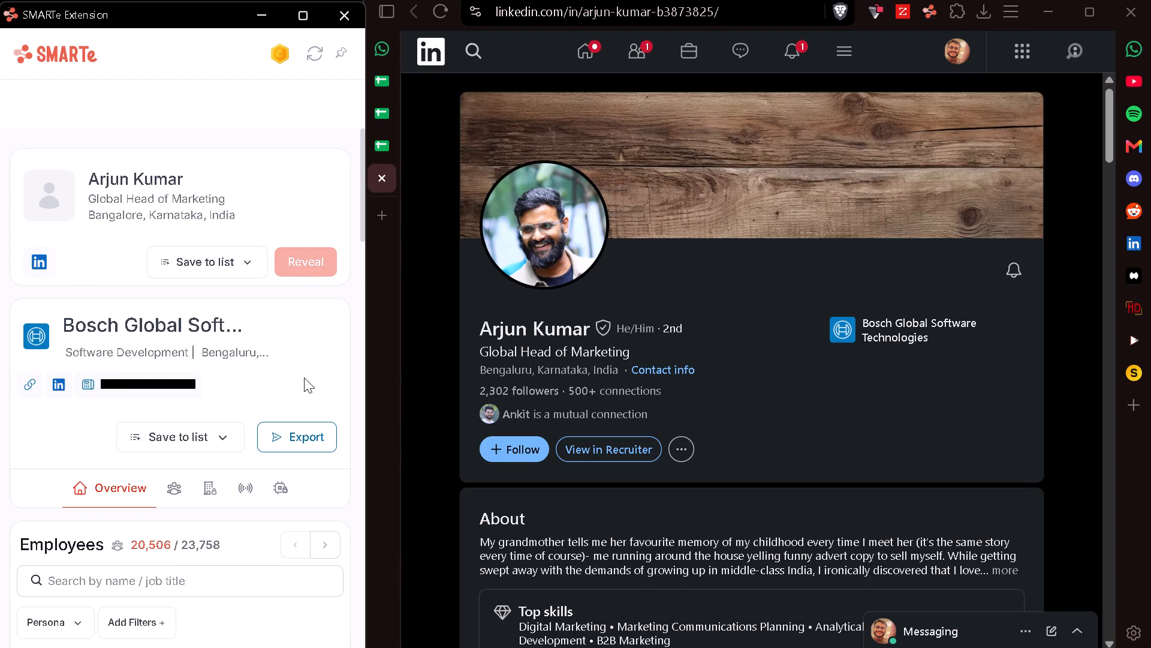
{"action": "scroll", "coordinate": [216, 359], "scroll_direction": "up", "scroll_amount": 1}
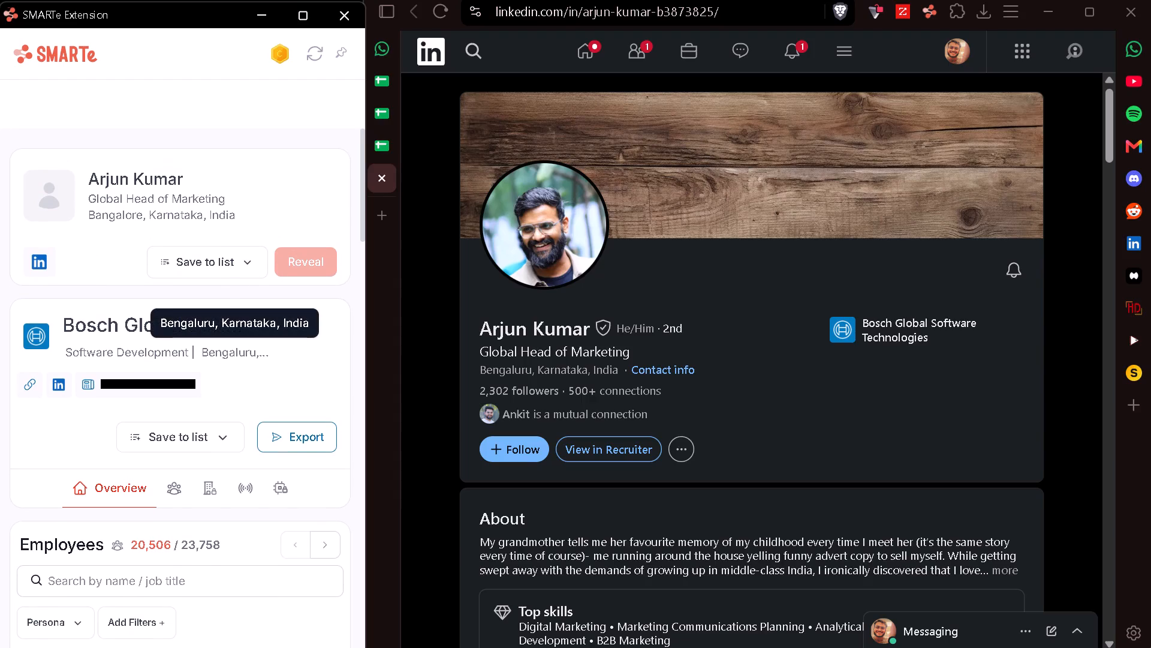
{"action": "scroll", "coordinate": [216, 359], "scroll_direction": "down", "scroll_amount": 2}
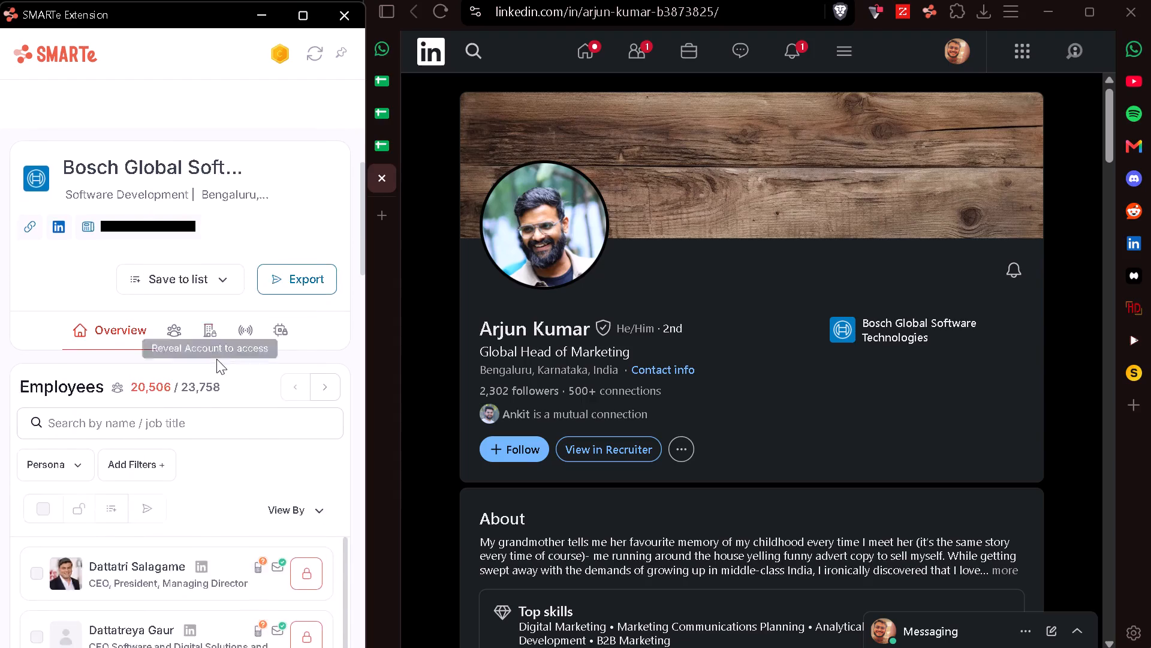
{"action": "scroll", "coordinate": [216, 359], "scroll_direction": "down", "scroll_amount": 1}
{"action": "scroll", "coordinate": [216, 359], "scroll_direction": "up", "scroll_amount": 5}
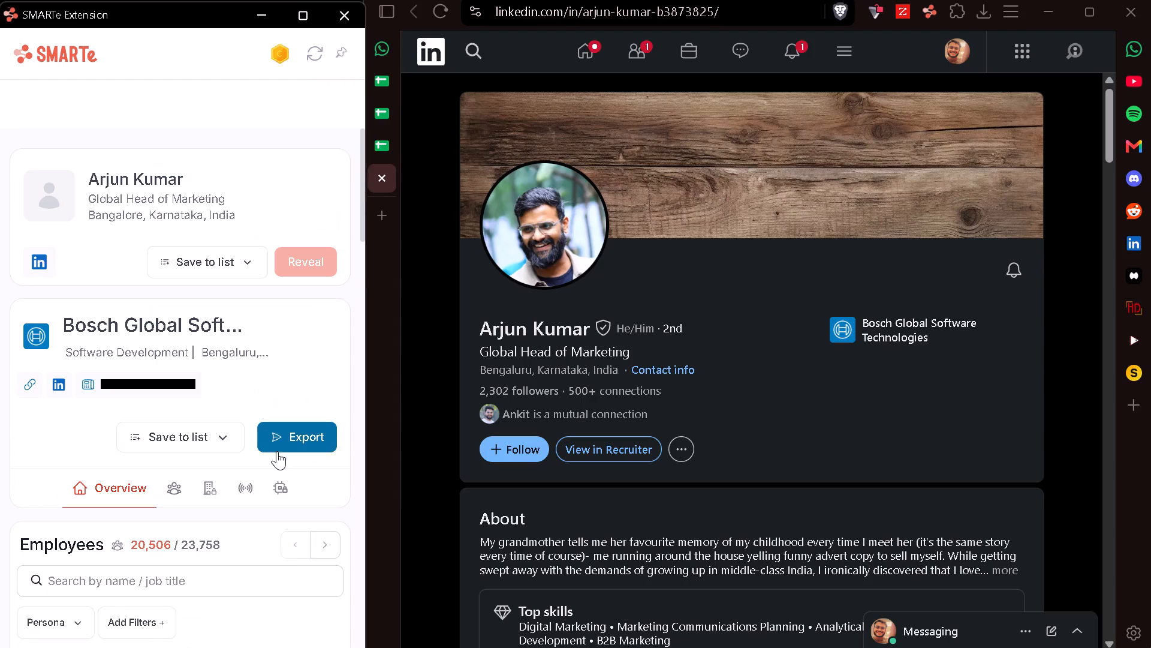
{"action": "scroll", "coordinate": [255, 377], "scroll_direction": "down", "scroll_amount": 1}
{"action": "scroll", "coordinate": [255, 377], "scroll_direction": "up", "scroll_amount": 4}
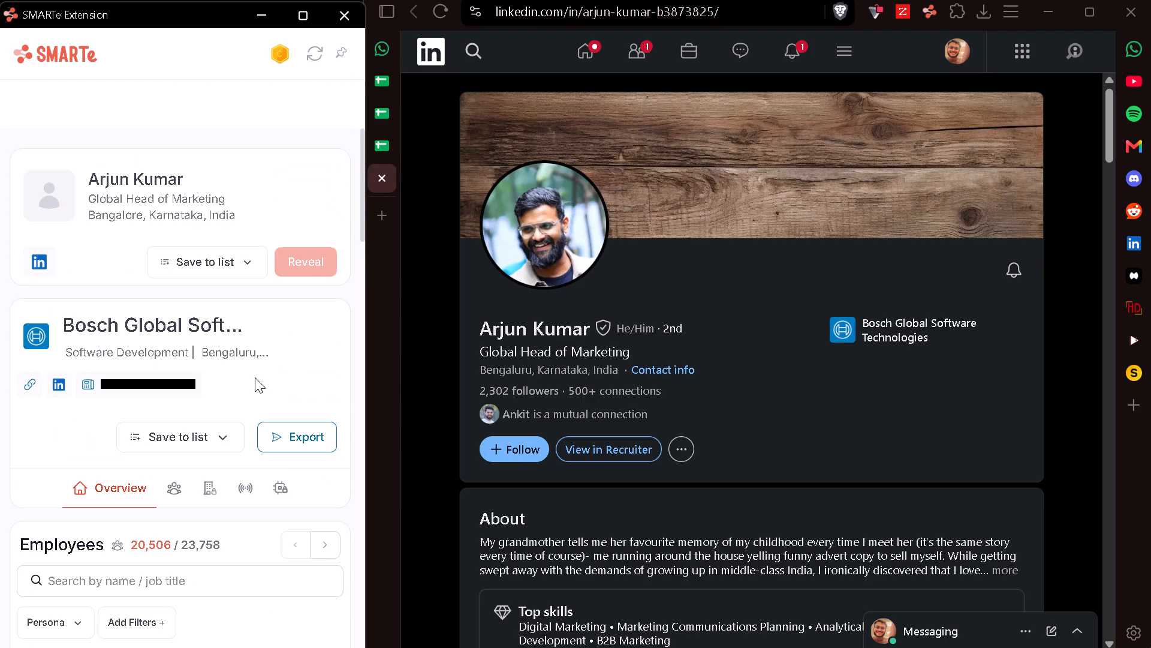
{"action": "left_click", "coordinate": [179, 323]}
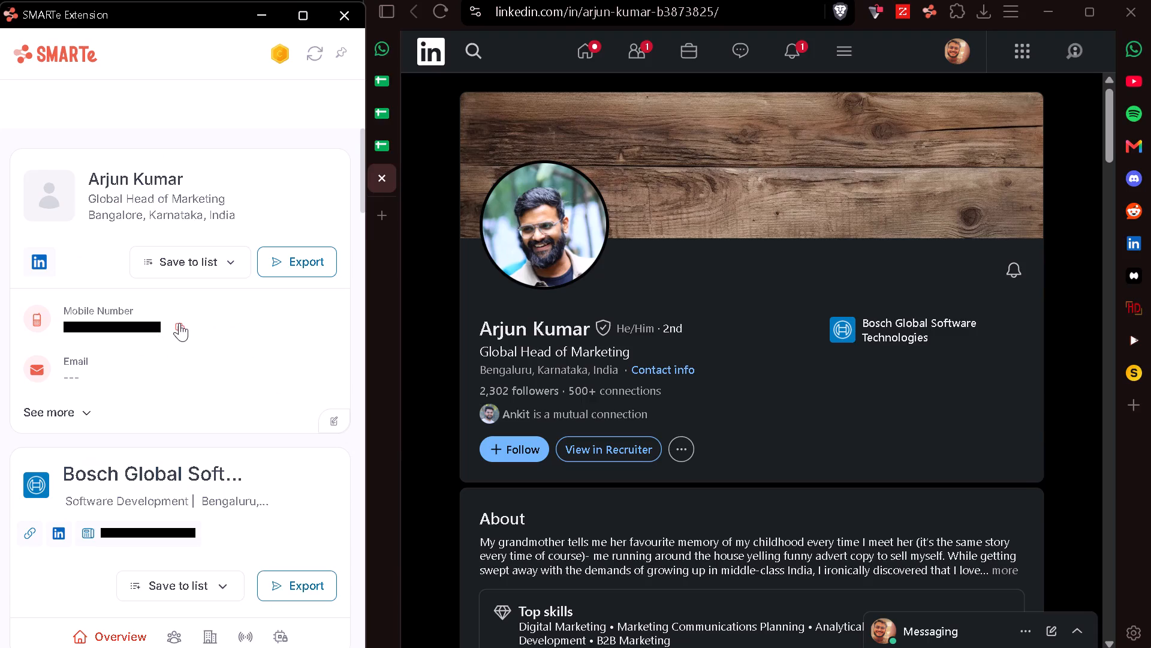
Close the profile, enter nf as the email in D4, and paste the copied mobile number into E4 with its leading characters removed.
{"action": "left_click", "coordinate": [384, 181]}
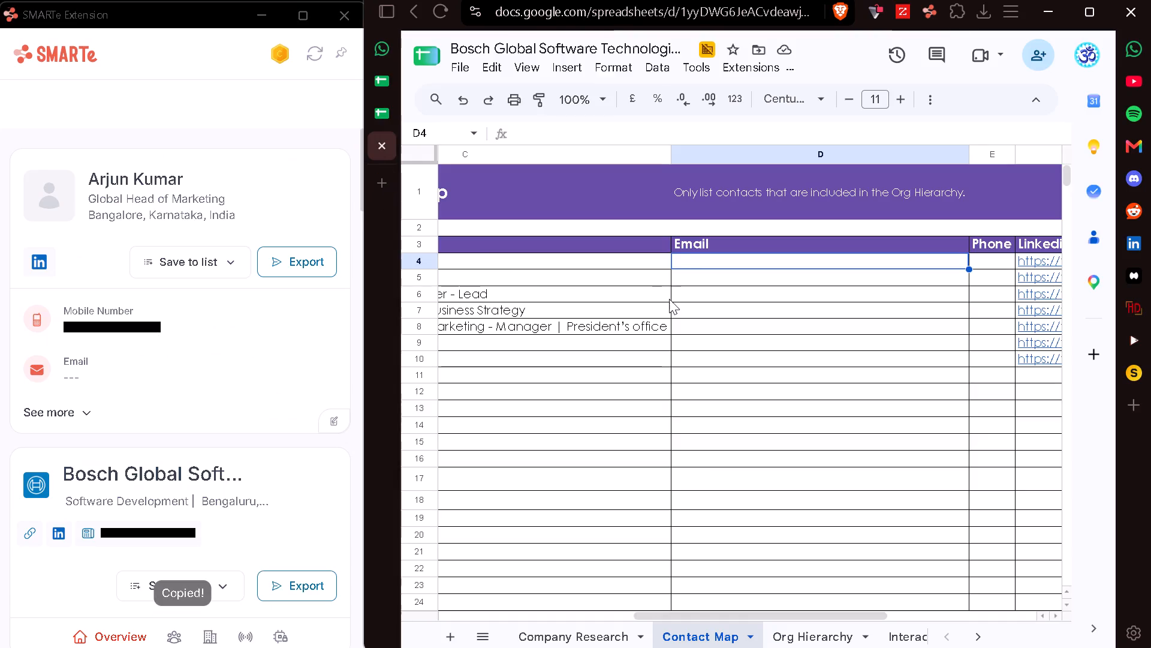
{"action": "type", "text": "nf"}
{"action": "key", "text": "Right"}
{"action": "key", "text": "ctrl+v"}
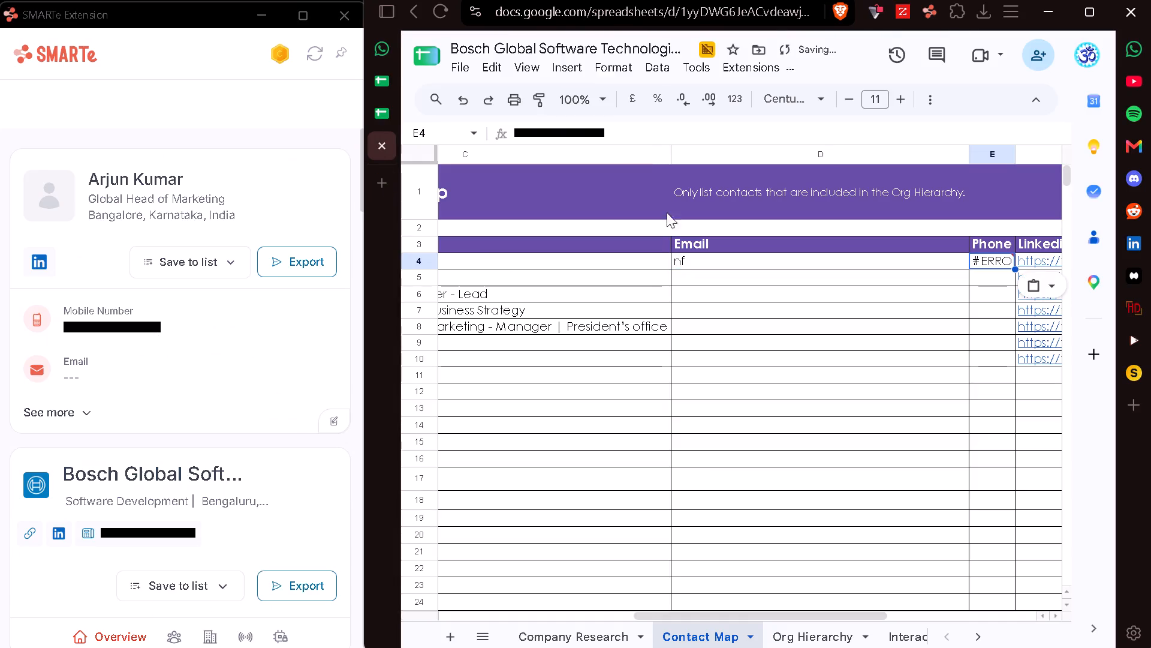
{"action": "left_click", "coordinate": [538, 125]}
{"action": "key", "text": "BackSpace"}
{"action": "key", "text": "BackSpace"}
{"action": "key", "text": "BackSpace"}
{"action": "key", "text": "BackSpace"}
{"action": "key", "text": "BackSpace"}
{"action": "key", "text": "BackSpace"}
{"action": "key", "text": "BackSpace"}
{"action": "key", "text": "BackSpace"}
{"action": "key", "text": "BackSpace"}
{"action": "key", "text": "BackSpace"}
{"action": "key", "text": "BackSpace"}
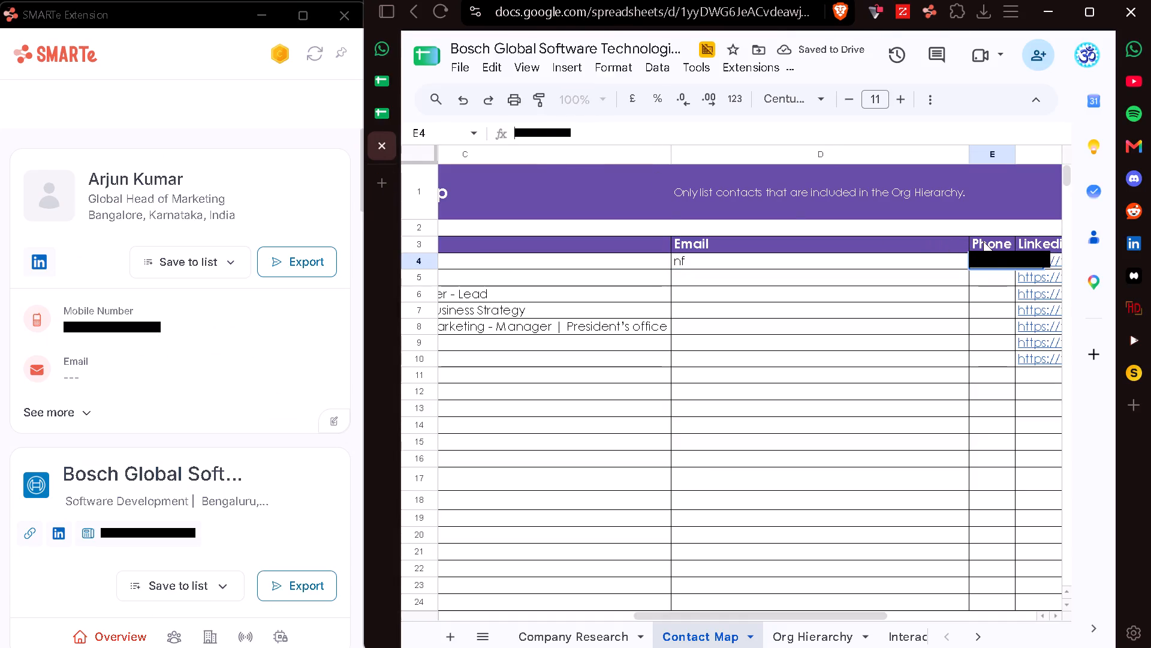
{"action": "key", "text": "Down"}
{"action": "key", "text": "Return"}
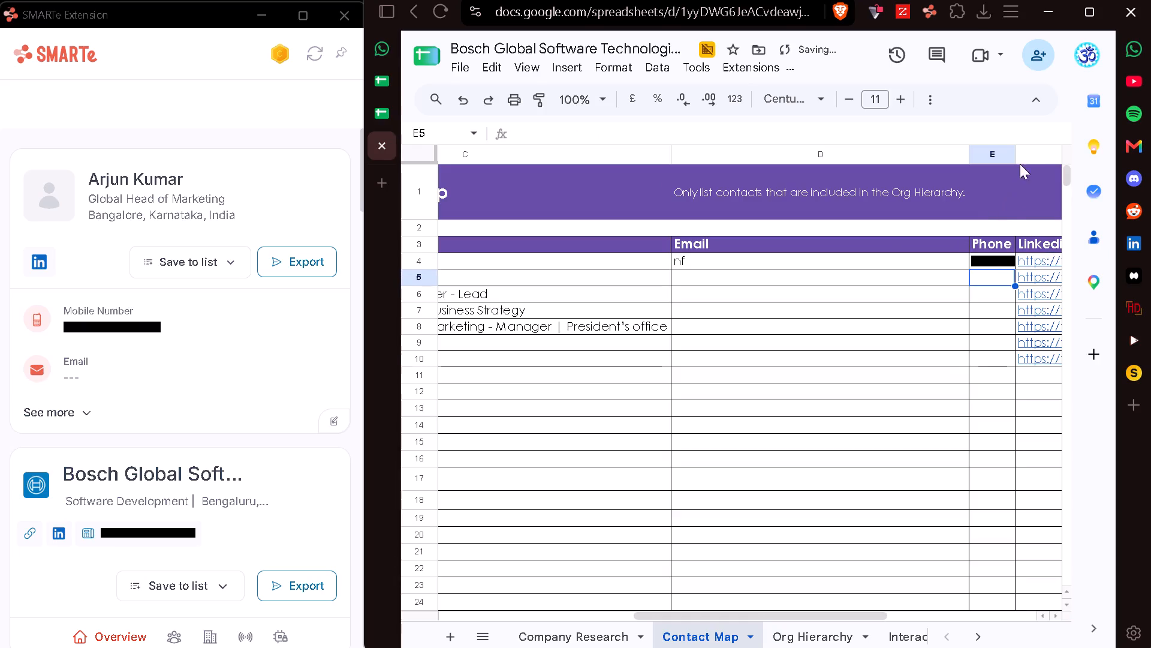
Auto-fit the width of the Phone column to its contents.
{"action": "double_click", "coordinate": [1017, 155]}
Open the second contact's LinkedIn profile from F5 with the ZoomInfo details, and send a connection invitation without a note.
{"action": "key", "text": "Left"}
{"action": "scroll", "coordinate": [867, 286], "scroll_direction": "left", "scroll_amount": 2}
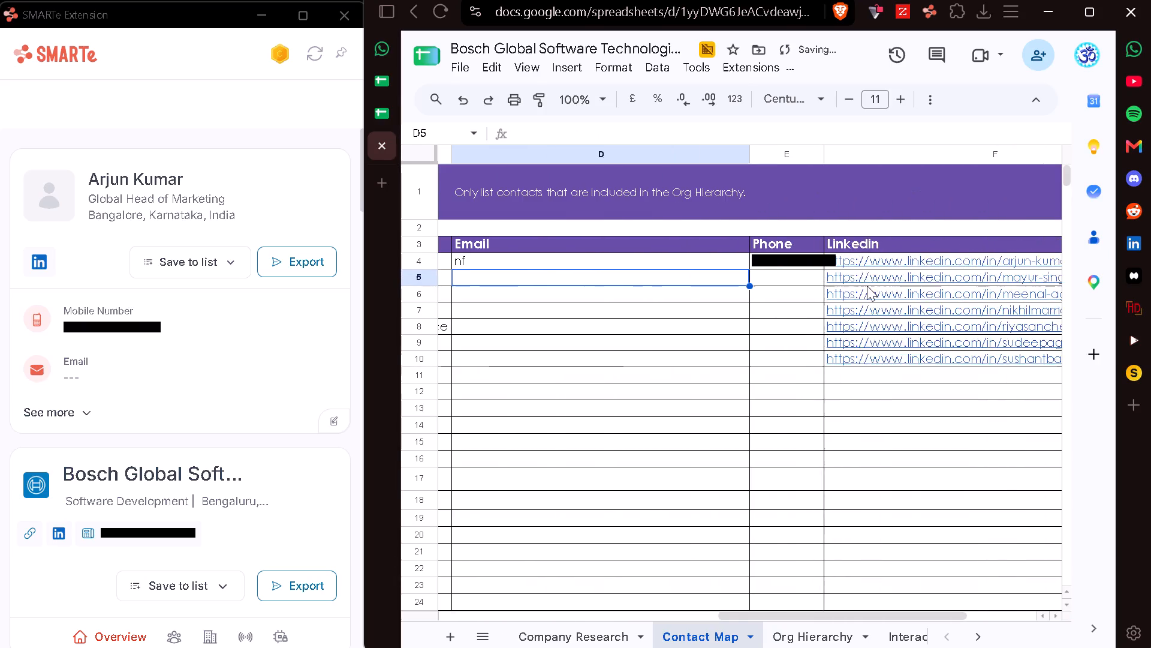
{"action": "scroll", "coordinate": [867, 286], "scroll_direction": "left", "scroll_amount": 1}
{"action": "scroll", "coordinate": [867, 286], "scroll_direction": "right", "scroll_amount": 1}
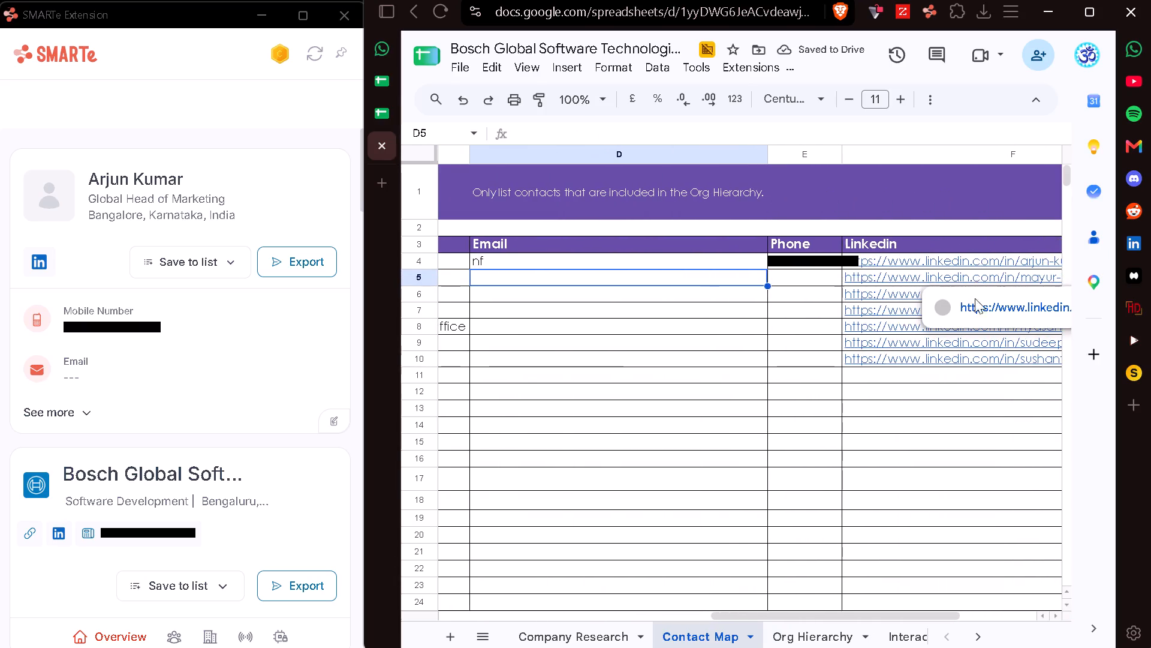
{"action": "left_click", "coordinate": [977, 302]}
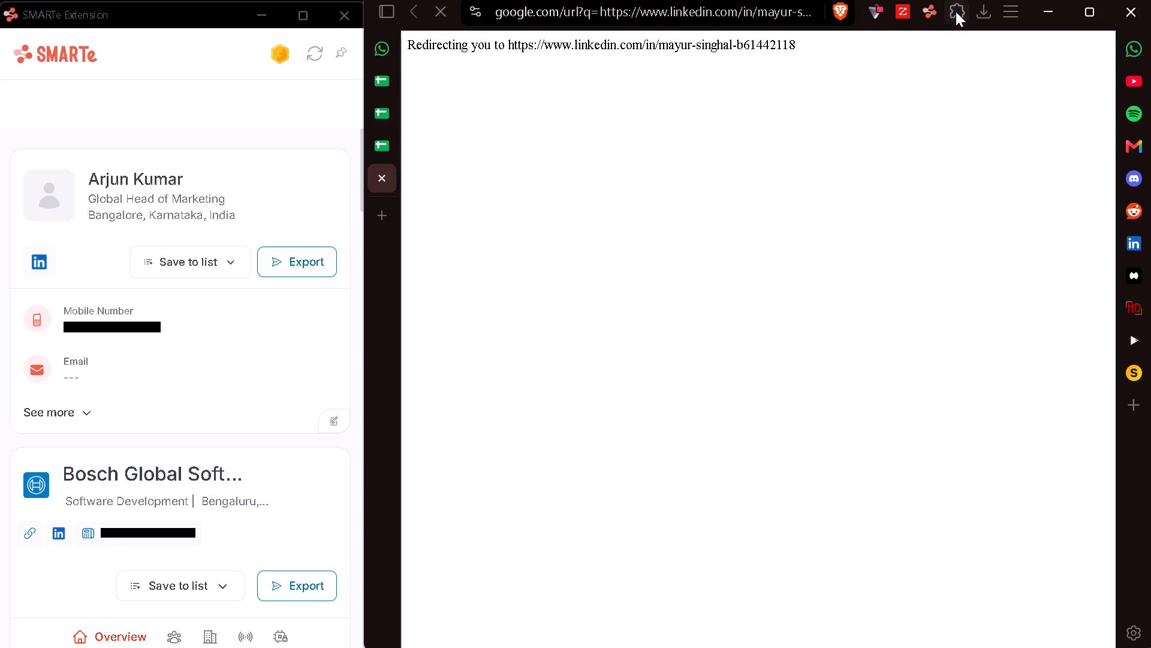
{"action": "left_click", "coordinate": [900, 13]}
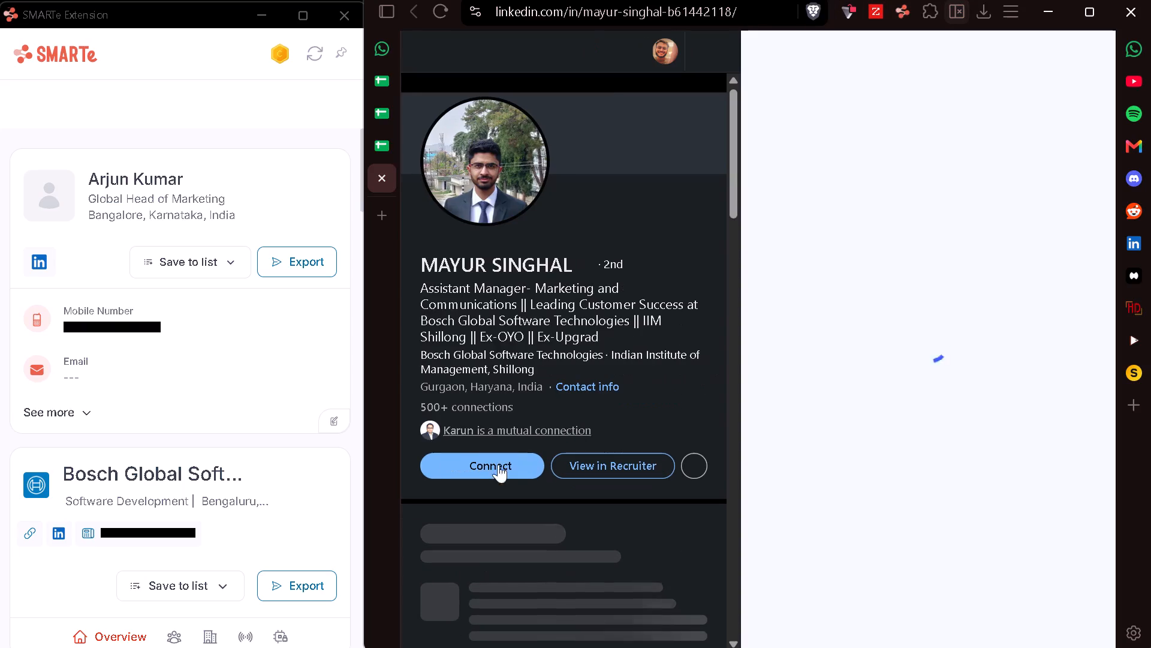
{"action": "left_click", "coordinate": [458, 474]}
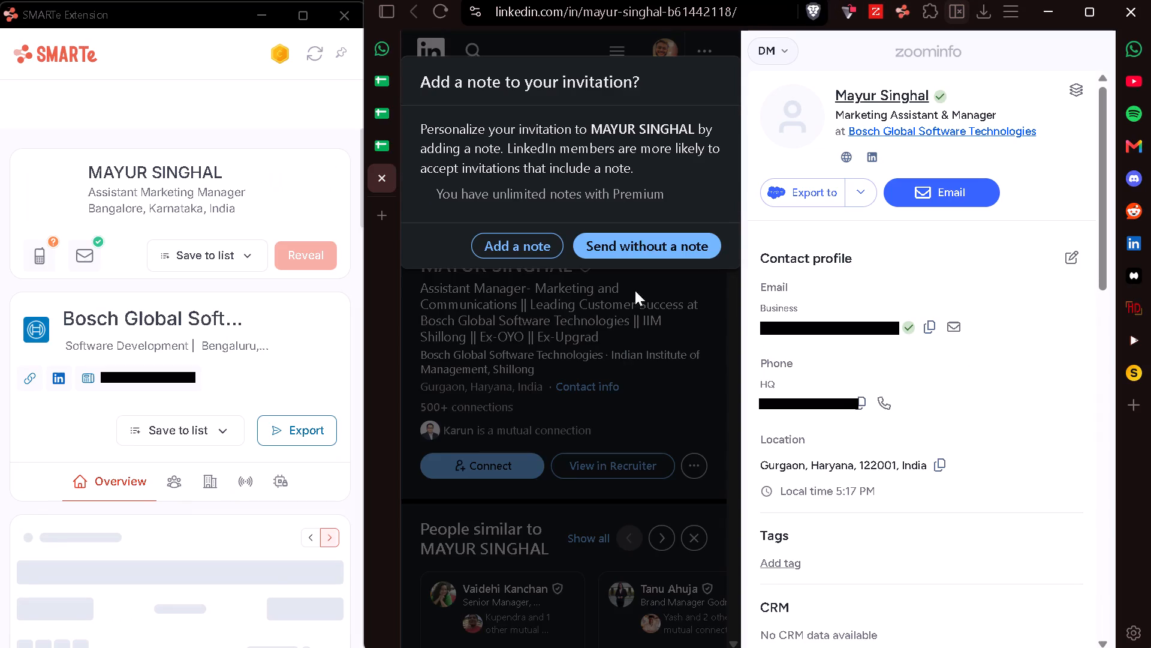
{"action": "left_click", "coordinate": [630, 236]}
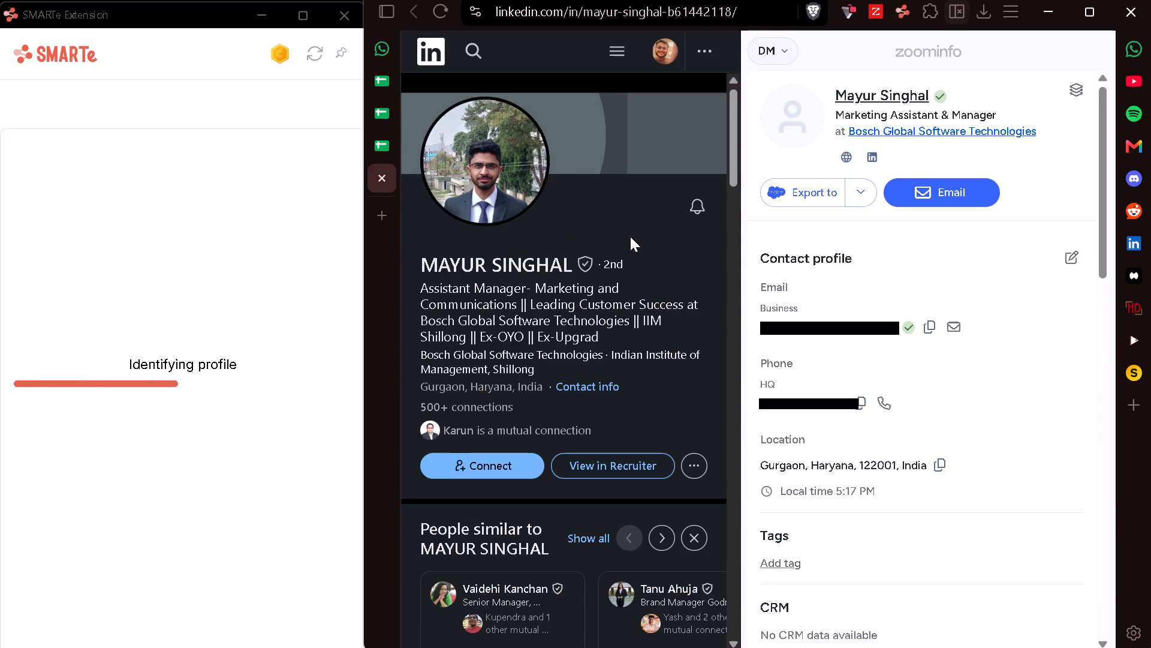
Copy the second contact's business email from ZoomInfo into D5, revealing the contact's details in SMARTe along the way.
{"action": "left_click", "coordinate": [928, 326]}
{"action": "left_click", "coordinate": [956, 10]}
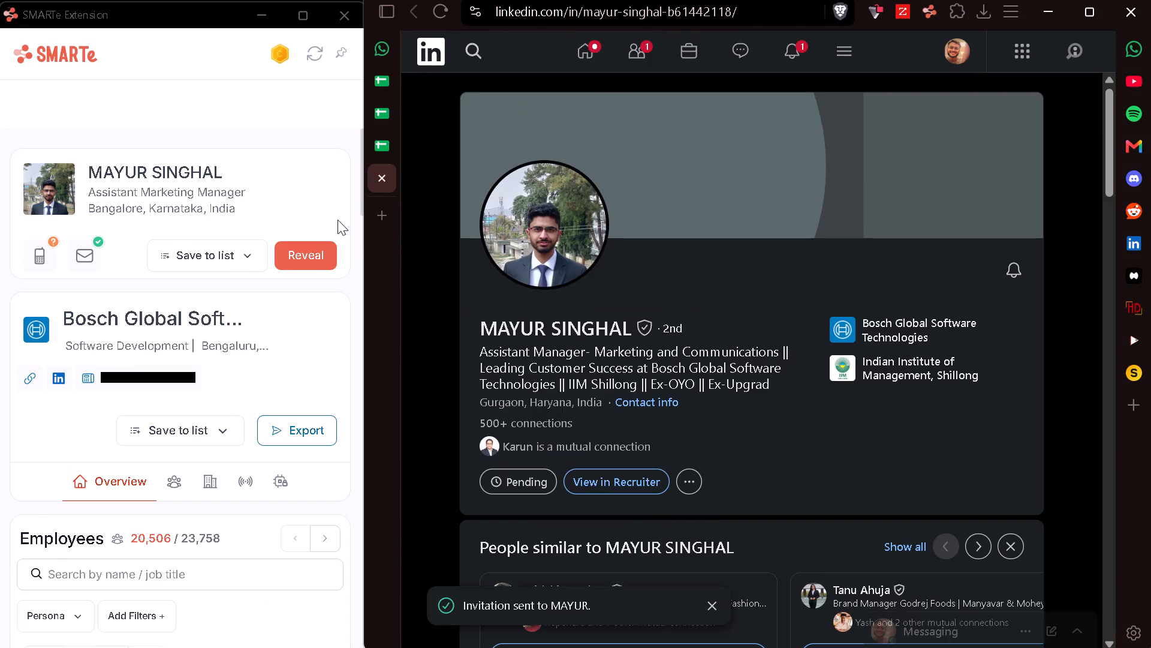
{"action": "left_click", "coordinate": [308, 256]}
{"action": "left_click", "coordinate": [376, 160]}
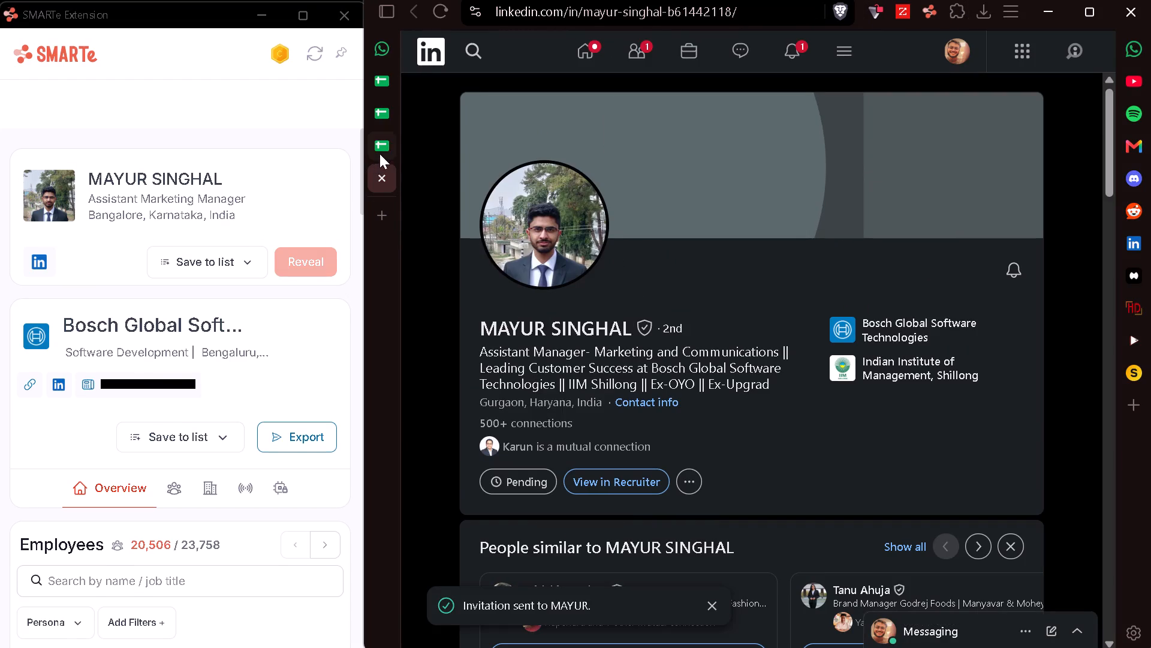
{"action": "left_click", "coordinate": [379, 154]}
{"action": "key", "text": "ctrl+v"}
{"action": "key", "text": "Right"}
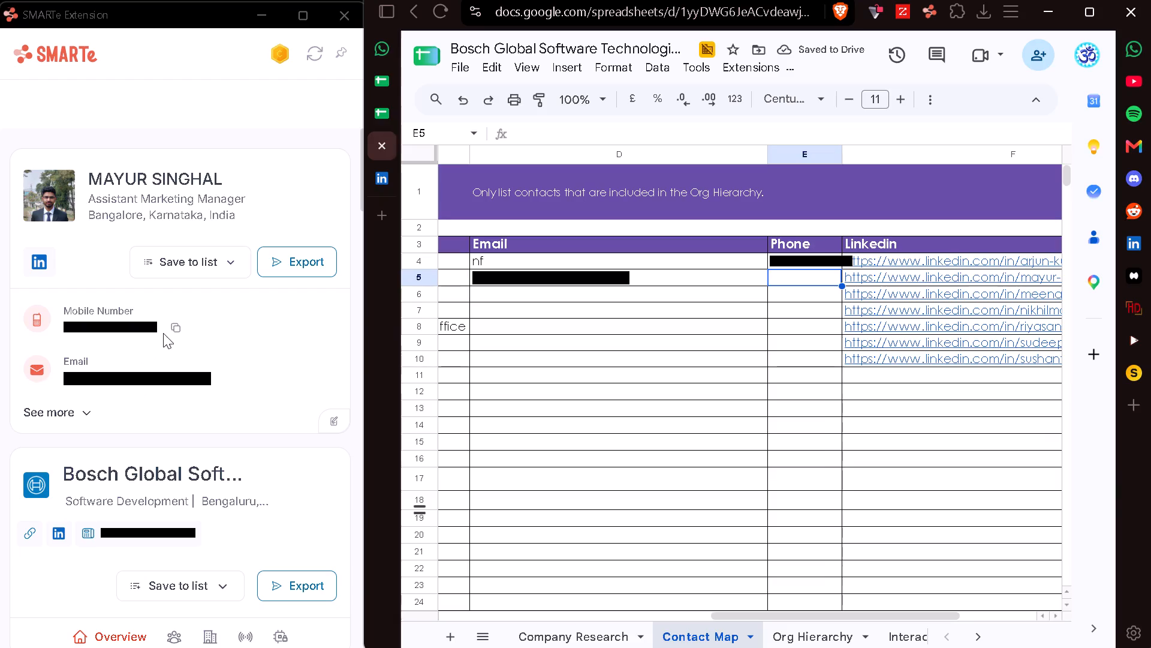
Copy the second contact's mobile number from SMARTe into E5, removing its leading characters, and close the LinkedIn profile.
{"action": "left_click", "coordinate": [171, 328]}
{"action": "double_click", "coordinate": [385, 176]}
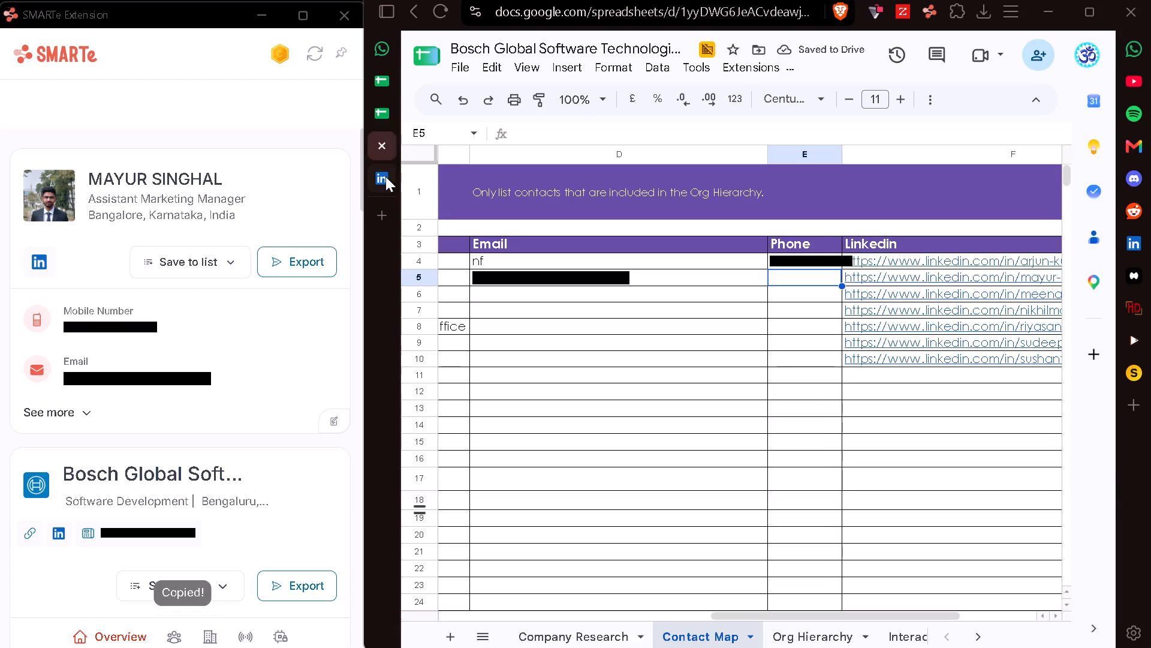
{"action": "key", "text": "ctrl+v"}
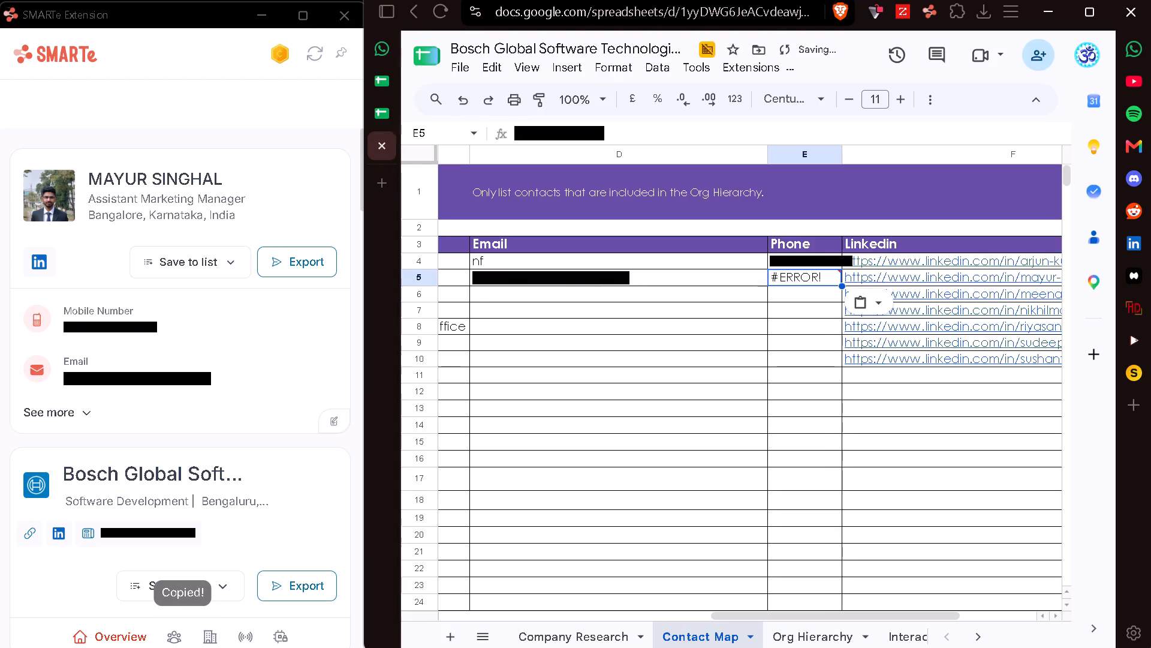
{"action": "left_click", "coordinate": [538, 130]}
{"action": "key", "text": "BackSpace"}
{"action": "key", "text": "BackSpace"}
{"action": "key", "text": "BackSpace"}
{"action": "key", "text": "BackSpace"}
{"action": "key", "text": "BackSpace"}
{"action": "key", "text": "BackSpace"}
{"action": "key", "text": "BackSpace"}
{"action": "key", "text": "BackSpace"}
{"action": "key", "text": "BackSpace"}
{"action": "left_click", "coordinate": [545, 291]}
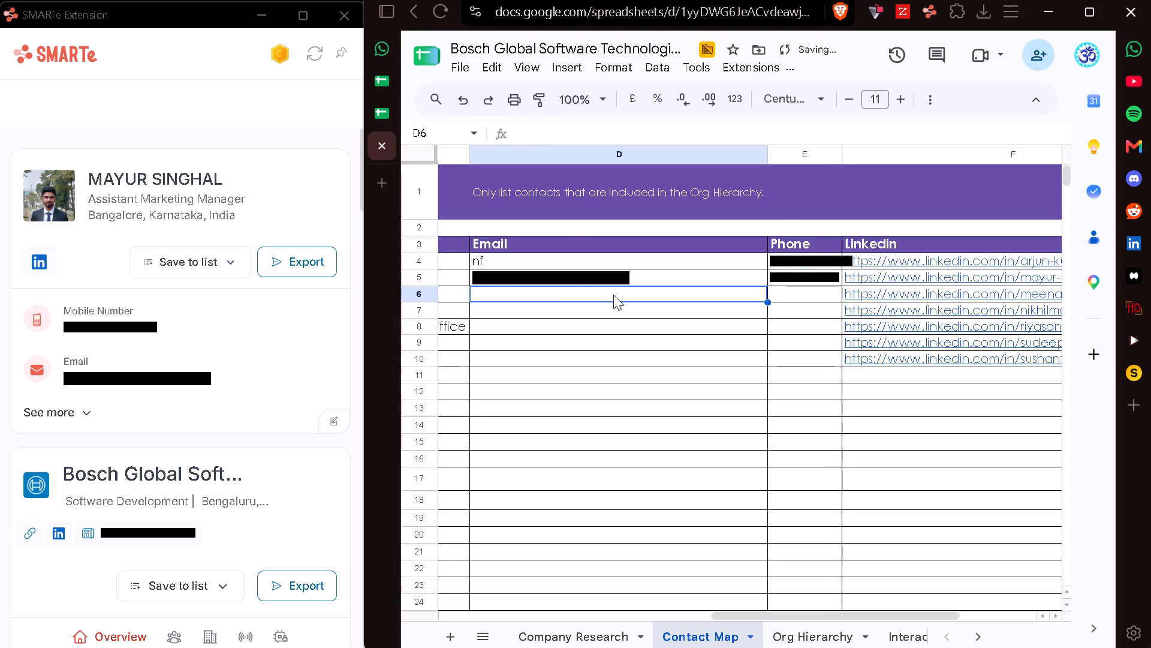
Open the third contact's LinkedIn profile from F6 with the ZoomInfo details, and send a connection invitation without a note.
{"action": "left_click", "coordinate": [968, 317]}
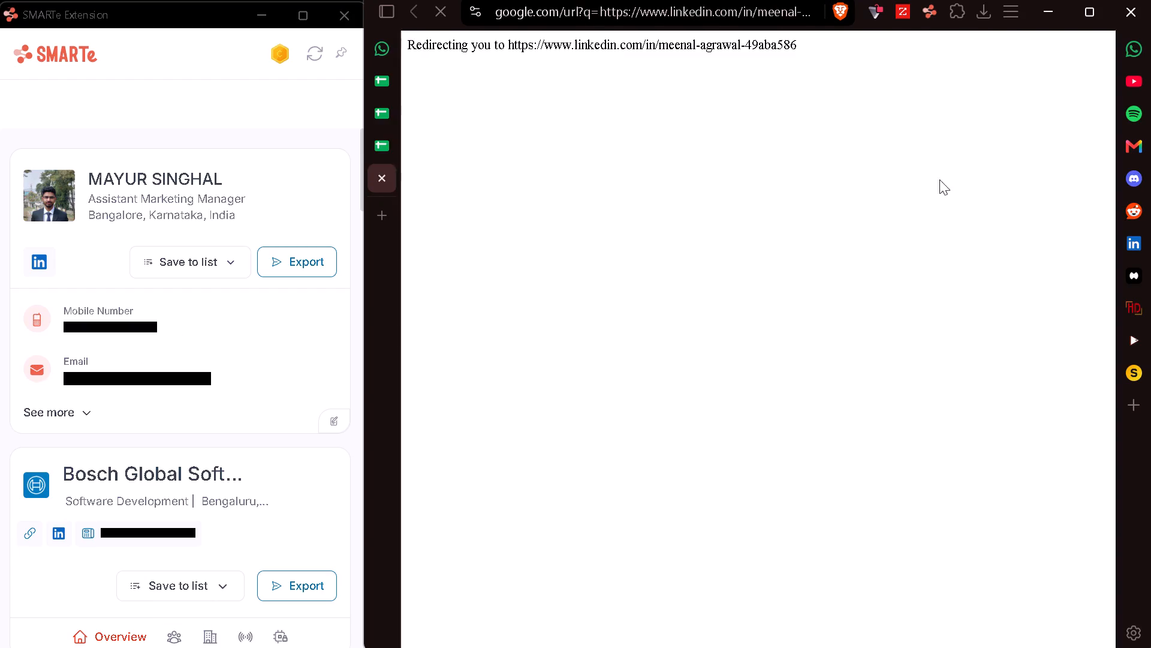
{"action": "left_click", "coordinate": [899, 5]}
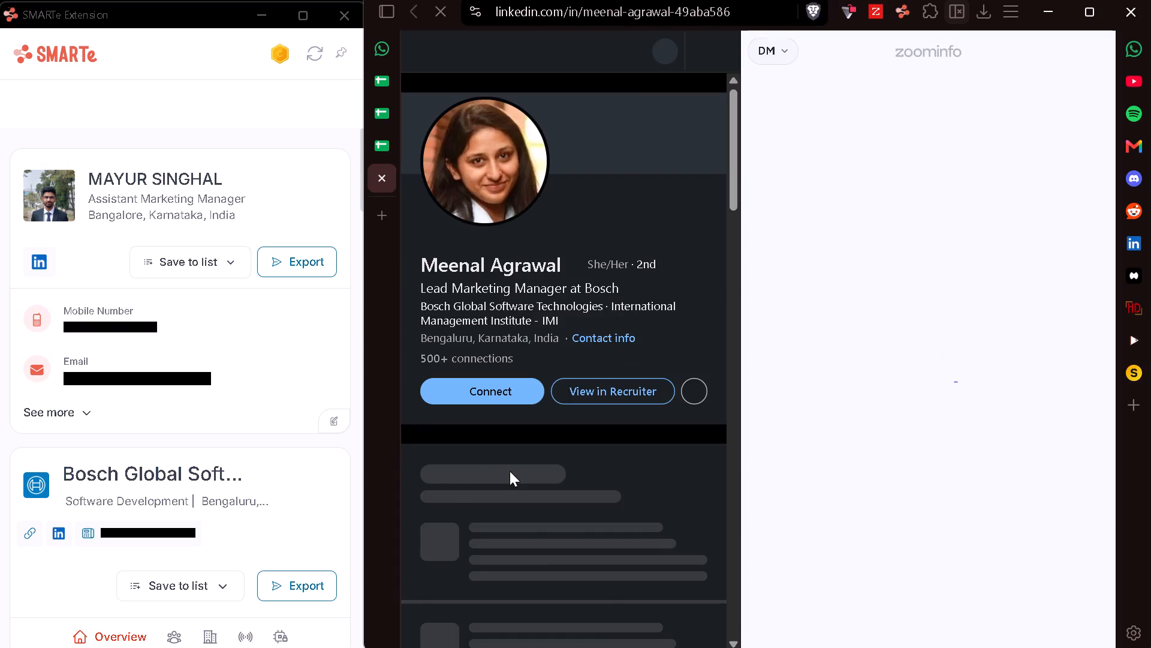
{"action": "left_click", "coordinate": [450, 397]}
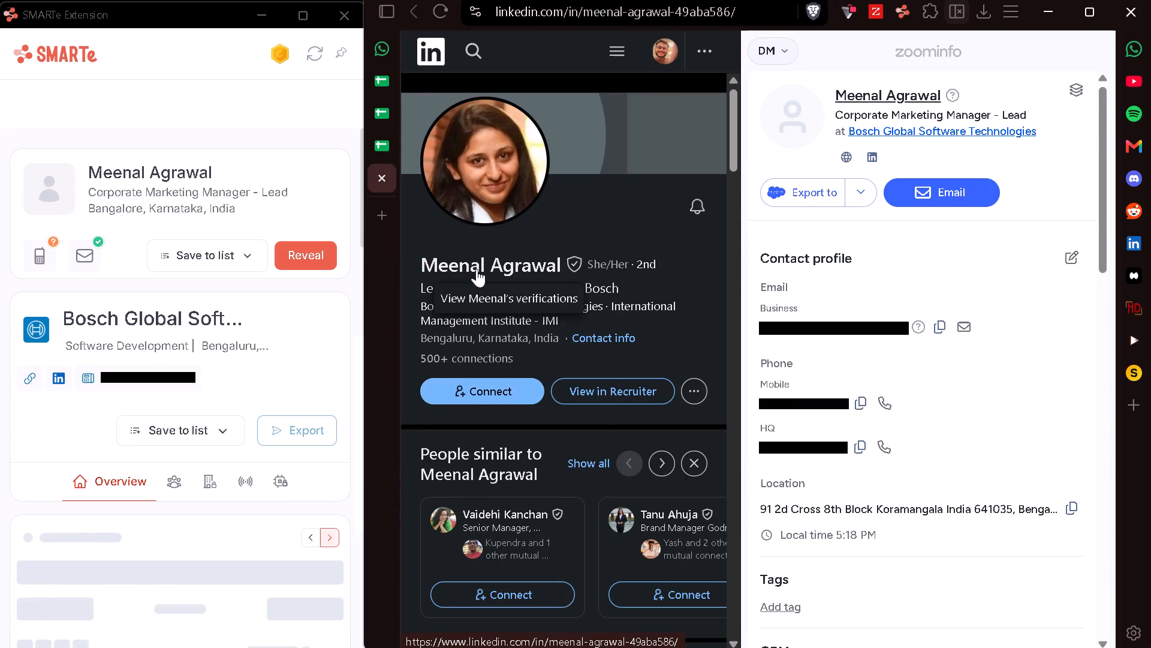
{"action": "left_click", "coordinate": [615, 247]}
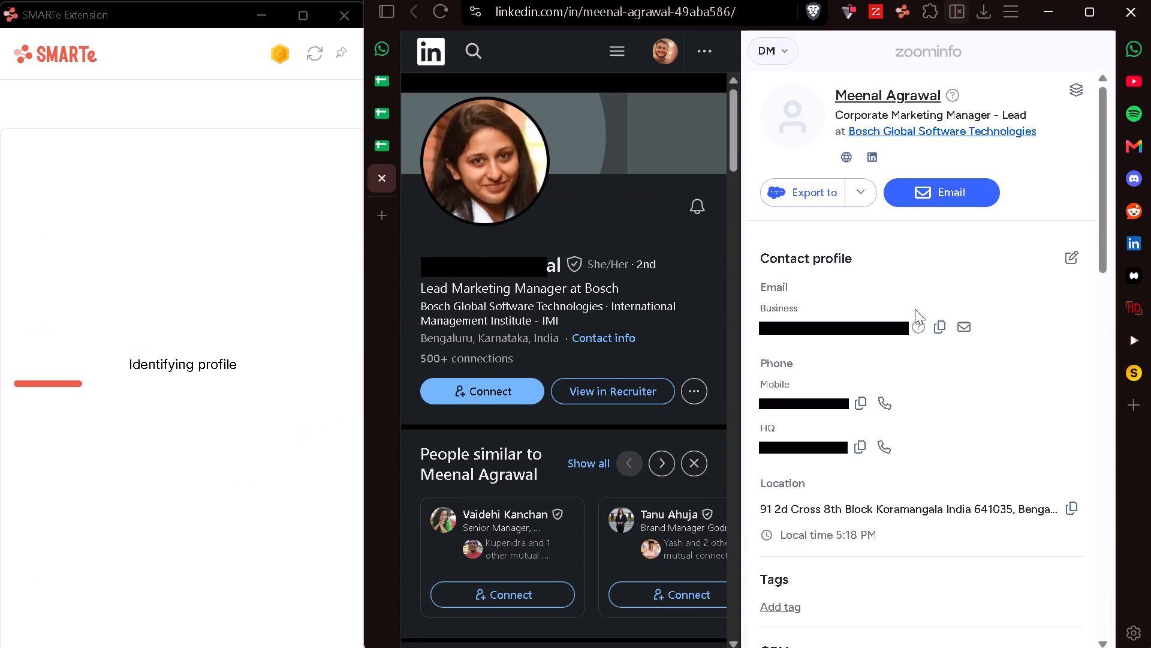
Copy the third contact's business email from ZoomInfo into D6 of the Contact Map.
{"action": "left_click", "coordinate": [938, 324]}
{"action": "left_click", "coordinate": [375, 143]}
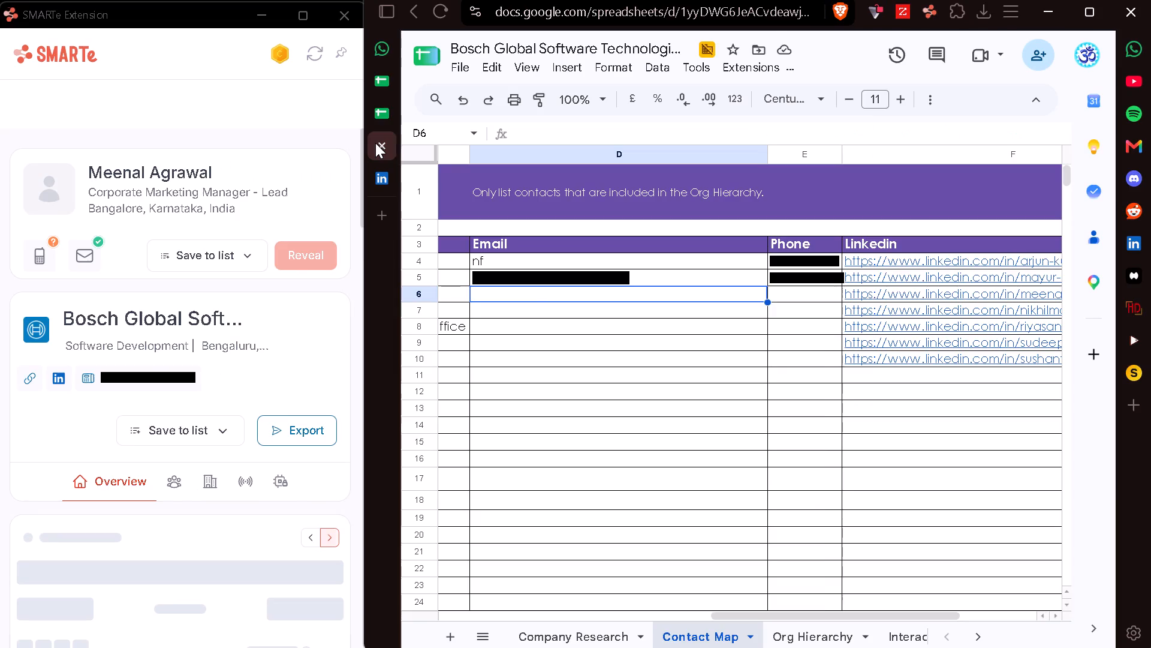
{"action": "key", "text": "ctrl+v"}
{"action": "key", "text": "Right"}
Copy the third contact's mobile number from ZoomInfo into E6, removing its leading characters, and close the LinkedIn profile.
{"action": "left_click", "coordinate": [374, 176]}
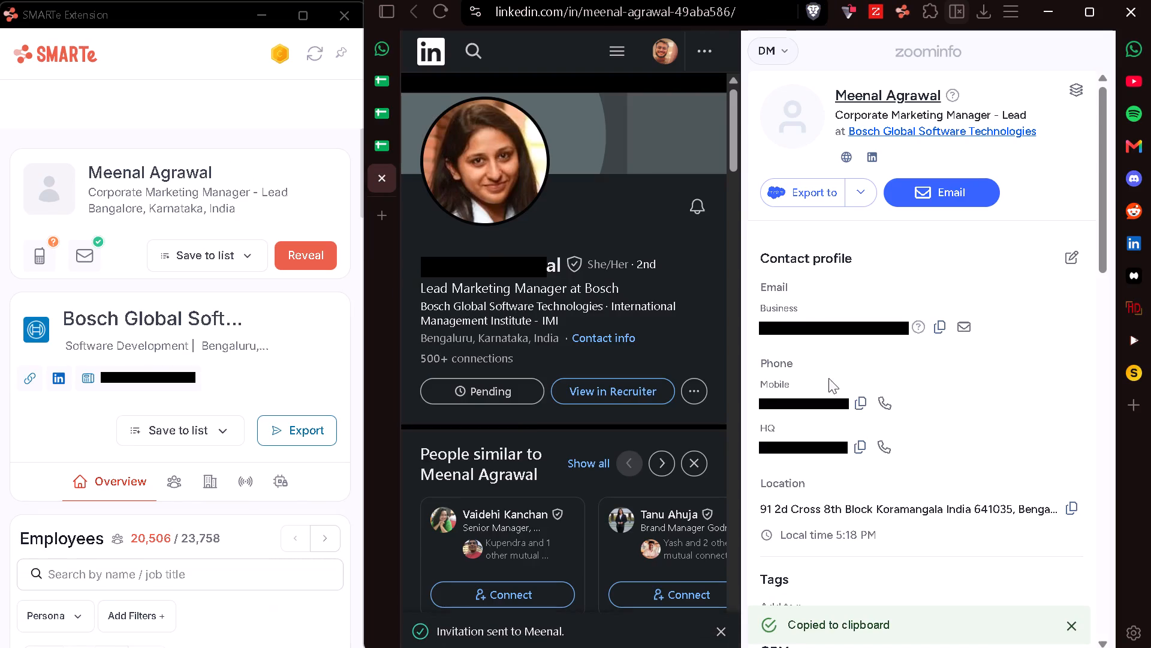
{"action": "left_click", "coordinate": [855, 400]}
{"action": "left_click", "coordinate": [378, 172]}
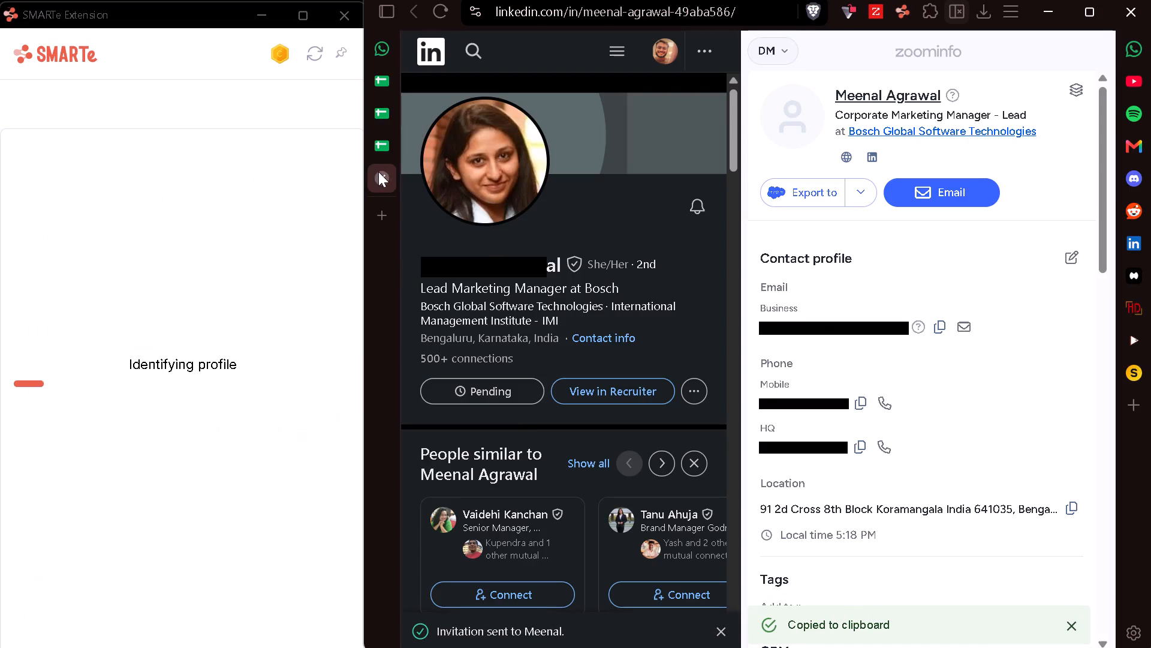
{"action": "key", "text": "ctrl+v"}
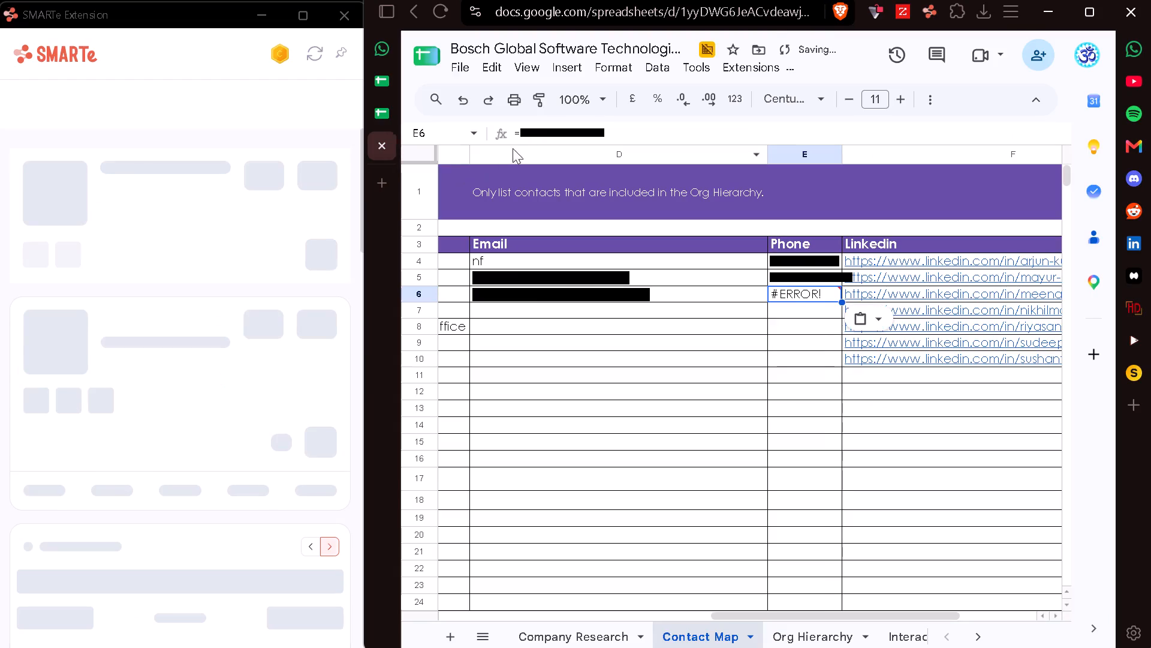
{"action": "left_click", "coordinate": [538, 133]}
{"action": "key", "text": "BackSpace"}
{"action": "key", "text": "BackSpace"}
{"action": "key", "text": "BackSpace"}
{"action": "key", "text": "BackSpace"}
{"action": "key", "text": "BackSpace"}
{"action": "key", "text": "BackSpace"}
{"action": "key", "text": "BackSpace"}
{"action": "key", "text": "BackSpace"}
{"action": "key", "text": "BackSpace"}
{"action": "key", "text": "BackSpace"}
{"action": "left_click", "coordinate": [545, 312]}
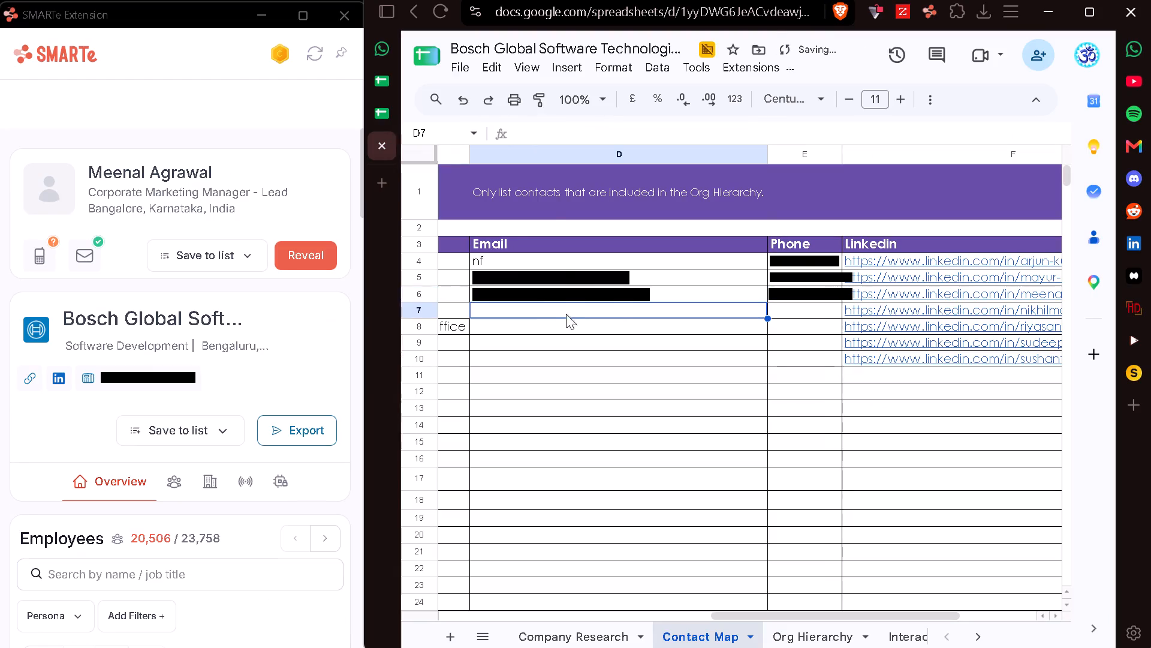
Open the fourth contact's LinkedIn profile from F7 with the ZoomInfo details, and copy the mobile number.
{"action": "left_click", "coordinate": [962, 340]}
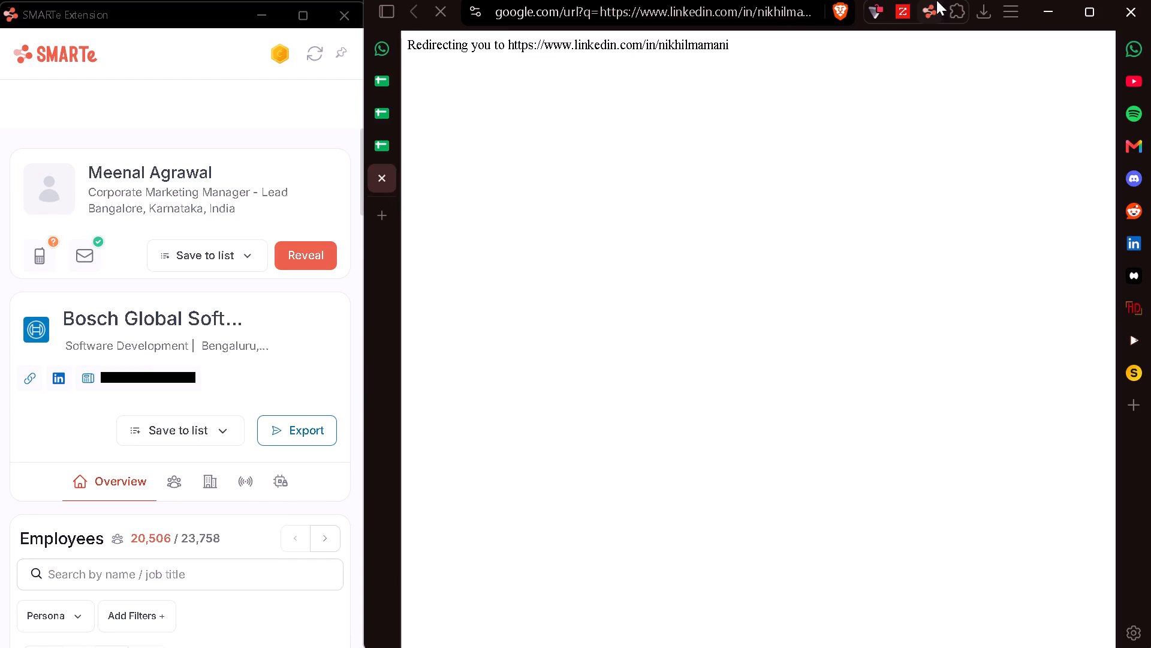
{"action": "left_click", "coordinate": [904, 10]}
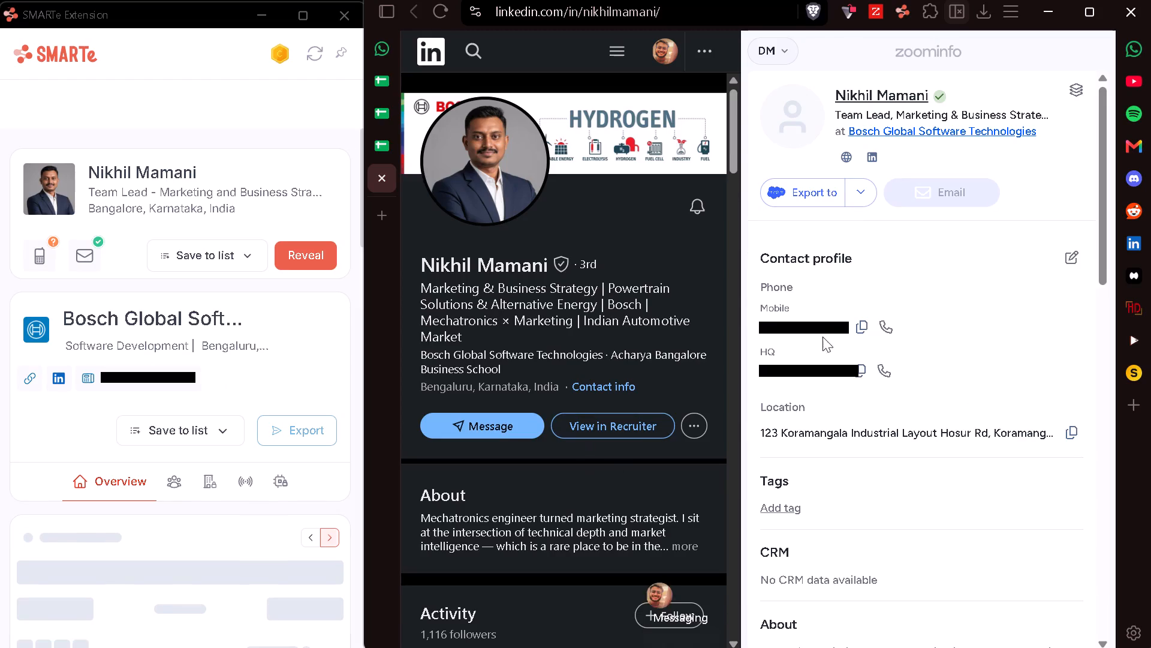
{"action": "left_click_drag", "start_coordinate": [848, 330], "coordinate": [869, 328]}
{"action": "left_click", "coordinate": [869, 328]}
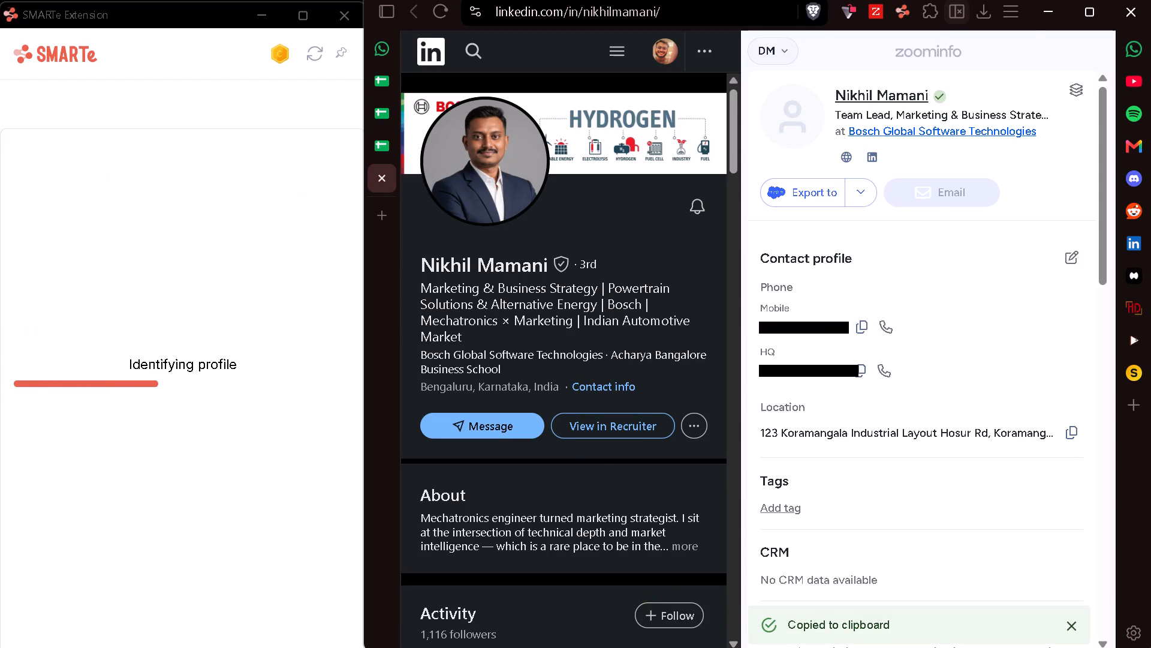
{"action": "left_click", "coordinate": [963, 18]}
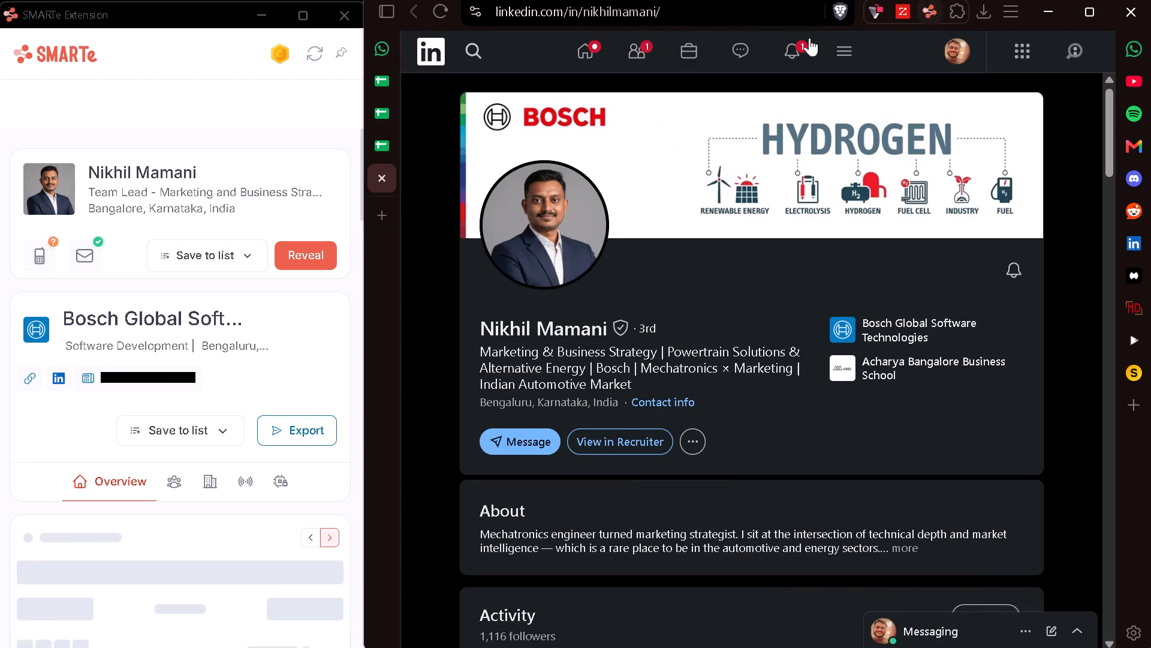
Reveal the fourth contact's details in SMARTe.
{"action": "left_click_drag", "start_coordinate": [337, 239], "coordinate": [311, 262]}
{"action": "left_click", "coordinate": [311, 262]}
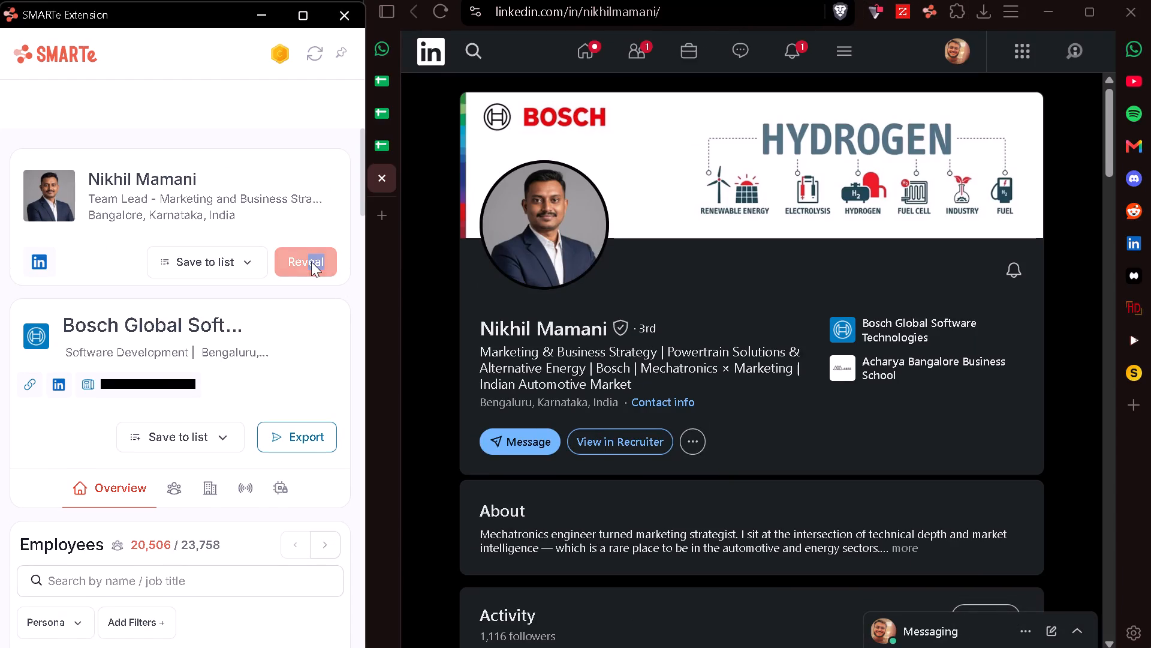
Paste the fourth contact's copied mobile number into E7 of the Contact Map and remove its leading characters.
{"action": "left_click", "coordinate": [381, 149]}
{"action": "key", "text": "Right"}
{"action": "key", "text": "ctrl+v"}
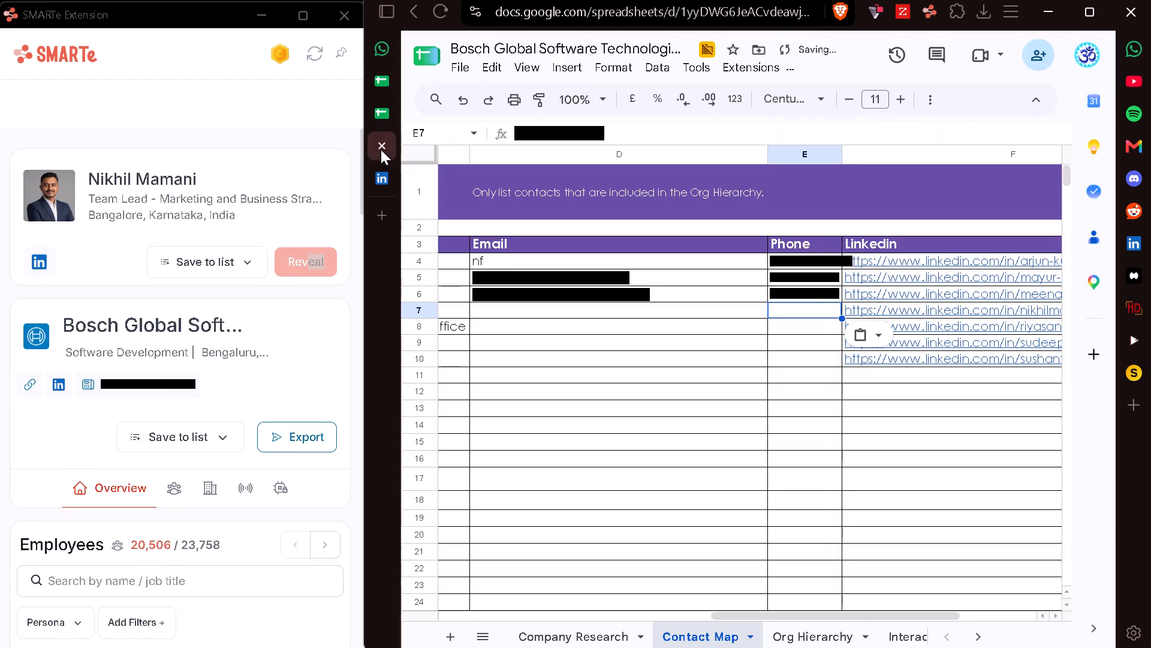
{"action": "left_click", "coordinate": [535, 134]}
{"action": "key", "text": "BackSpace"}
{"action": "key", "text": "BackSpace"}
{"action": "key", "text": "BackSpace"}
{"action": "key", "text": "BackSpace"}
{"action": "key", "text": "BackSpace"}
{"action": "key", "text": "BackSpace"}
{"action": "key", "text": "BackSpace"}
{"action": "key", "text": "BackSpace"}
{"action": "key", "text": "BackSpace"}
{"action": "key", "text": "BackSpace"}
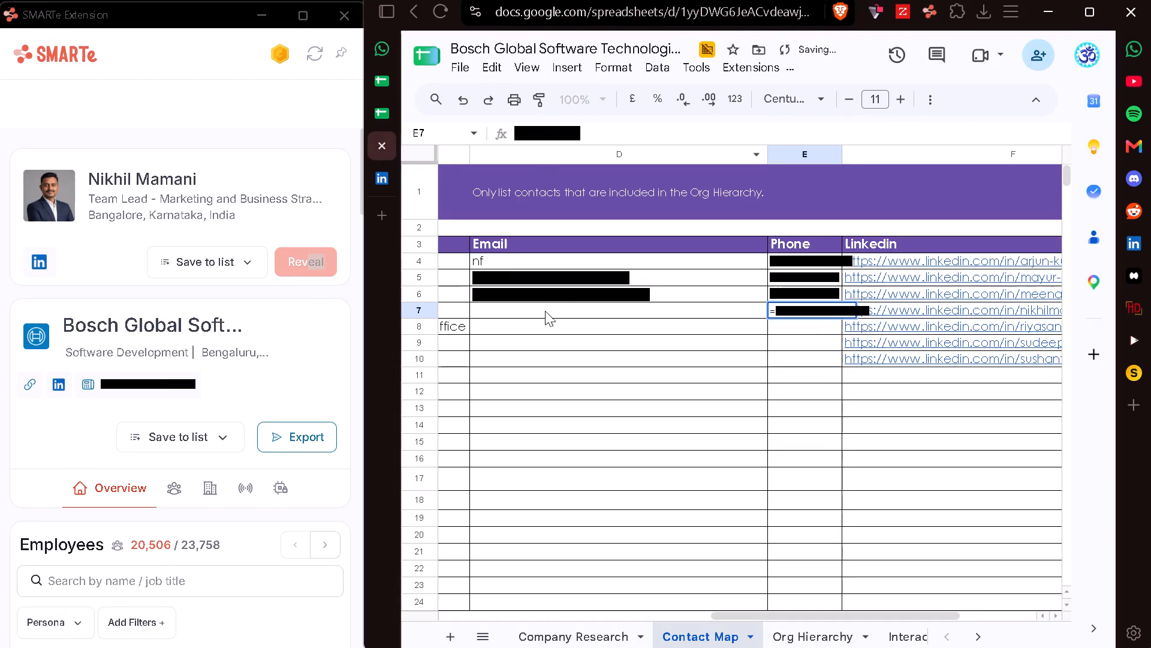
{"action": "left_click", "coordinate": [538, 311]}
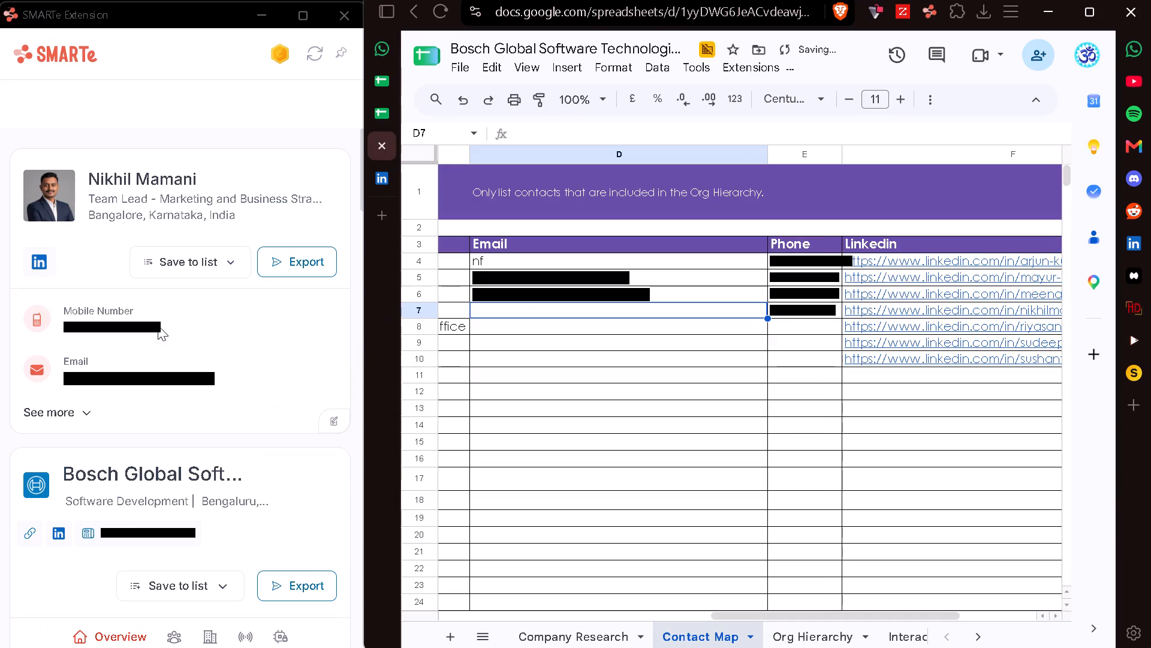
Copy the fourth contact's email from SMARTe into D7 of the Contact Map.
{"action": "left_click", "coordinate": [229, 377]}
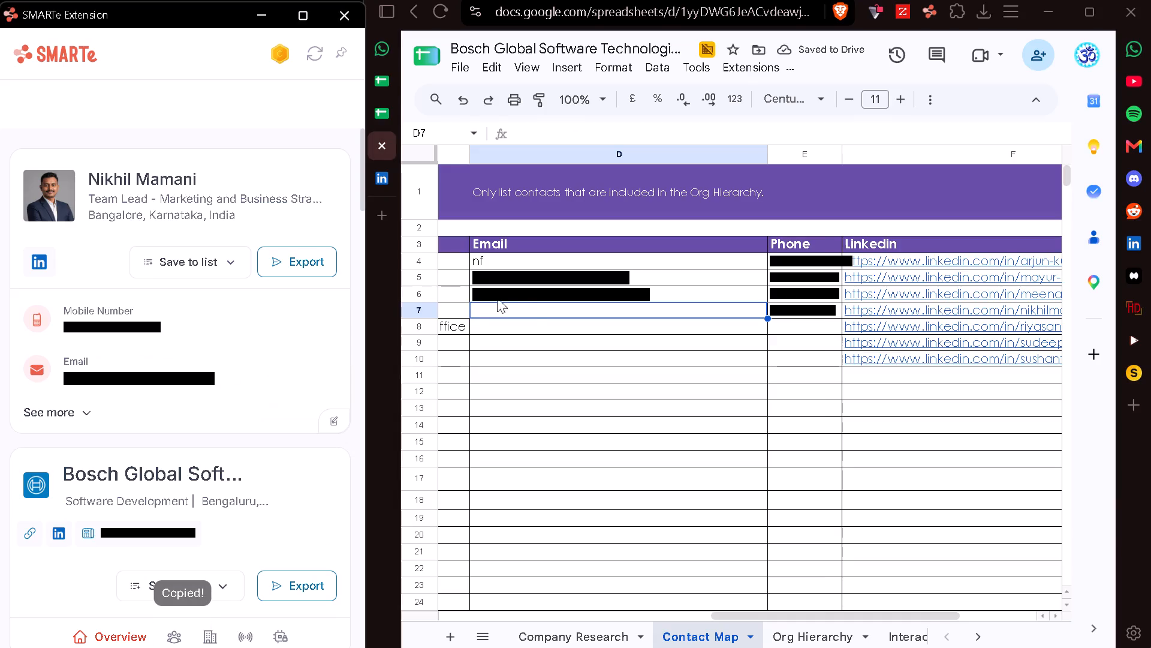
{"action": "left_click", "coordinate": [532, 307]}
{"action": "key", "text": "ctrl+v"}
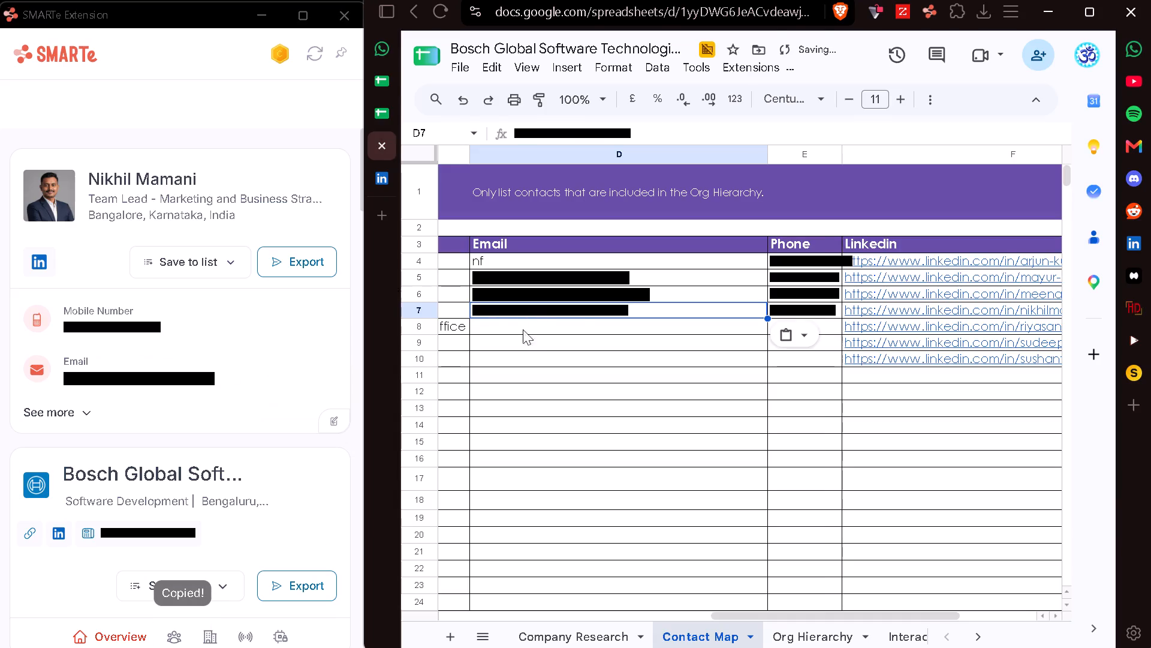
{"action": "left_click", "coordinate": [521, 336]}
{"action": "key", "text": "Up"}
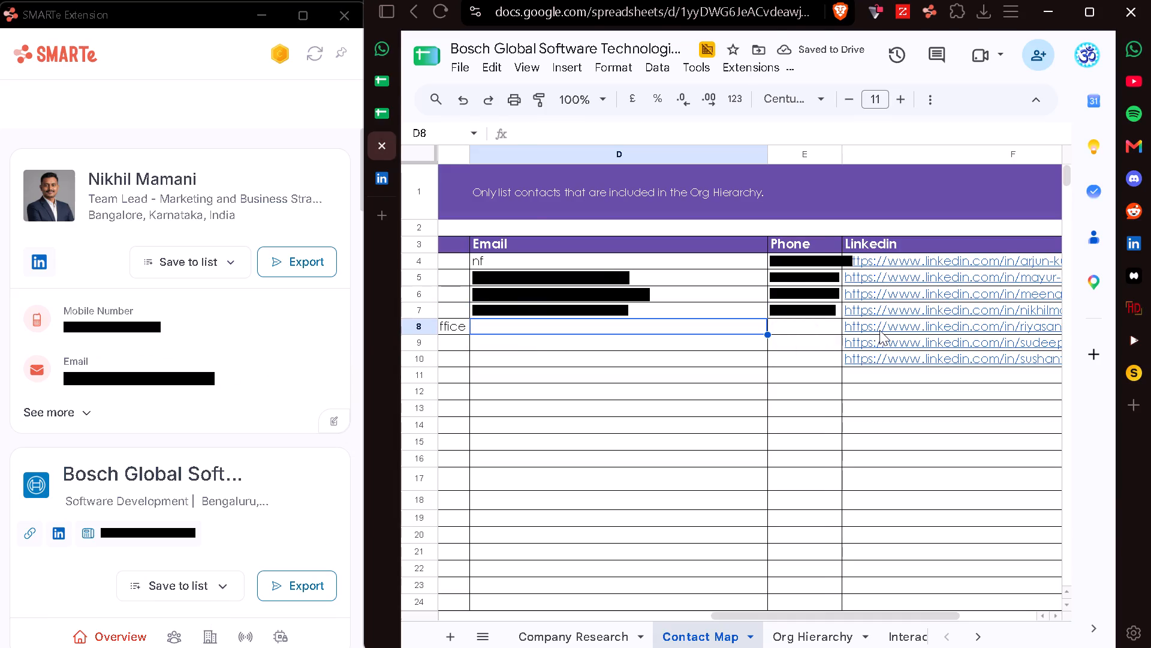
Open the fifth contact's LinkedIn profile from F8, check the ZoomInfo details, and close the fourth contact's profile.
{"action": "left_click", "coordinate": [959, 349]}
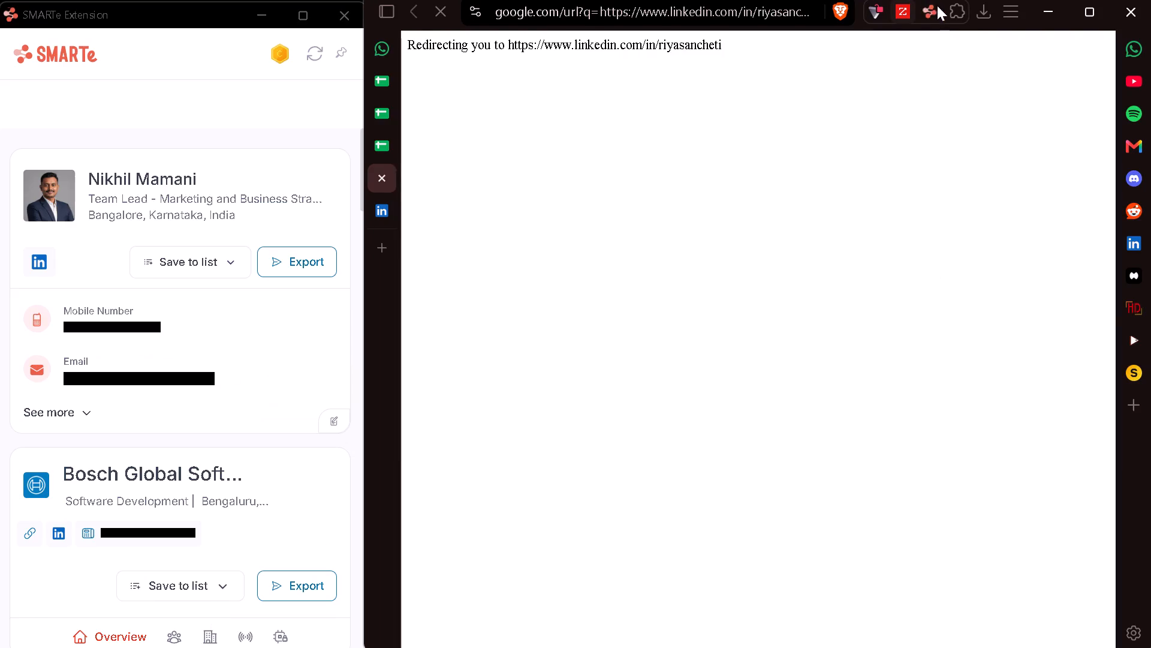
{"action": "left_click", "coordinate": [908, 8]}
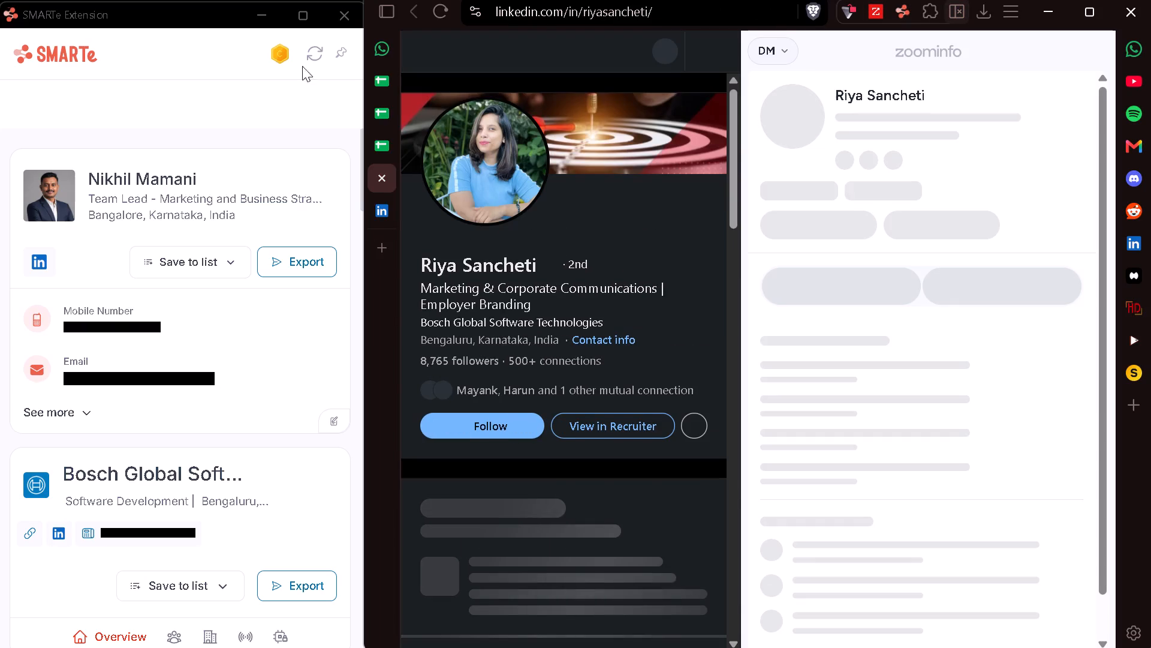
{"action": "double_click", "coordinate": [378, 205]}
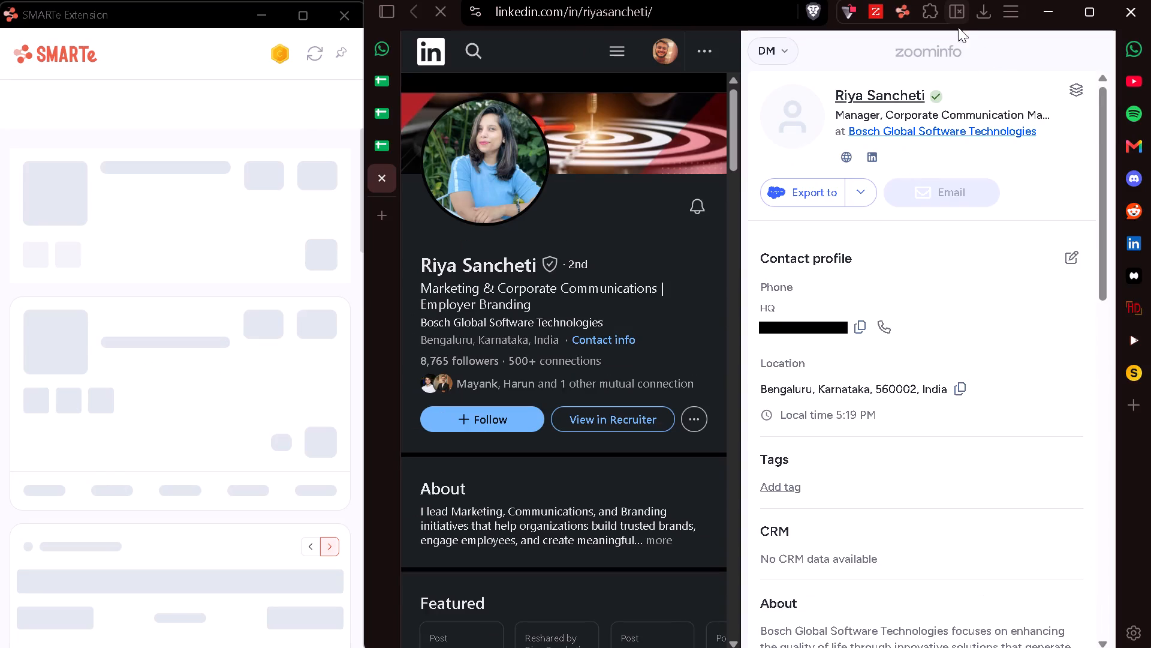
{"action": "left_click", "coordinate": [952, 13]}
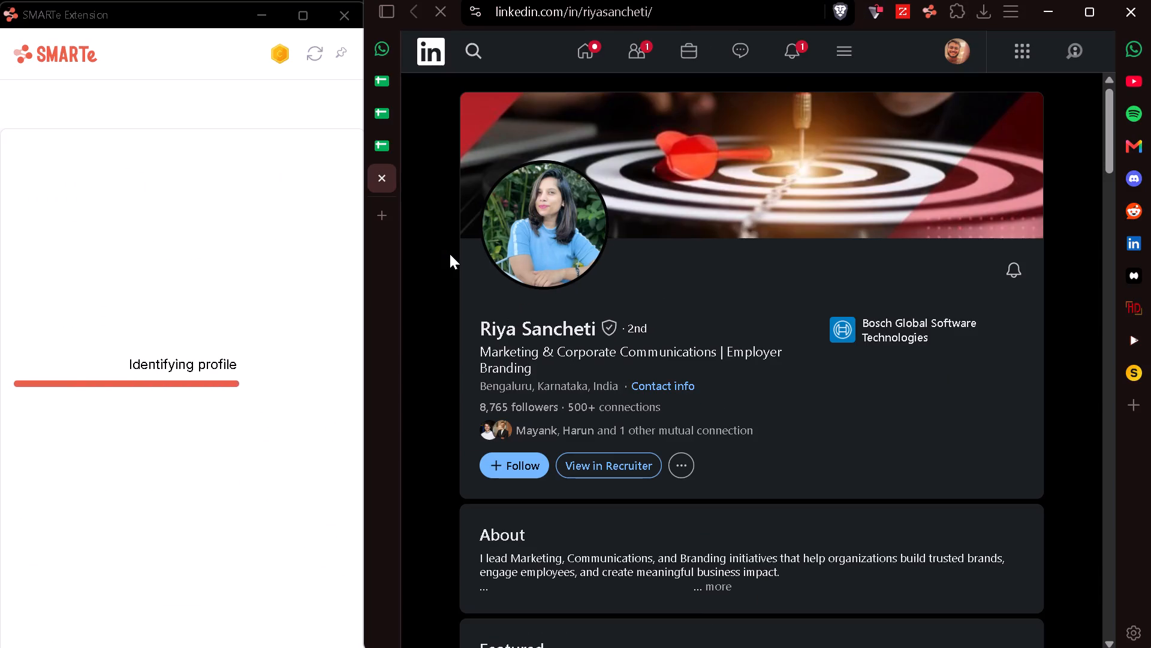
Reveal the fifth contact's details in SMARTe.
{"action": "left_click", "coordinate": [294, 254]}
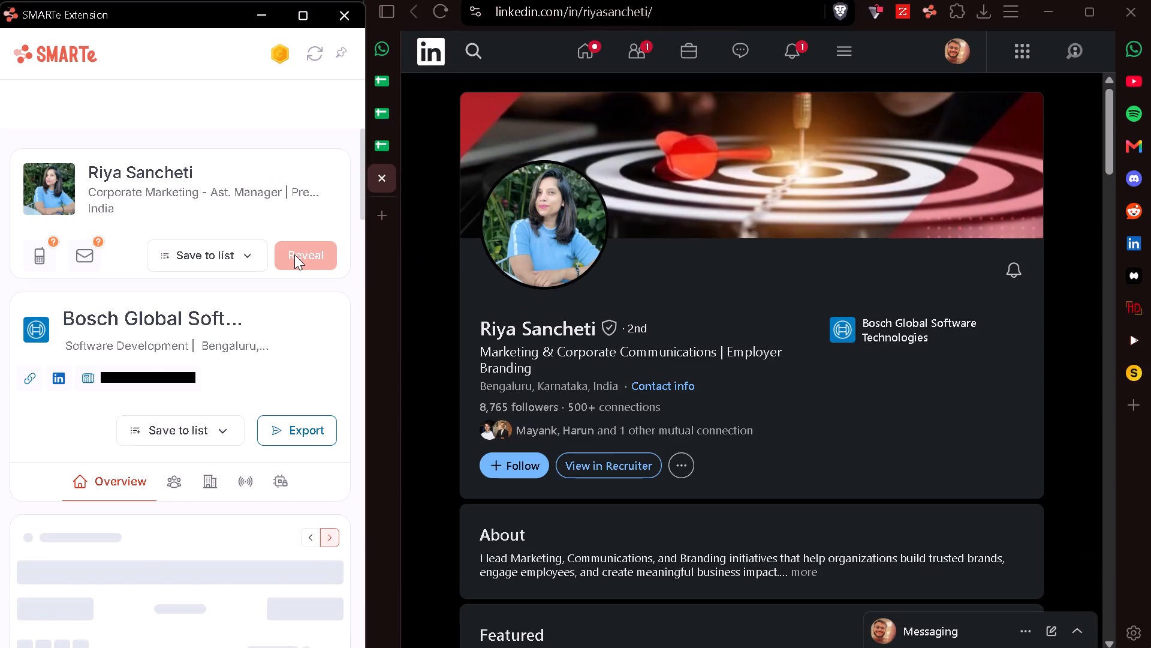
{"action": "left_click", "coordinate": [294, 254]}
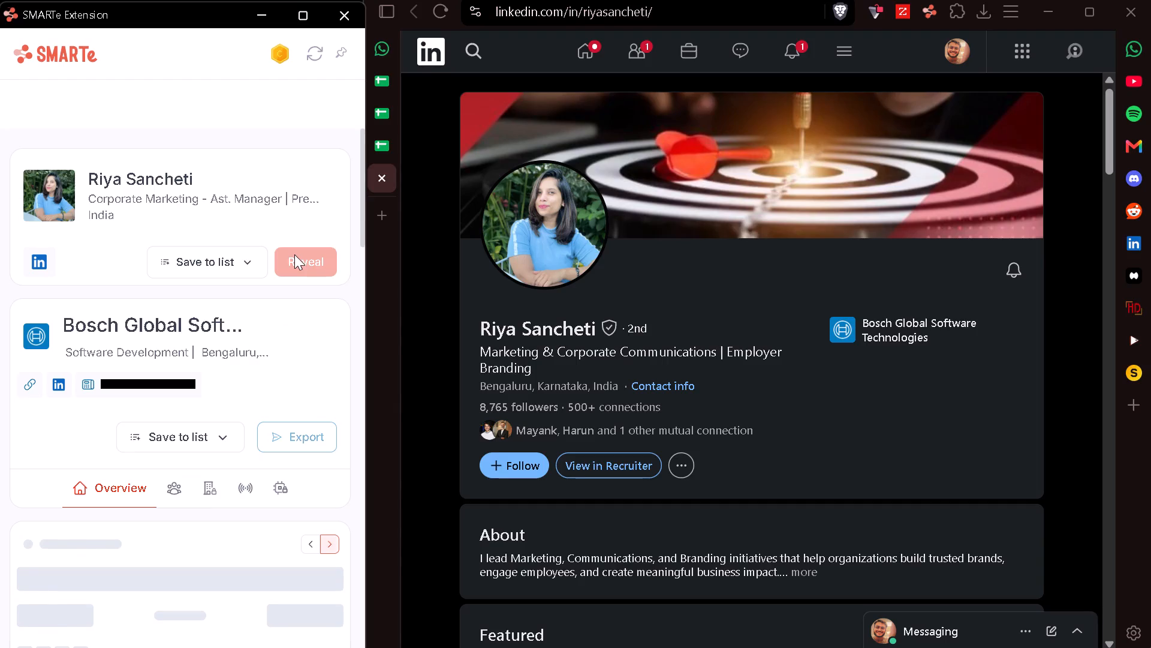
{"action": "scroll", "coordinate": [257, 347], "scroll_direction": "down", "scroll_amount": 1}
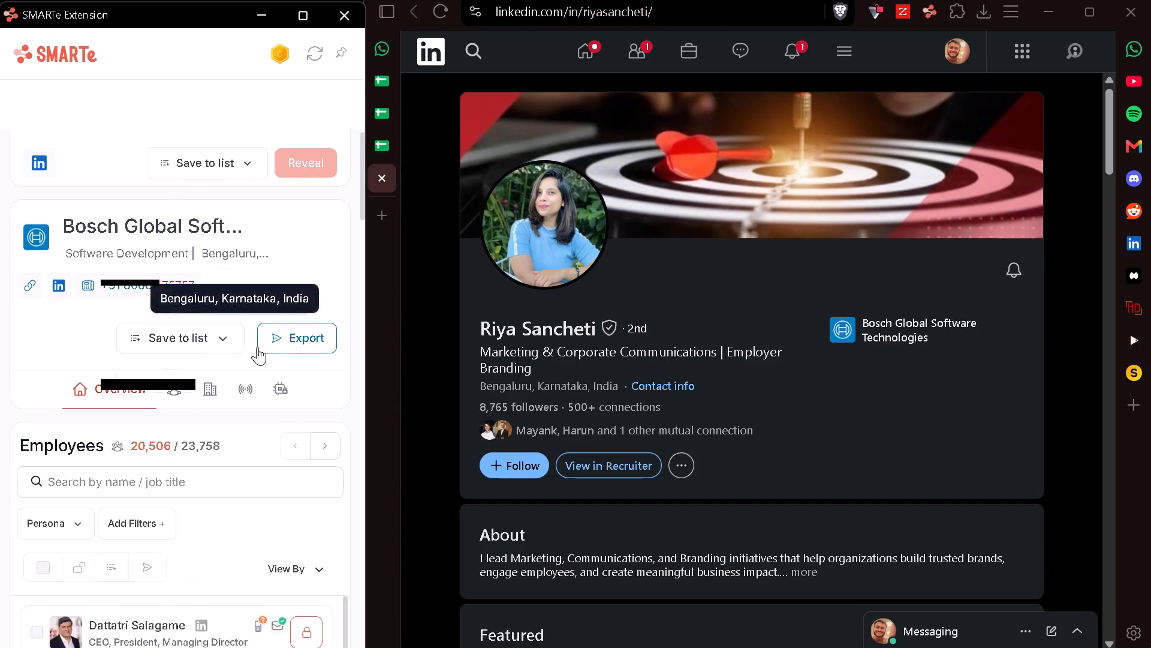
{"action": "scroll", "coordinate": [257, 347], "scroll_direction": "up", "scroll_amount": 4}
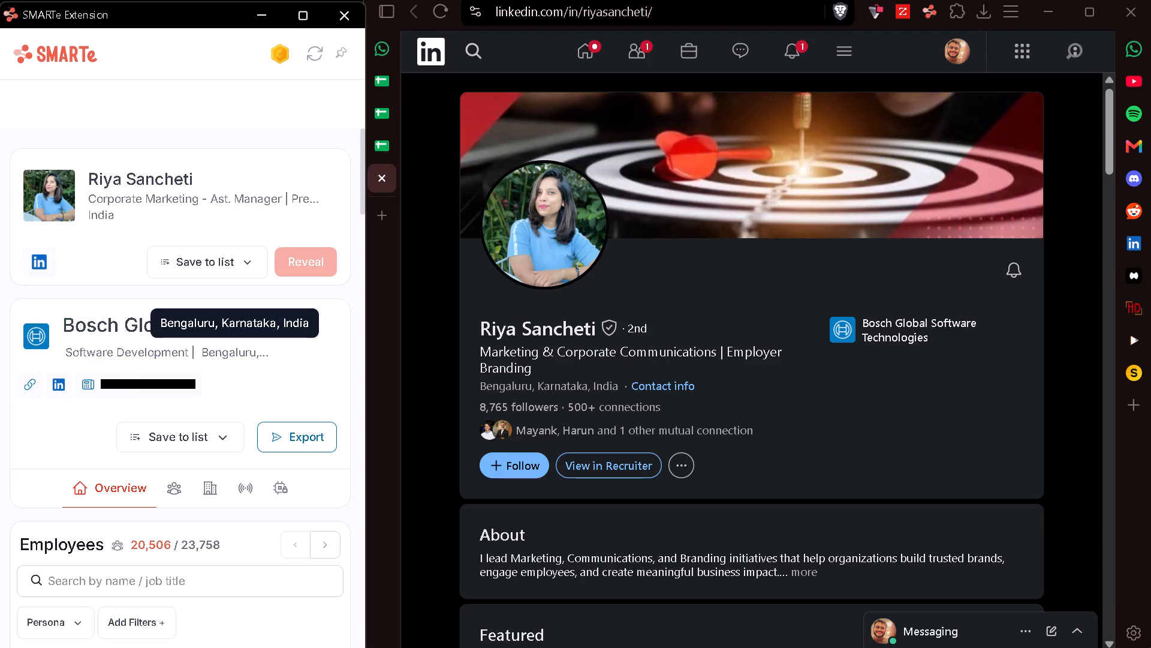
{"action": "scroll", "coordinate": [257, 347], "scroll_direction": "down", "scroll_amount": 3}
{"action": "scroll", "coordinate": [257, 347], "scroll_direction": "up", "scroll_amount": 6}
{"action": "scroll", "coordinate": [197, 473], "scroll_direction": "down", "scroll_amount": 1}
{"action": "scroll", "coordinate": [197, 473], "scroll_direction": "up", "scroll_amount": 2}
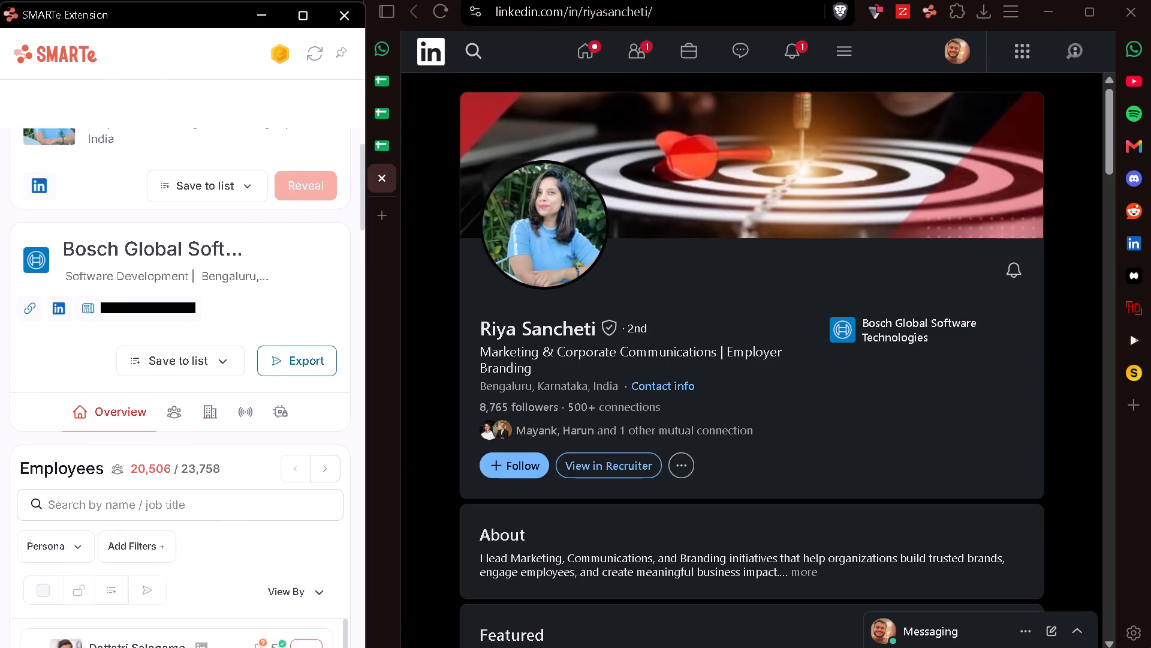
{"action": "scroll", "coordinate": [197, 473], "scroll_direction": "up", "scroll_amount": 2}
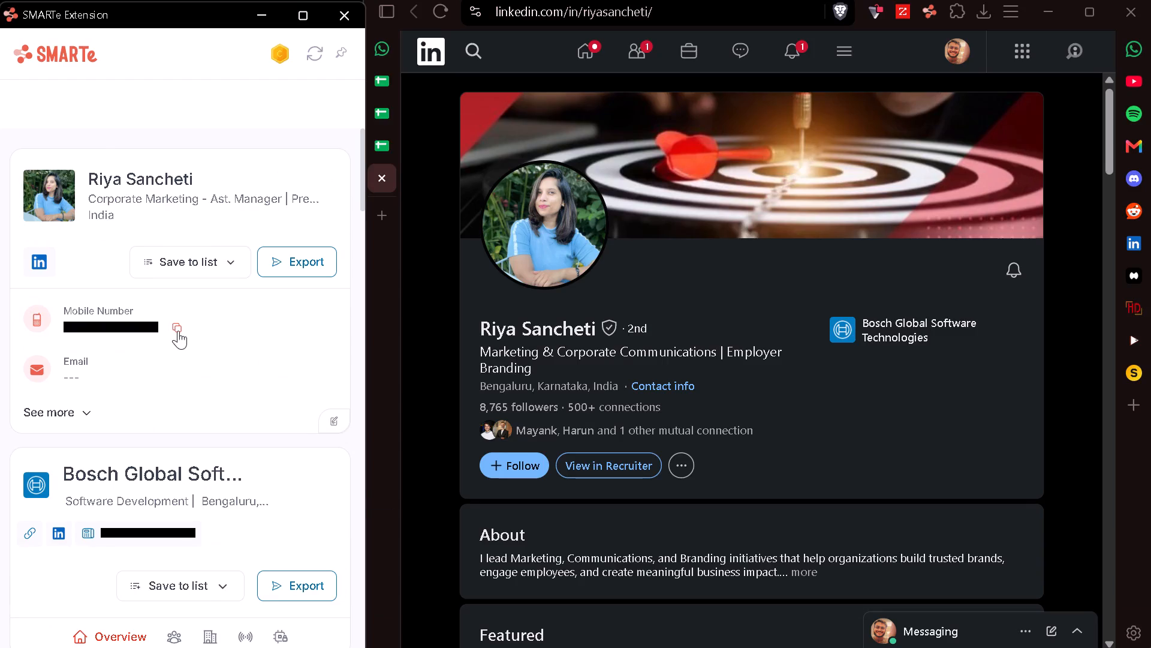
Copy the fifth contact's mobile number from SMARTe, close the LinkedIn profile, and enter nf as the email in D8.
{"action": "left_click", "coordinate": [178, 331]}
{"action": "left_click", "coordinate": [387, 179]}
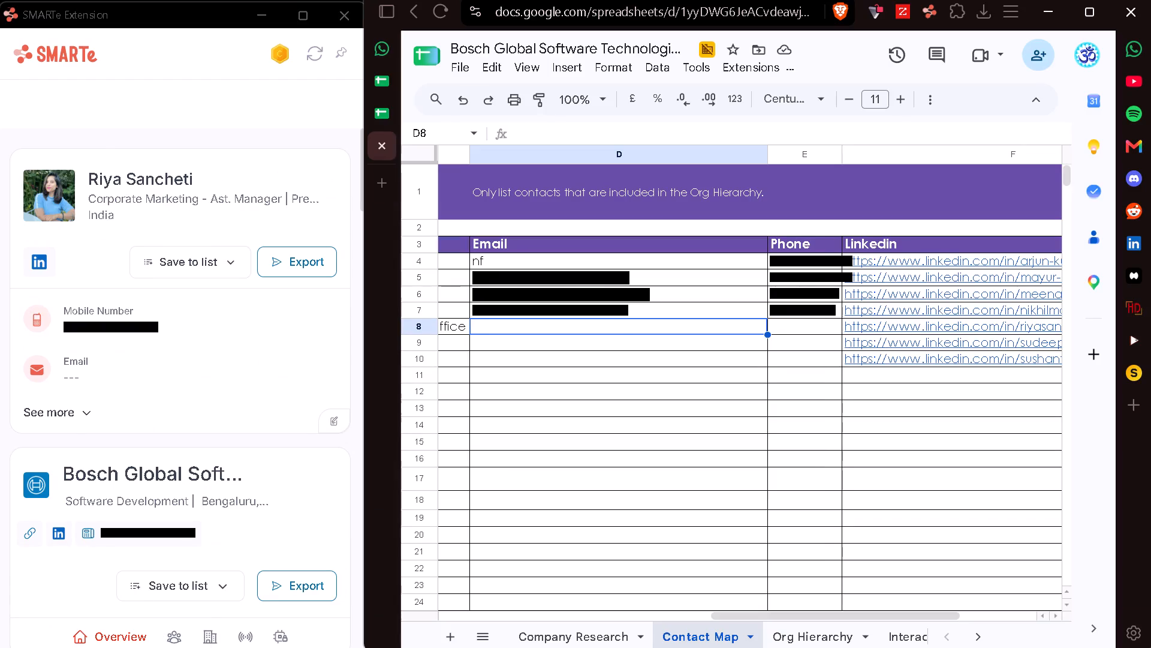
{"action": "type", "text": "nf"}
Paste the fifth contact's copied mobile number into E8 and remove its leading characters.
{"action": "key", "text": "Right"}
{"action": "key", "text": "ctrl+v"}
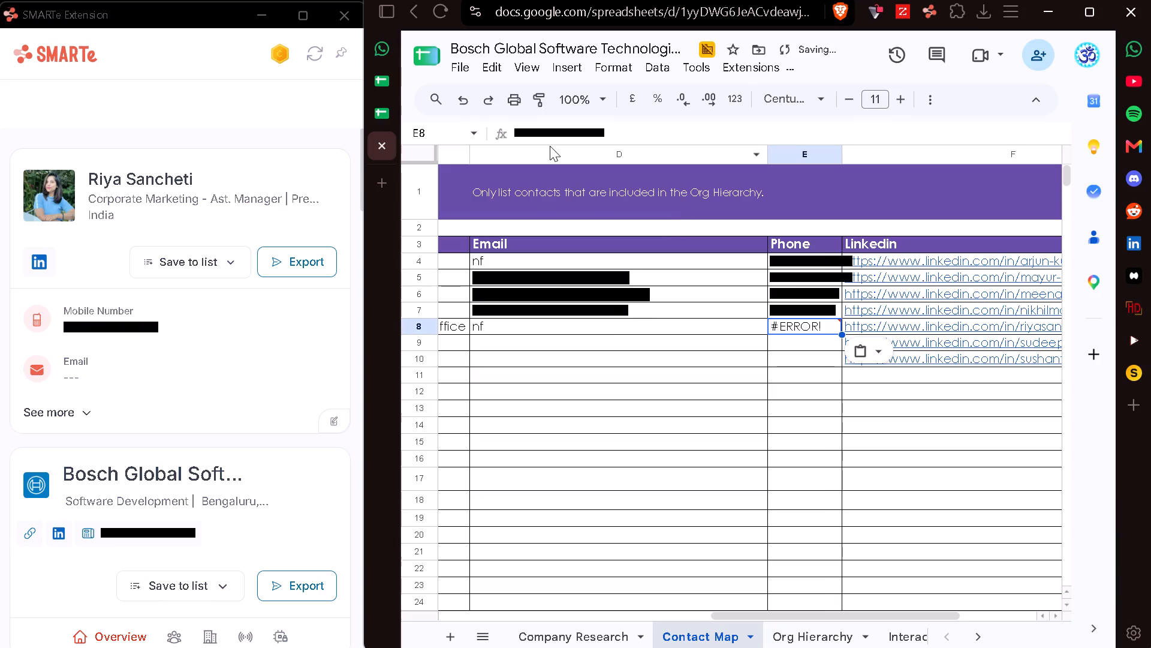
{"action": "left_click", "coordinate": [537, 133]}
{"action": "key", "text": "BackSpace"}
{"action": "key", "text": "BackSpace"}
{"action": "key", "text": "BackSpace"}
{"action": "key", "text": "BackSpace"}
{"action": "key", "text": "BackSpace"}
{"action": "key", "text": "BackSpace"}
{"action": "key", "text": "BackSpace"}
{"action": "key", "text": "BackSpace"}
{"action": "key", "text": "BackSpace"}
{"action": "key", "text": "BackSpace"}
{"action": "key", "text": "BackSpace"}
{"action": "key", "text": "BackSpace"}
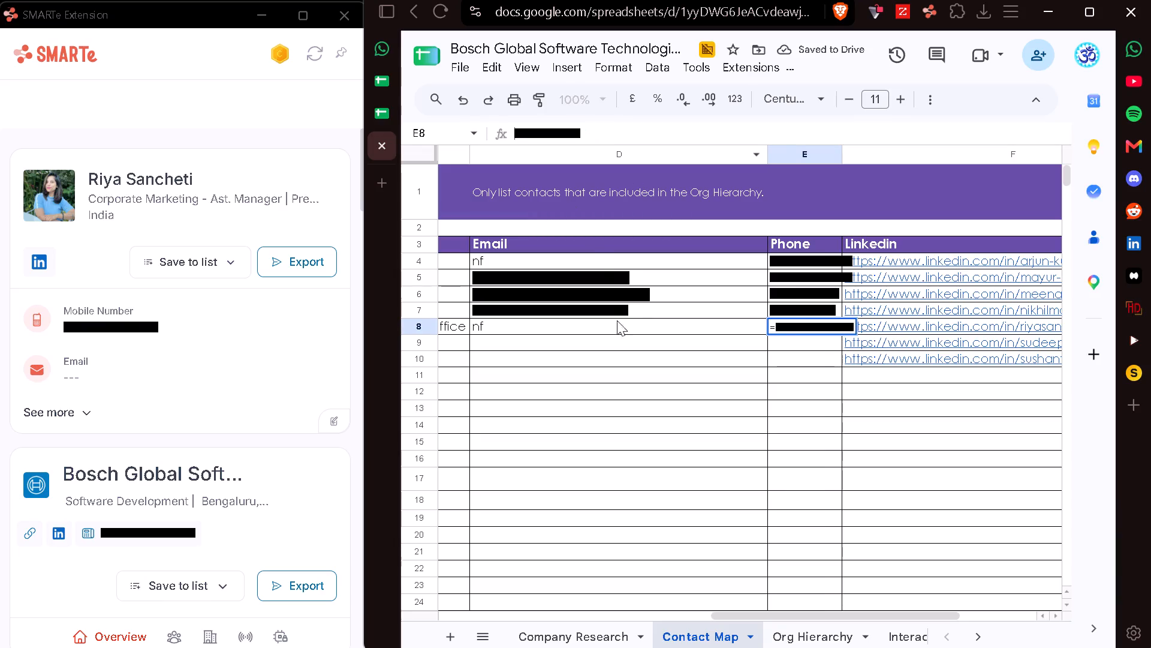
{"action": "left_click", "coordinate": [628, 342]}
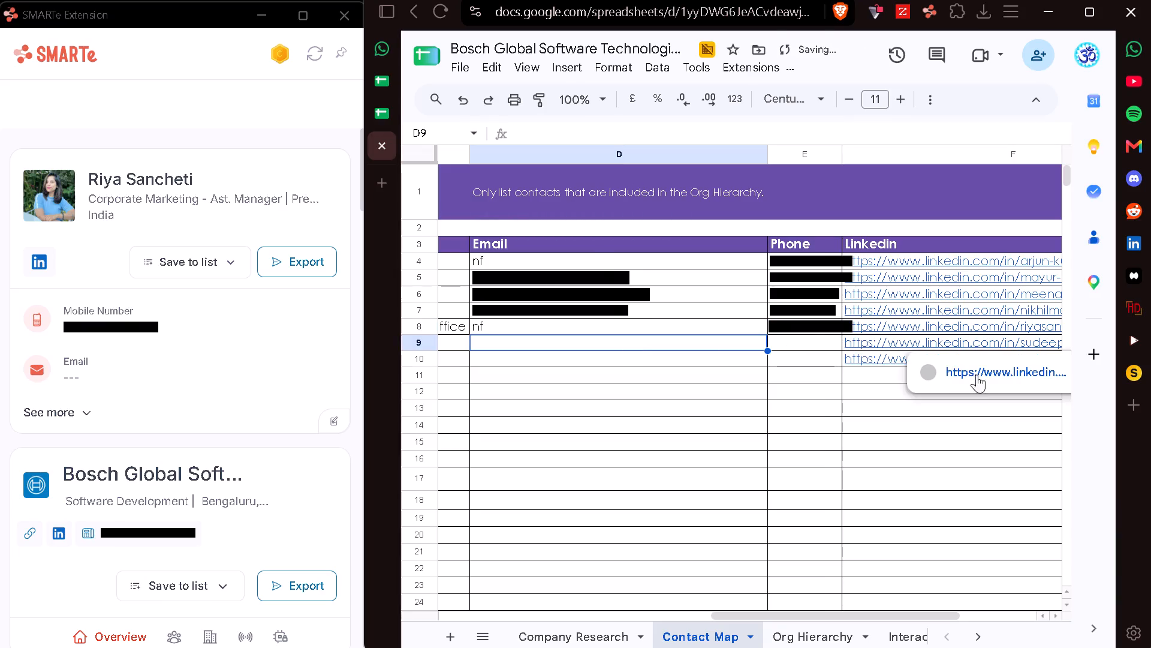
Open the sixth contact's LinkedIn profile from F9 with ZoomInfo, copy the business email, and send a connection invitation without a note.
{"action": "left_click", "coordinate": [981, 375]}
{"action": "left_click", "coordinate": [900, 16]}
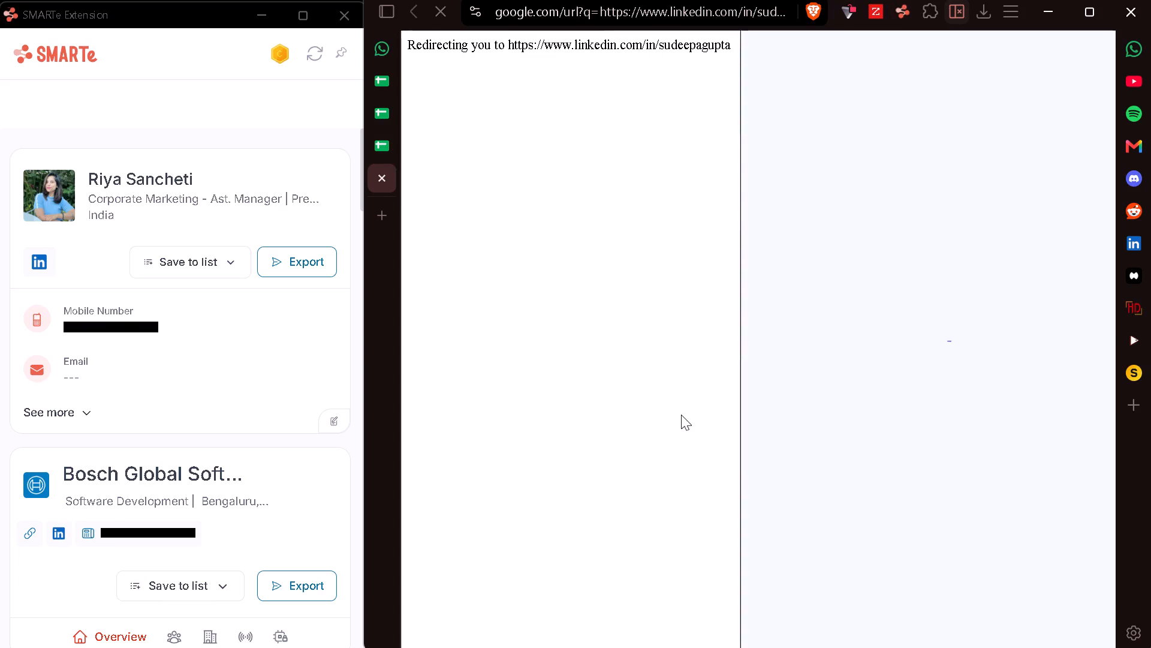
{"action": "left_click", "coordinate": [480, 434]}
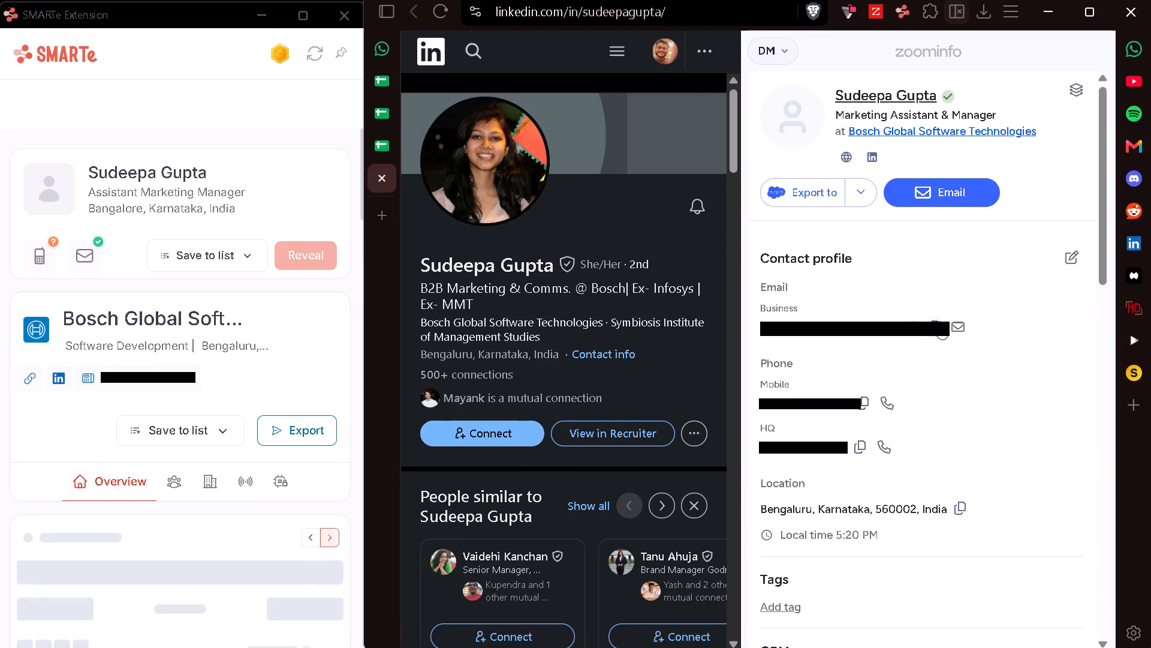
{"action": "left_click", "coordinate": [939, 321]}
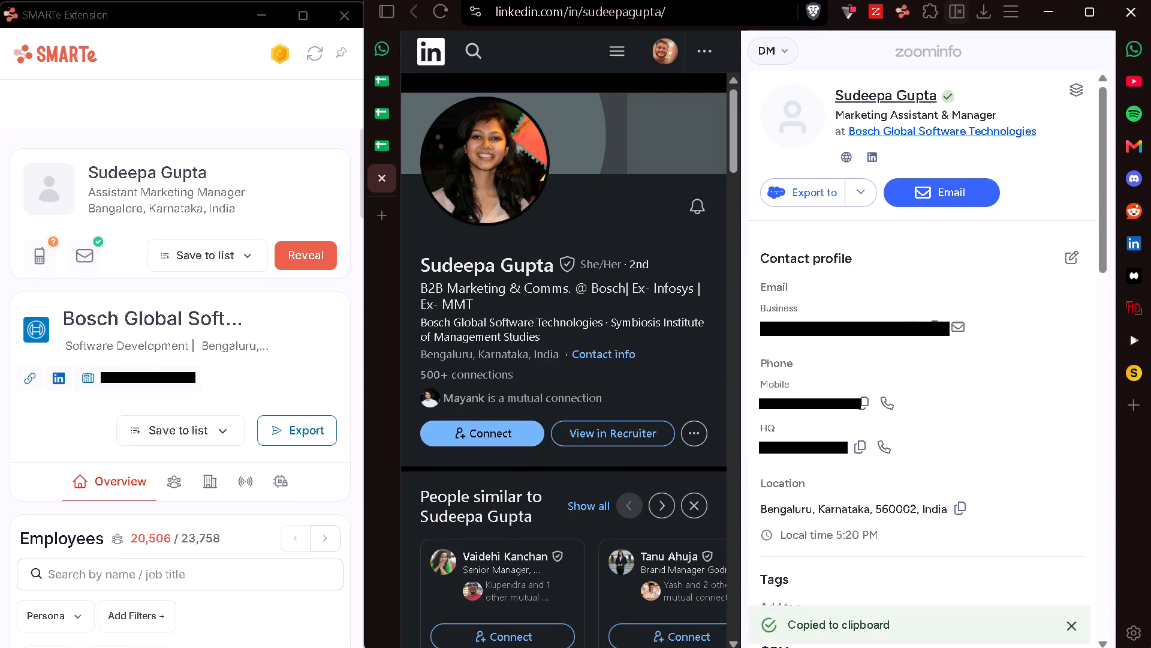
{"action": "left_click", "coordinate": [658, 252]}
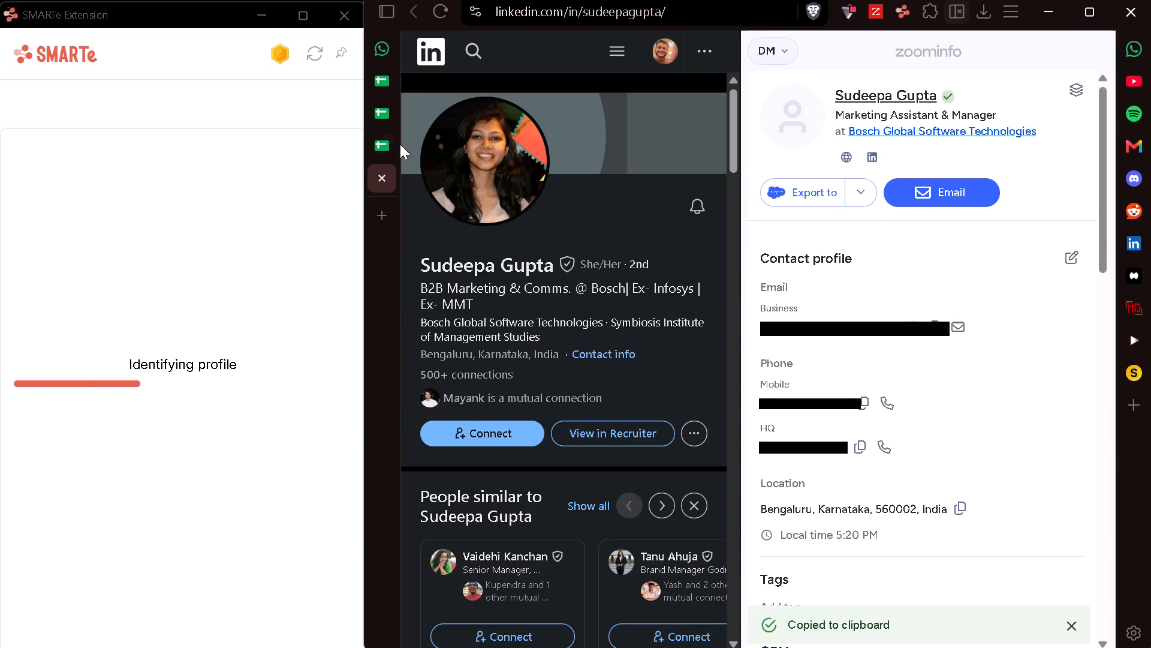
Paste the sixth contact's copied business email into D9 of the Contact Map.
{"action": "left_click", "coordinate": [387, 144]}
{"action": "key", "text": "ctrl+v"}
{"action": "key", "text": "Right"}
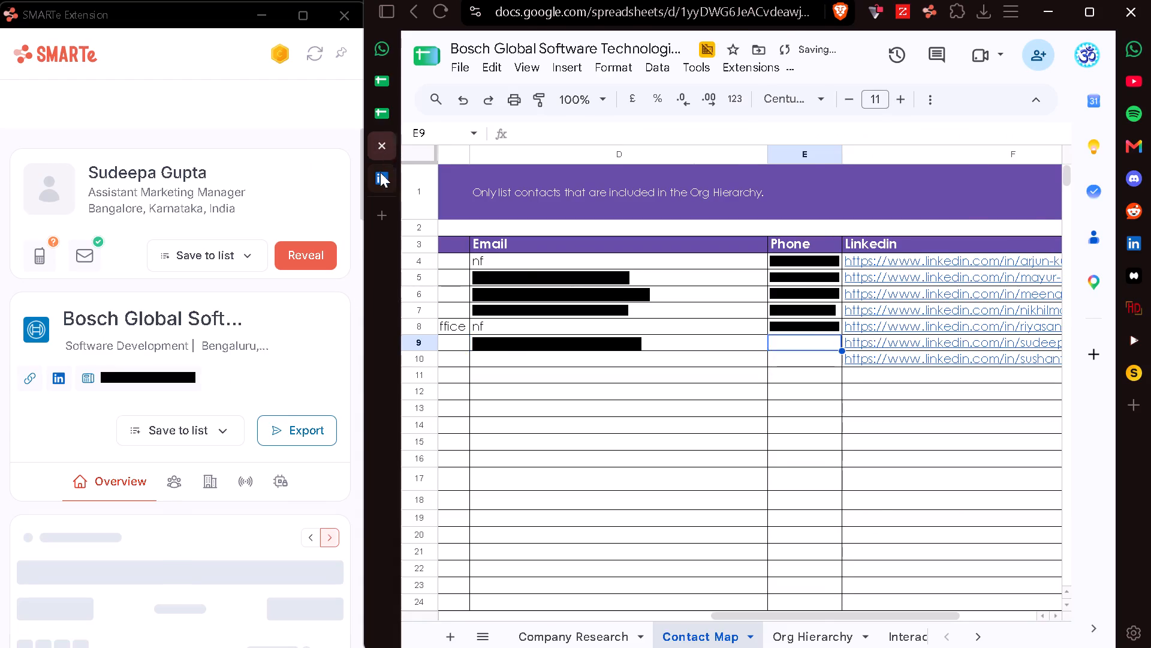
Copy the sixth contact's mobile number from ZoomInfo into E9, removing its leading characters, and close the LinkedIn profile.
{"action": "left_click", "coordinate": [380, 172]}
{"action": "left_click", "coordinate": [861, 403]}
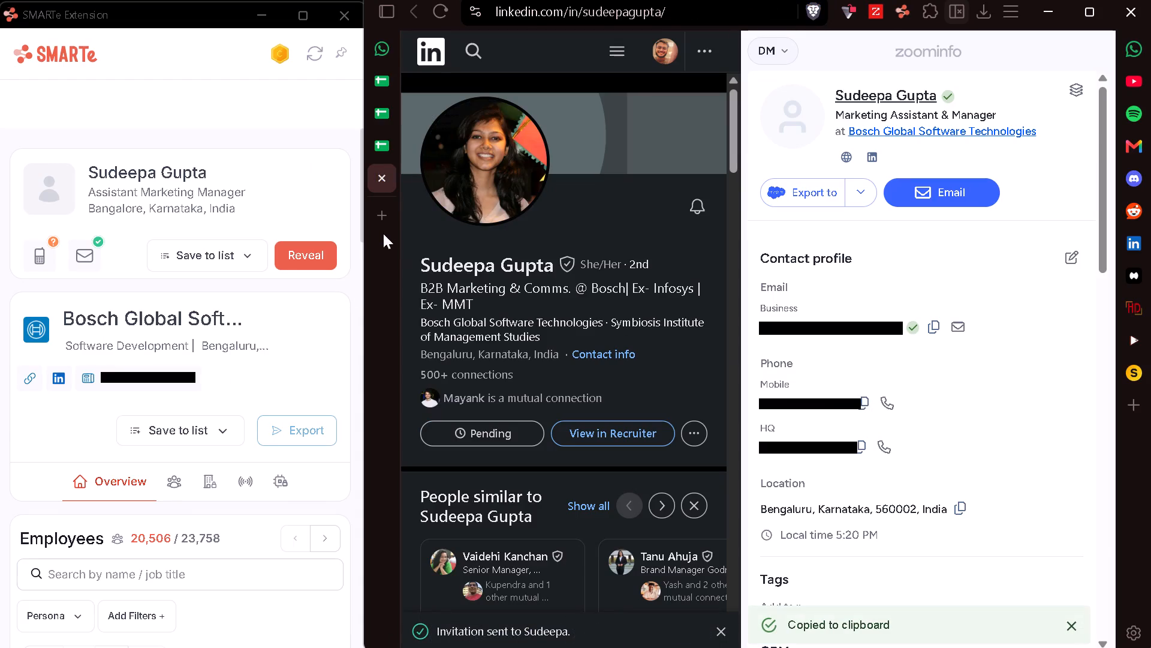
{"action": "left_click", "coordinate": [382, 183]}
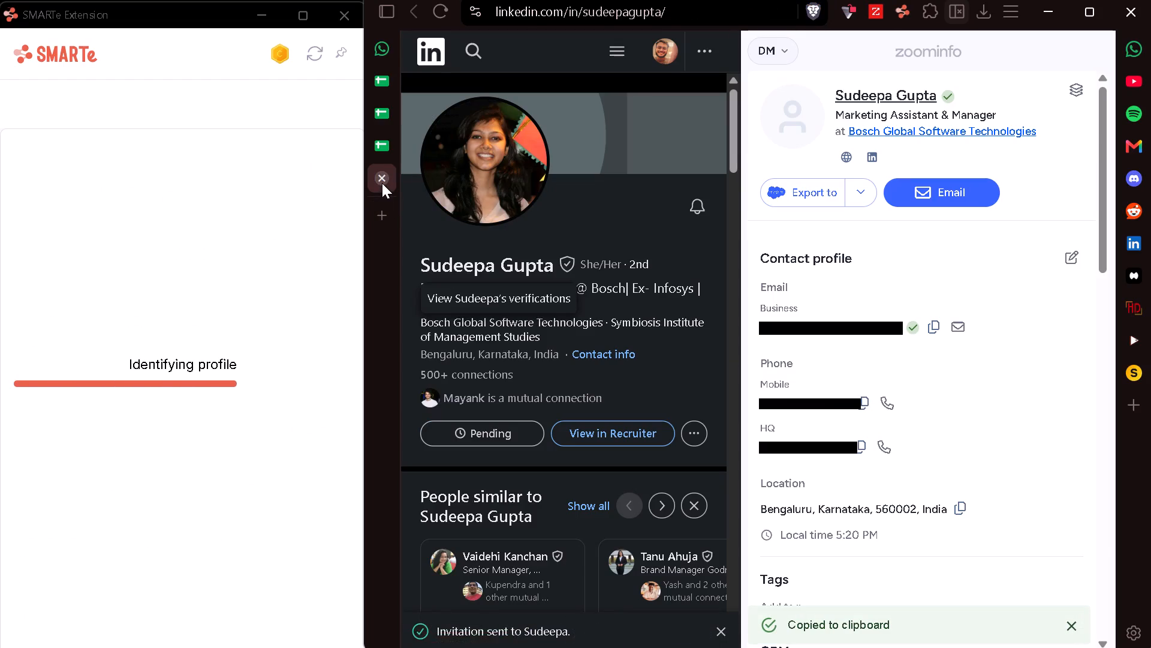
{"action": "key", "text": "ctrl+v"}
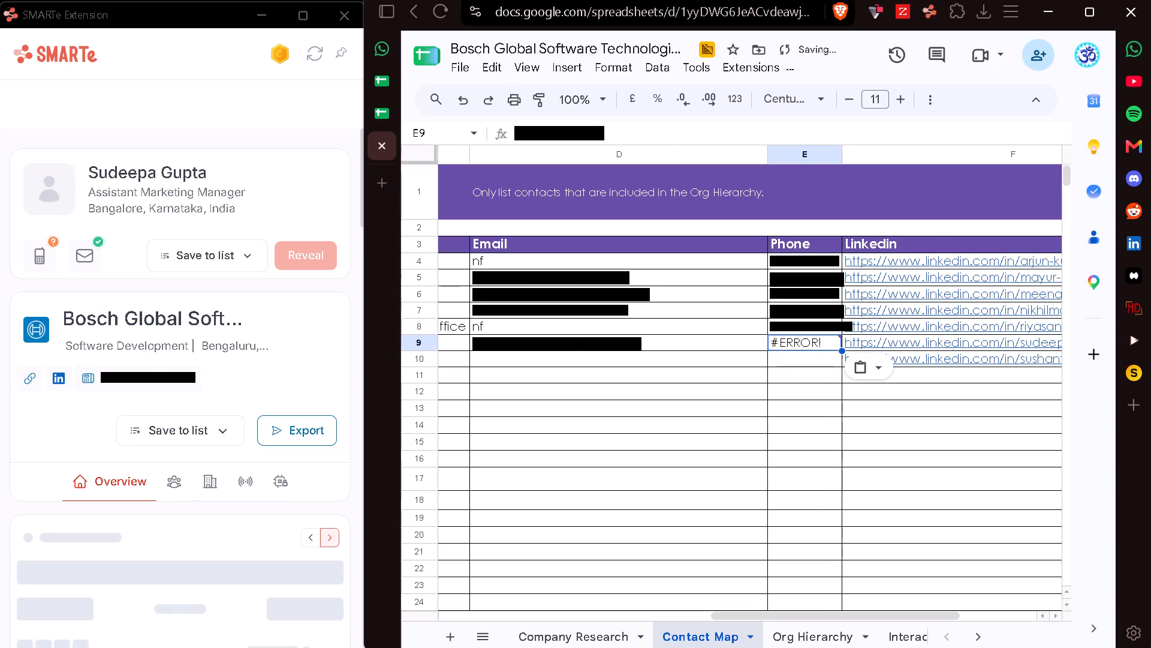
{"action": "left_click", "coordinate": [538, 130]}
{"action": "key", "text": "BackSpace"}
{"action": "key", "text": "BackSpace"}
{"action": "key", "text": "BackSpace"}
{"action": "key", "text": "BackSpace"}
{"action": "key", "text": "BackSpace"}
{"action": "key", "text": "BackSpace"}
{"action": "key", "text": "BackSpace"}
{"action": "key", "text": "BackSpace"}
{"action": "key", "text": "BackSpace"}
{"action": "key", "text": "BackSpace"}
{"action": "key", "text": "BackSpace"}
{"action": "left_click", "coordinate": [562, 364]}
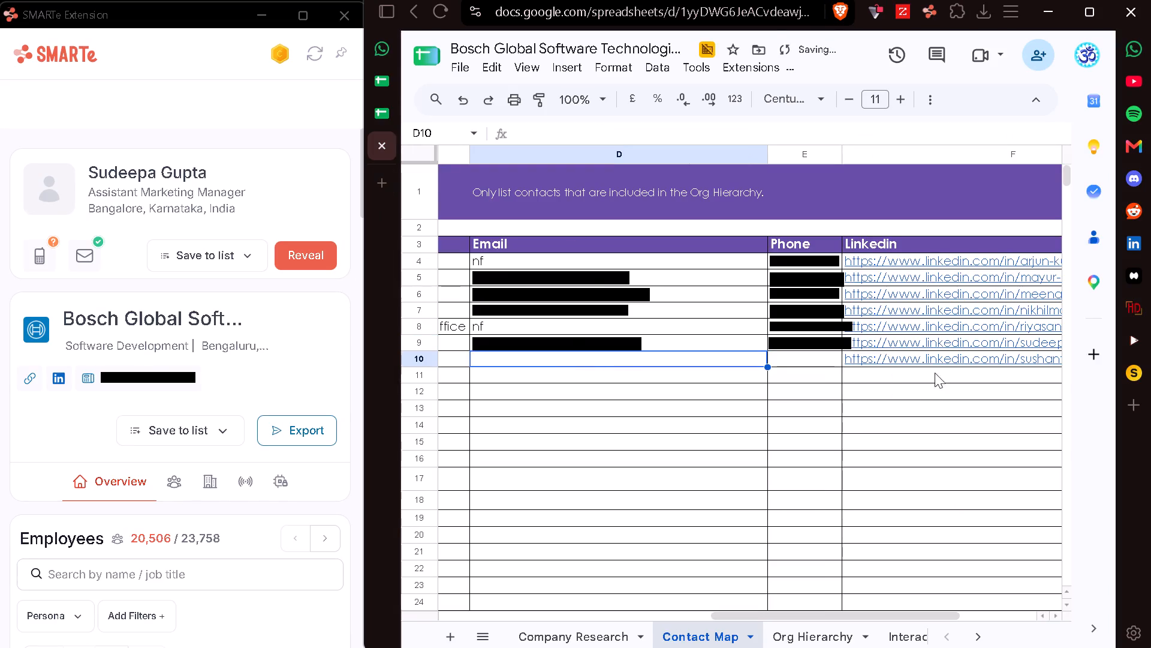
Open the seventh contact's LinkedIn profile from F10, copy the business email from ZoomInfo, close the SMARTe window, and paste the email into D10.
{"action": "left_click", "coordinate": [972, 389]}
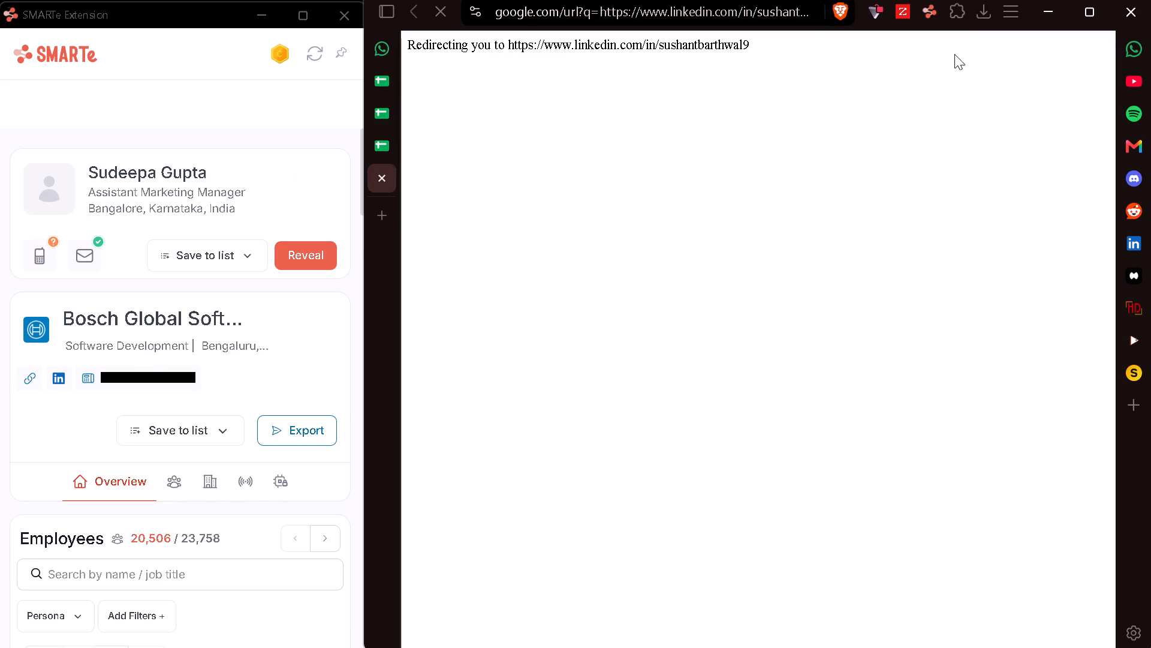
{"action": "left_click", "coordinate": [903, 13]}
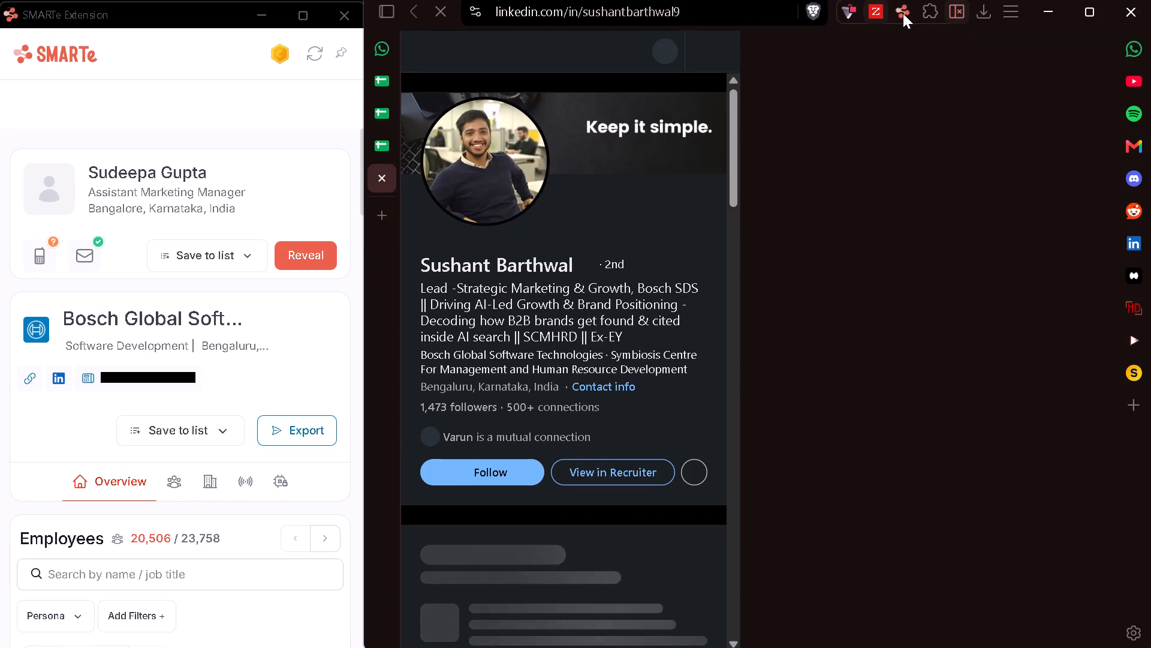
{"action": "scroll", "coordinate": [513, 458], "scroll_direction": "down", "scroll_amount": 1}
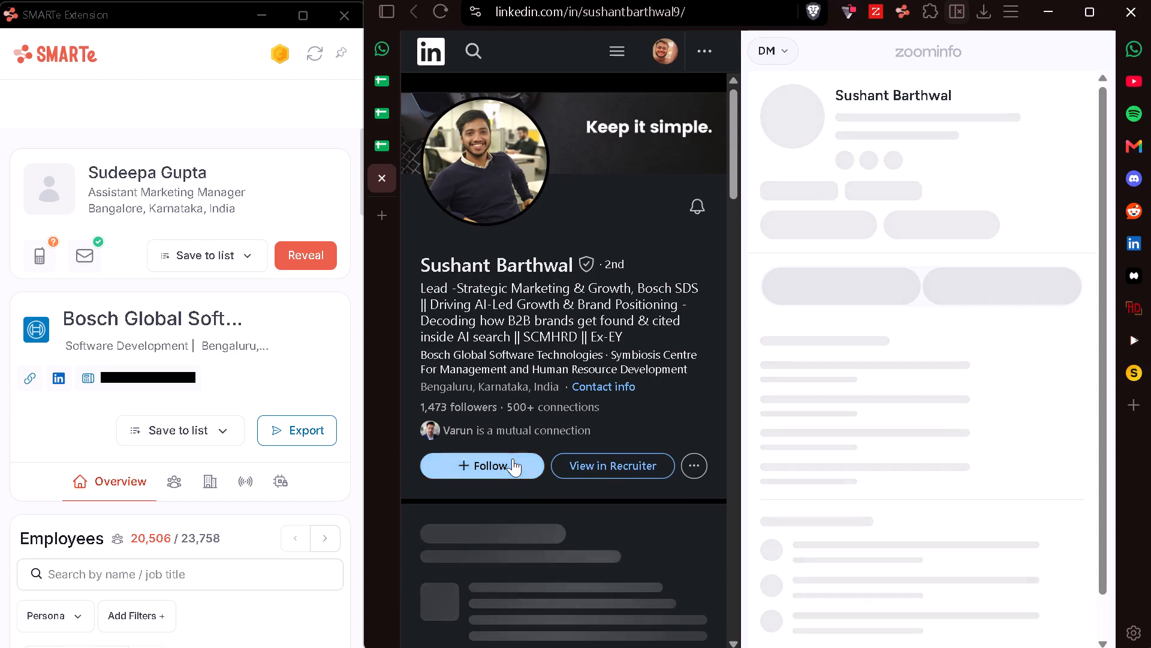
{"action": "scroll", "coordinate": [513, 458], "scroll_direction": "down", "scroll_amount": 5}
{"action": "scroll", "coordinate": [513, 458], "scroll_direction": "up", "scroll_amount": 7}
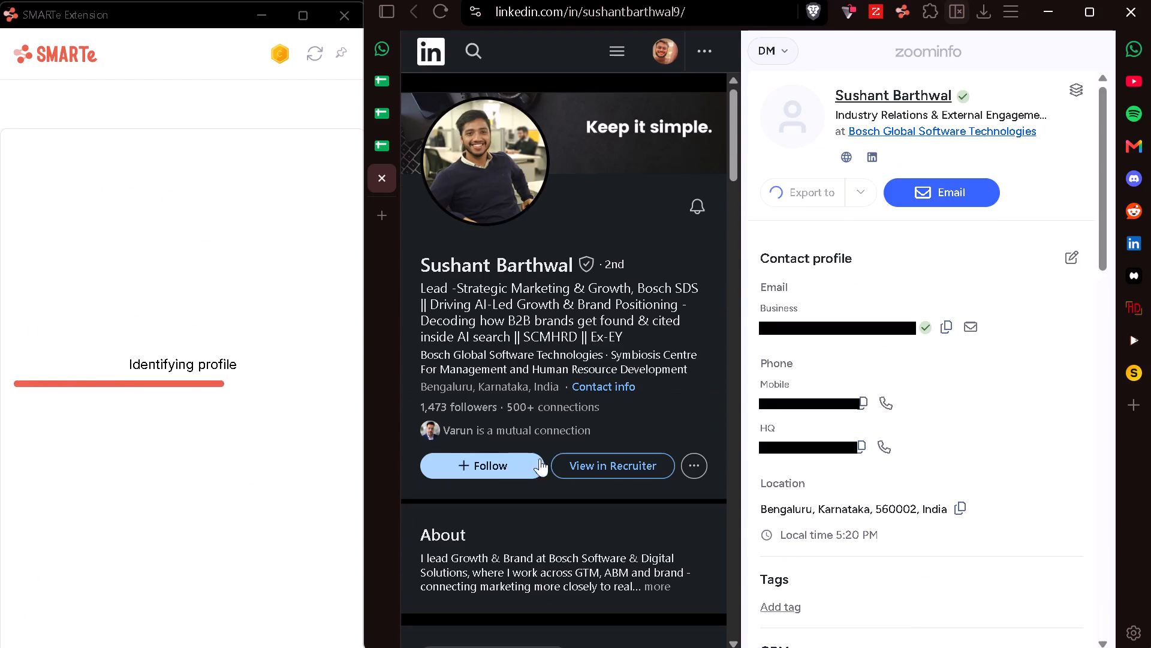
{"action": "left_click", "coordinate": [950, 328]}
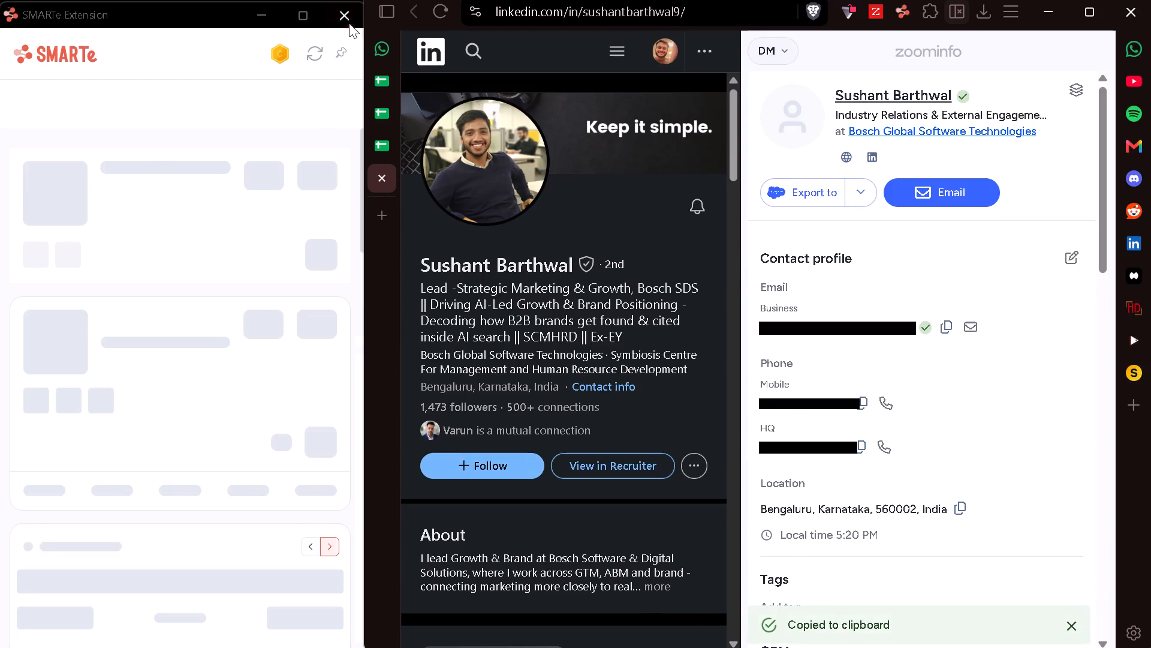
{"action": "left_click", "coordinate": [349, 20]}
{"action": "left_click", "coordinate": [27, 148]}
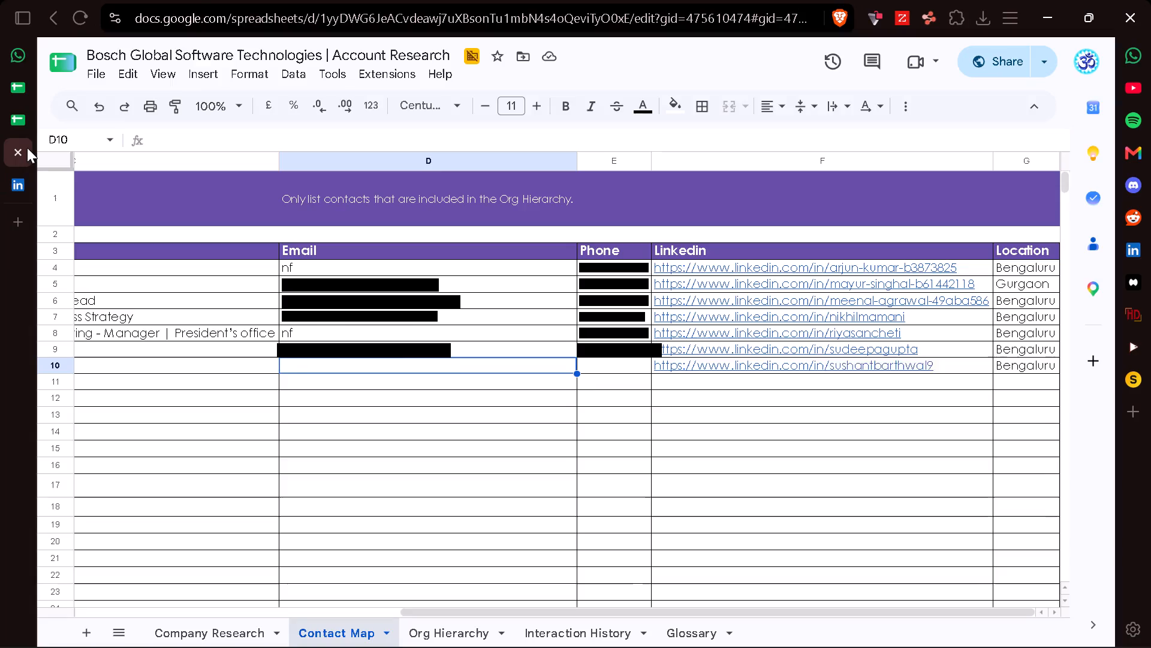
{"action": "key", "text": "ctrl+v"}
{"action": "key", "text": "Right"}
Copy the seventh contact's mobile number from ZoomInfo into E10, closing the LinkedIn profile and removing the number's leading characters.
{"action": "left_click", "coordinate": [26, 176]}
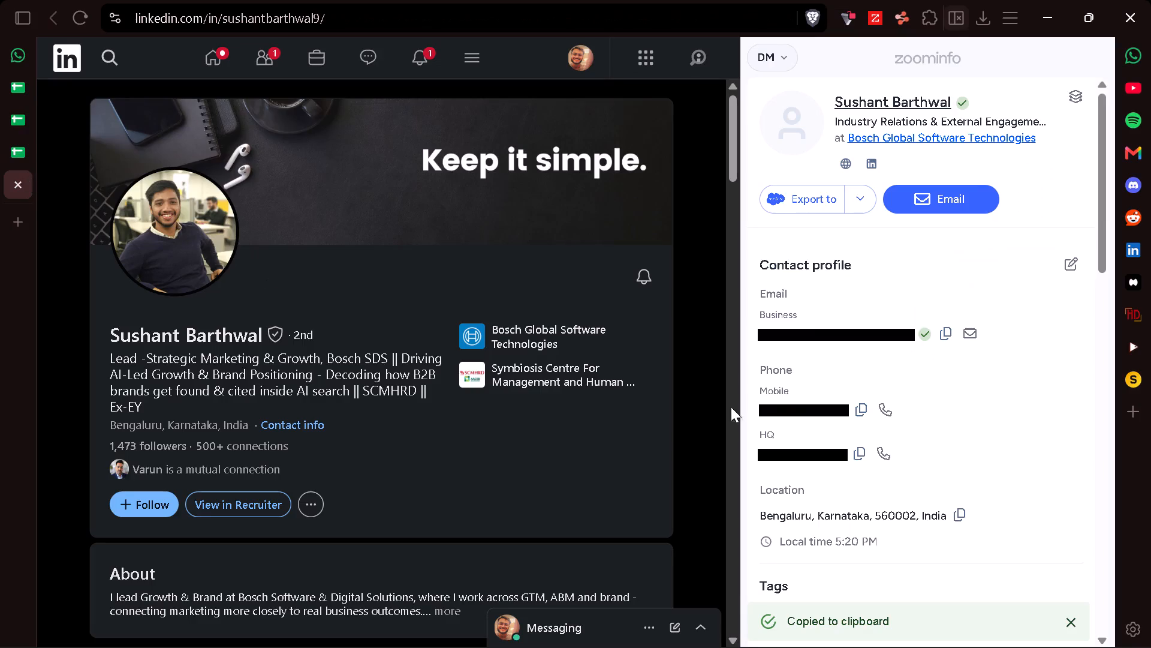
{"action": "left_click", "coordinate": [853, 415]}
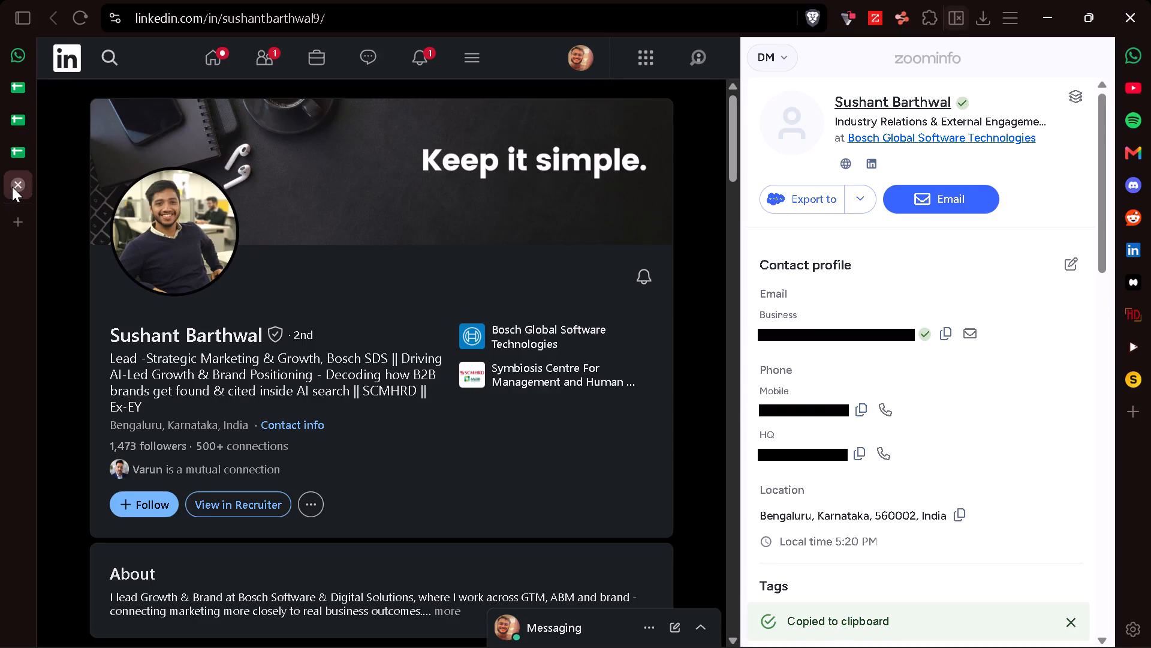
{"action": "left_click", "coordinate": [12, 187]}
{"action": "key", "text": "ctrl+v"}
{"action": "key", "text": "ctrl+v"}
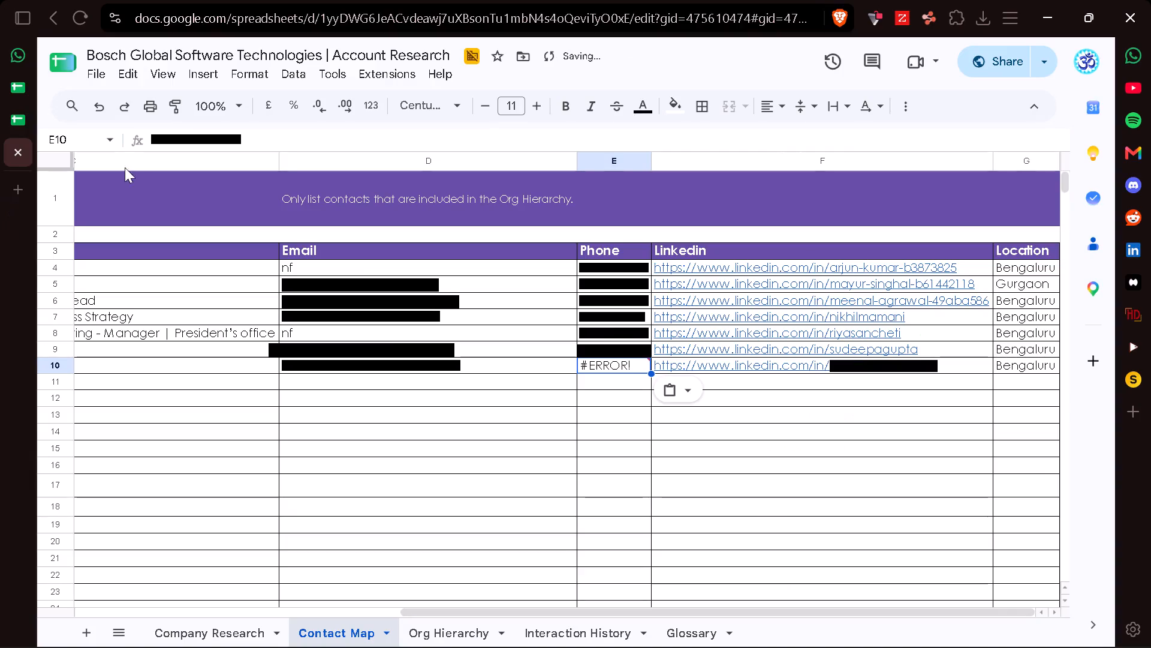
{"action": "left_click", "coordinate": [171, 135]}
{"action": "key", "text": "Right"}
{"action": "key", "text": "BackSpace"}
{"action": "key", "text": "BackSpace"}
{"action": "key", "text": "BackSpace"}
{"action": "key", "text": "BackSpace"}
{"action": "key", "text": "BackSpace"}
{"action": "key", "text": "BackSpace"}
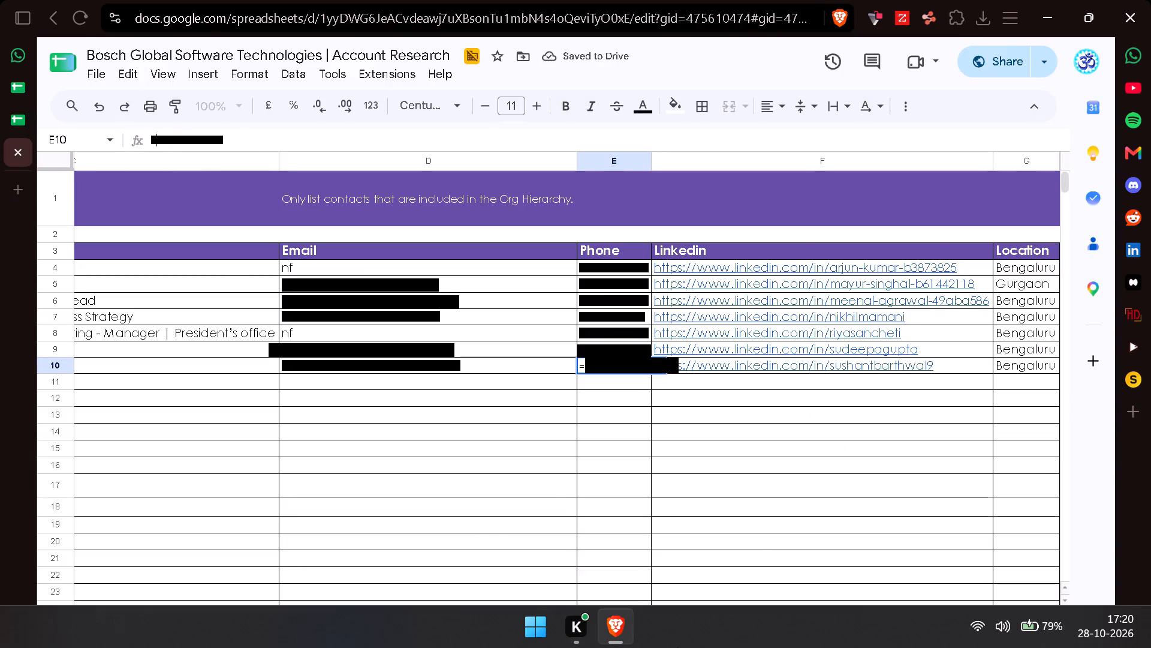
{"action": "left_click", "coordinate": [494, 530]}
Copy the full names in A4:A10 of the Contact Map to A30 of the Krishna Leads 28th October sheet in Klenty Leads New.
{"action": "scroll", "coordinate": [494, 530], "scroll_direction": "right", "scroll_amount": 6}
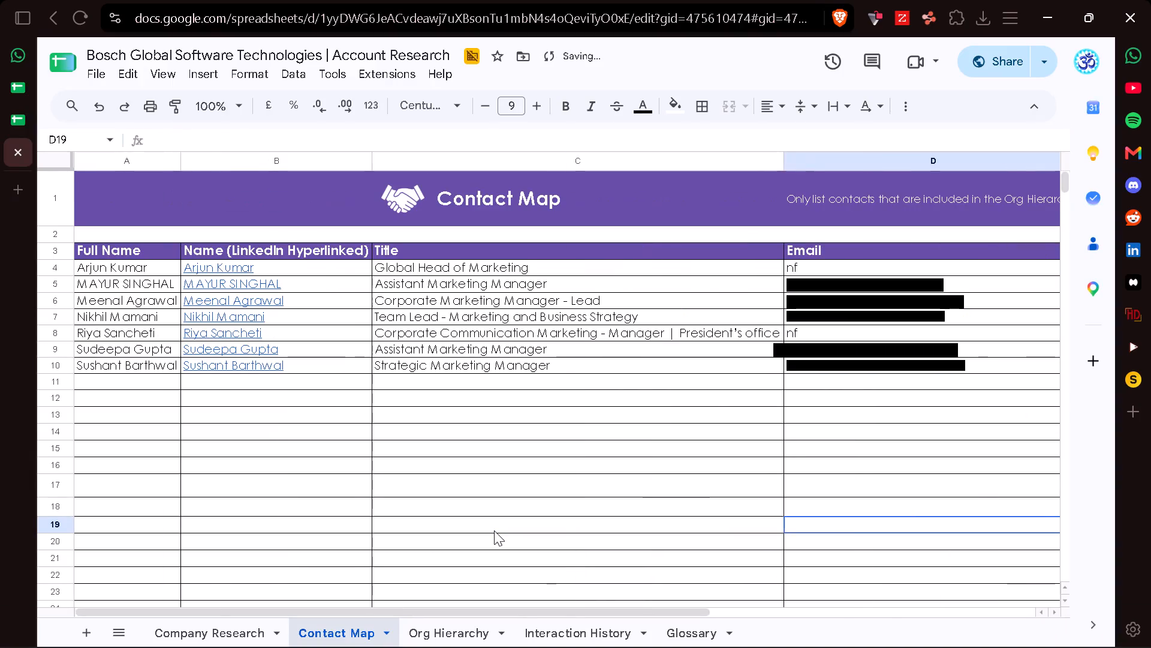
{"action": "left_click", "coordinate": [111, 266]}
{"action": "key", "text": "ctrl+shift+Down"}
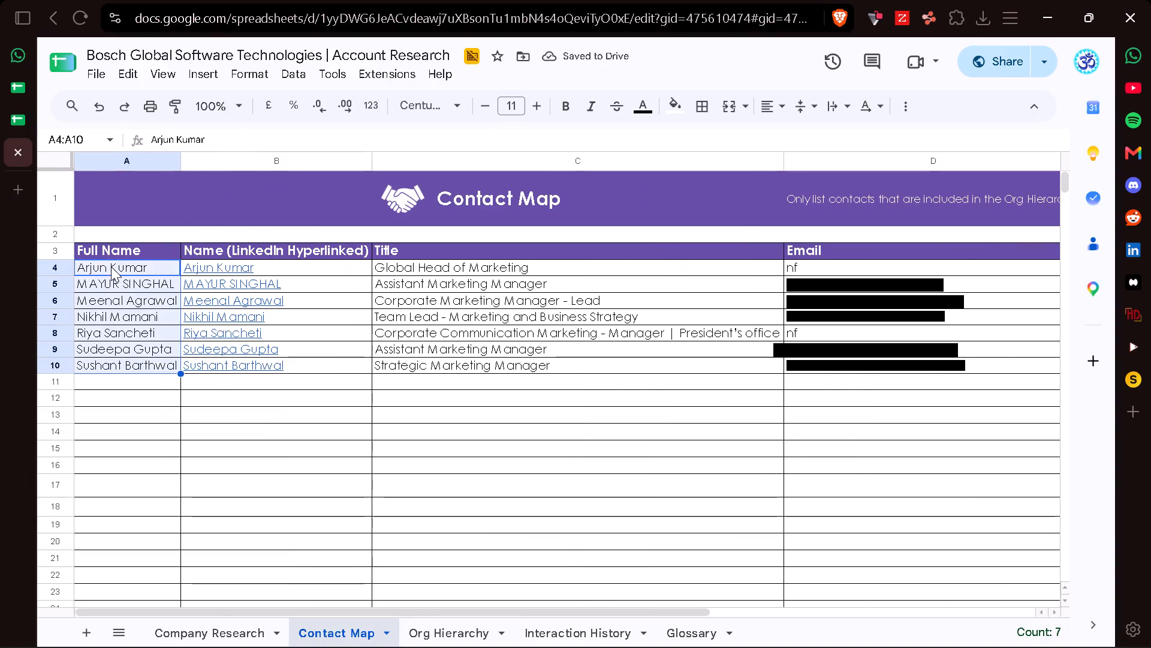
{"action": "key", "text": "ctrl+c"}
{"action": "left_click", "coordinate": [18, 125]}
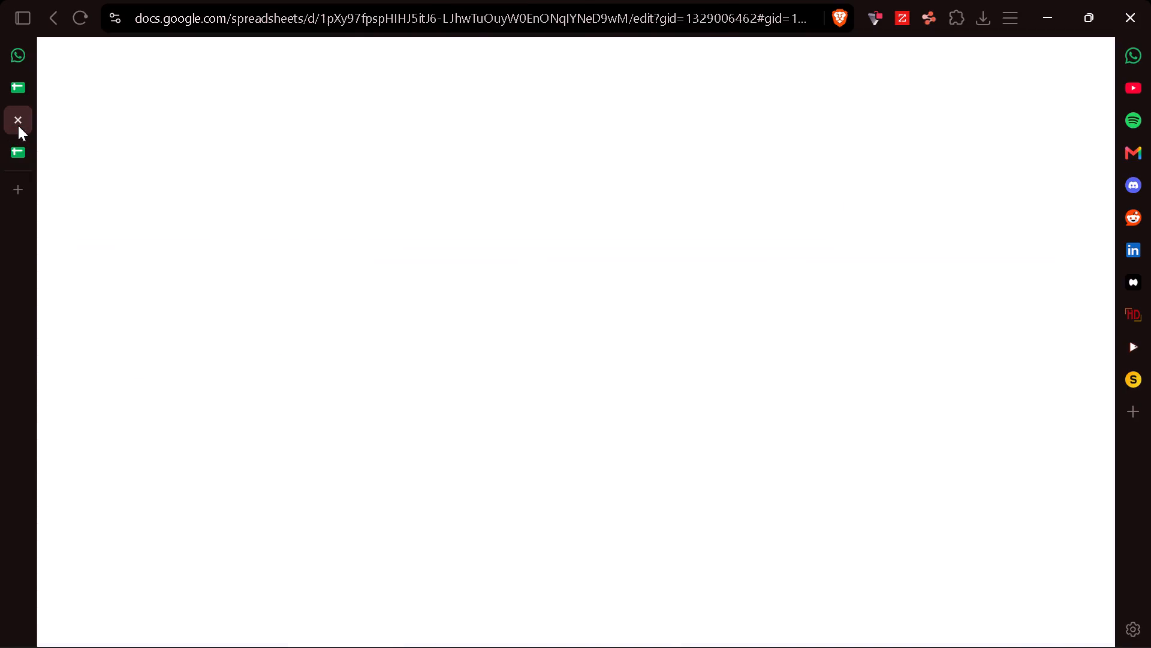
{"action": "scroll", "coordinate": [342, 378], "scroll_direction": "down", "scroll_amount": 4}
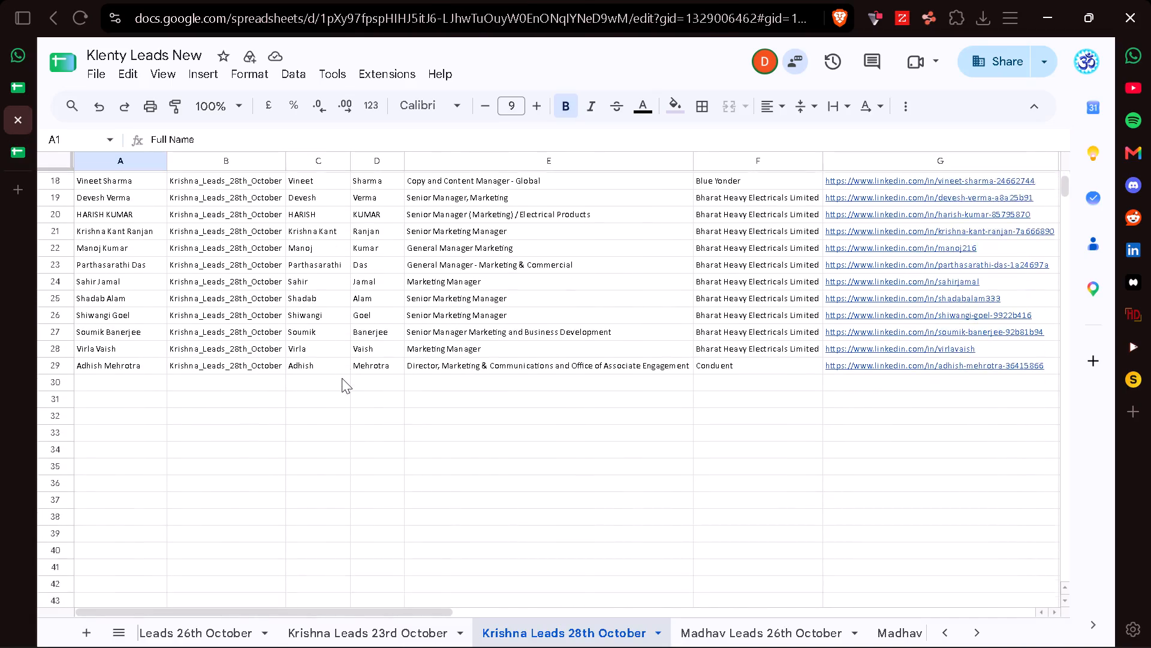
{"action": "scroll", "coordinate": [342, 378], "scroll_direction": "down", "scroll_amount": 1}
{"action": "left_click", "coordinate": [122, 347]}
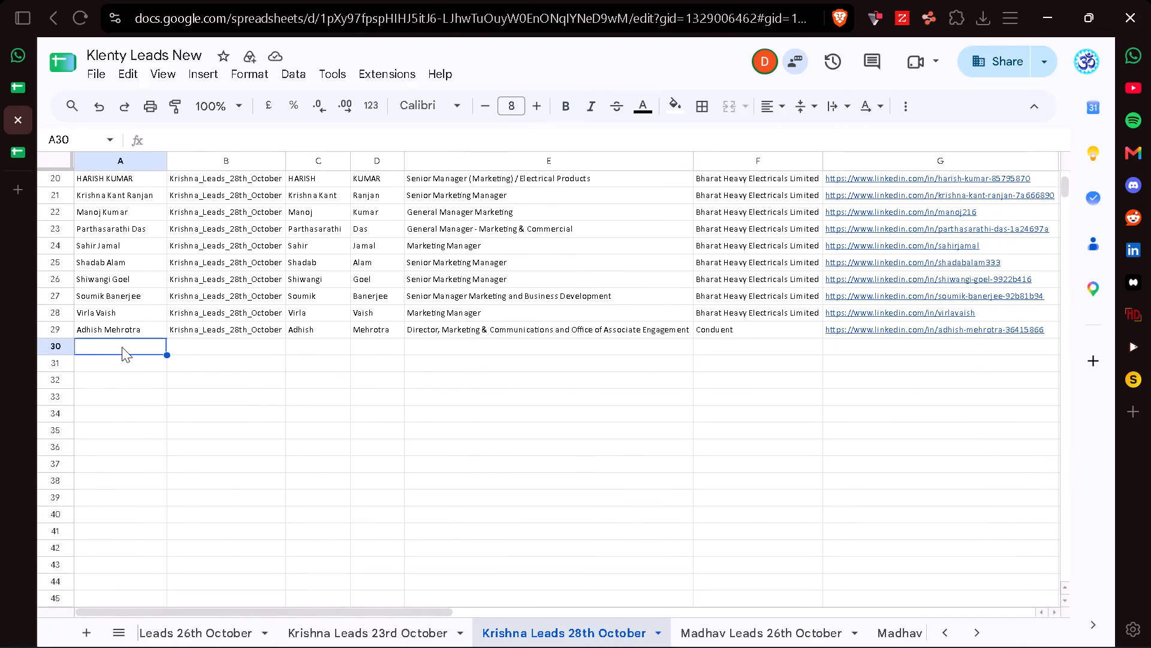
{"action": "key", "text": "ctrl+v"}
{"action": "scroll", "coordinate": [122, 347], "scroll_direction": "down", "scroll_amount": 1}
Copy the job titles in C4:C10 of the Contact Map to E30 of the Krishna Leads 28th October sheet.
{"action": "key", "text": "Right"}
{"action": "key", "text": "Right"}
{"action": "key", "text": "Right"}
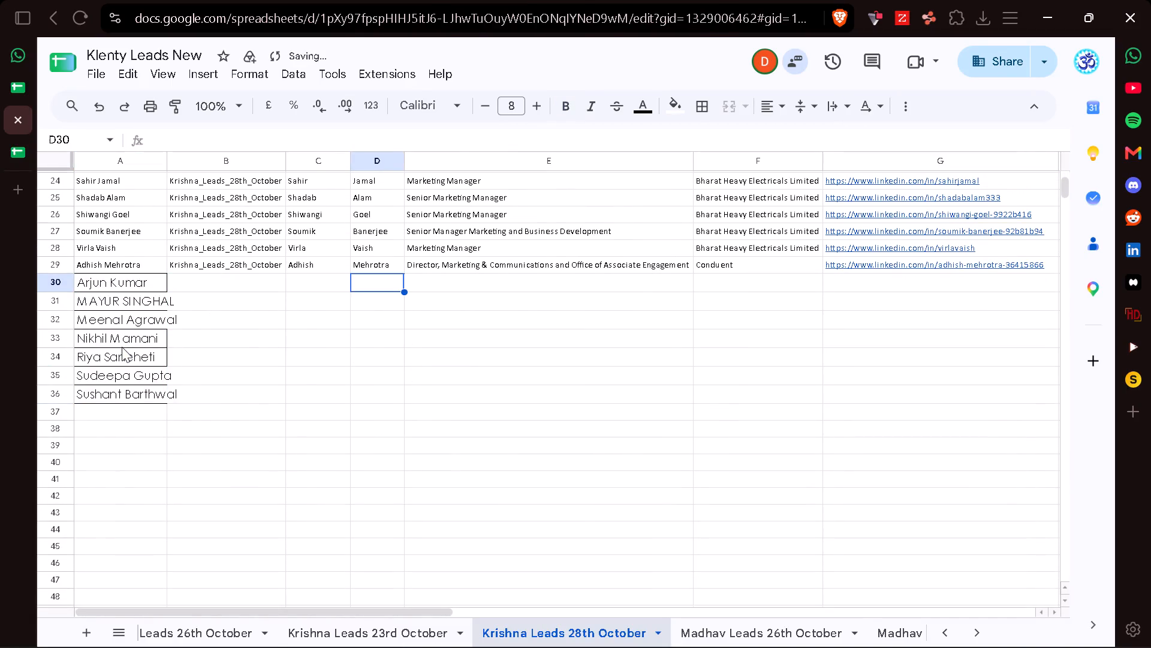
{"action": "key", "text": "Right"}
{"action": "left_click", "coordinate": [11, 152]}
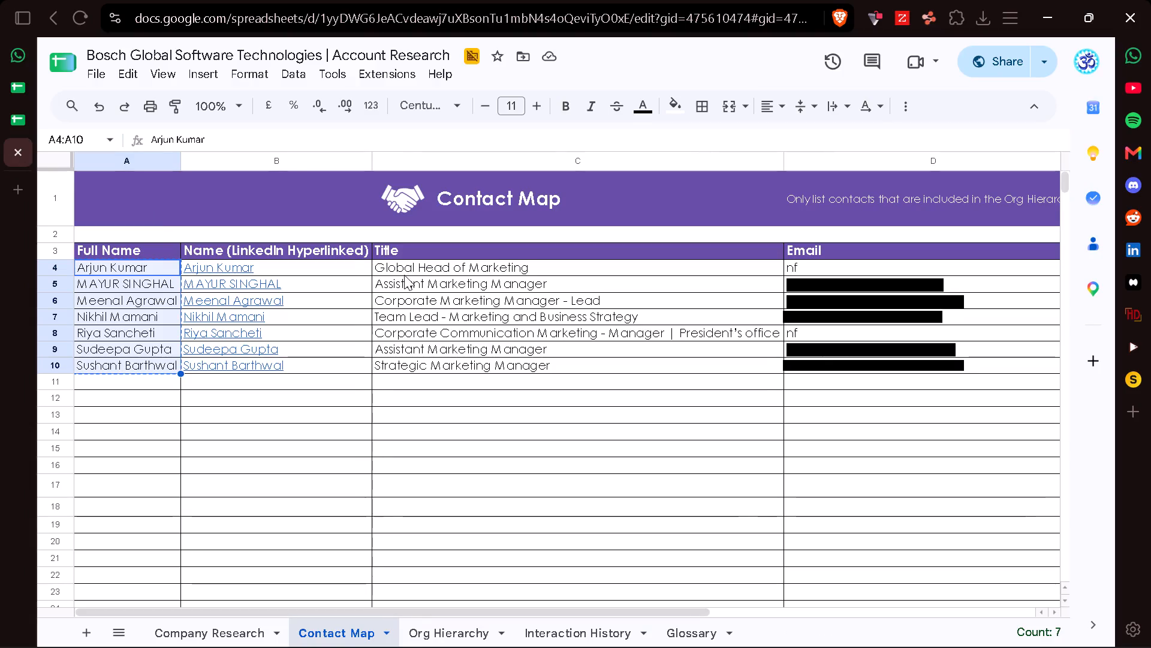
{"action": "left_click", "coordinate": [404, 275]}
{"action": "key", "text": "ctrl+shift+Down"}
{"action": "key", "text": "ctrl+c"}
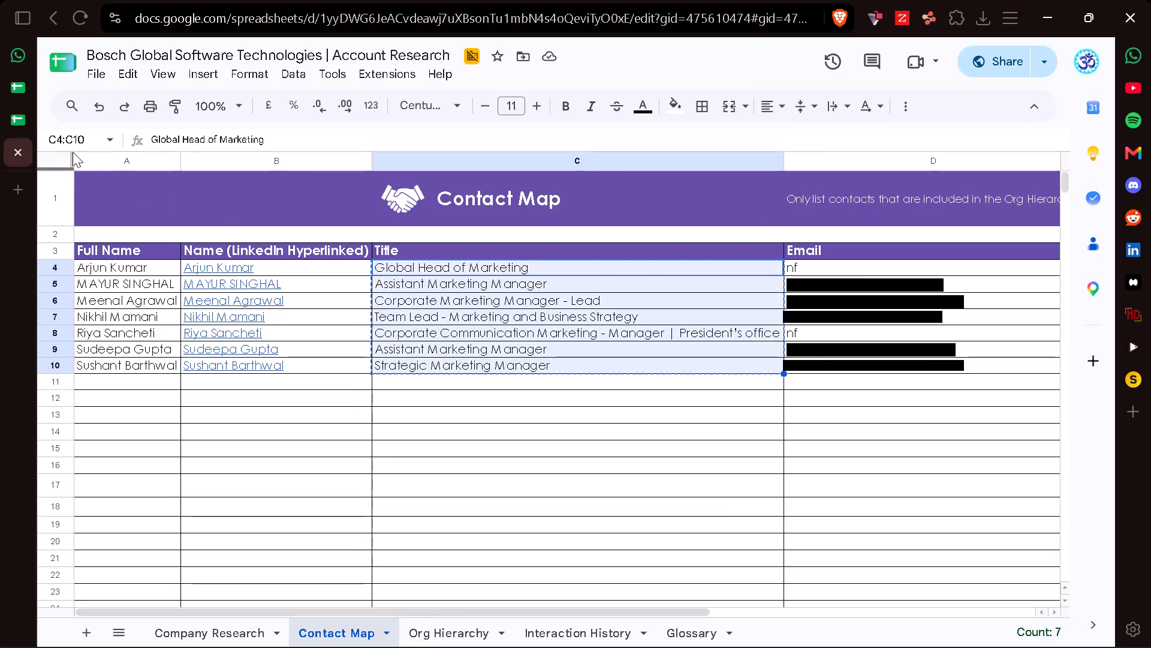
{"action": "left_click", "coordinate": [25, 121]}
{"action": "key", "text": "ctrl+v"}
Copy "Bosch Global Software Technologies" from the account research file's title into F30 of the leads sheet and fill it down to F36.
{"action": "key", "text": "Right"}
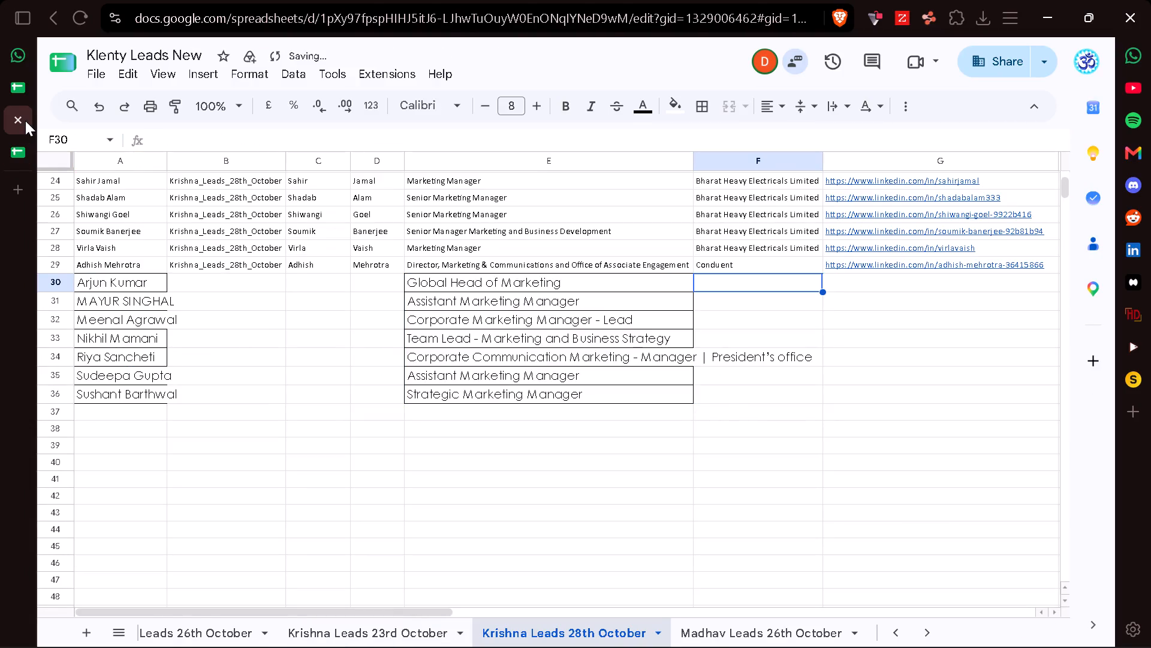
{"action": "left_click", "coordinate": [16, 152]}
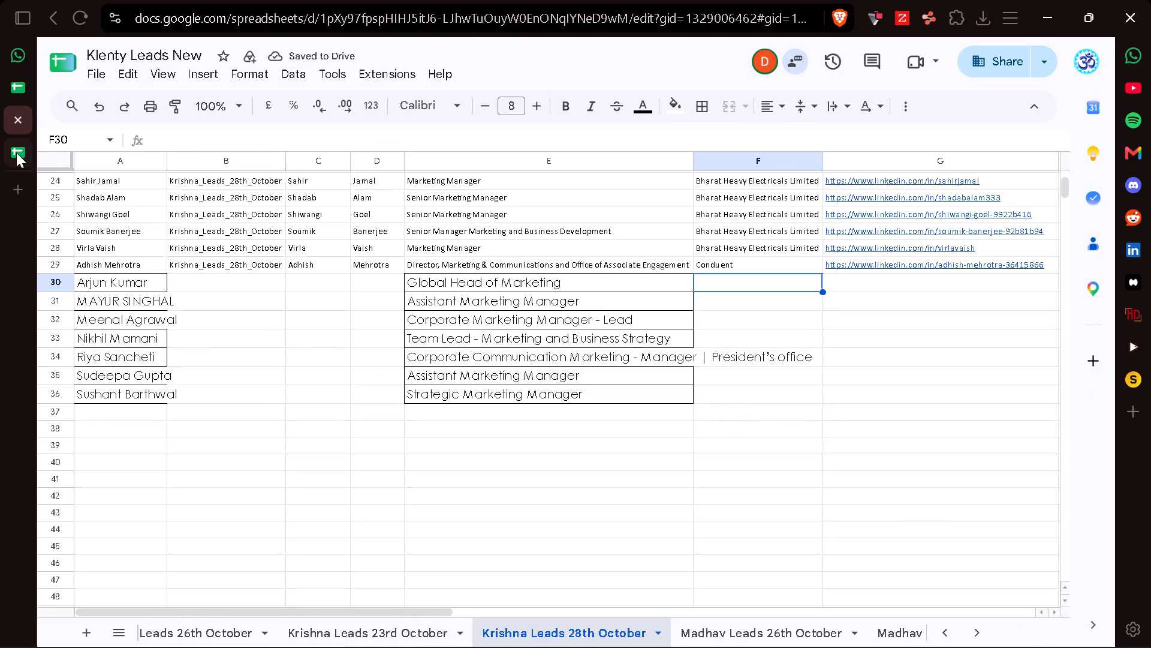
{"action": "left_click", "coordinate": [88, 48]}
{"action": "left_click_drag", "start_coordinate": [88, 48], "coordinate": [112, 56]}
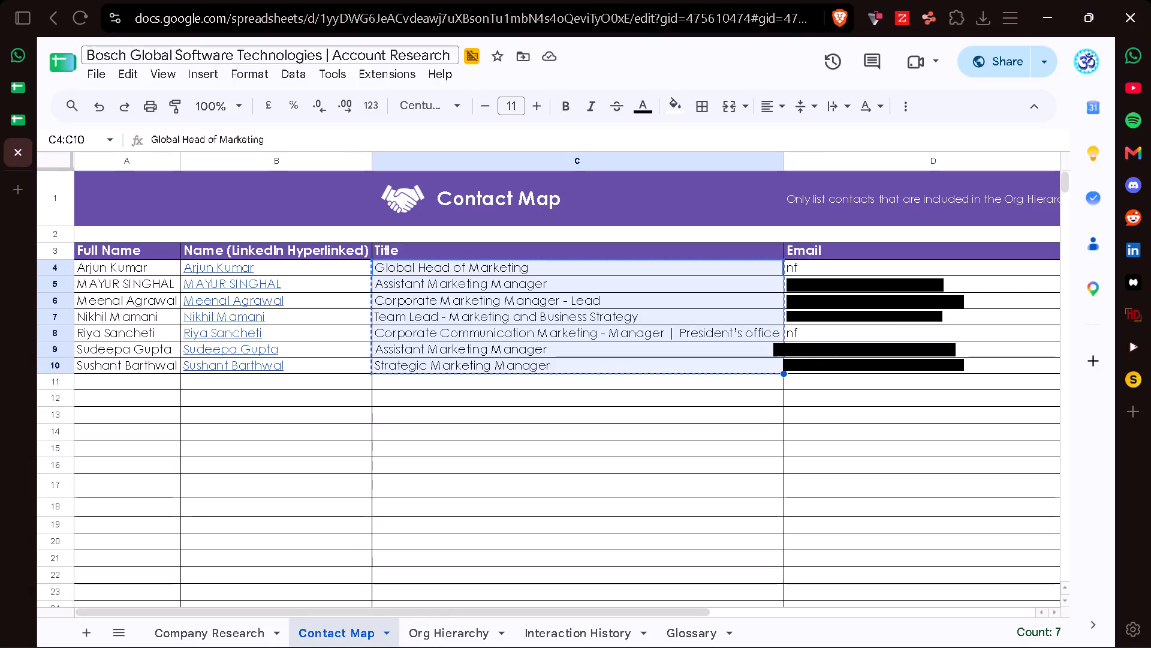
{"action": "left_click_drag", "start_coordinate": [112, 56], "coordinate": [320, 57]}
{"action": "left_click_drag", "start_coordinate": [320, 57], "coordinate": [120, 40]}
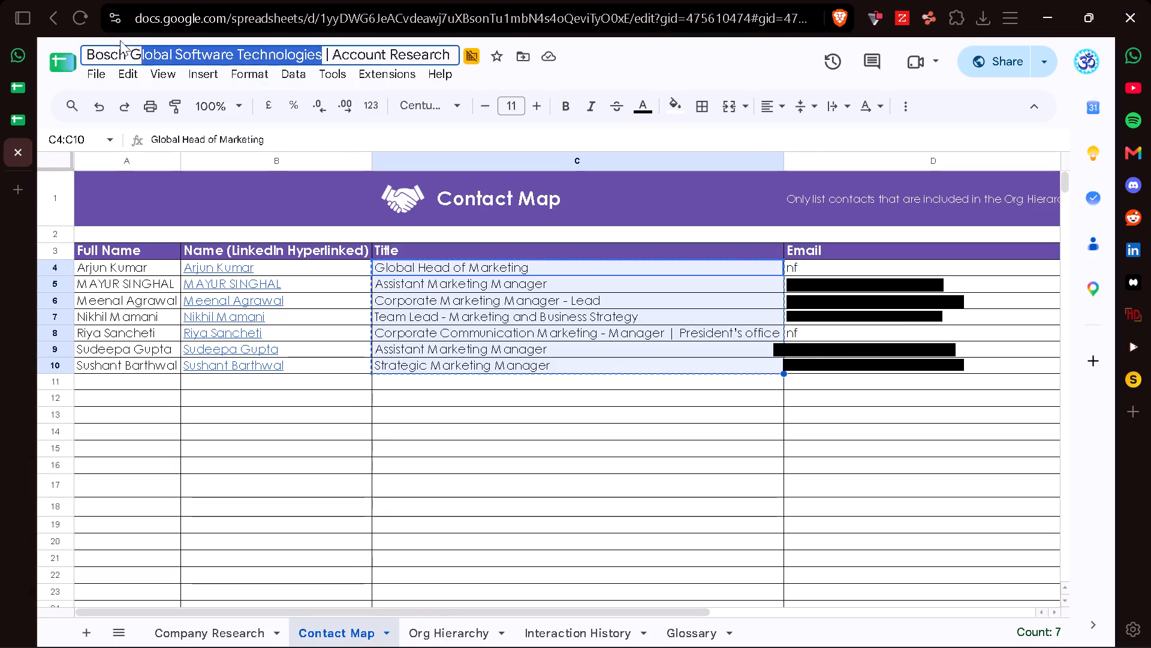
{"action": "left_click_drag", "start_coordinate": [120, 40], "coordinate": [82, 43]}
{"action": "key", "text": "ctrl+c"}
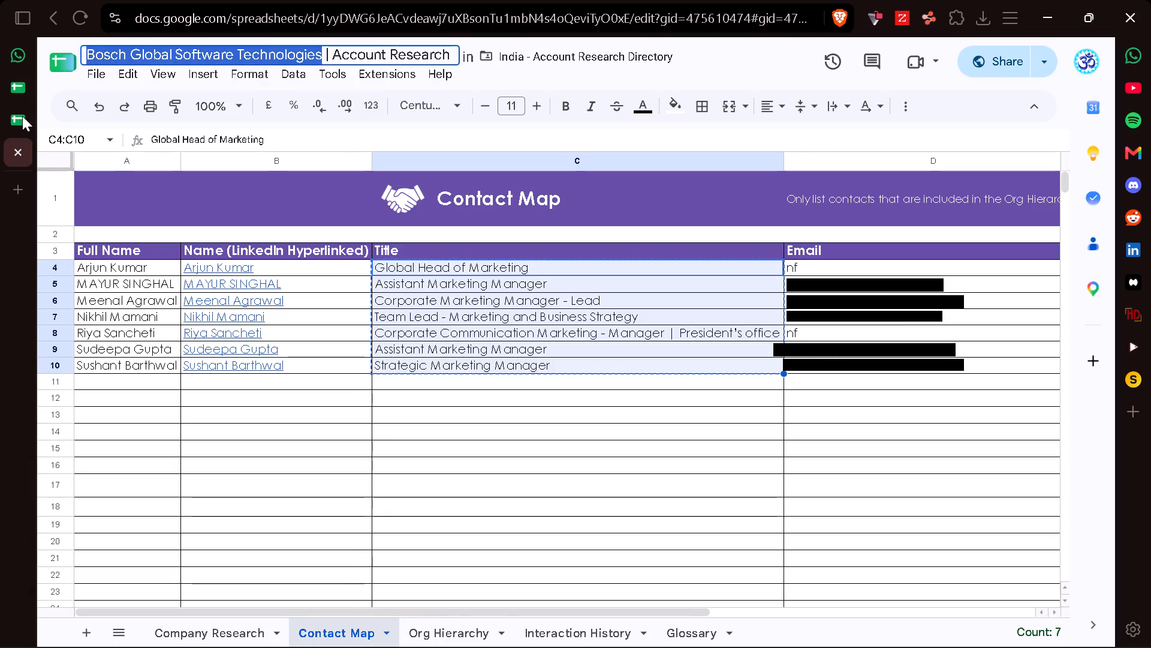
{"action": "left_click", "coordinate": [22, 116]}
{"action": "key", "text": "ctrl+v"}
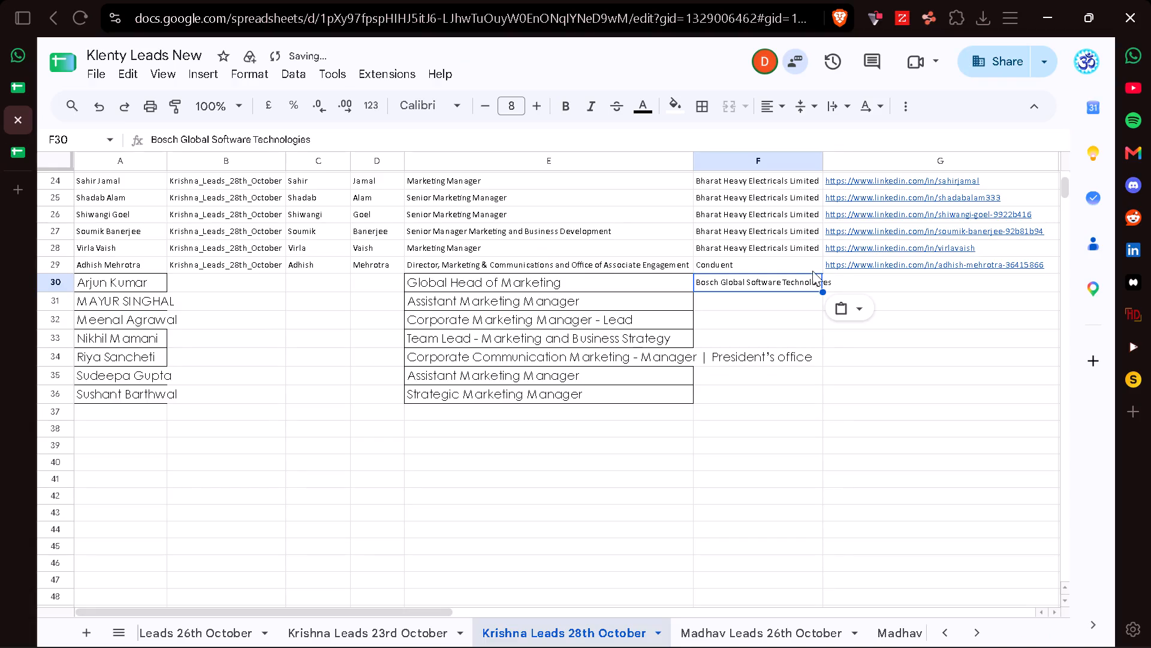
{"action": "left_click_drag", "start_coordinate": [823, 293], "coordinate": [813, 399]}
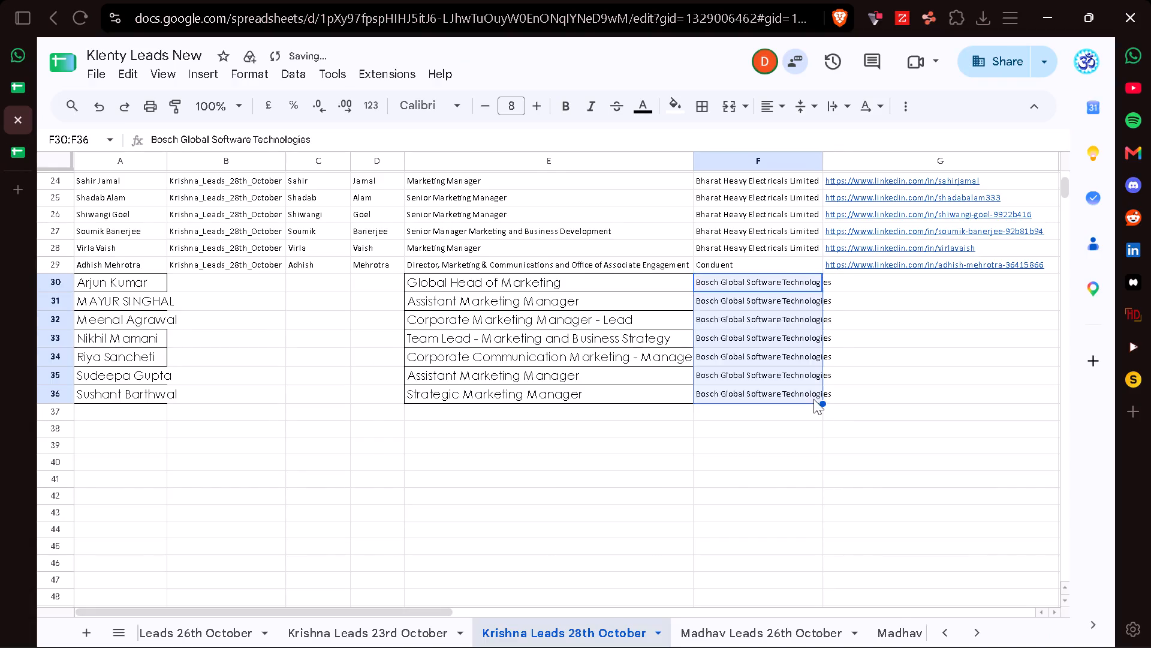
Copy the LinkedIn links in F4:F10 of the Contact Map to G30 of the Krishna Leads 28th October sheet.
{"action": "scroll", "coordinate": [813, 399], "scroll_direction": "left", "scroll_amount": 3}
{"action": "left_click", "coordinate": [12, 154]}
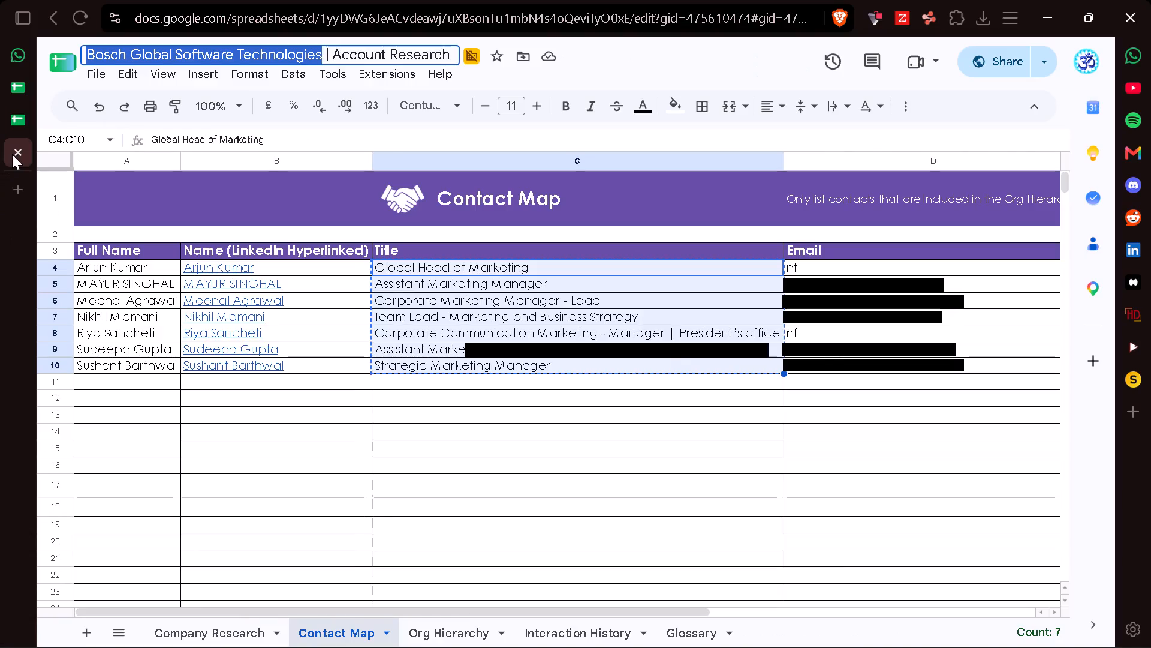
{"action": "scroll", "coordinate": [674, 344], "scroll_direction": "left", "scroll_amount": 3}
{"action": "left_click", "coordinate": [861, 266]}
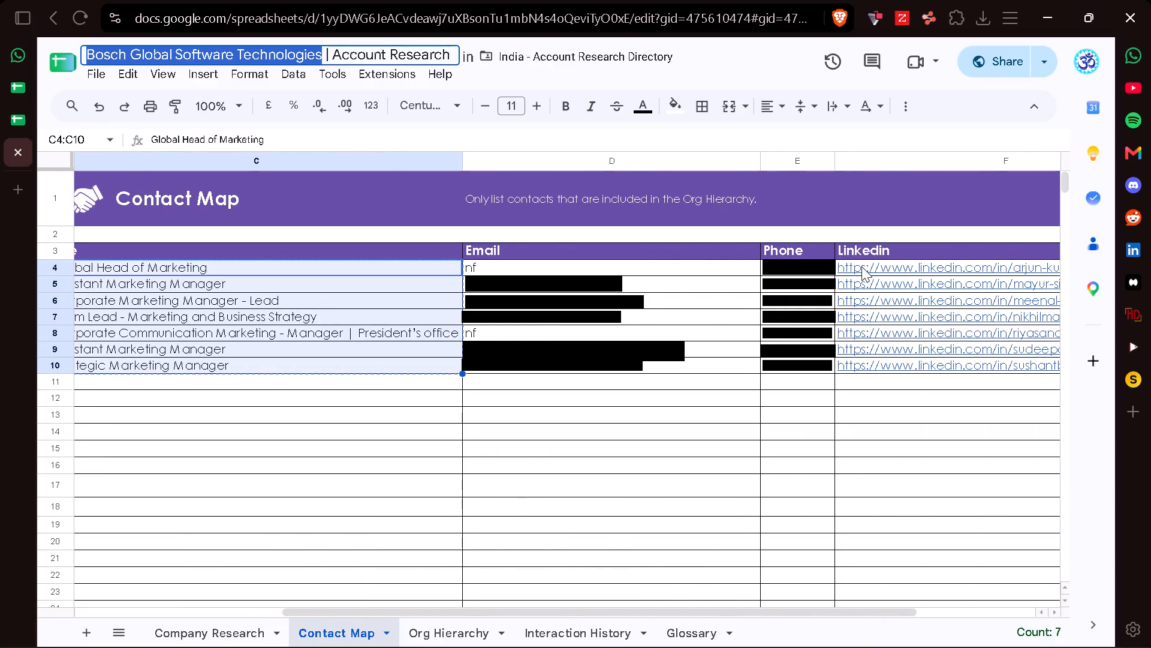
{"action": "key", "text": "ctrl+shift+Down"}
{"action": "key", "text": "ctrl+c"}
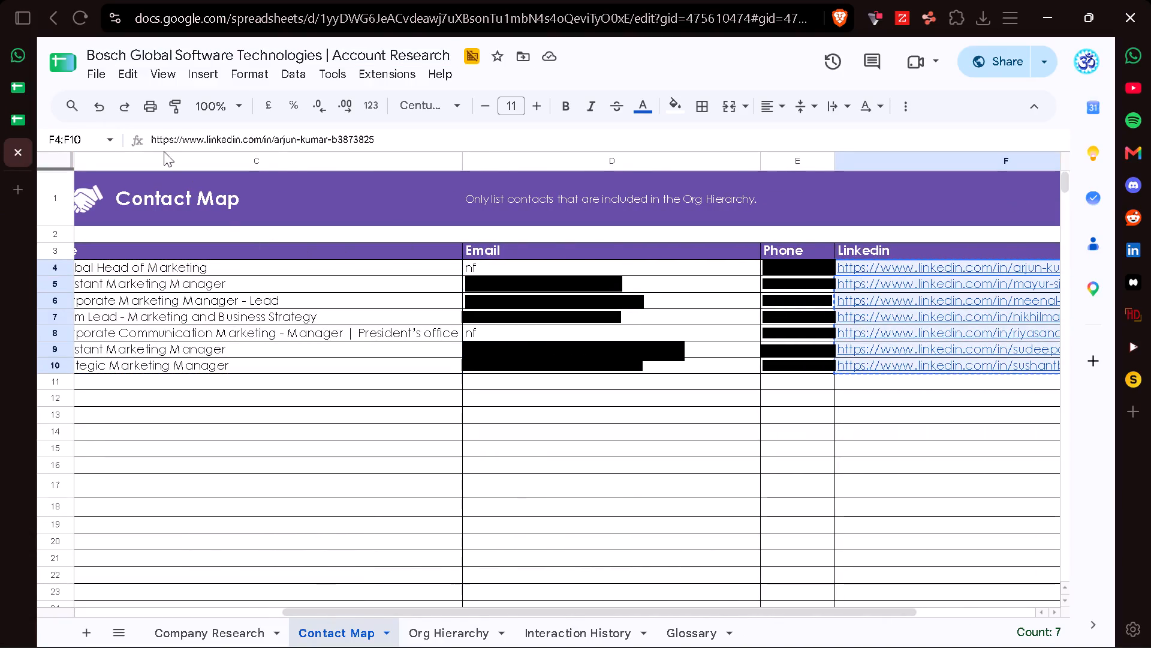
{"action": "left_click", "coordinate": [23, 113]}
{"action": "key", "text": "Right"}
{"action": "key", "text": "ctrl+v"}
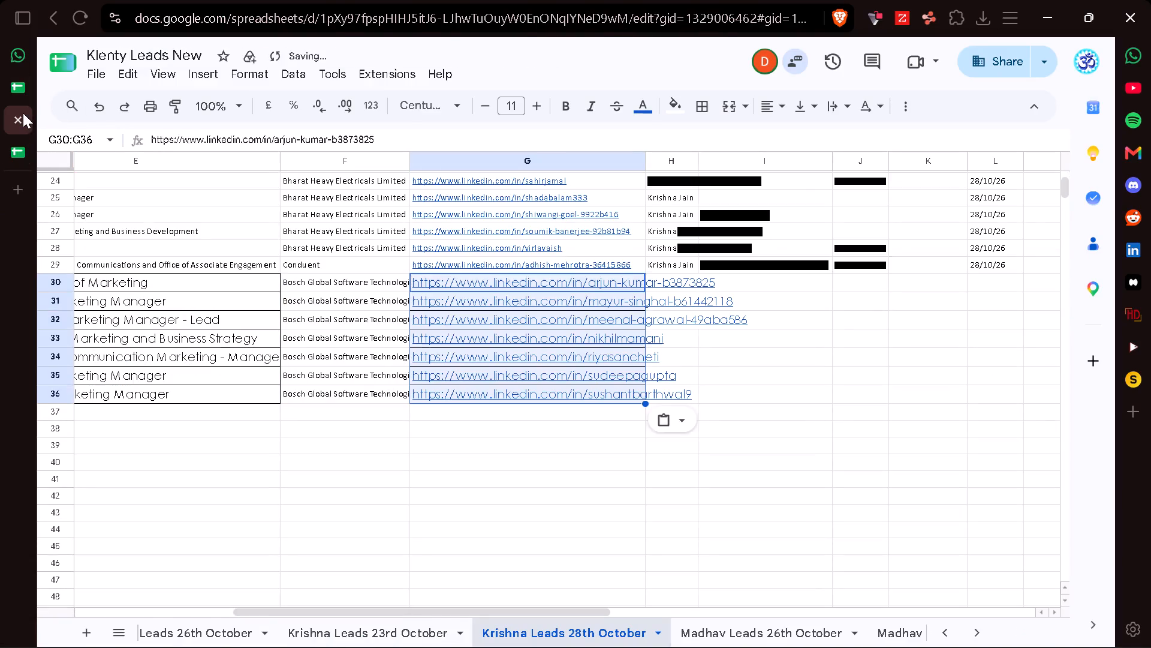
Copy the emails and phone numbers in D4:E10 of the Contact Map to I30 of the Krishna Leads 28th October sheet.
{"action": "key", "text": "Right"}
{"action": "key", "text": "Right"}
{"action": "left_click", "coordinate": [17, 149]}
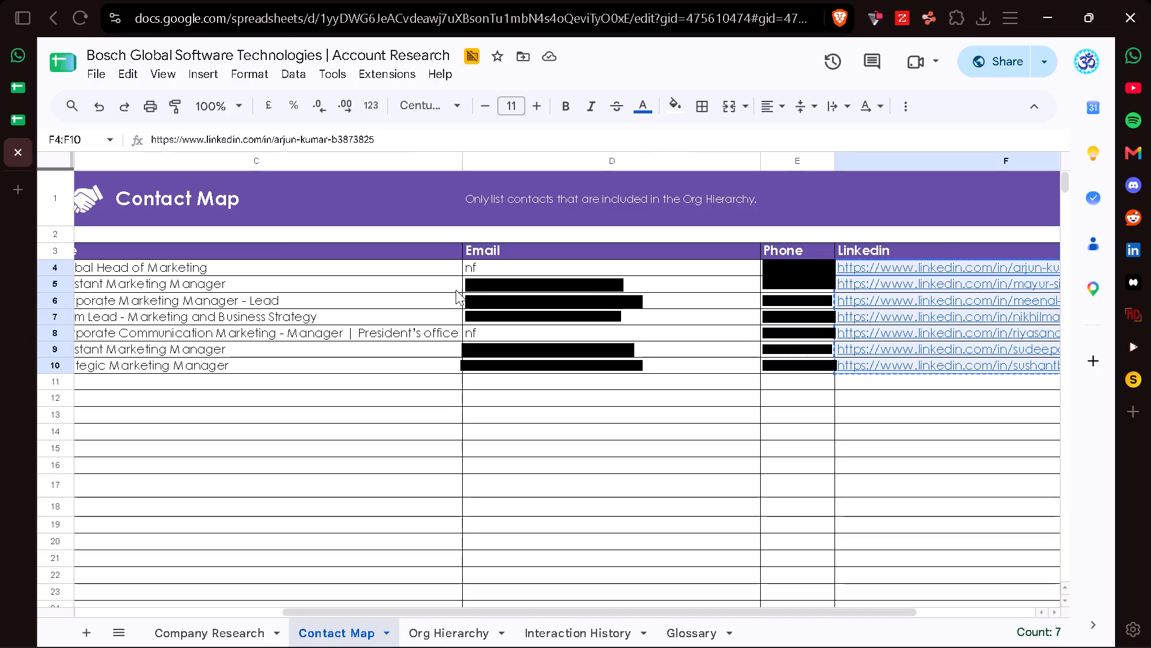
{"action": "left_click", "coordinate": [577, 274]}
{"action": "key", "text": "shift+Right"}
{"action": "key", "text": "ctrl+shift+Down"}
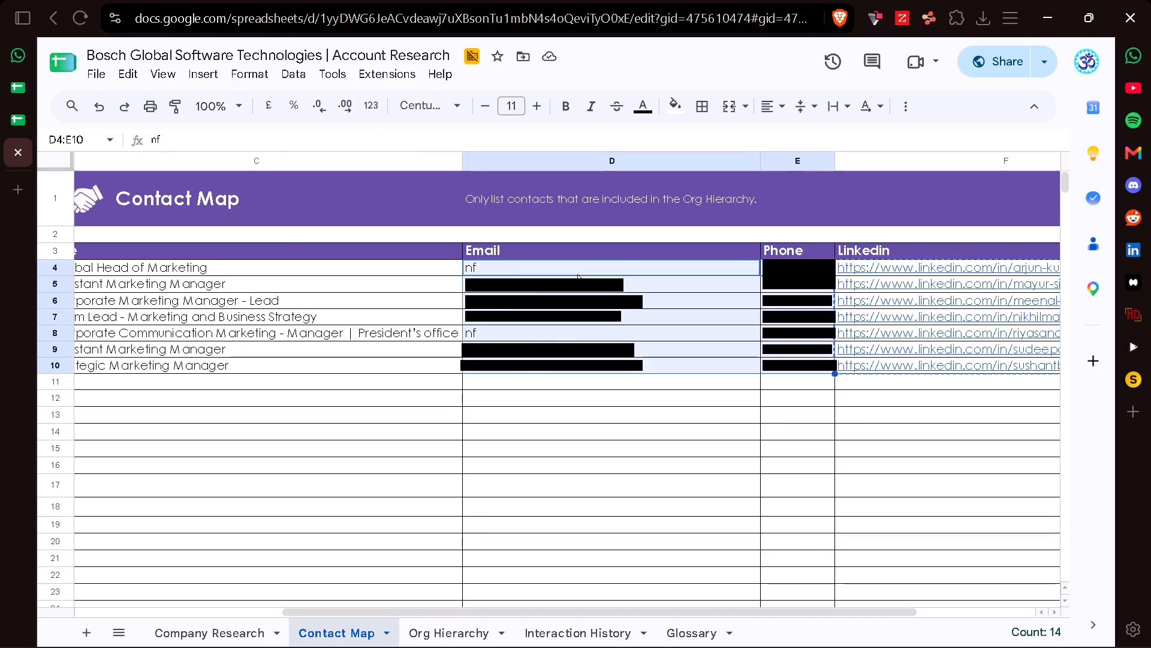
{"action": "key", "text": "ctrl+c"}
{"action": "left_click", "coordinate": [15, 124]}
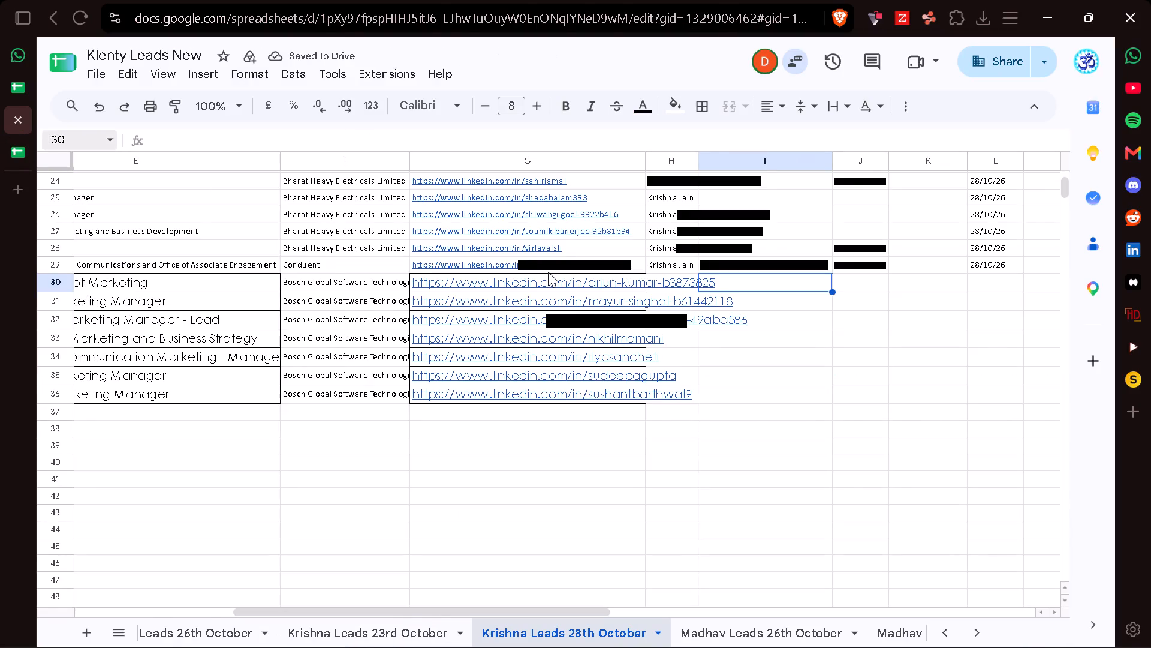
{"action": "key", "text": "ctrl+v"}
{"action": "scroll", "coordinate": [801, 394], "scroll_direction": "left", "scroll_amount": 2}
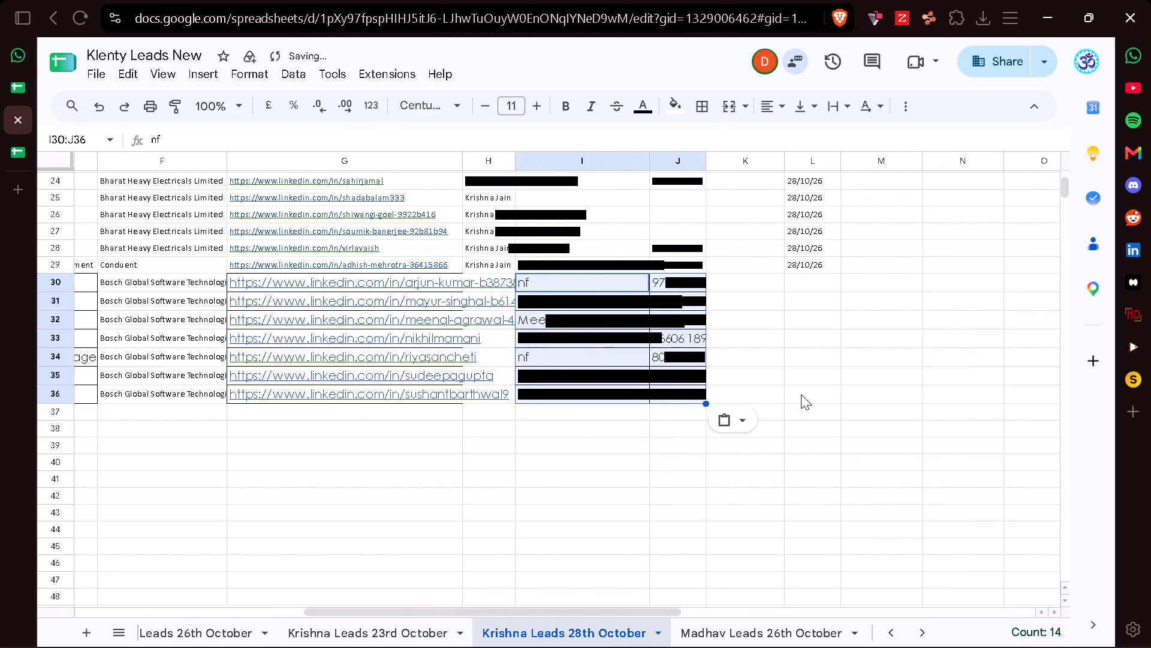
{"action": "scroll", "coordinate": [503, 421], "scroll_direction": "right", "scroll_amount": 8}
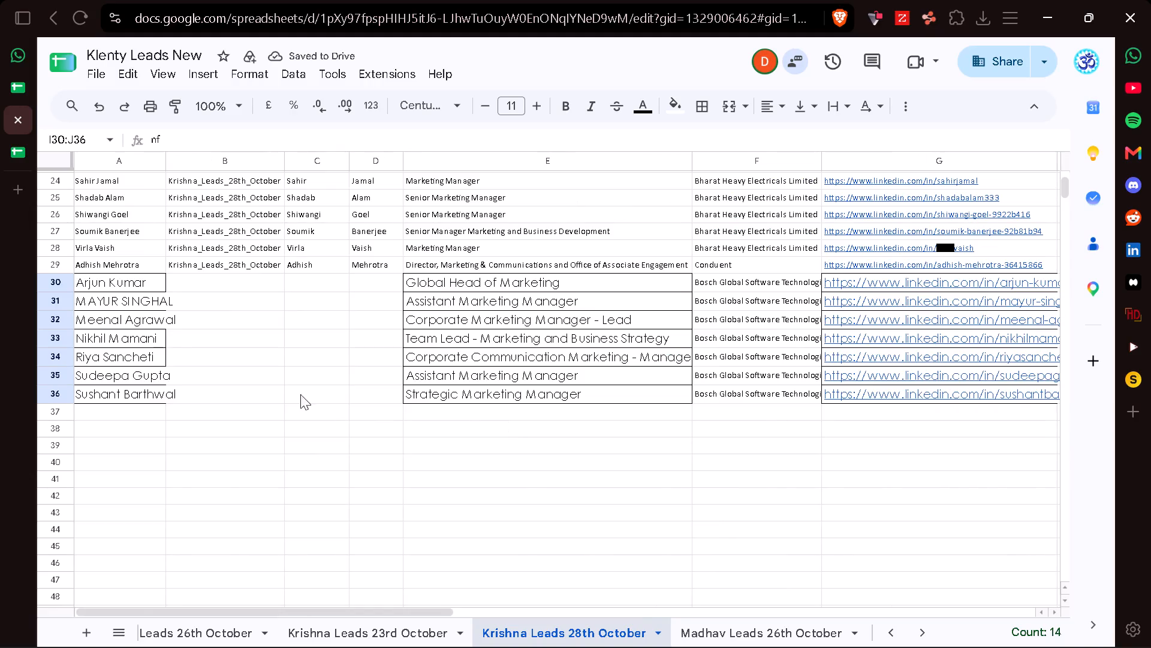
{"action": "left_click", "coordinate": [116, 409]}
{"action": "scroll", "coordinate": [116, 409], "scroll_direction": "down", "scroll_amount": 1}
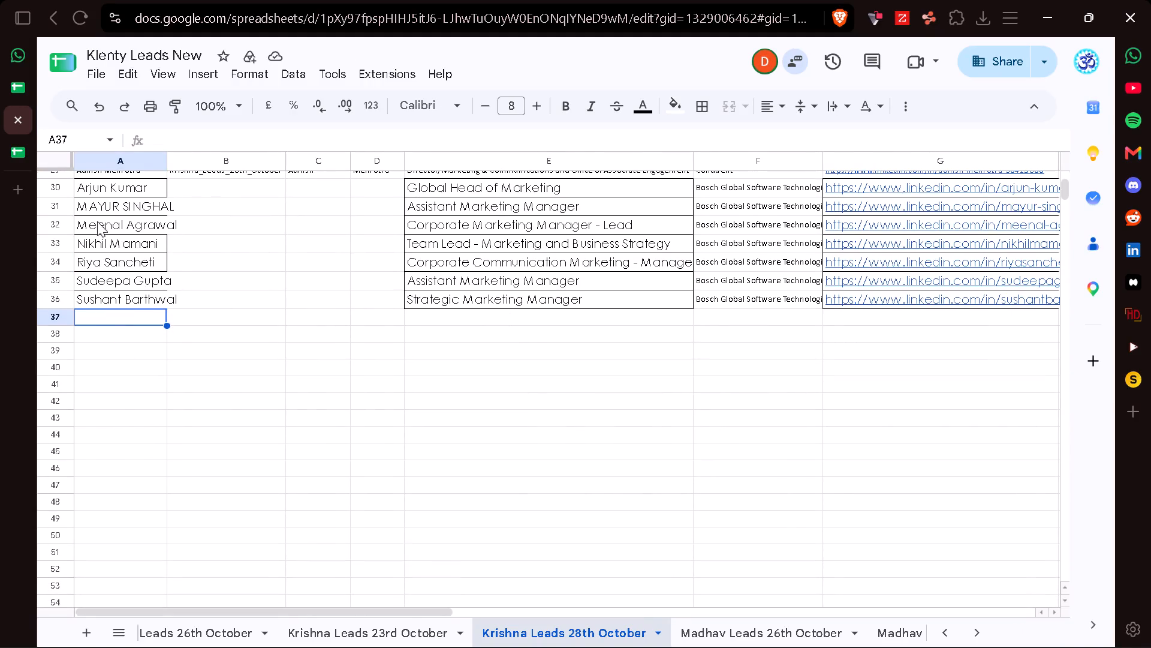
Auto-fit the column widths of the whole Contact Map sheet in the Bosch Global Software Technologies account research file.
{"action": "left_click", "coordinate": [16, 160]}
{"action": "scroll", "coordinate": [488, 329], "scroll_direction": "right", "scroll_amount": 7}
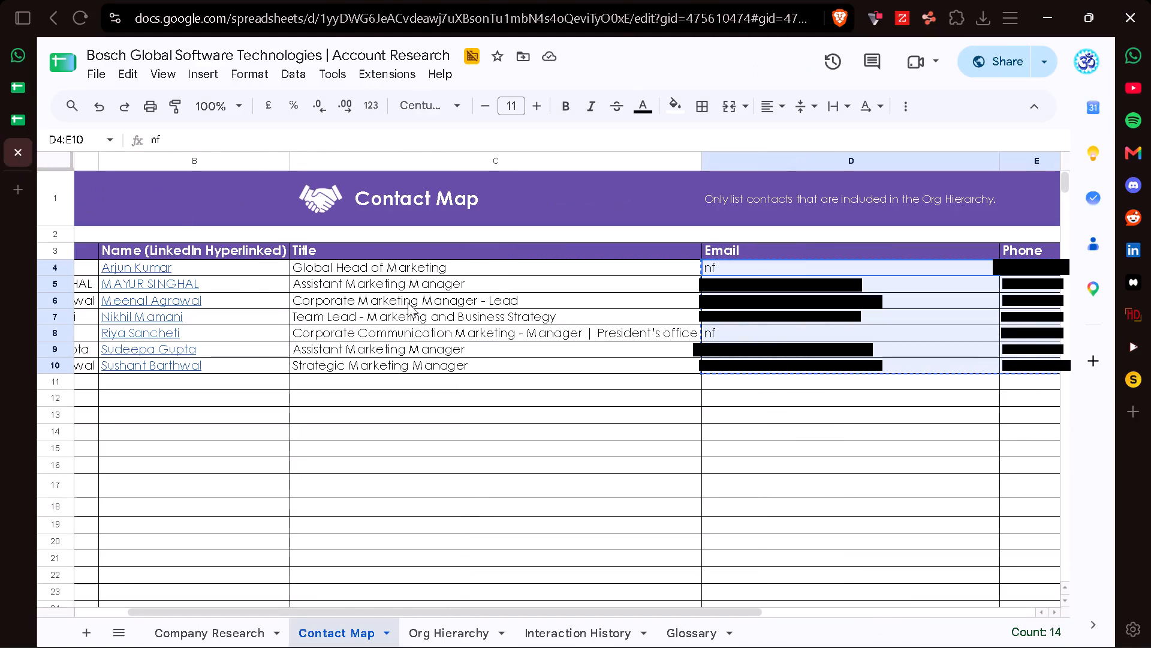
{"action": "left_click", "coordinate": [112, 202]}
{"action": "left_click", "coordinate": [64, 161]}
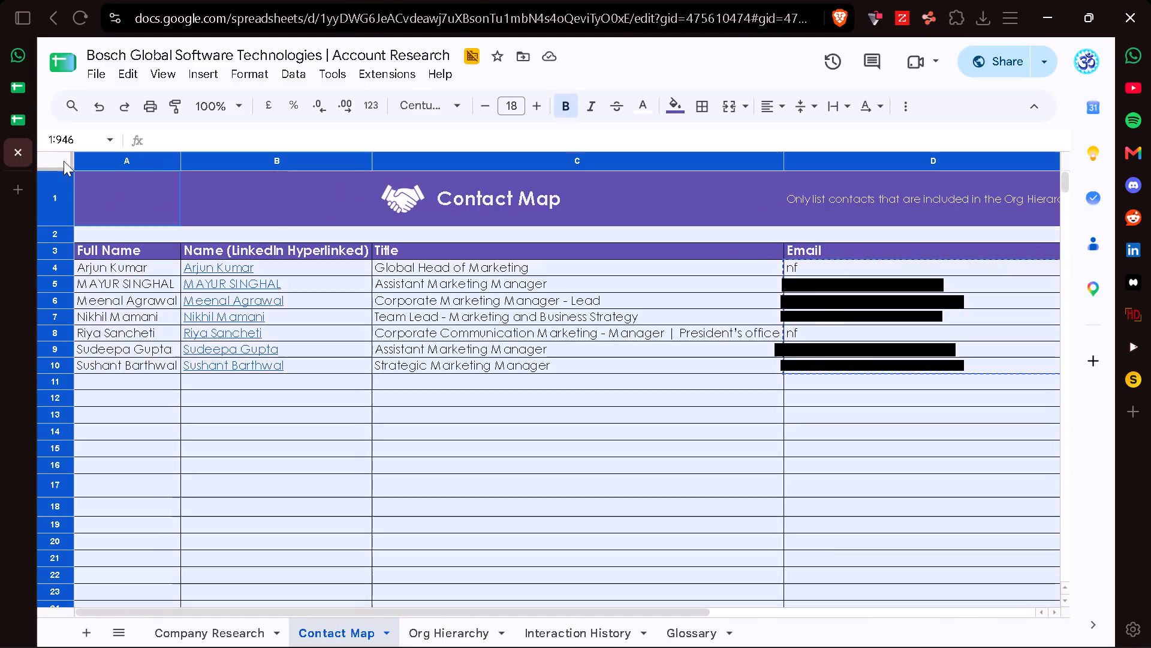
{"action": "double_click", "coordinate": [177, 158]}
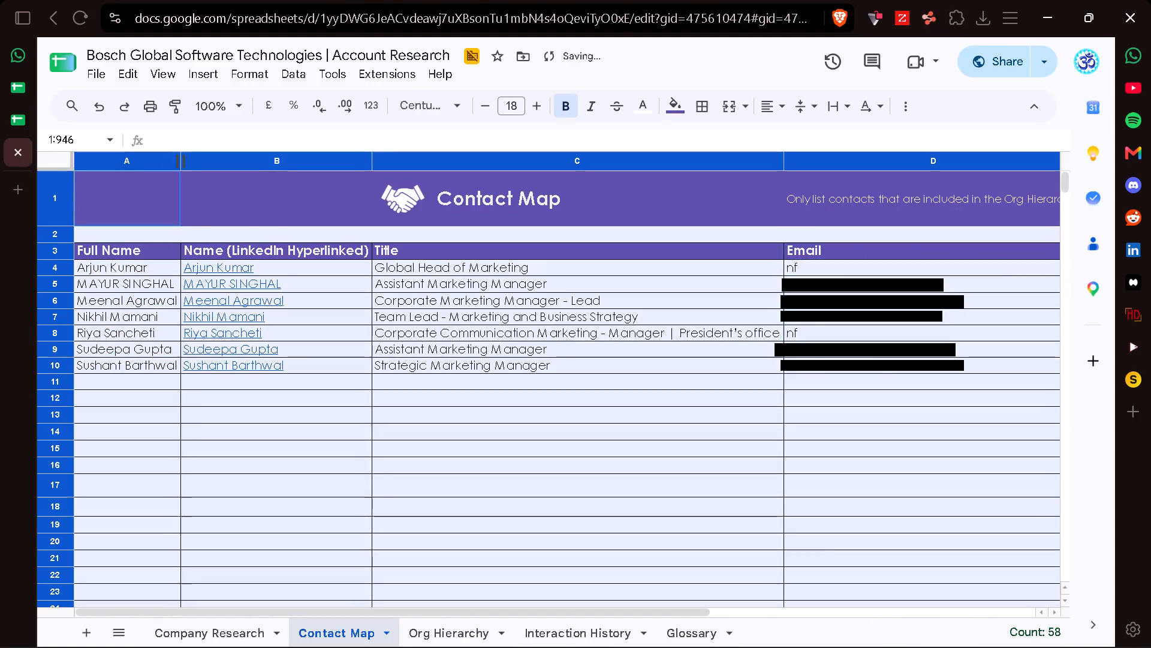
{"action": "scroll", "coordinate": [341, 414], "scroll_direction": "left", "scroll_amount": 5}
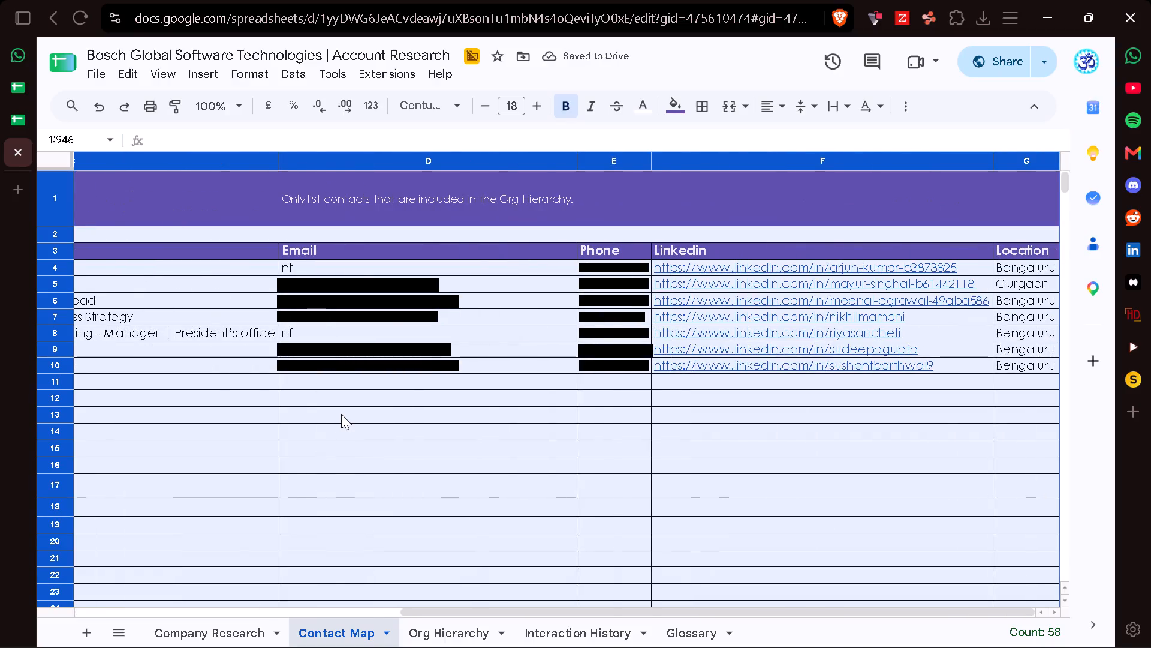
{"action": "scroll", "coordinate": [341, 414], "scroll_direction": "right", "scroll_amount": 8}
{"action": "left_click", "coordinate": [123, 199]}
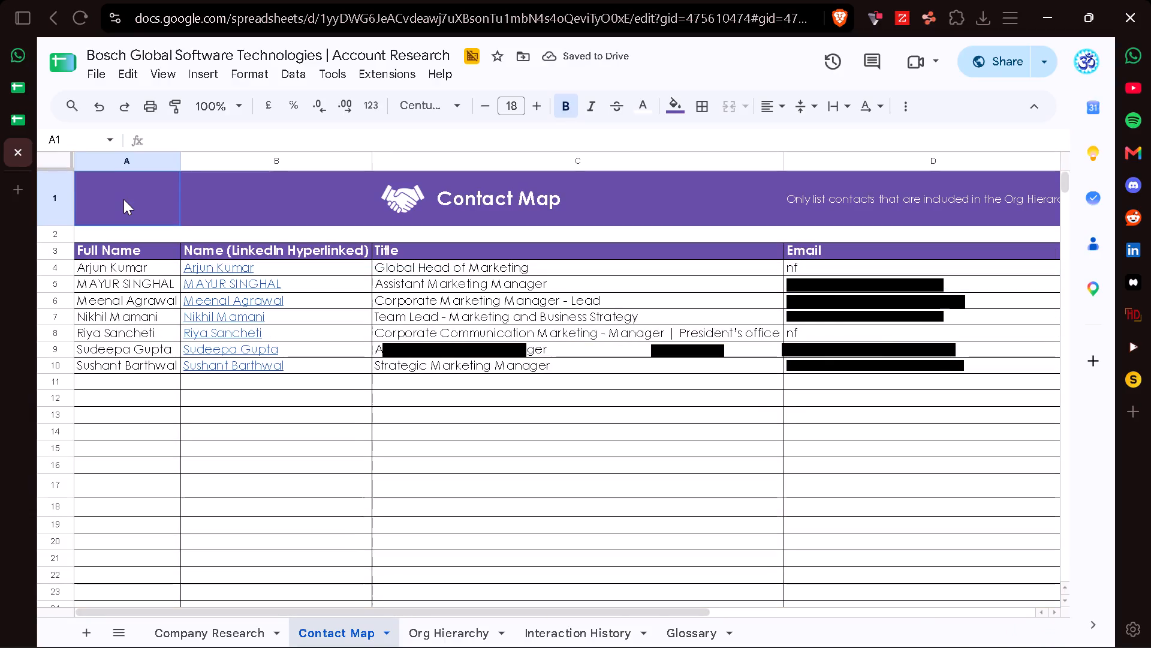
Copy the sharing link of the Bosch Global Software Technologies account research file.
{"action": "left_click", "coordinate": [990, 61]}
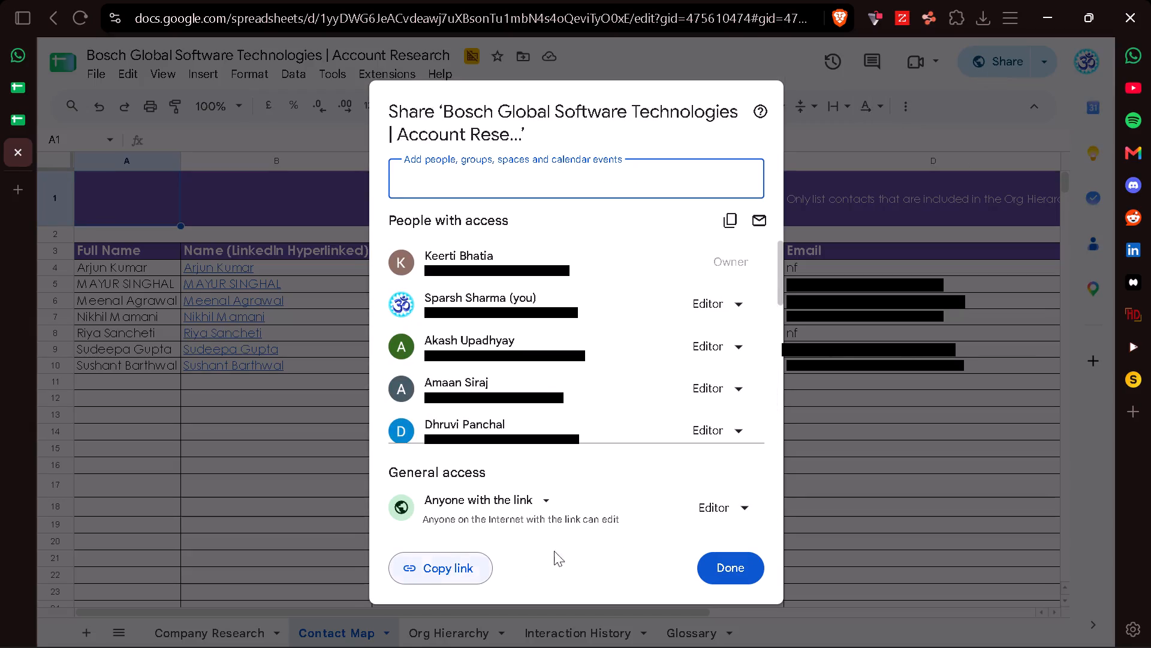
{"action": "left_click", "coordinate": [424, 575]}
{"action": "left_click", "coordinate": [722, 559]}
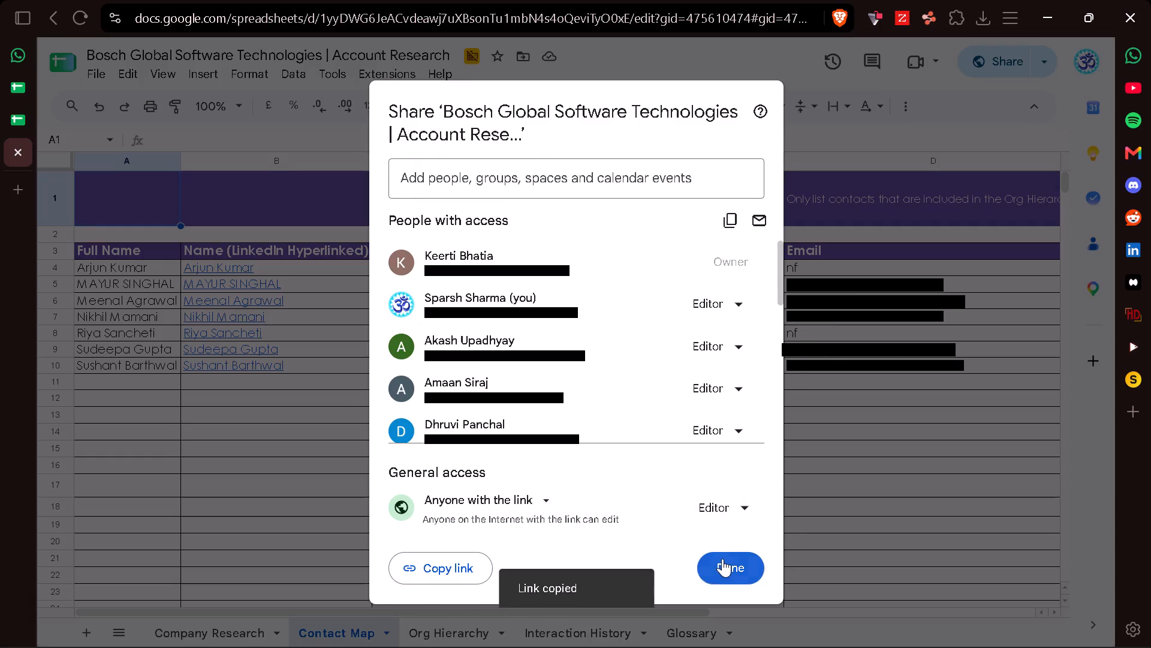
In the AR Master Sheet, replace the Bosch date in C94 with 28/10/2026 copied from the Conduent row above.
{"action": "left_click", "coordinate": [10, 80]}
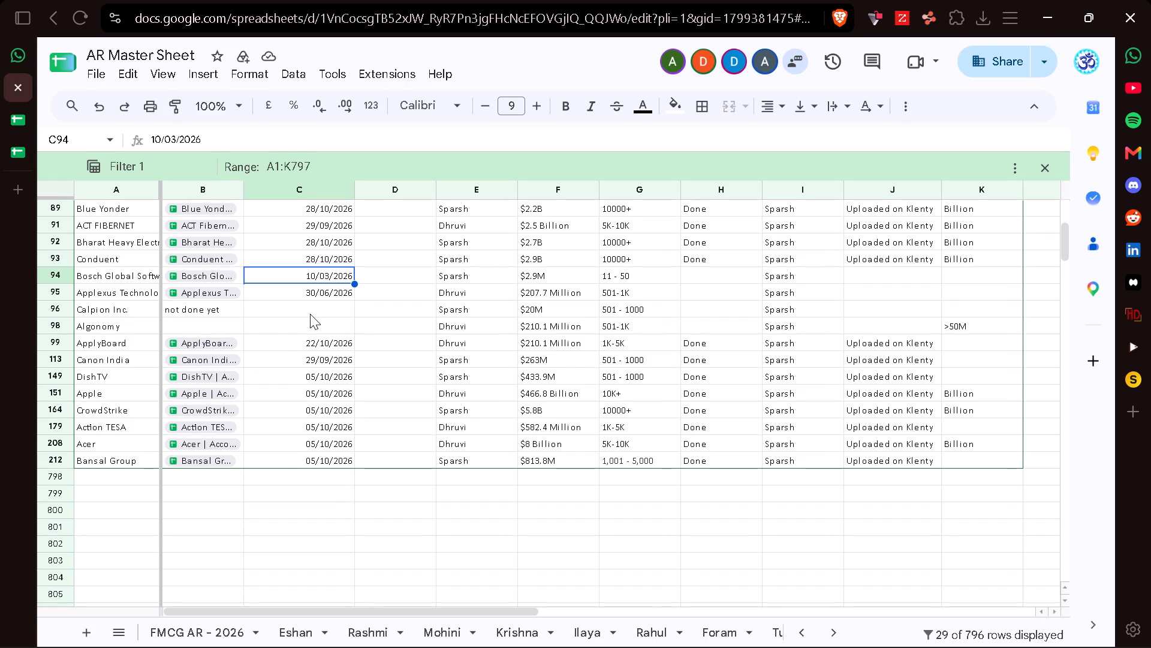
{"action": "key", "text": "Right"}
{"action": "key", "text": "Right"}
{"action": "key", "text": "Right"}
{"action": "key", "text": "Right"}
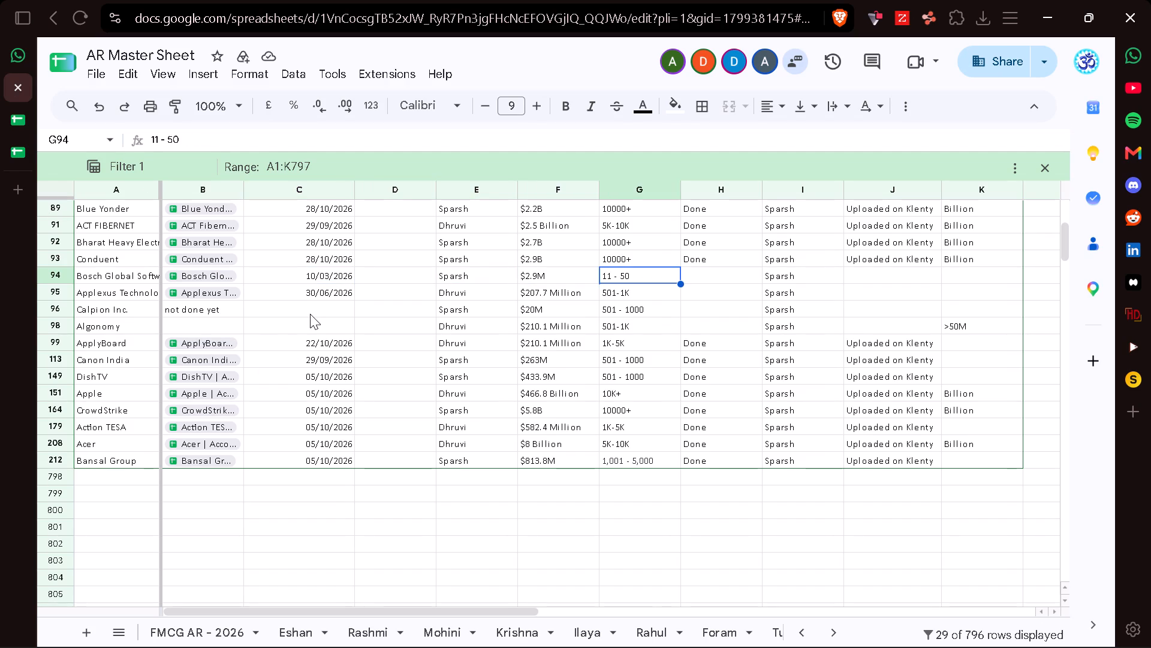
{"action": "key", "text": "Left"}
{"action": "key", "text": "Left"}
{"action": "key", "text": "Left"}
{"action": "key", "text": "Left"}
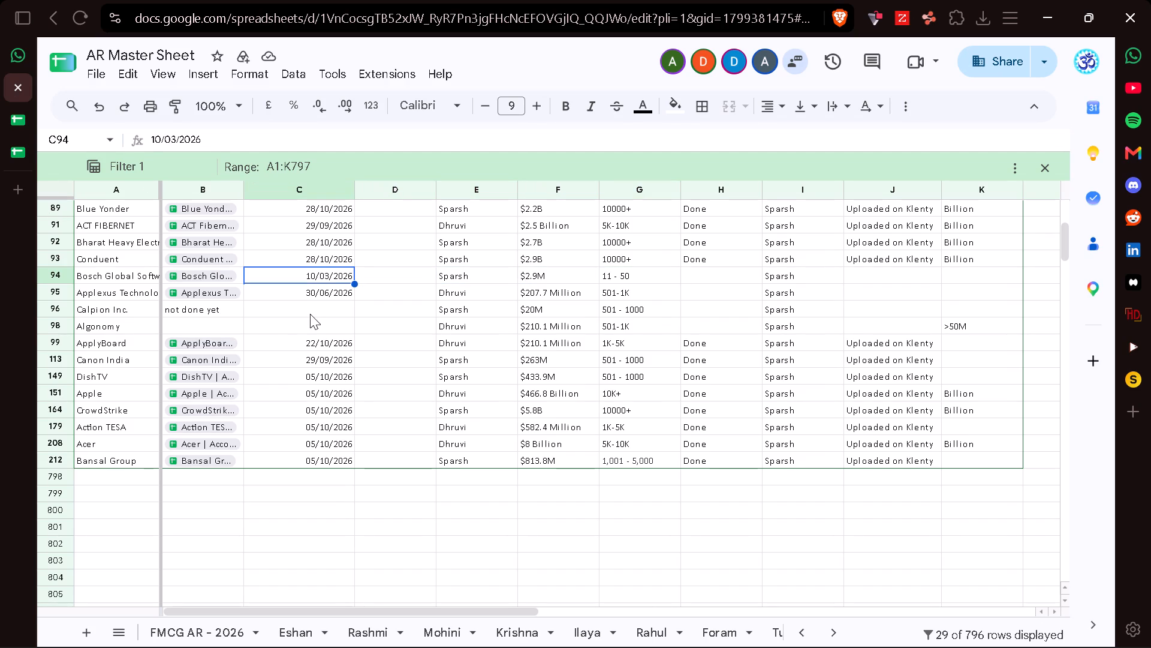
{"action": "key", "text": "BackSpace"}
{"action": "key", "text": "Up"}
{"action": "key", "text": "ctrl+c"}
{"action": "key", "text": "Down"}
{"action": "key", "text": "ctrl+v"}
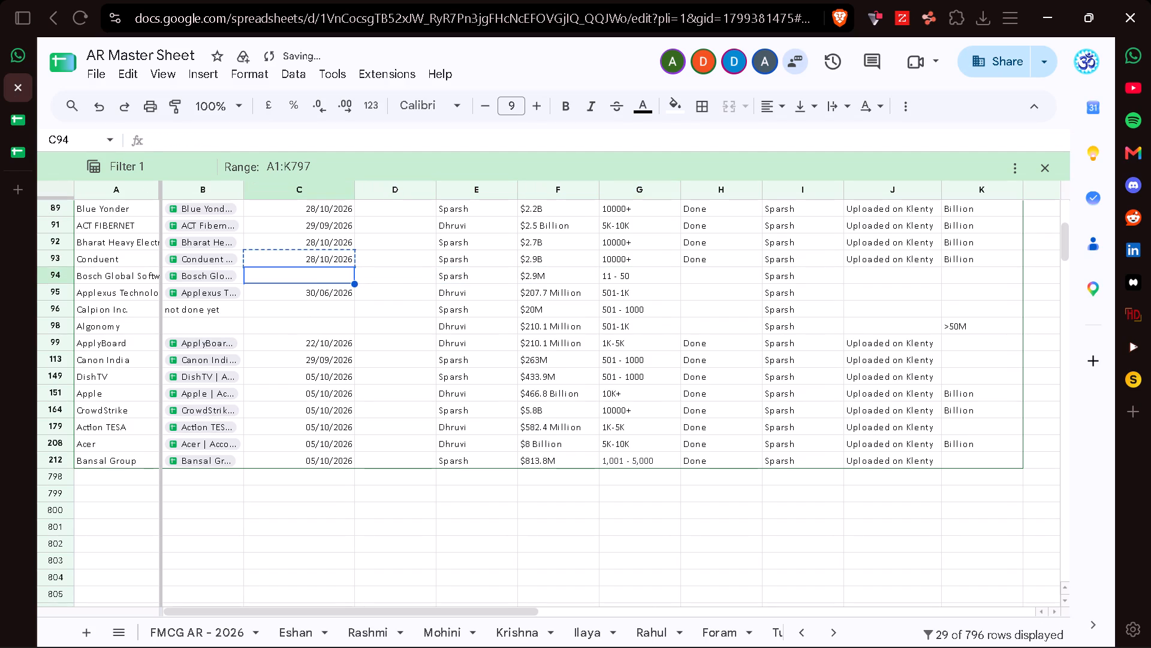
Enter "Done" in H94 of the Bosch row.
{"action": "key", "text": "Right"}
{"action": "key", "text": "Right"}
{"action": "key", "text": "Right"}
{"action": "key", "text": "Right"}
{"action": "key", "text": "Right"}
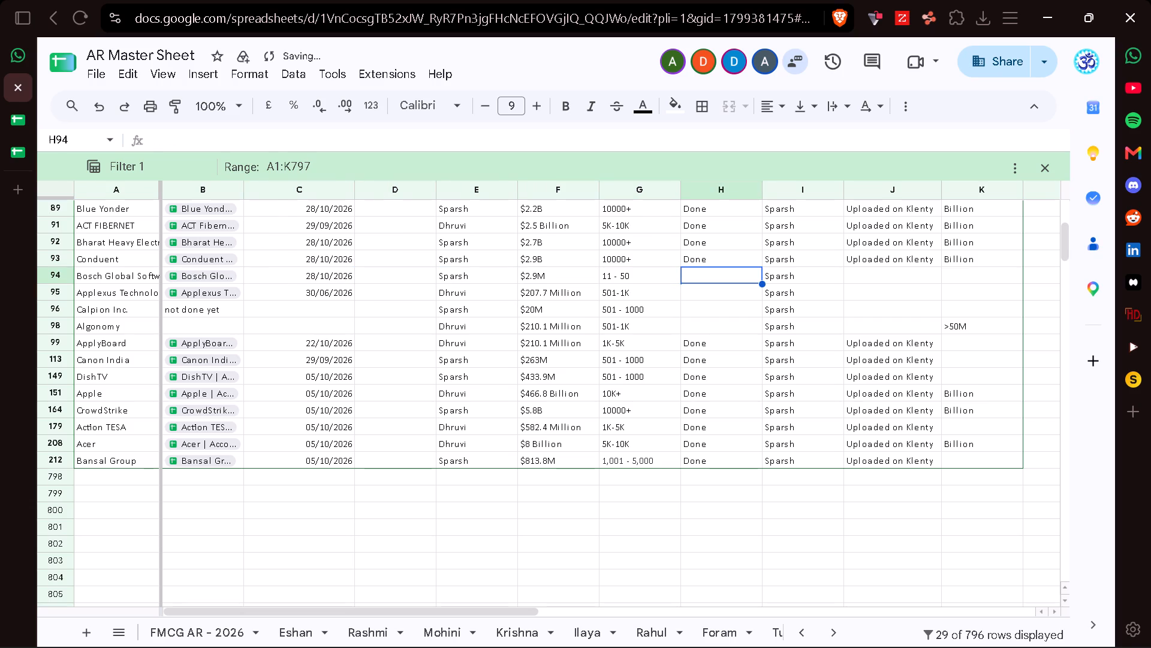
{"action": "key", "text": "shift+d"}
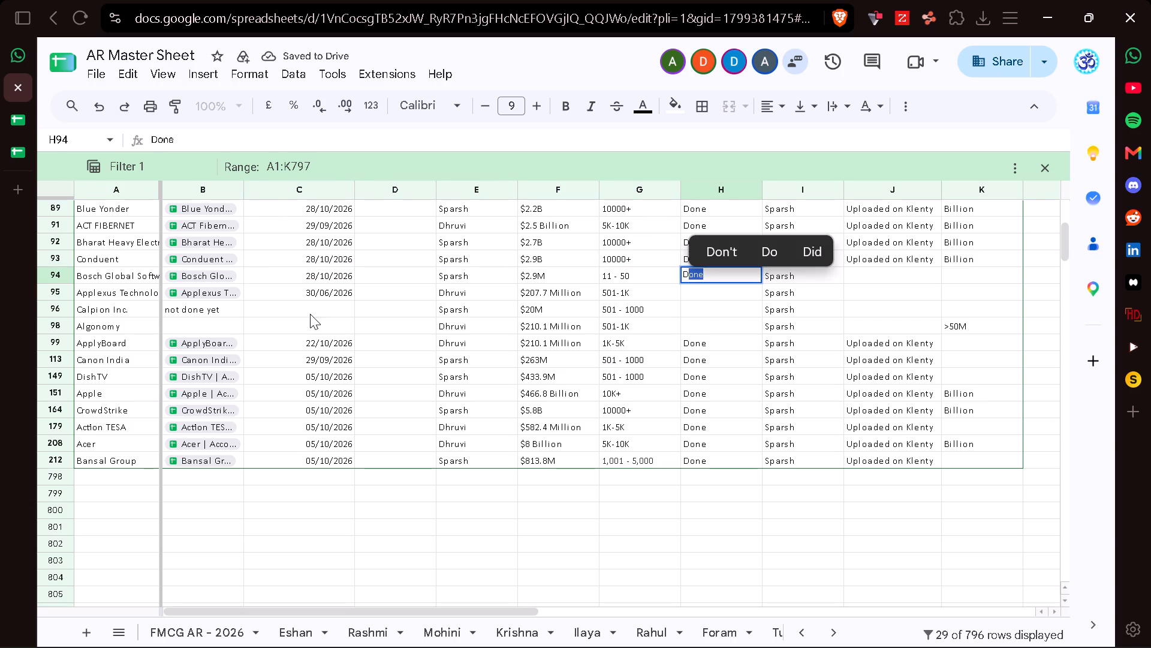
{"action": "key", "text": "Return"}
Enter "Uploaded on Klenty" in J94 of the Bosch row, without underlining.
{"action": "key", "text": "Right"}
{"action": "key", "text": "Right"}
{"action": "key", "text": "Up"}
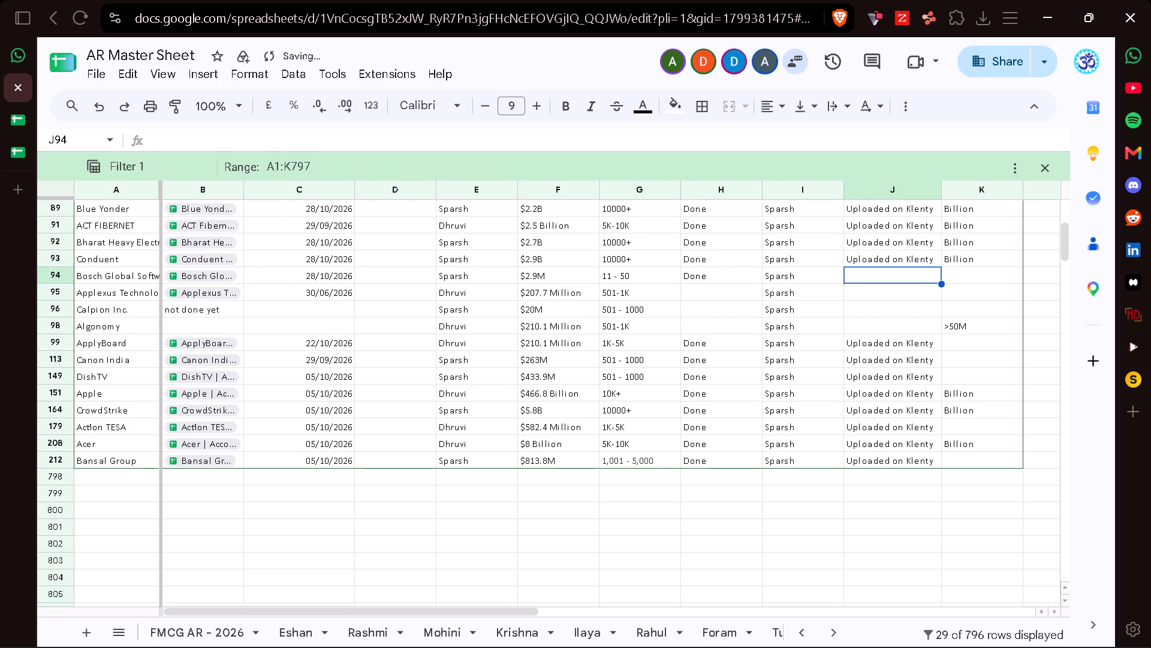
{"action": "key", "text": "ctrl+u"}
{"action": "key", "text": "u"}
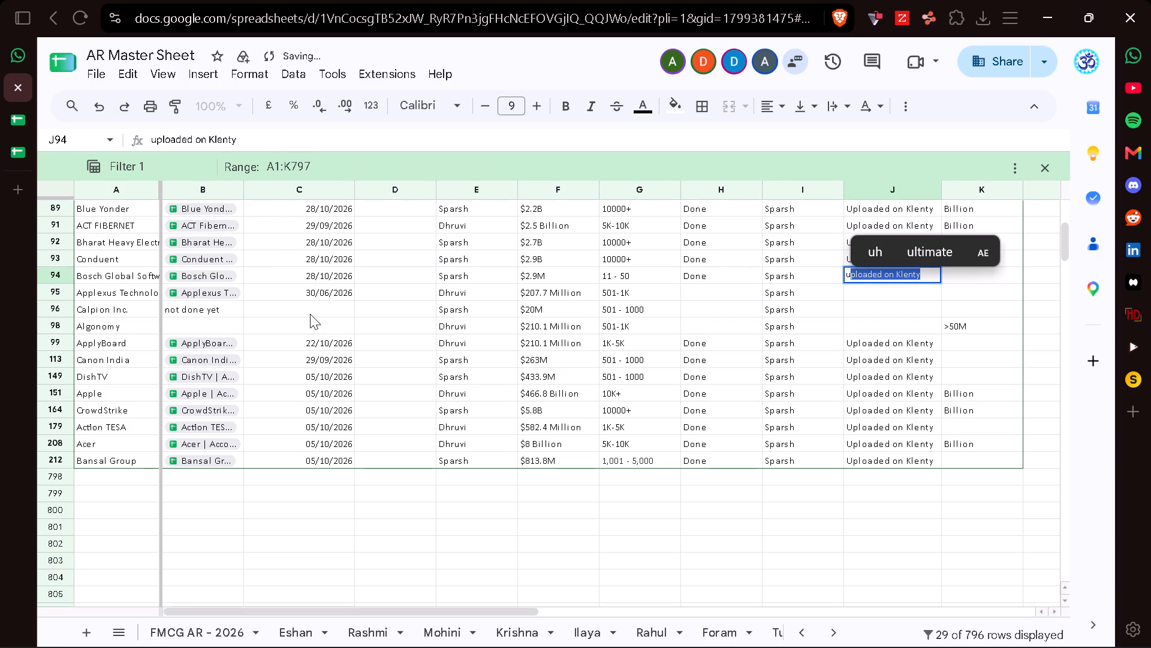
{"action": "key", "text": "Return"}
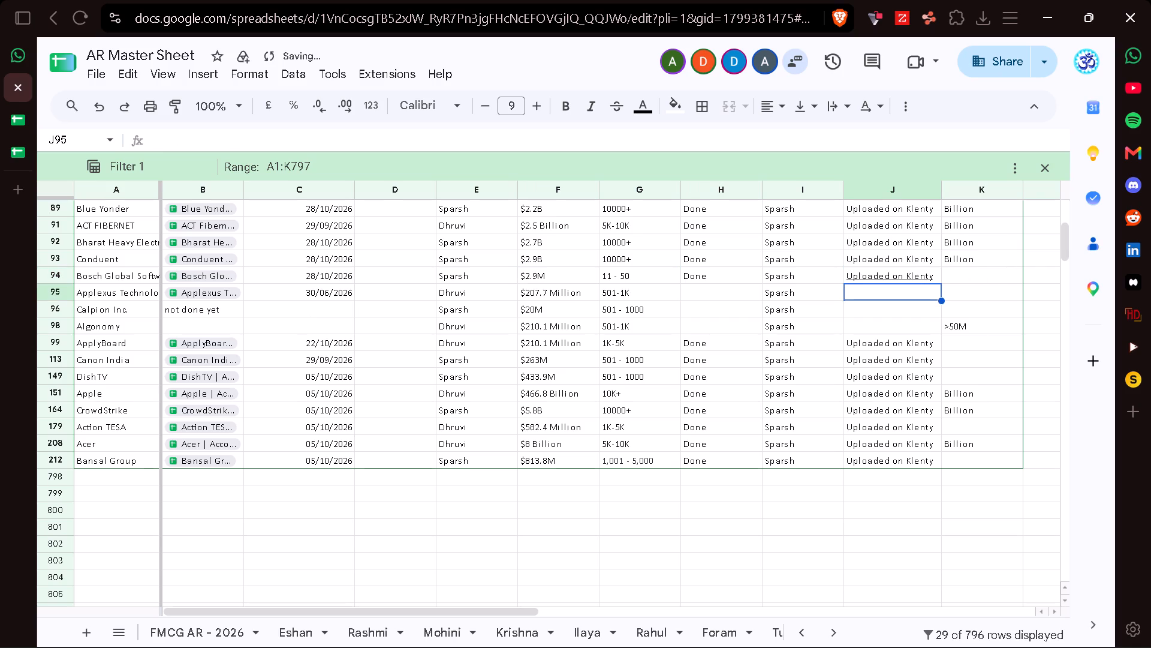
{"action": "key", "text": "Down"}
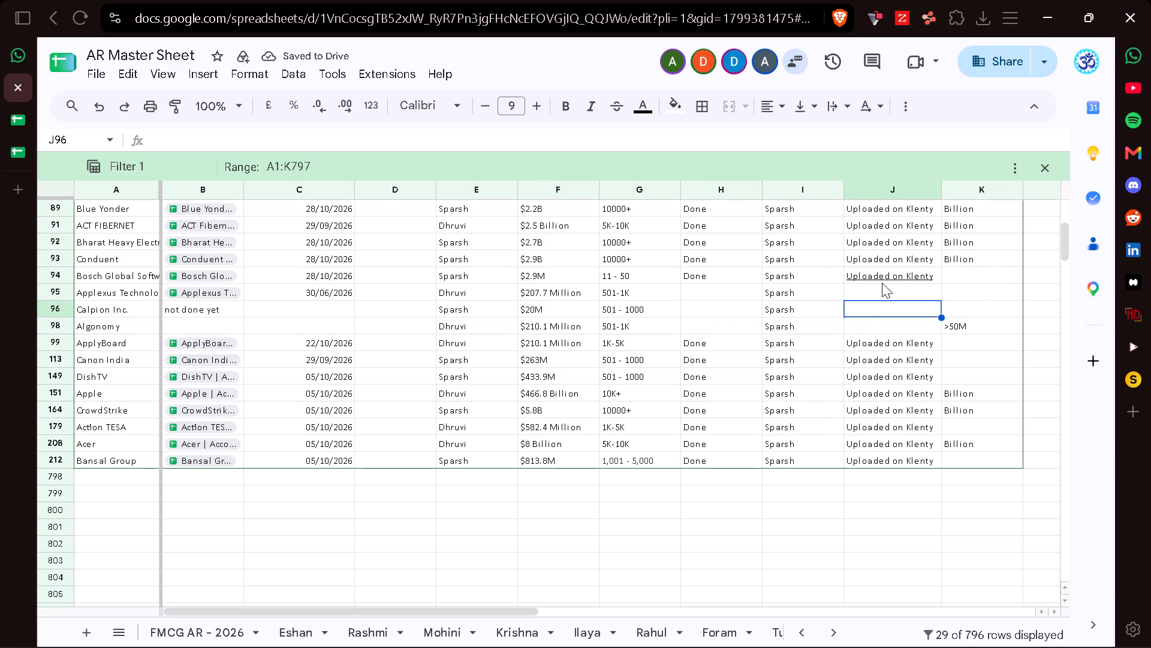
{"action": "left_click", "coordinate": [889, 275]}
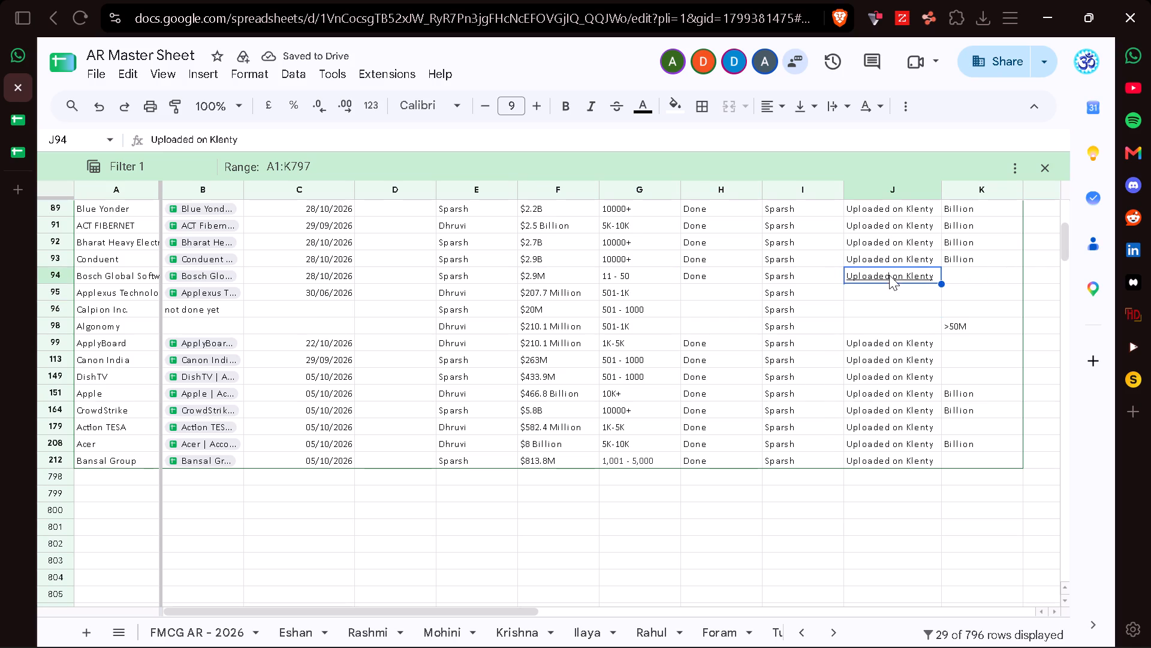
{"action": "key", "text": "ctrl+u"}
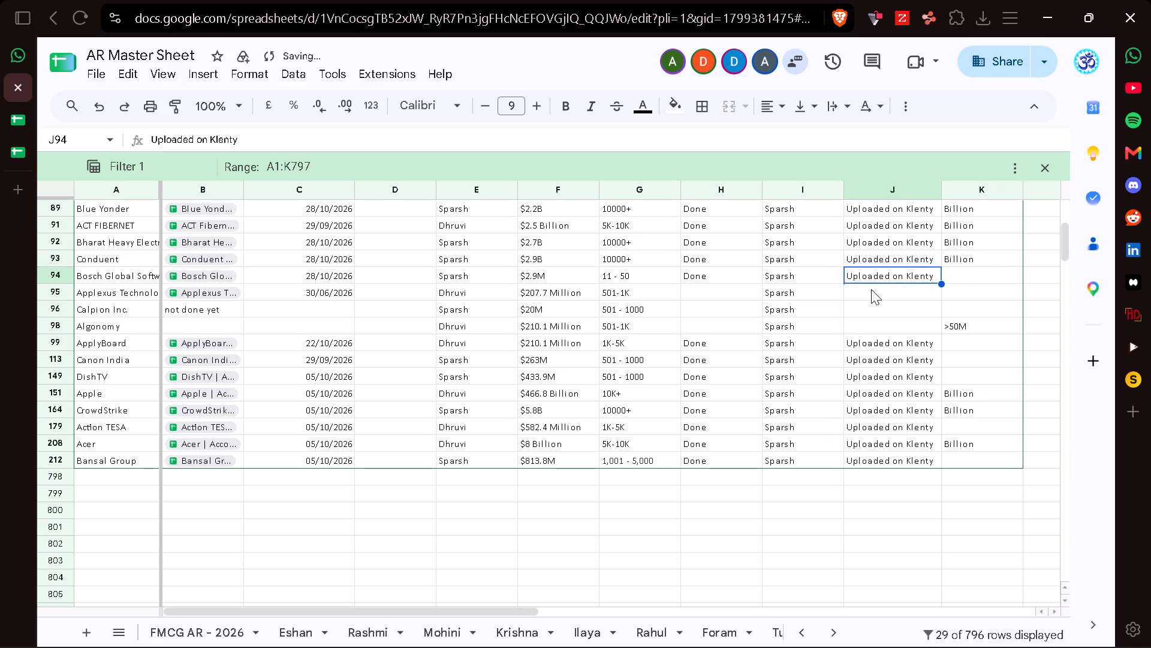
Open the Applexus Technologies account research file linked in row 95 of the AR Master Sheet and close the Bosch file.
{"action": "left_click", "coordinate": [871, 289]}
{"action": "left_click", "coordinate": [317, 290]}
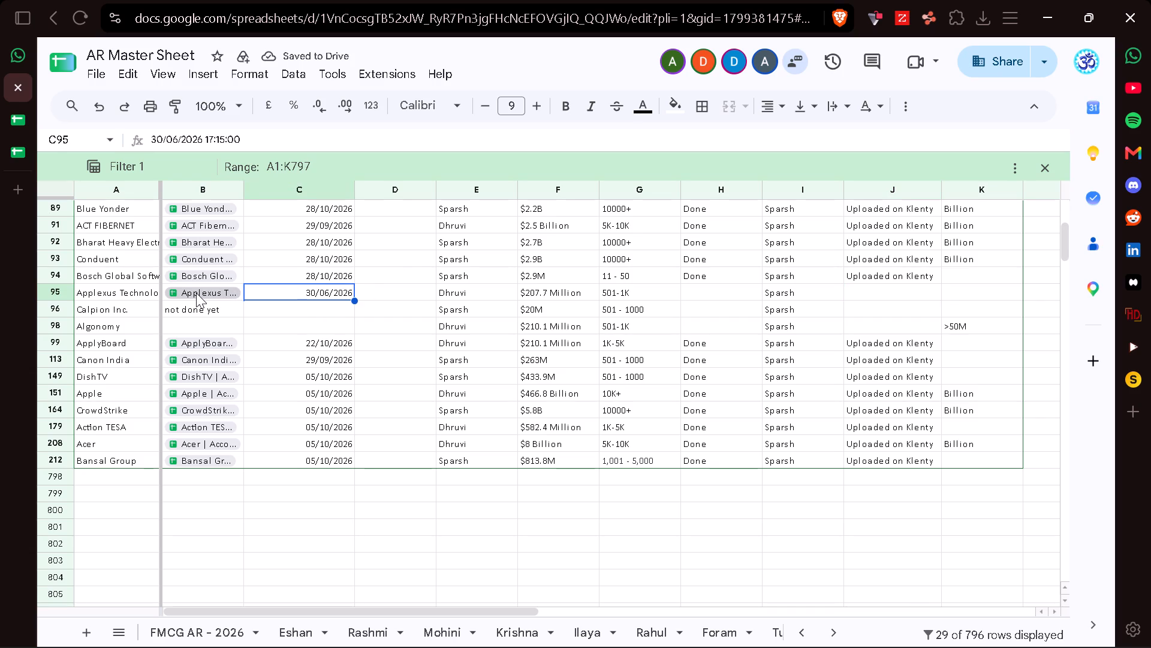
{"action": "left_click", "coordinate": [254, 326]}
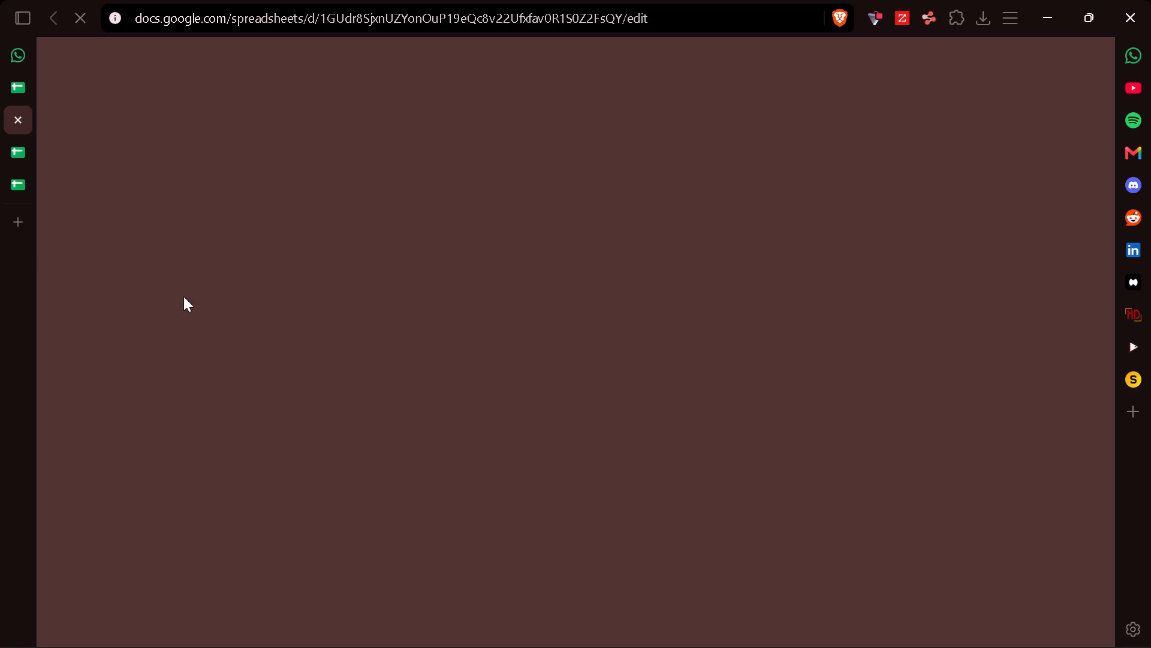
{"action": "left_click_drag", "start_coordinate": [9, 127], "coordinate": [2, 201]}
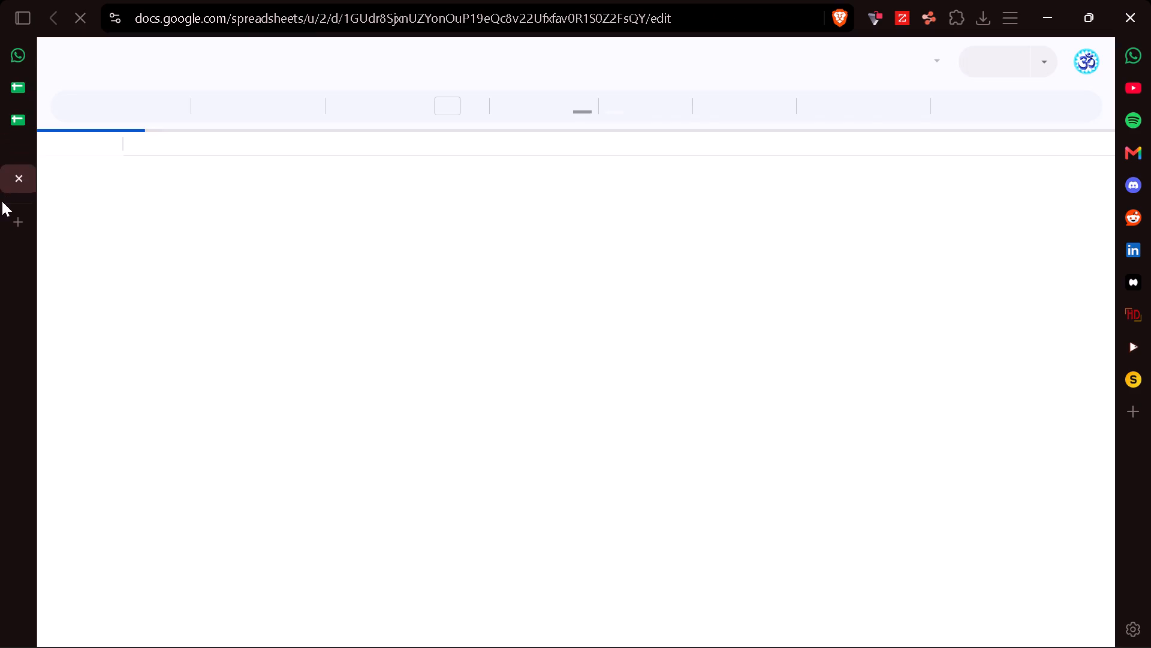
{"action": "left_click_drag", "start_coordinate": [2, 201], "coordinate": [1, 202]}
{"action": "left_click", "coordinate": [17, 148]}
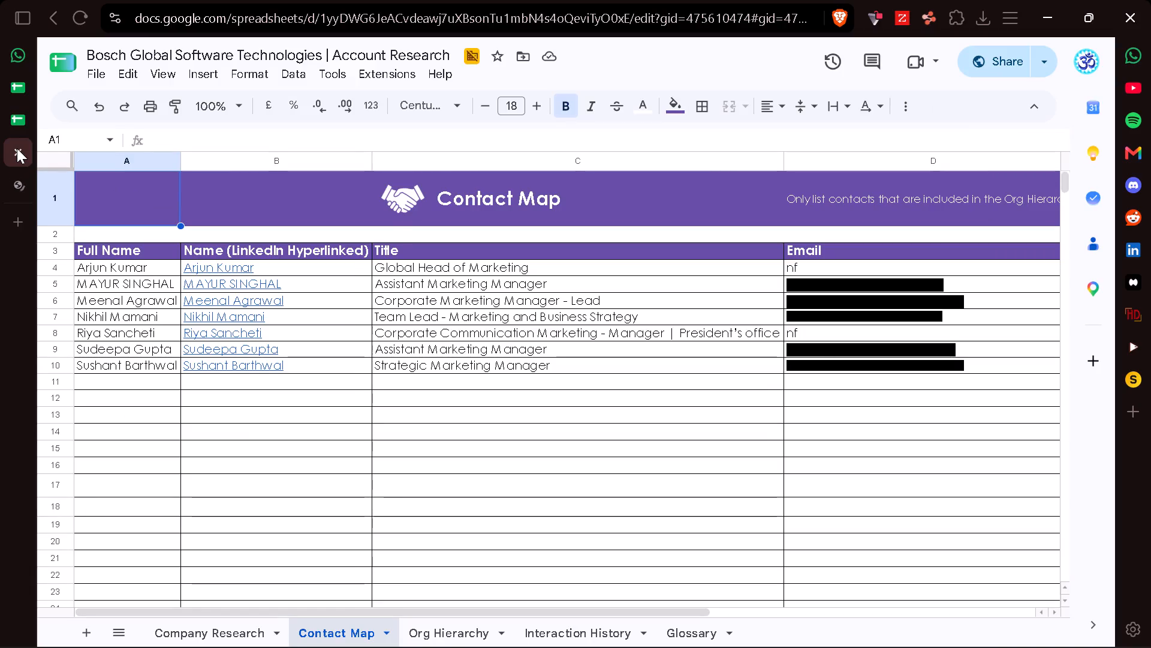
{"action": "left_click", "coordinate": [17, 148]}
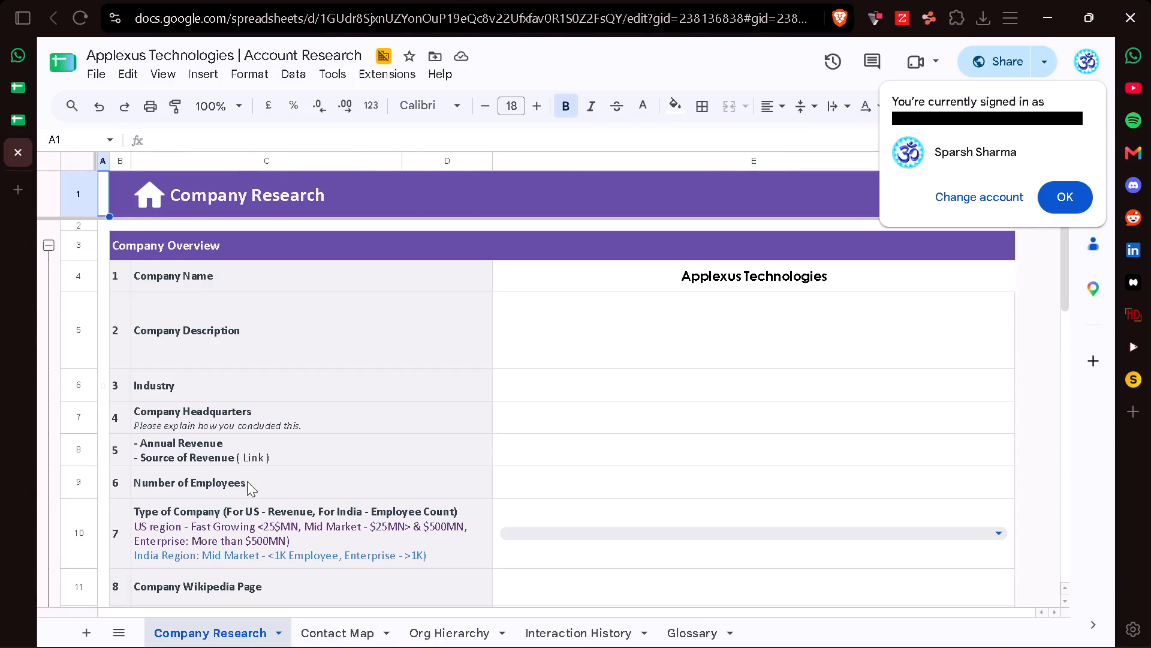
{"action": "left_click", "coordinate": [1049, 211]}
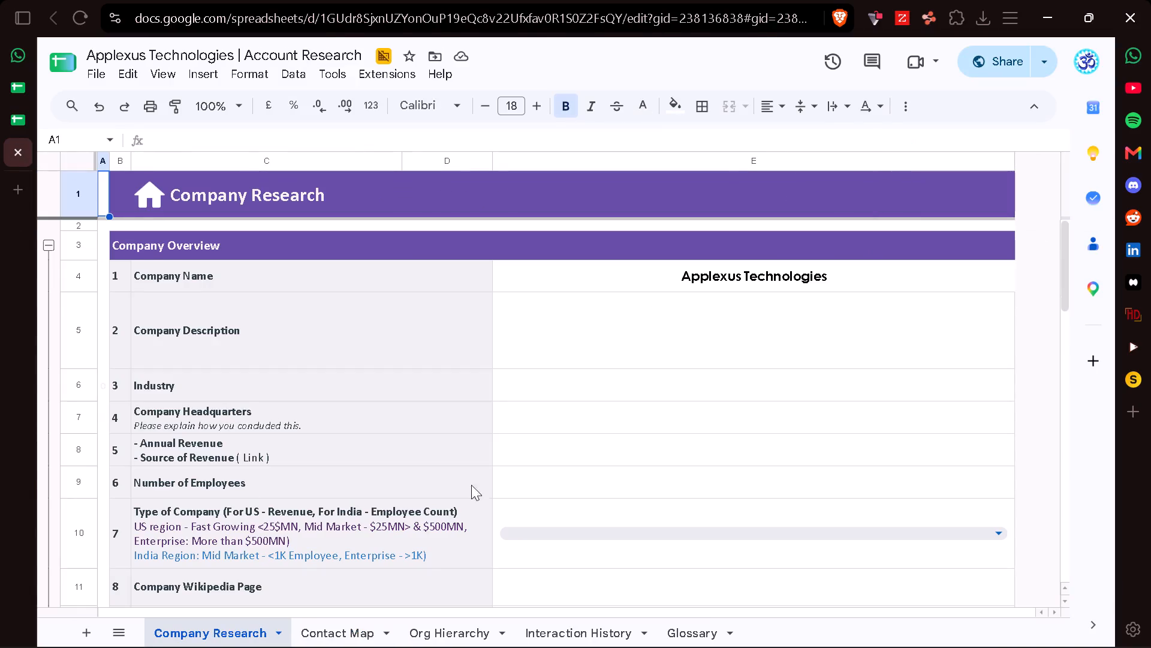
View the document details of the Applexus Technologies account research file.
{"action": "left_click", "coordinate": [97, 77]}
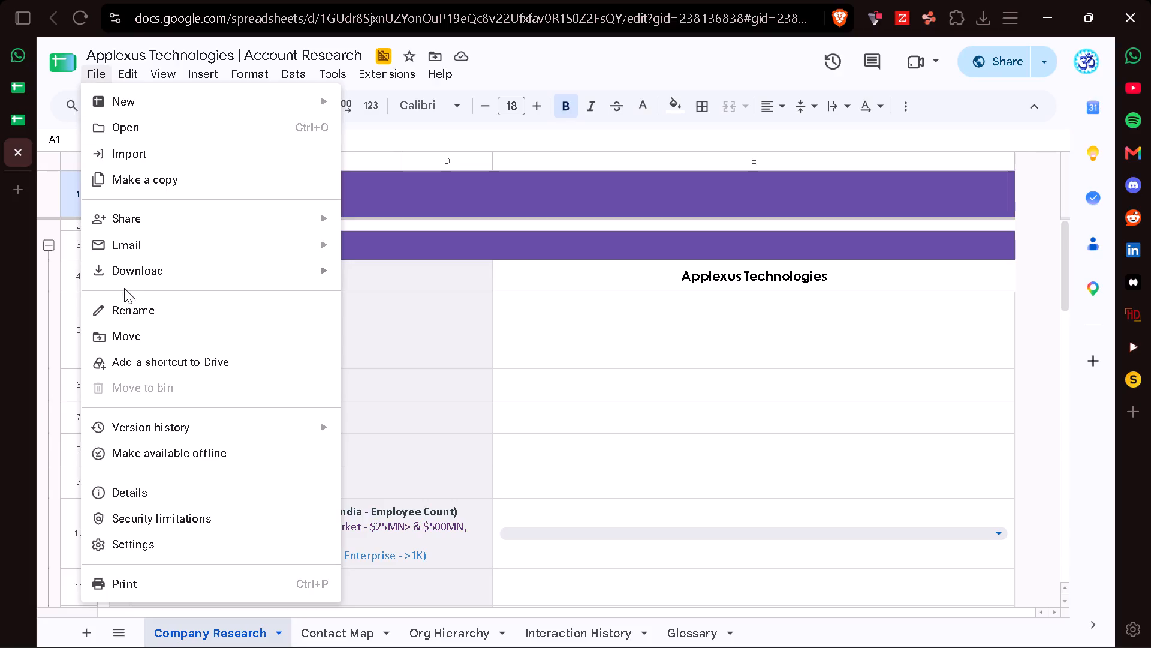
{"action": "left_click", "coordinate": [155, 490]}
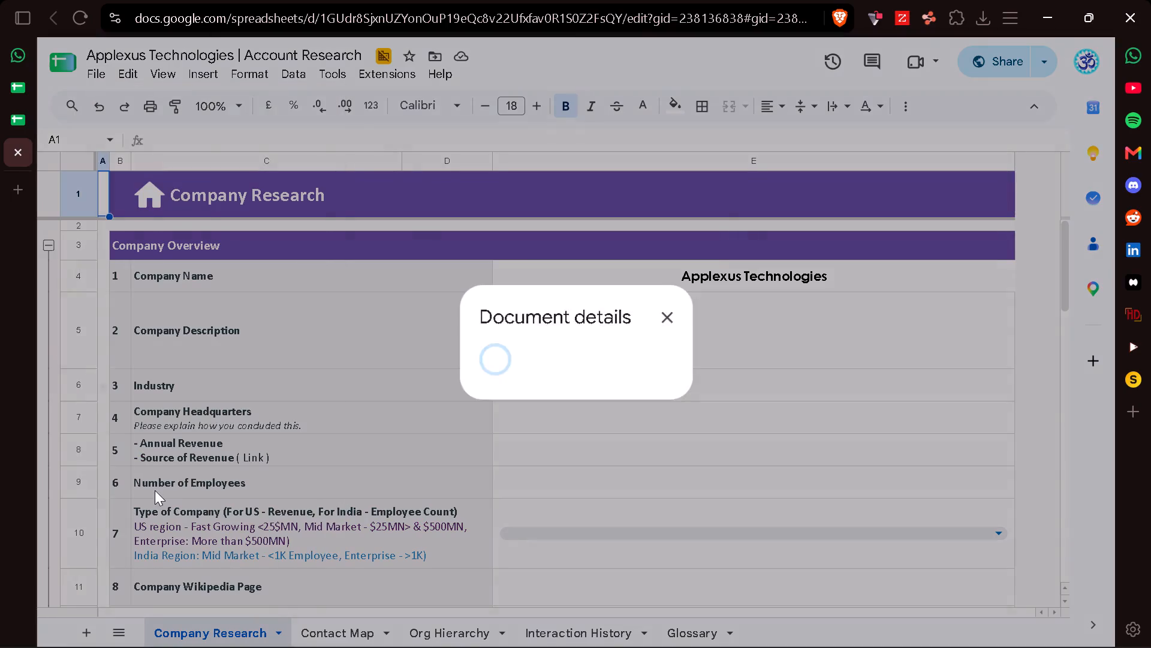
{"action": "left_click", "coordinate": [707, 238]}
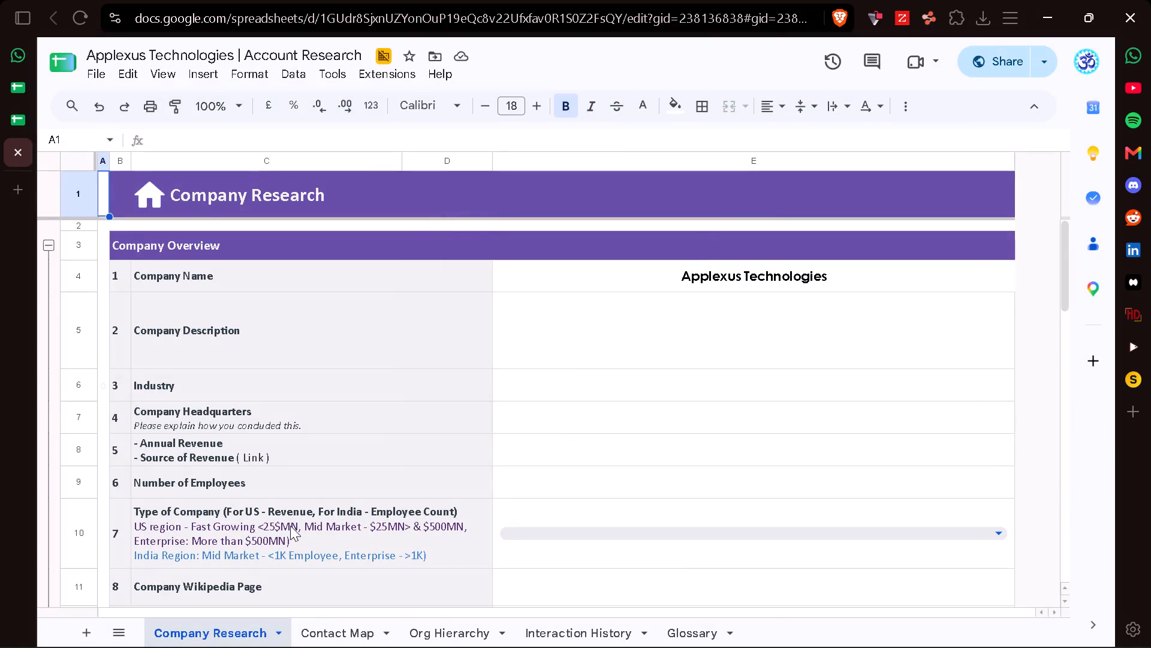
Review the contacts in the Applexus Contact Map and check the first contact's LinkedIn profile.
{"action": "left_click", "coordinate": [325, 643]}
{"action": "scroll", "coordinate": [555, 298], "scroll_direction": "left", "scroll_amount": 3}
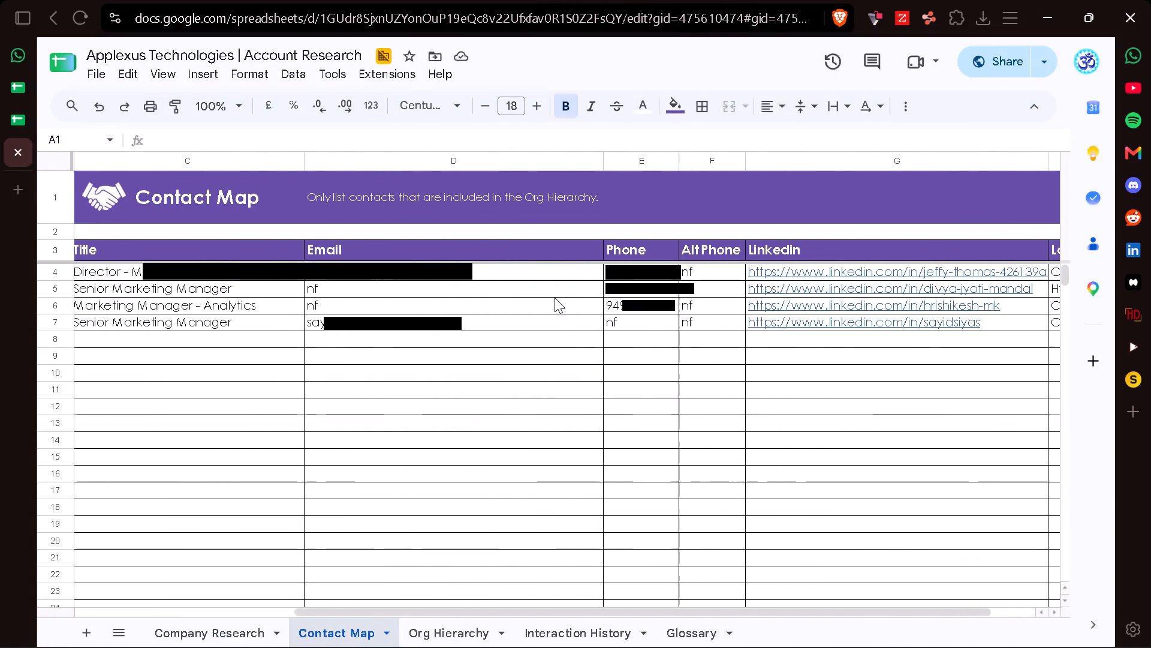
{"action": "scroll", "coordinate": [555, 298], "scroll_direction": "left", "scroll_amount": 3}
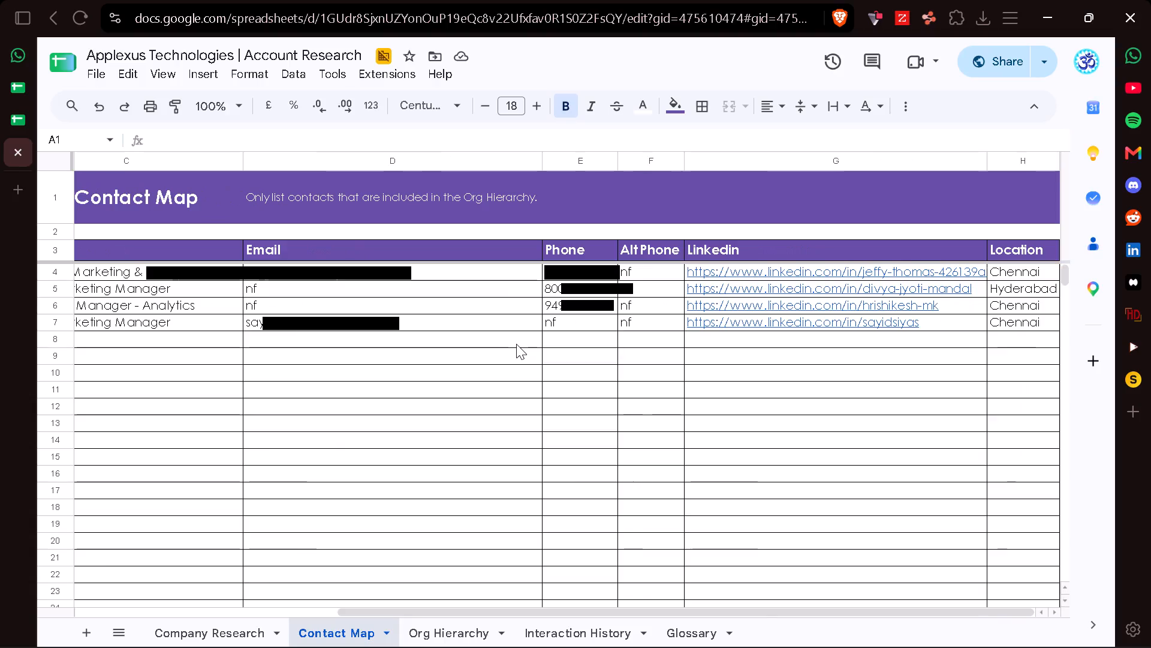
{"action": "scroll", "coordinate": [516, 344], "scroll_direction": "right", "scroll_amount": 4}
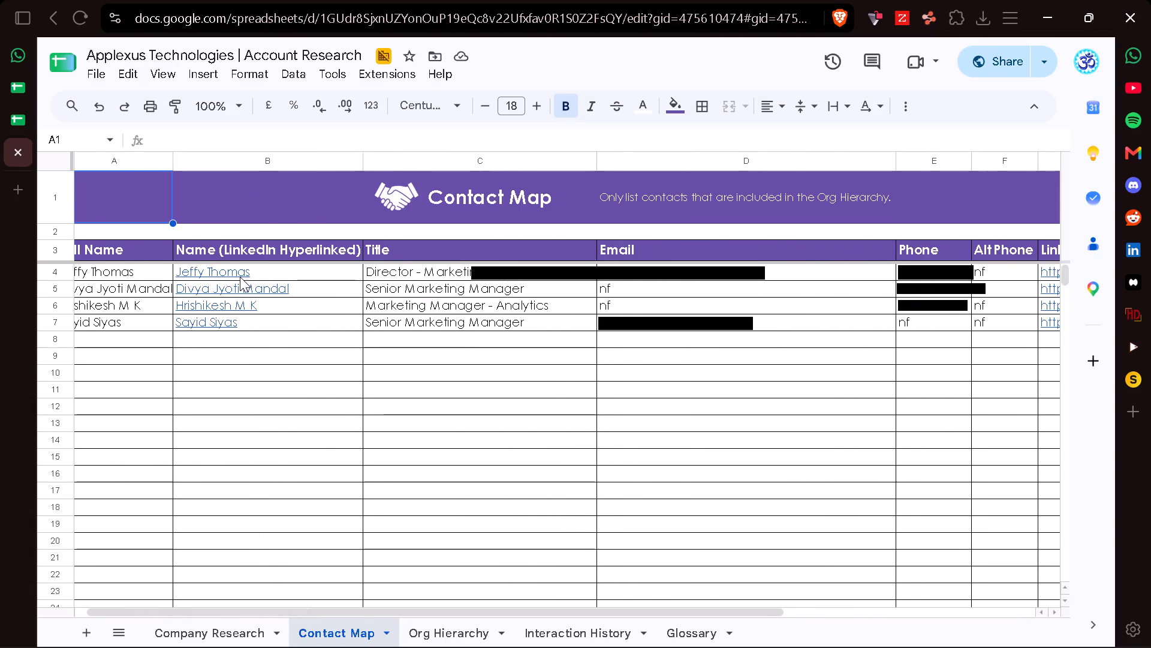
{"action": "left_click", "coordinate": [317, 310]}
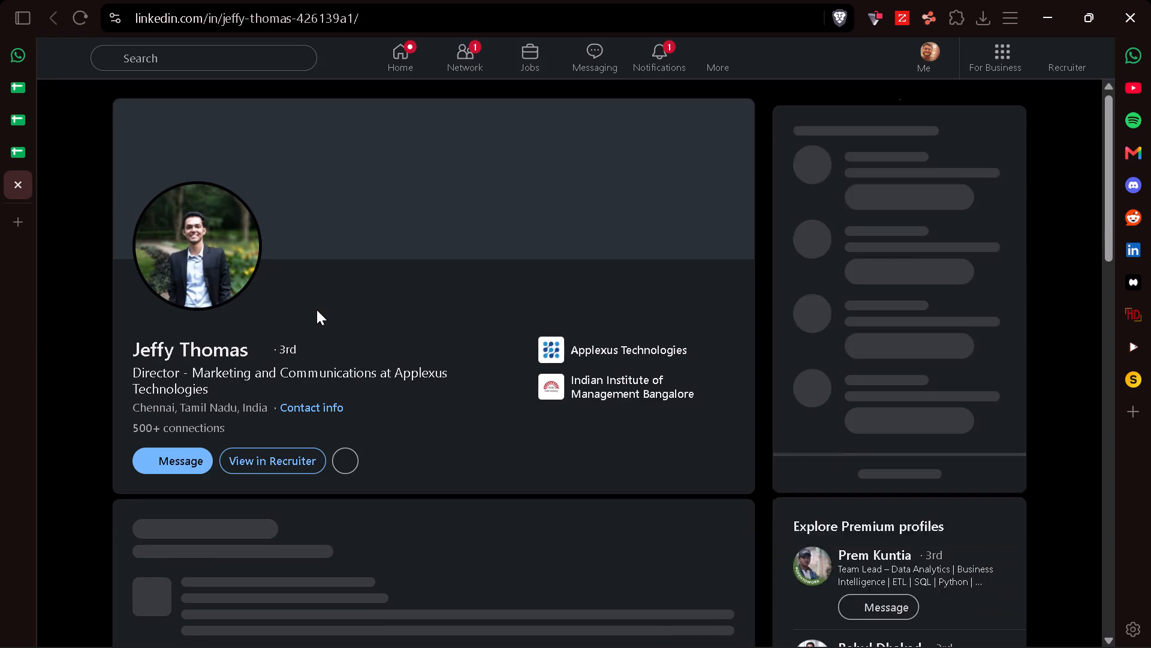
{"action": "left_click", "coordinate": [13, 185]}
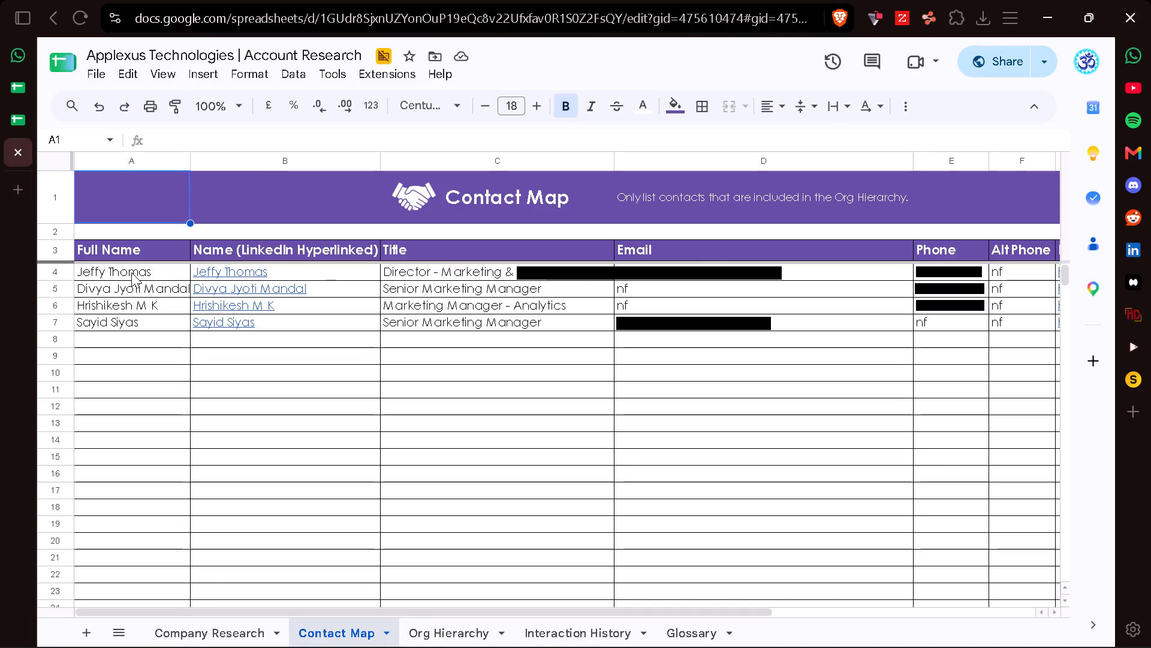
Clear all existing contact entries in A4:H7 of the Applexus Contact Map.
{"action": "left_click", "coordinate": [131, 272]}
{"action": "key", "text": "ctrl+shift+Down"}
{"action": "key", "text": "ctrl+shift+Right"}
{"action": "key", "text": "ctrl+shift+Right"}
{"action": "key", "text": "ctrl+shift+Right"}
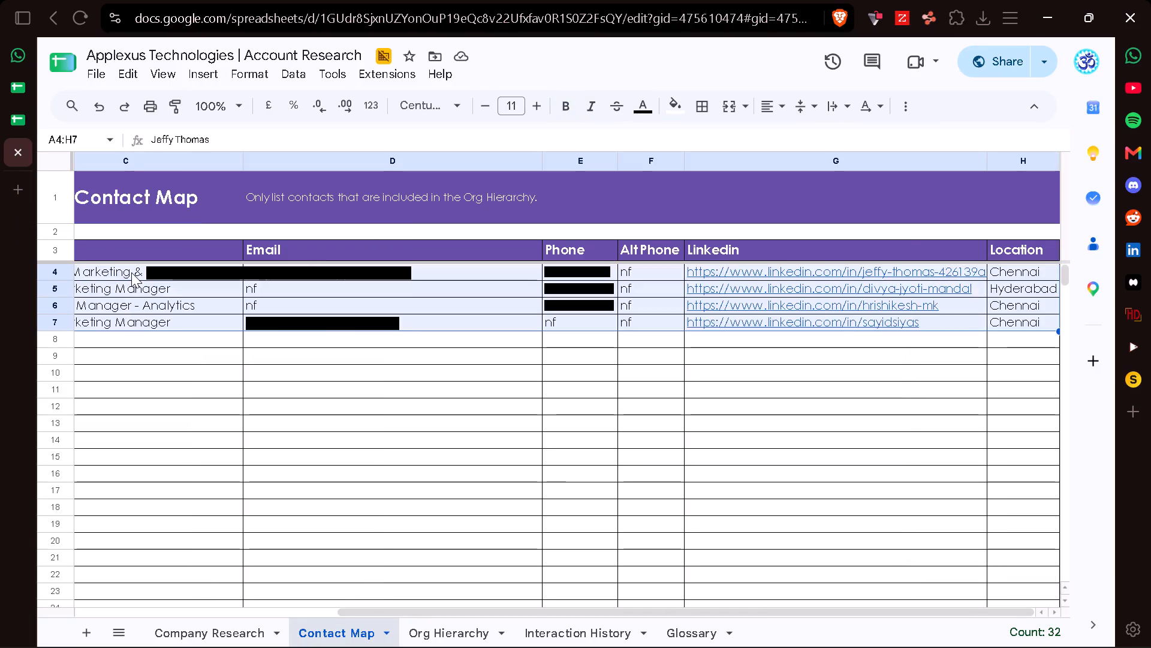
{"action": "key", "text": "BackSpace"}
{"action": "scroll", "coordinate": [131, 272], "scroll_direction": "right", "scroll_amount": 6}
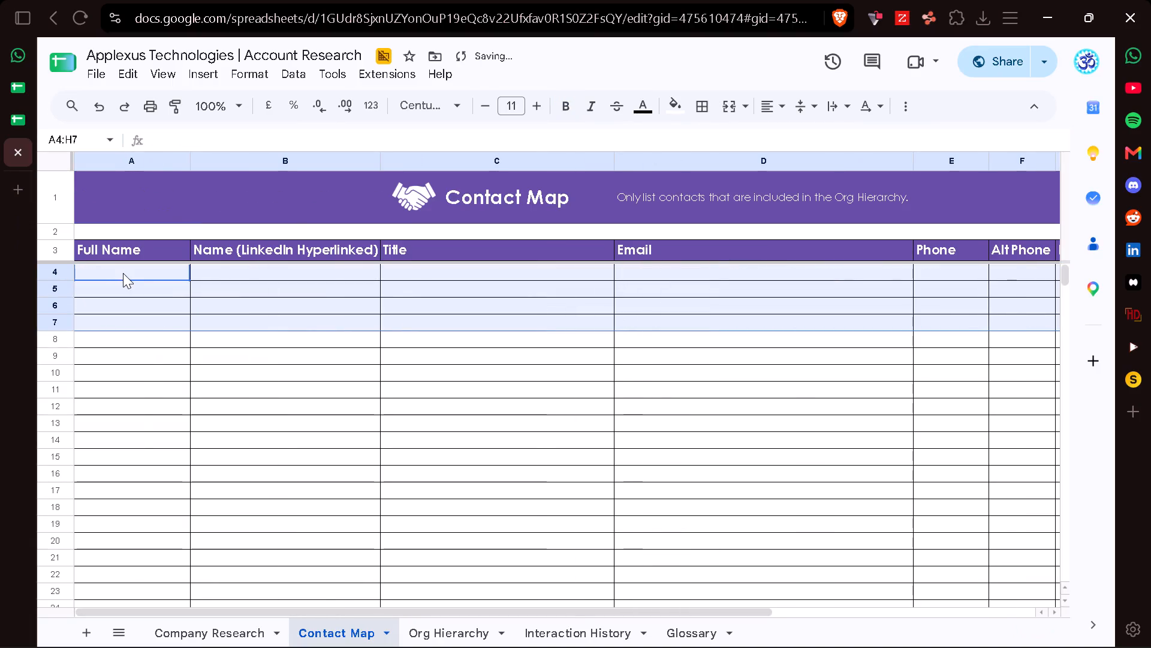
Open LinkedIn Recruiter from the LinkedIn home feed and close the feed tab.
{"action": "left_click", "coordinate": [123, 273]}
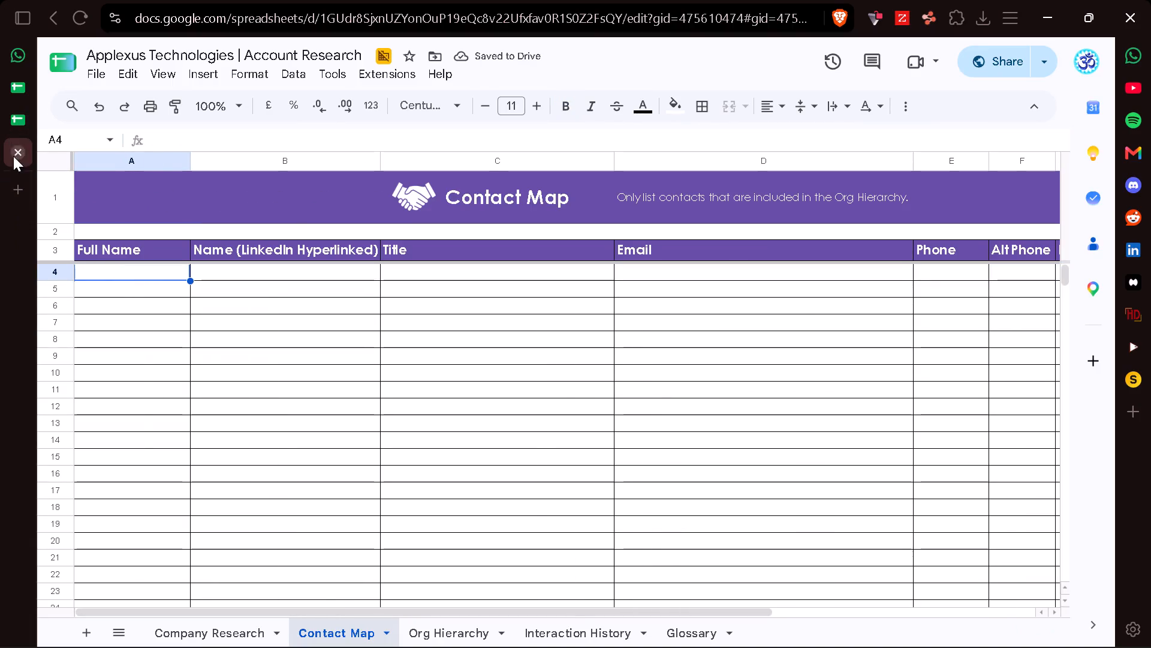
{"action": "left_click", "coordinate": [19, 177]}
{"action": "left_click", "coordinate": [1135, 244]}
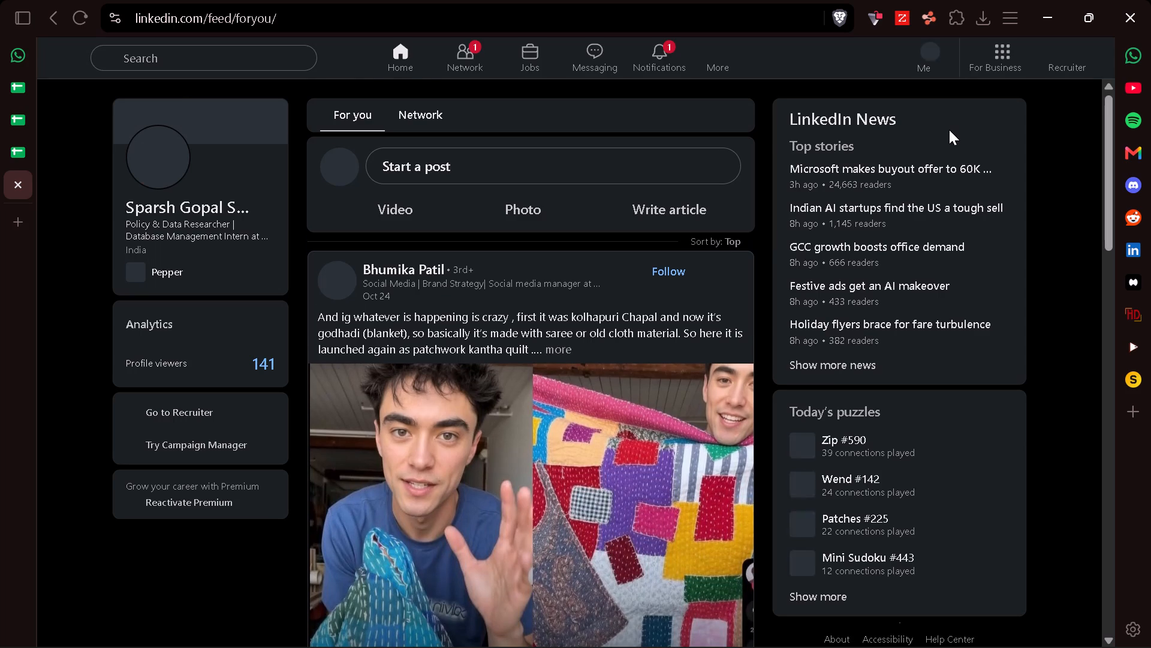
{"action": "left_click", "coordinate": [1073, 47]}
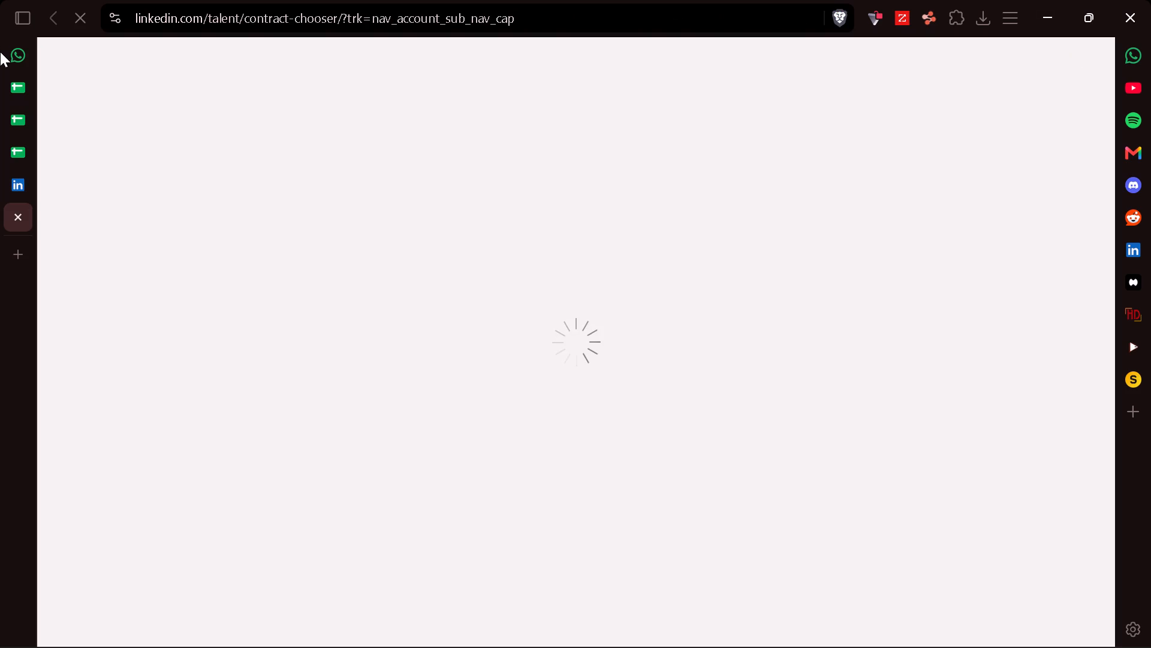
{"action": "double_click", "coordinate": [20, 178]}
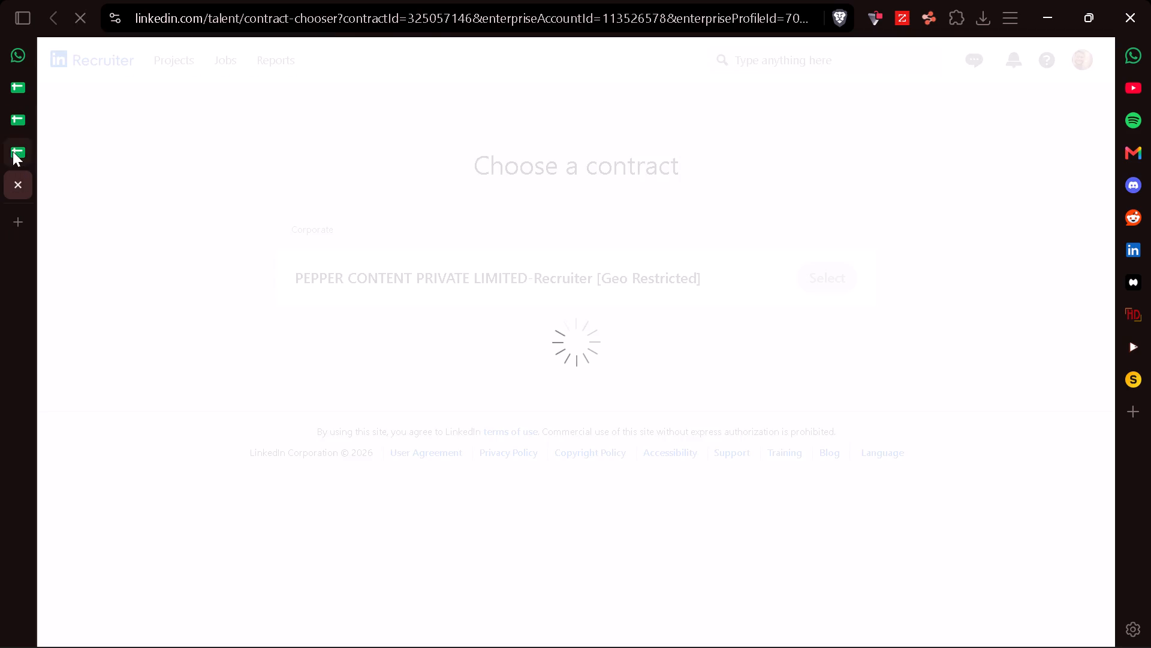
Return to the AR Master Sheet and look through the filtered account rows on the Tushar Account sheet.
{"action": "left_click", "coordinate": [17, 110]}
{"action": "left_click", "coordinate": [11, 80]}
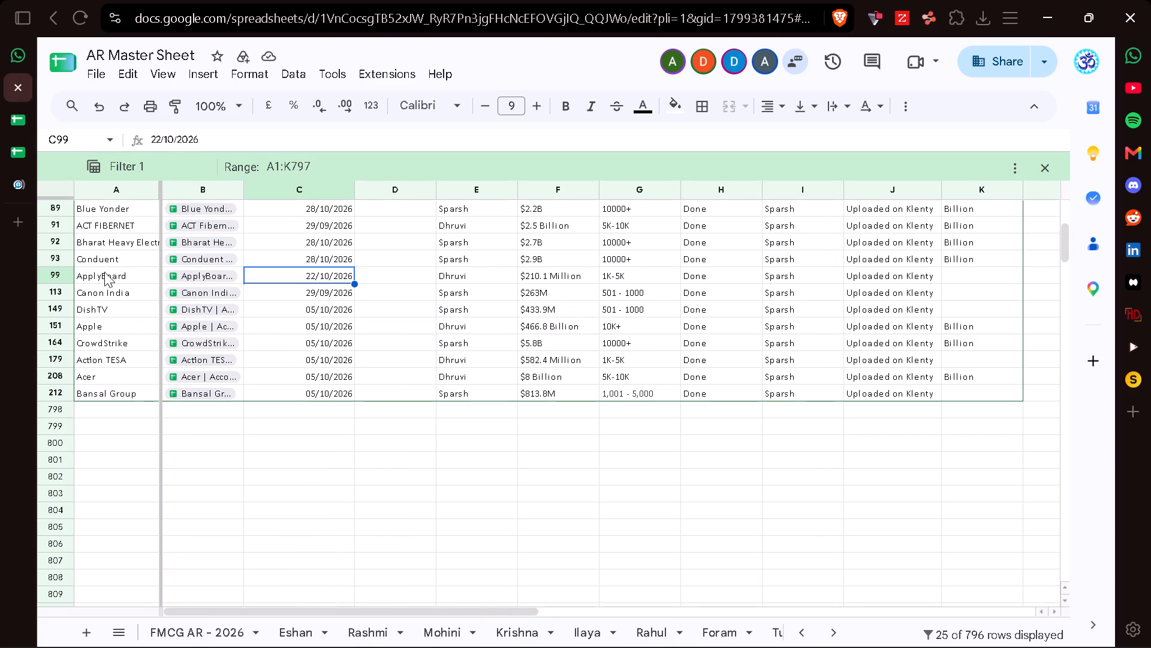
{"action": "scroll", "coordinate": [104, 324], "scroll_direction": "up", "scroll_amount": 1}
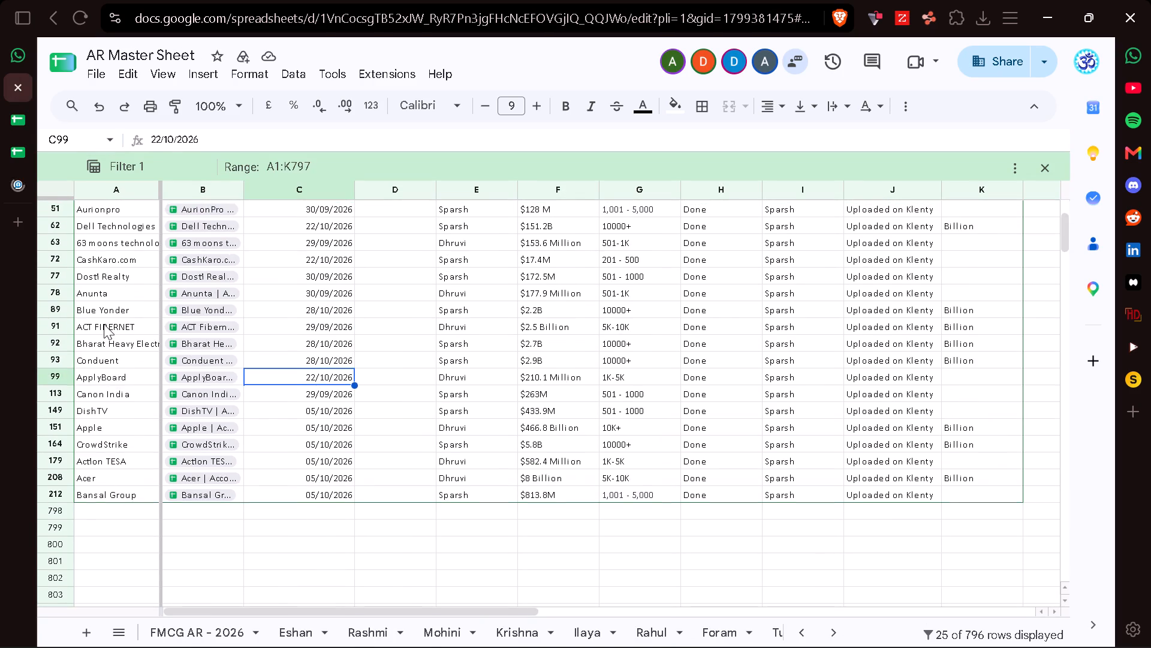
{"action": "scroll", "coordinate": [104, 324], "scroll_direction": "up", "scroll_amount": 1}
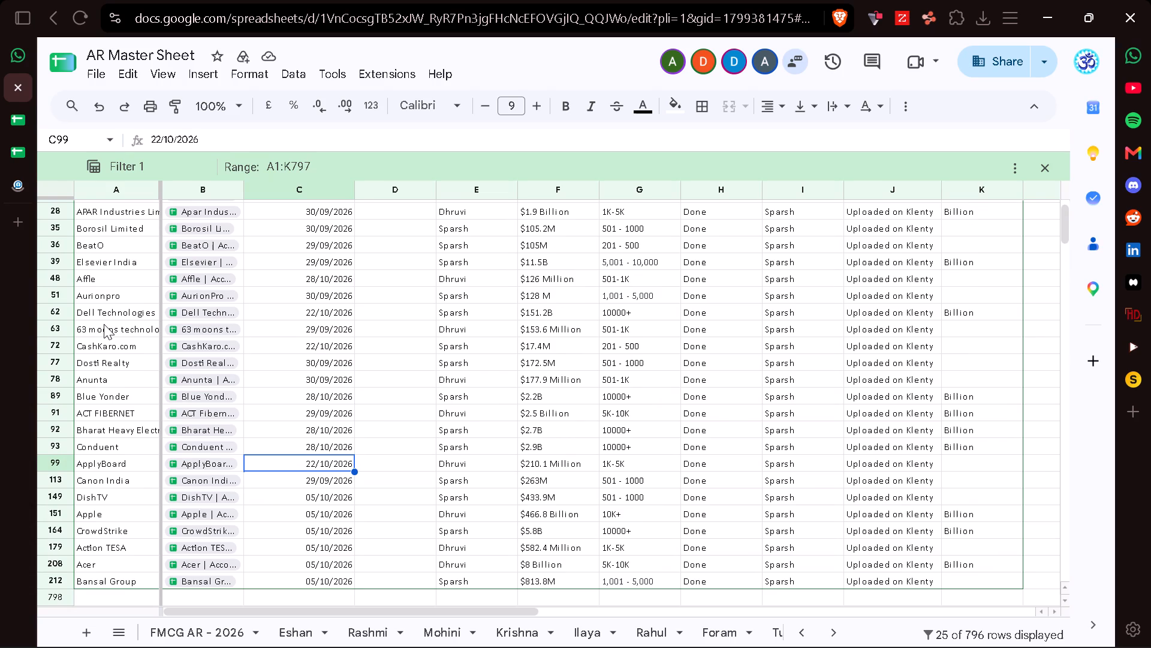
{"action": "scroll", "coordinate": [441, 391], "scroll_direction": "down", "scroll_amount": 1}
{"action": "scroll", "coordinate": [441, 391], "scroll_direction": "up", "scroll_amount": 3}
{"action": "scroll", "coordinate": [441, 391], "scroll_direction": "down", "scroll_amount": 1}
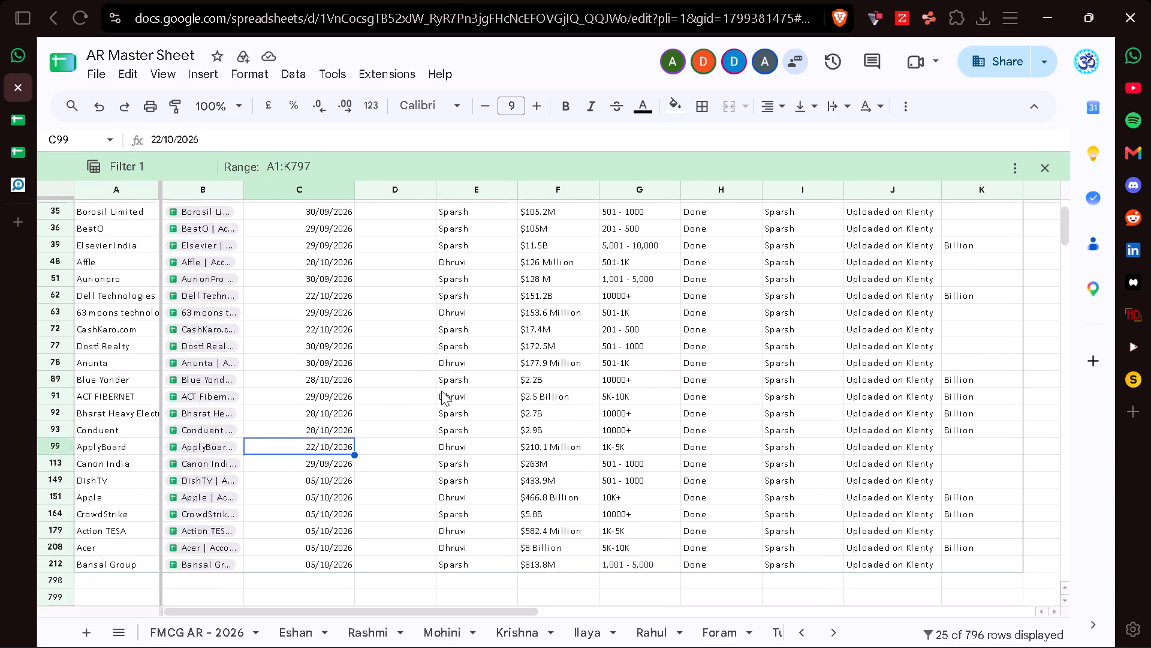
{"action": "scroll", "coordinate": [441, 391], "scroll_direction": "down", "scroll_amount": 1}
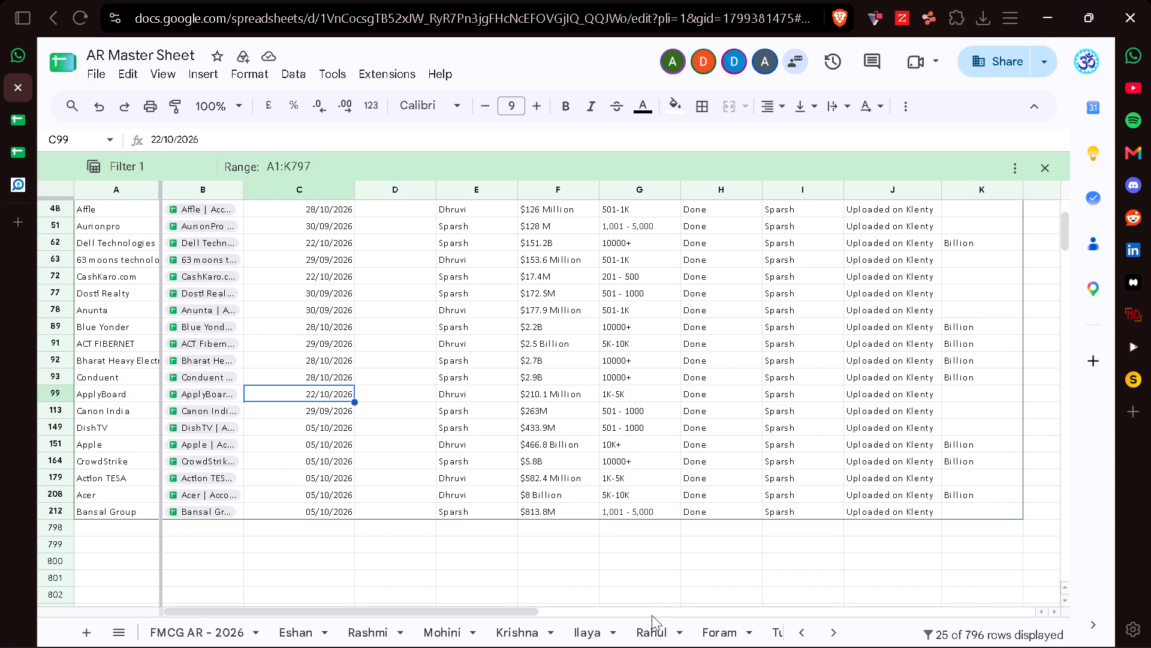
{"action": "scroll", "coordinate": [653, 623], "scroll_direction": "left", "scroll_amount": 2}
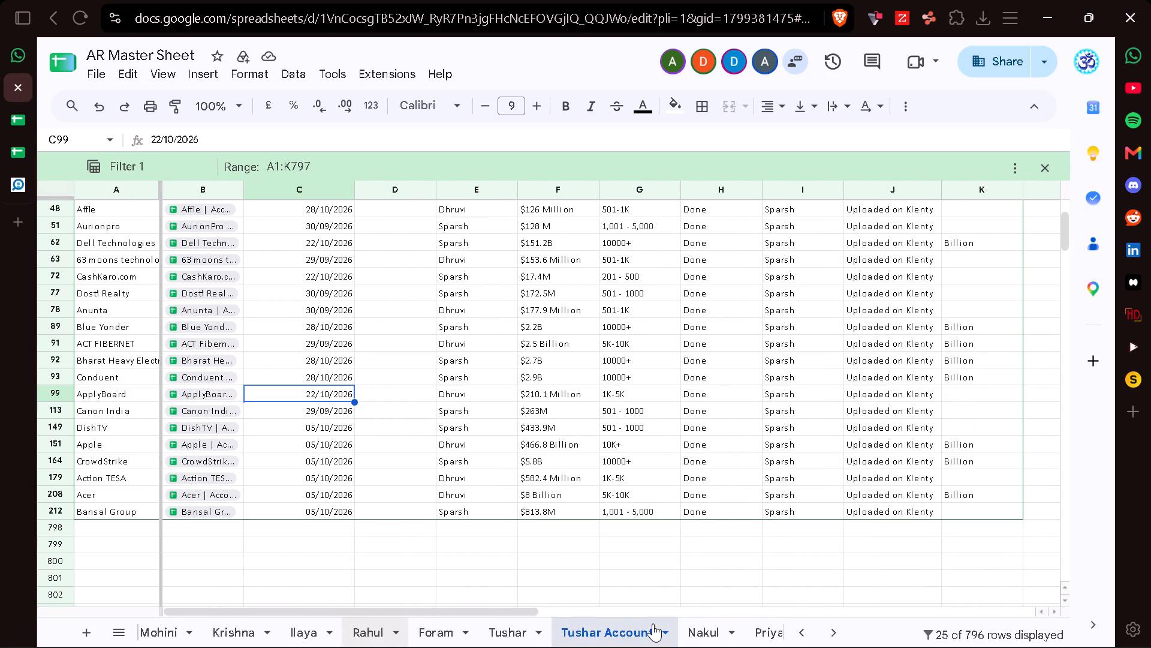
{"action": "scroll", "coordinate": [653, 623], "scroll_direction": "left", "scroll_amount": 1}
{"action": "left_click", "coordinate": [609, 629]}
{"action": "scroll", "coordinate": [534, 395], "scroll_direction": "up", "scroll_amount": 1}
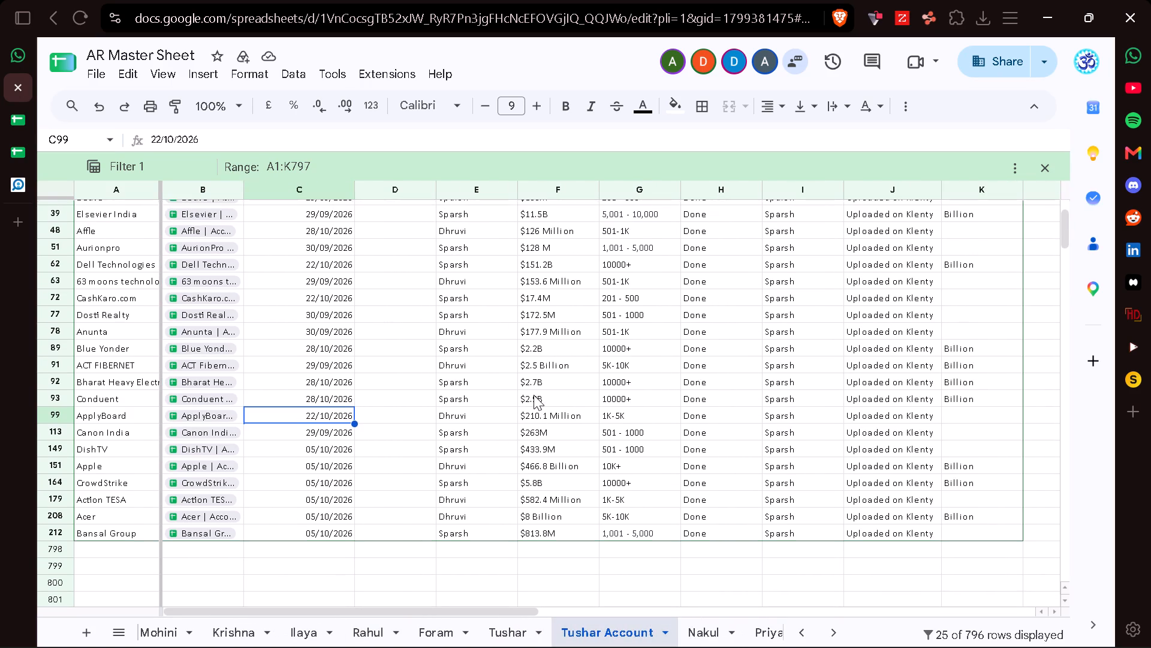
{"action": "scroll", "coordinate": [534, 395], "scroll_direction": "up", "scroll_amount": 2}
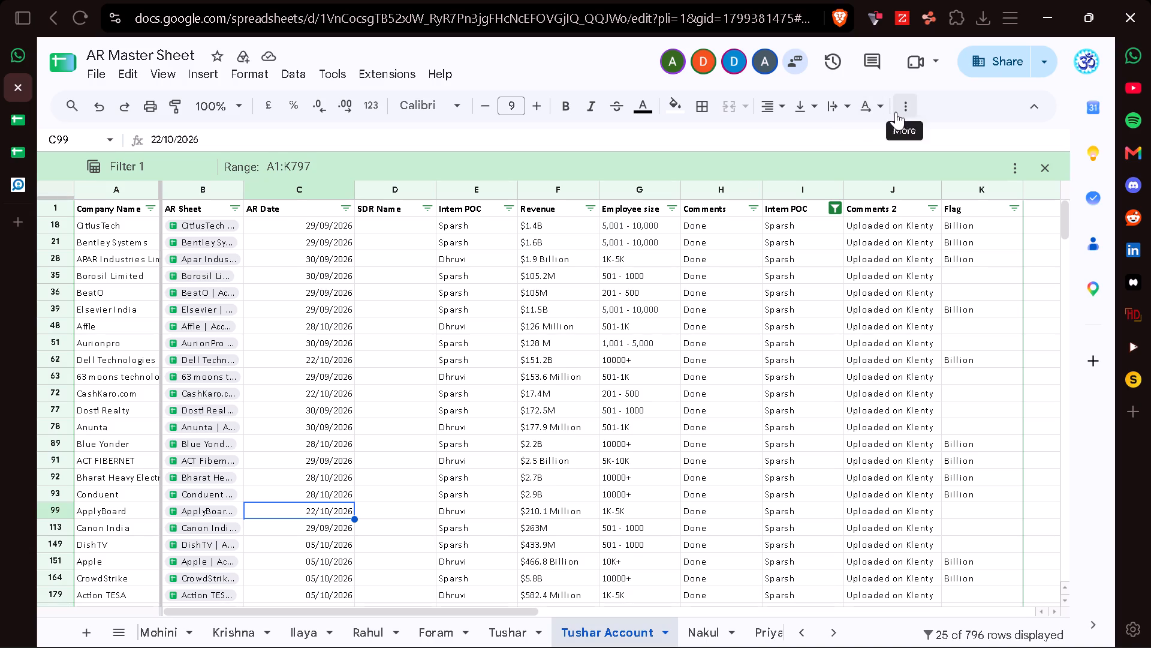
Close the Filter 1 view on the Tushar Account sheet to show all accounts.
{"action": "left_click", "coordinate": [1042, 172]}
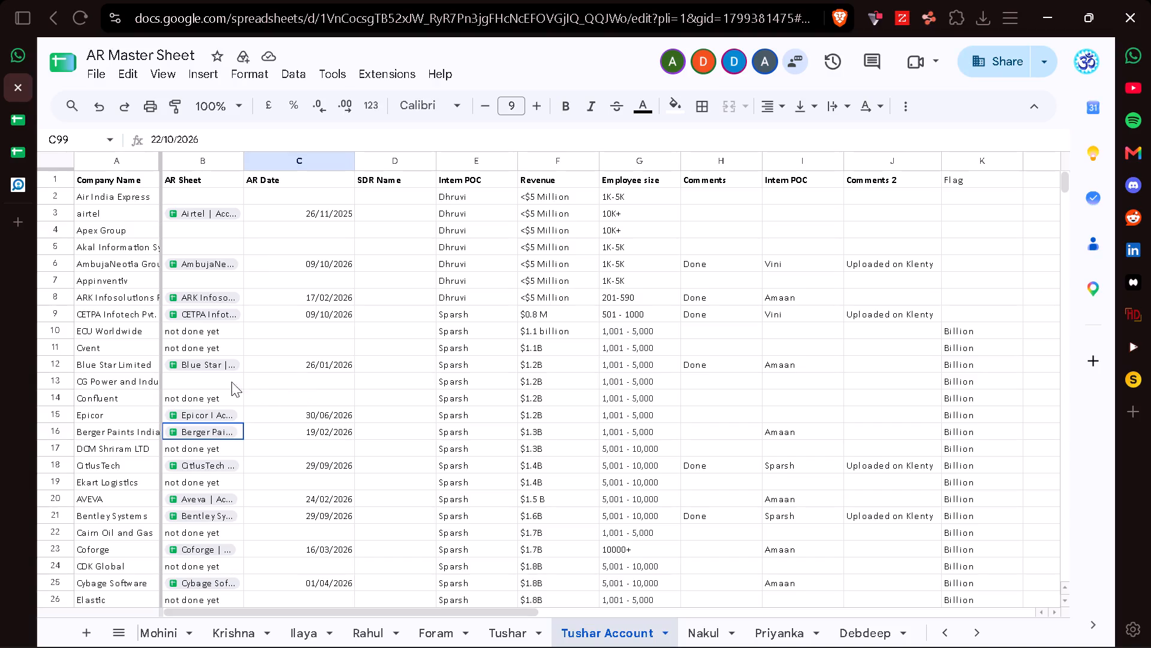
{"action": "scroll", "coordinate": [204, 379], "scroll_direction": "down", "scroll_amount": 1}
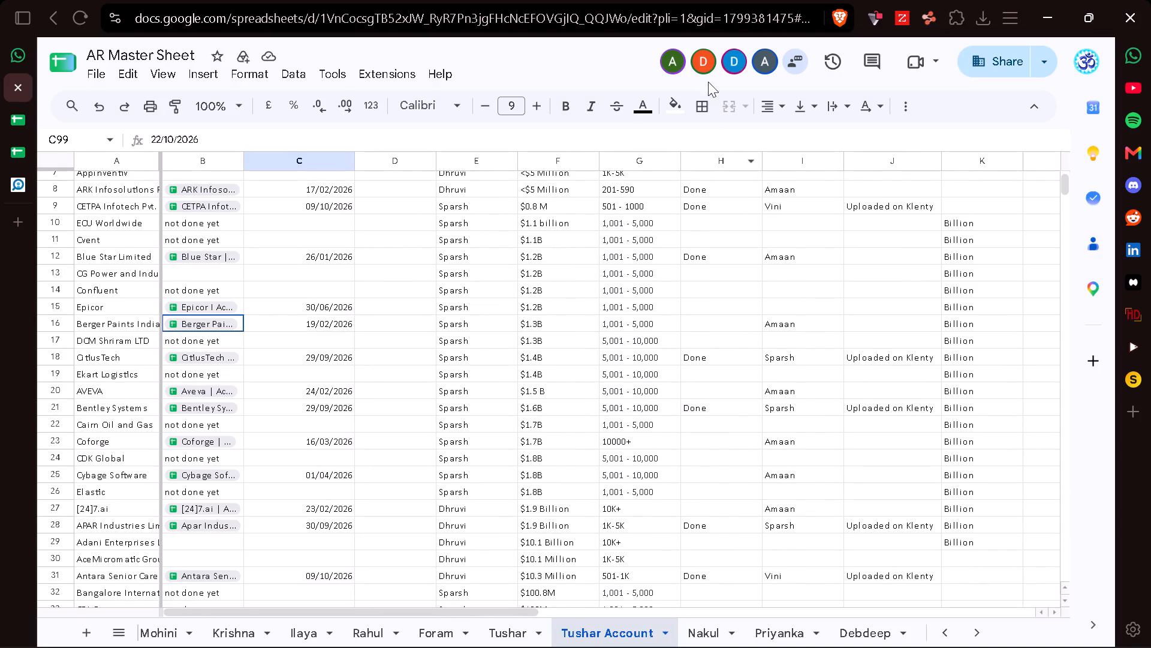
Check collaborator D's current place in the workbook, return to Tushar Account, and examine the unfiltered accounts down past Applexus Technologies.
{"action": "left_click", "coordinate": [706, 55]}
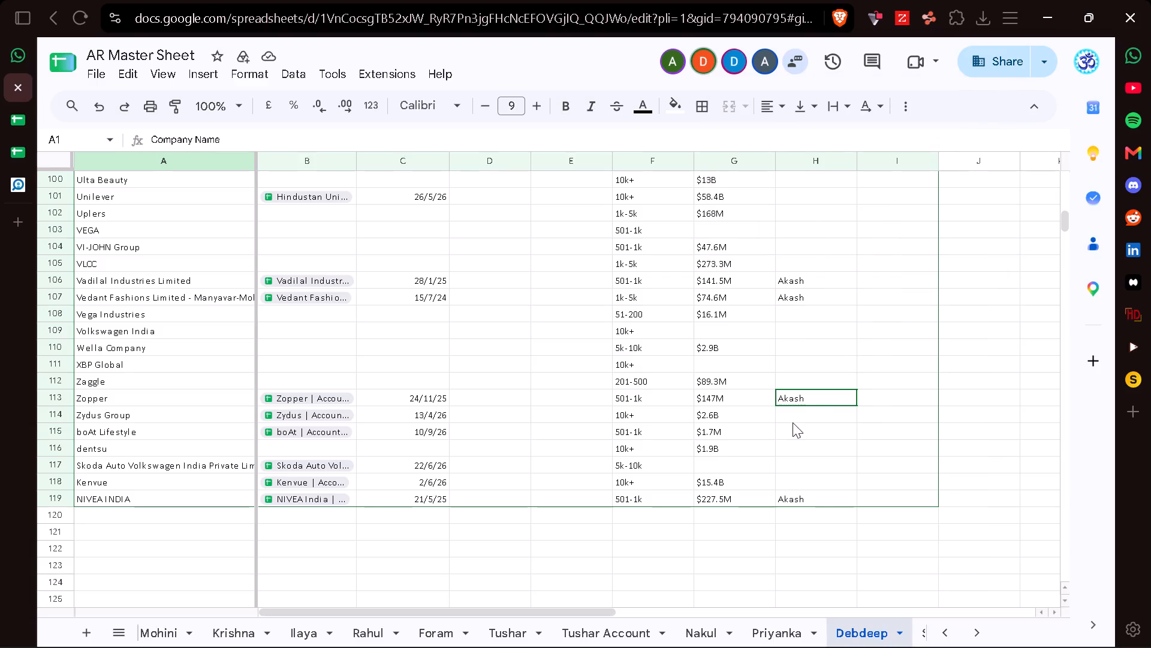
{"action": "left_click", "coordinate": [600, 627]}
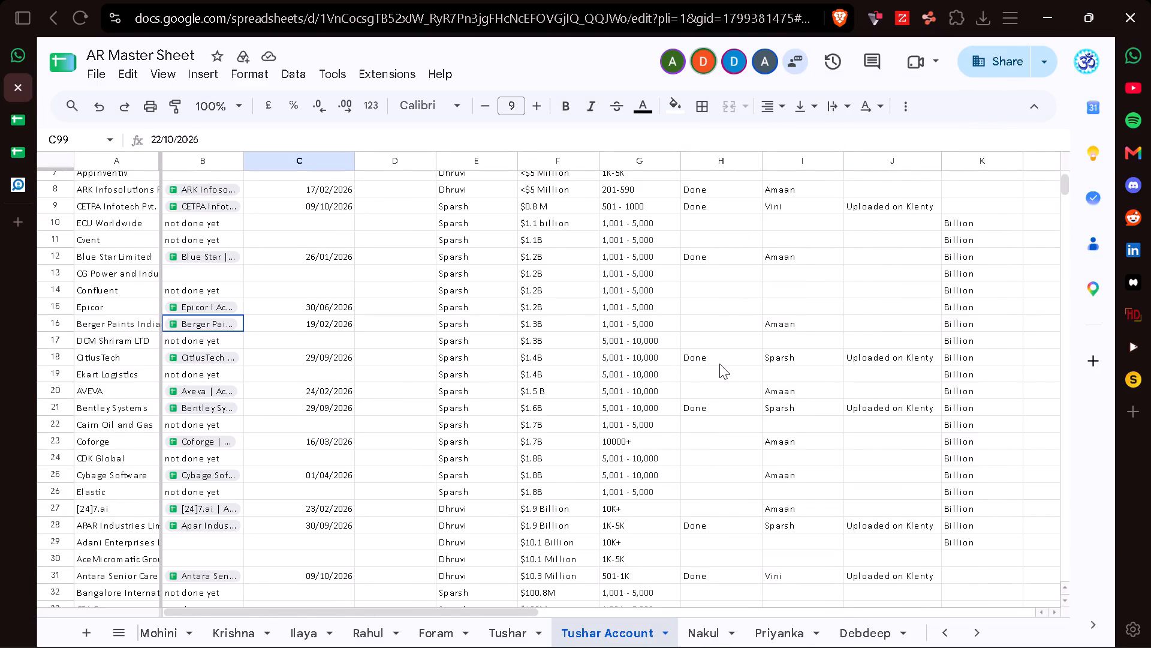
{"action": "scroll", "coordinate": [719, 364], "scroll_direction": "down", "scroll_amount": 1}
{"action": "scroll", "coordinate": [751, 467], "scroll_direction": "down", "scroll_amount": 1}
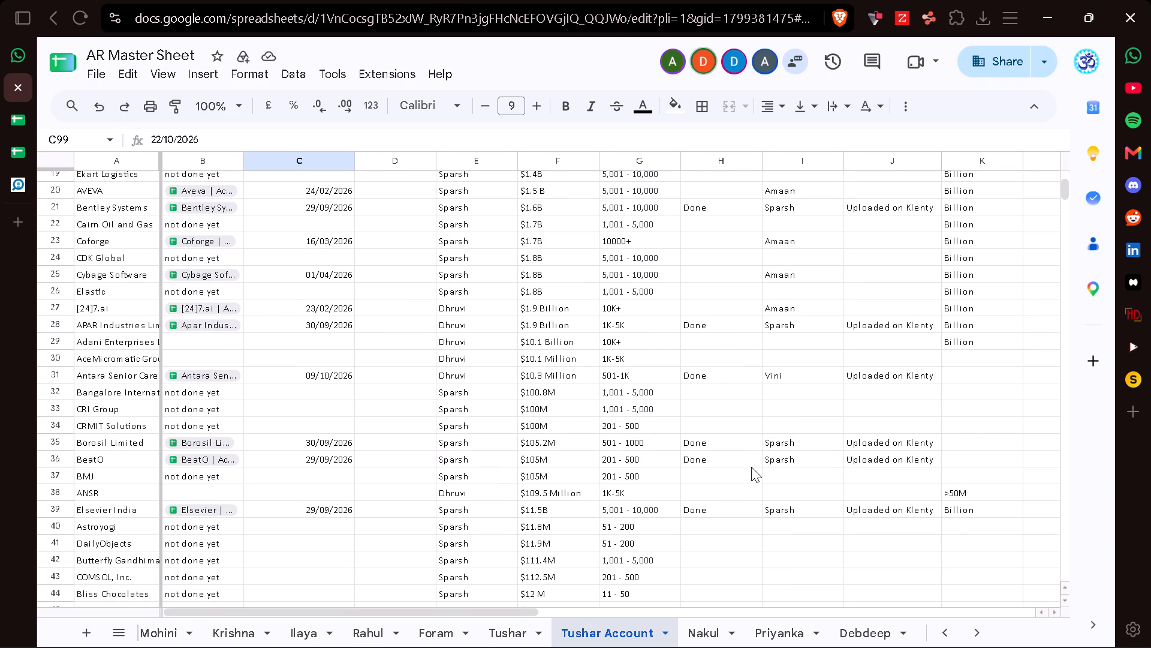
{"action": "scroll", "coordinate": [751, 467], "scroll_direction": "down", "scroll_amount": 1}
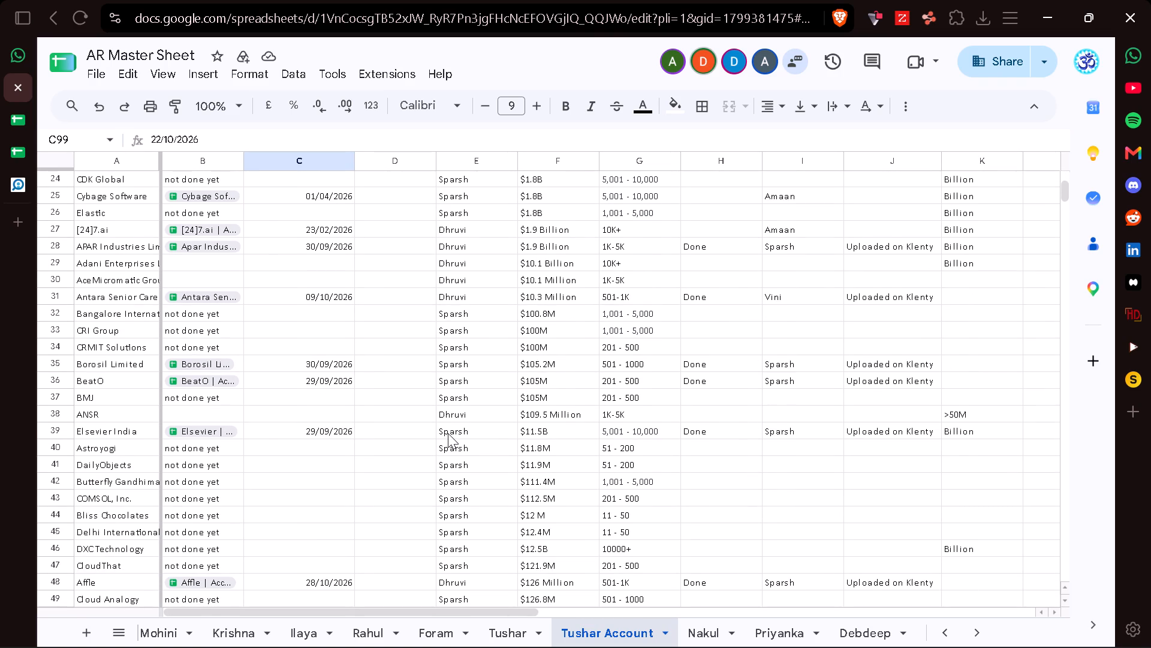
{"action": "scroll", "coordinate": [448, 433], "scroll_direction": "down", "scroll_amount": 1}
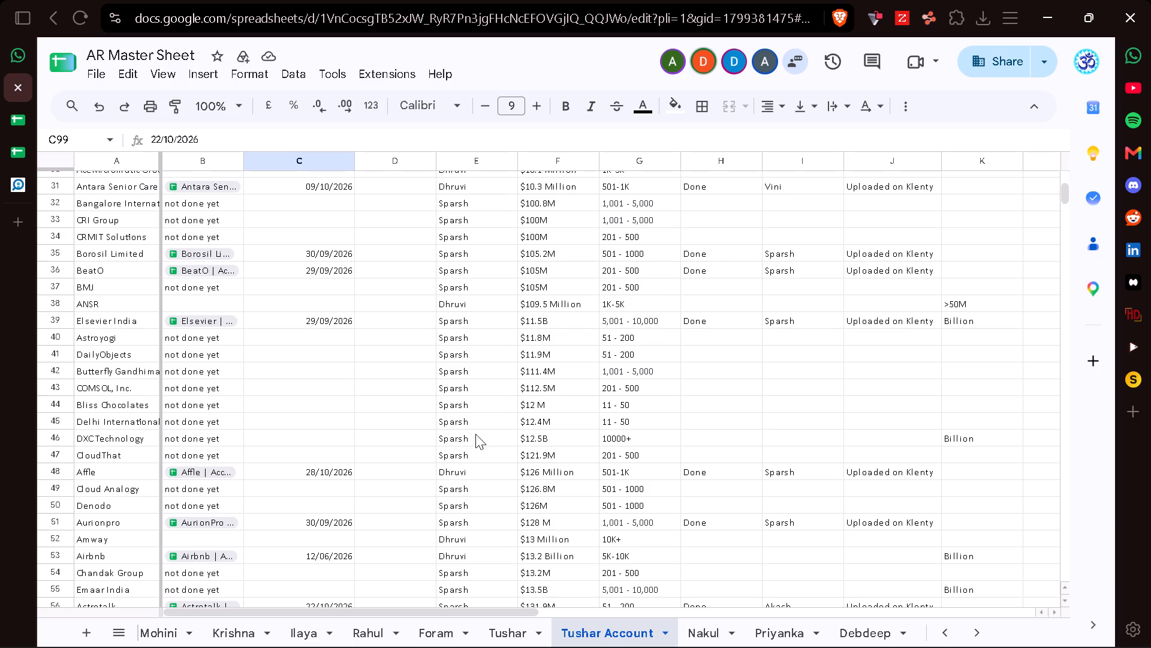
{"action": "scroll", "coordinate": [631, 406], "scroll_direction": "up", "scroll_amount": 2}
{"action": "scroll", "coordinate": [631, 406], "scroll_direction": "down", "scroll_amount": 1}
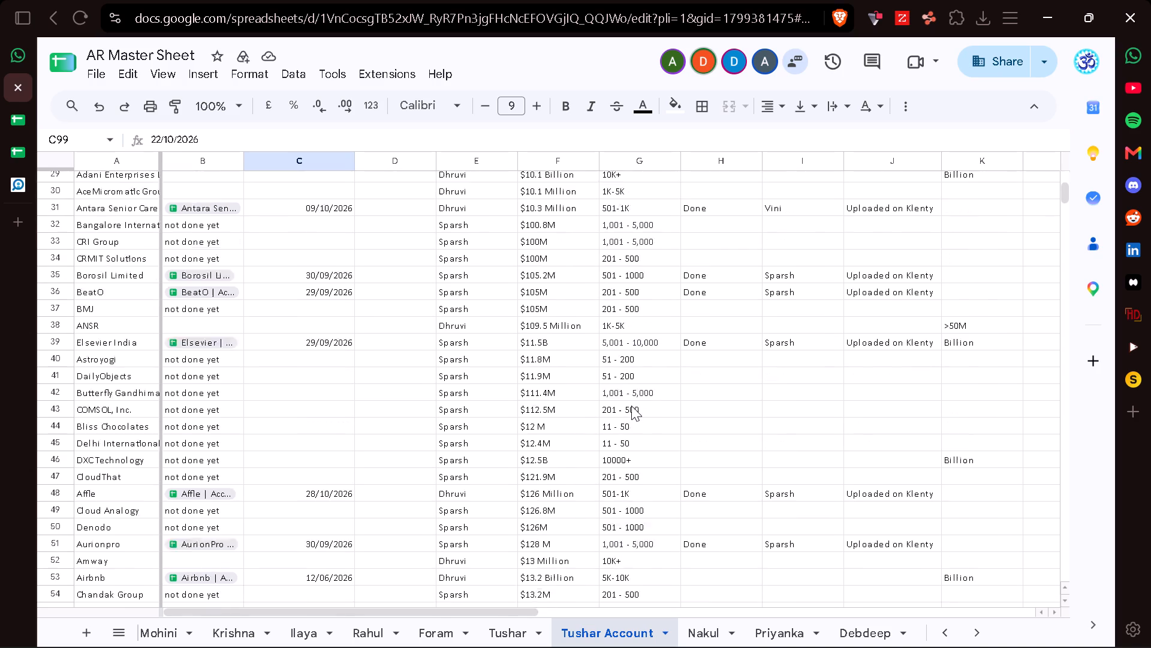
{"action": "scroll", "coordinate": [631, 406], "scroll_direction": "down", "scroll_amount": 3}
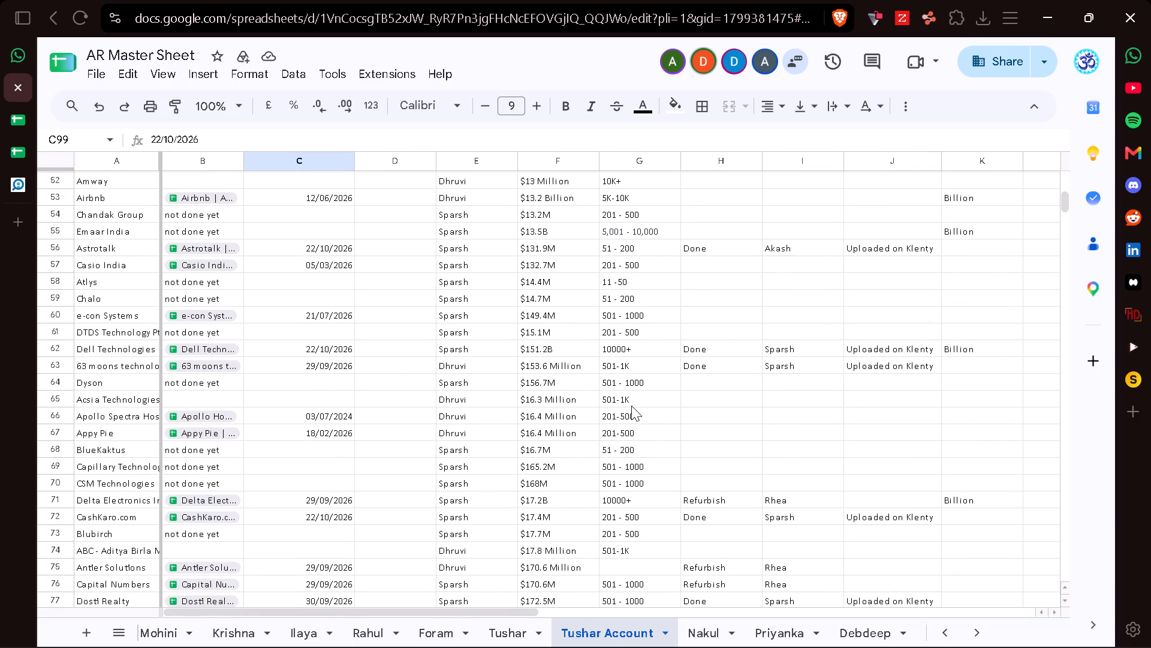
{"action": "scroll", "coordinate": [631, 406], "scroll_direction": "down", "scroll_amount": 4}
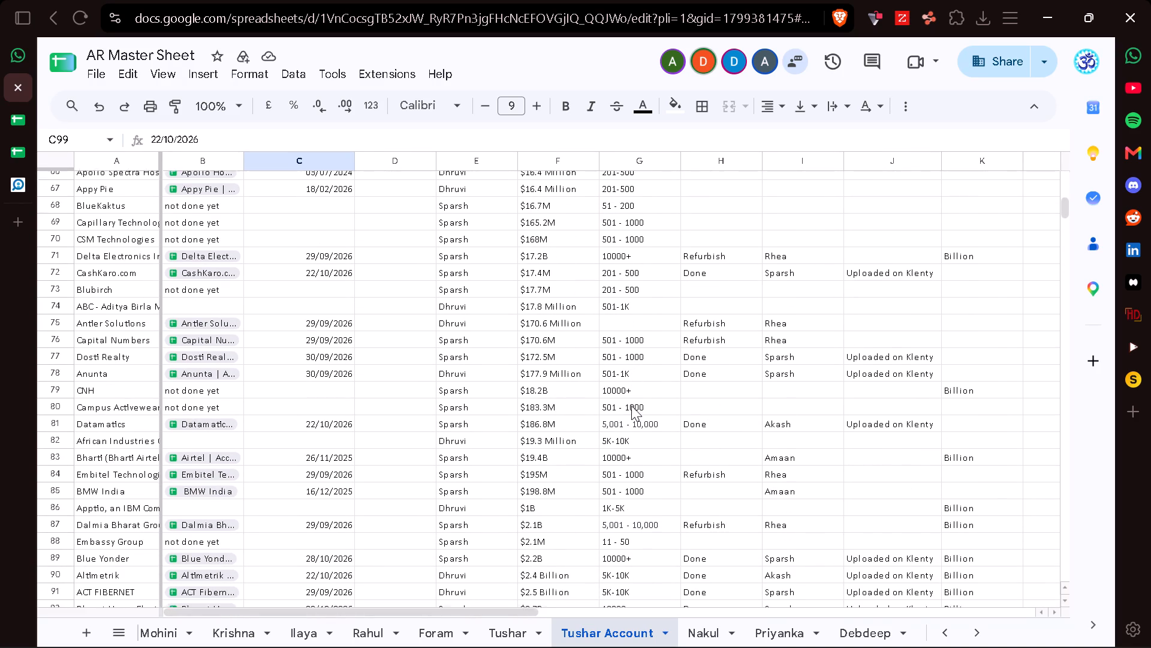
{"action": "scroll", "coordinate": [631, 406], "scroll_direction": "down", "scroll_amount": 1}
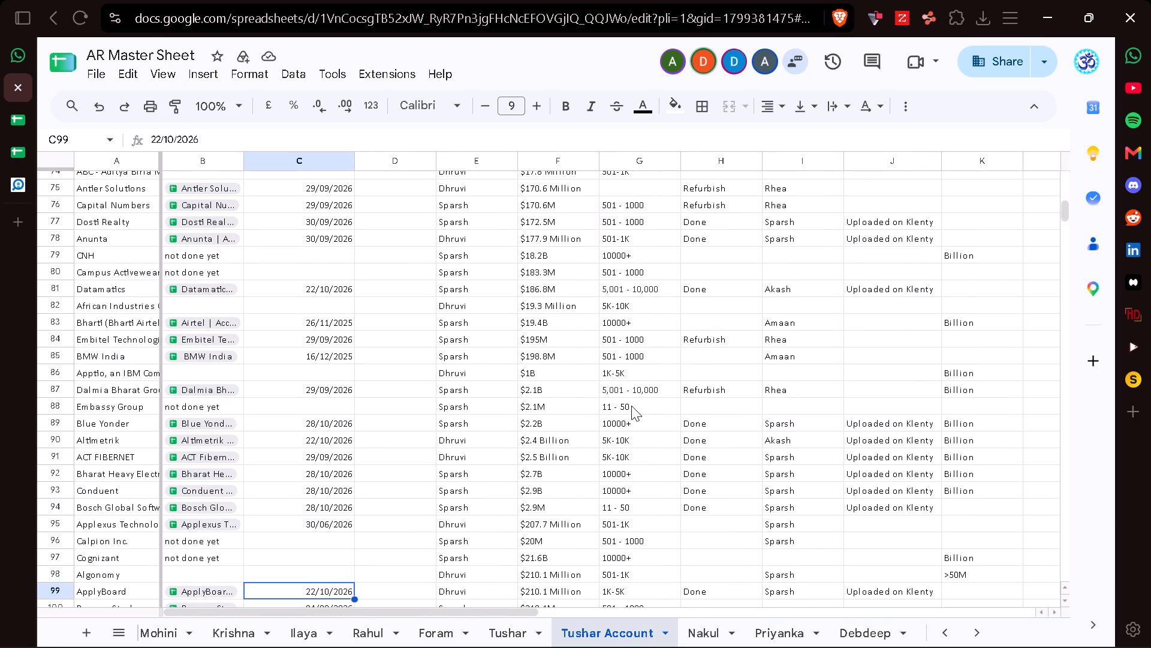
{"action": "scroll", "coordinate": [631, 406], "scroll_direction": "down", "scroll_amount": 1}
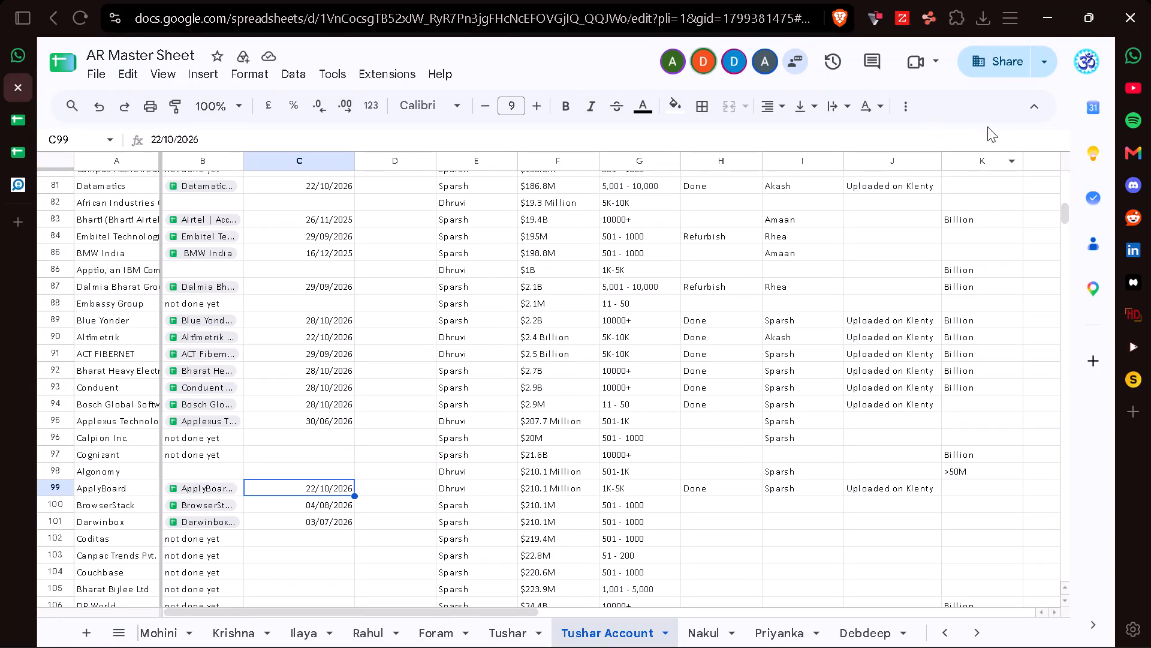
Apply the Filter 1 view again to the Tushar Account sheet.
{"action": "left_click", "coordinate": [894, 101]}
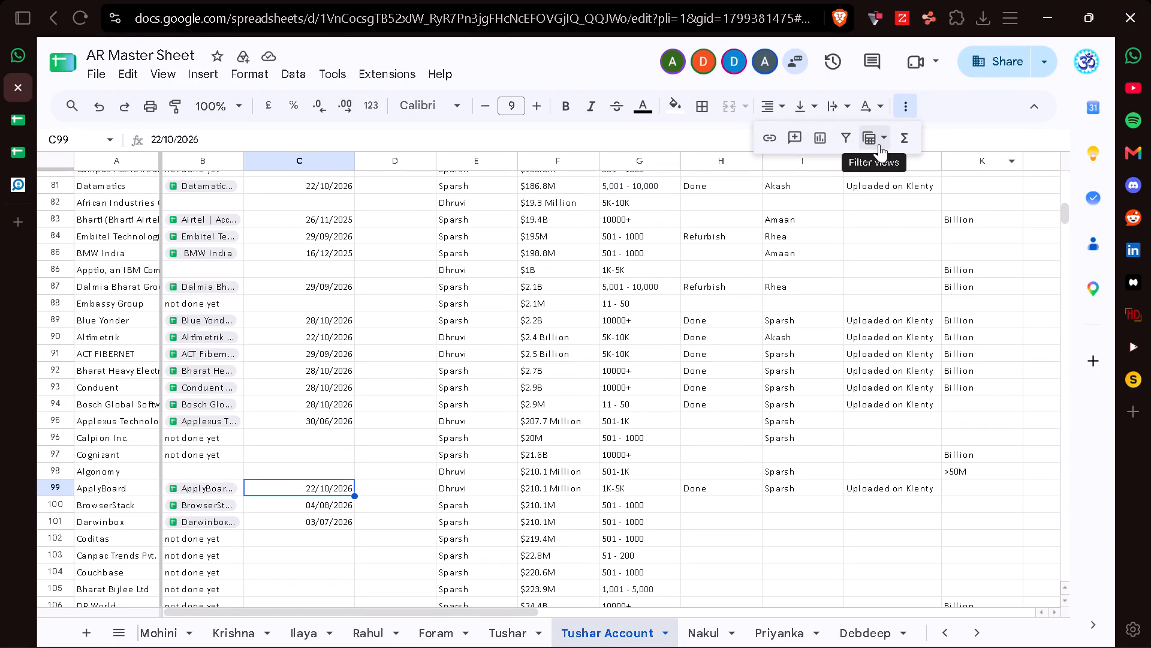
{"action": "left_click", "coordinate": [879, 144]}
{"action": "left_click", "coordinate": [910, 231]}
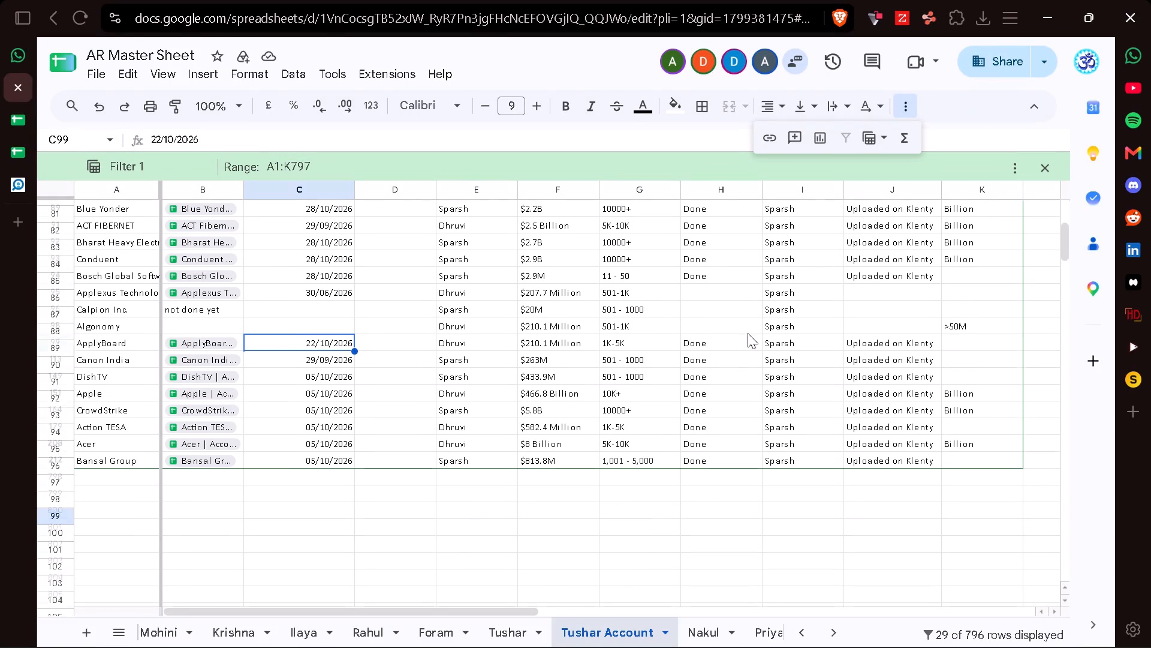
Copy the Applexus Technologies company name from row 95 and create a LinkedIn Recruiter project named "AR for Applexus Technologies".
{"action": "left_click", "coordinate": [325, 295]}
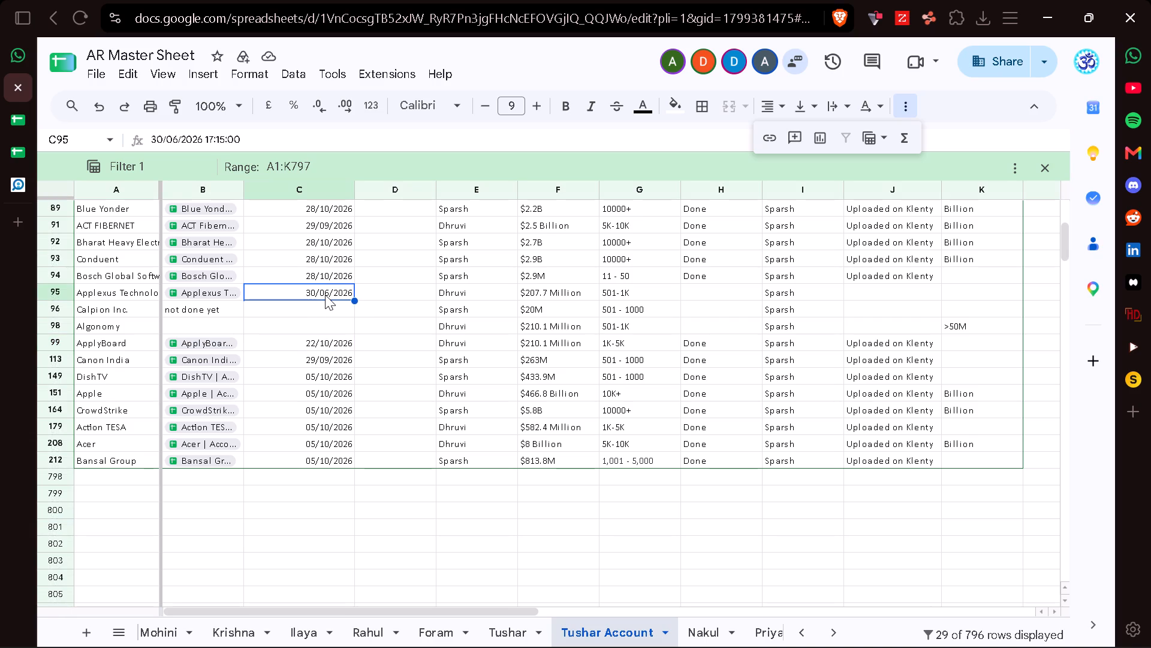
{"action": "left_click", "coordinate": [93, 291]}
{"action": "key", "text": "ctrl+c"}
{"action": "key", "text": "Right"}
{"action": "key", "text": "Right"}
{"action": "left_click", "coordinate": [12, 185]}
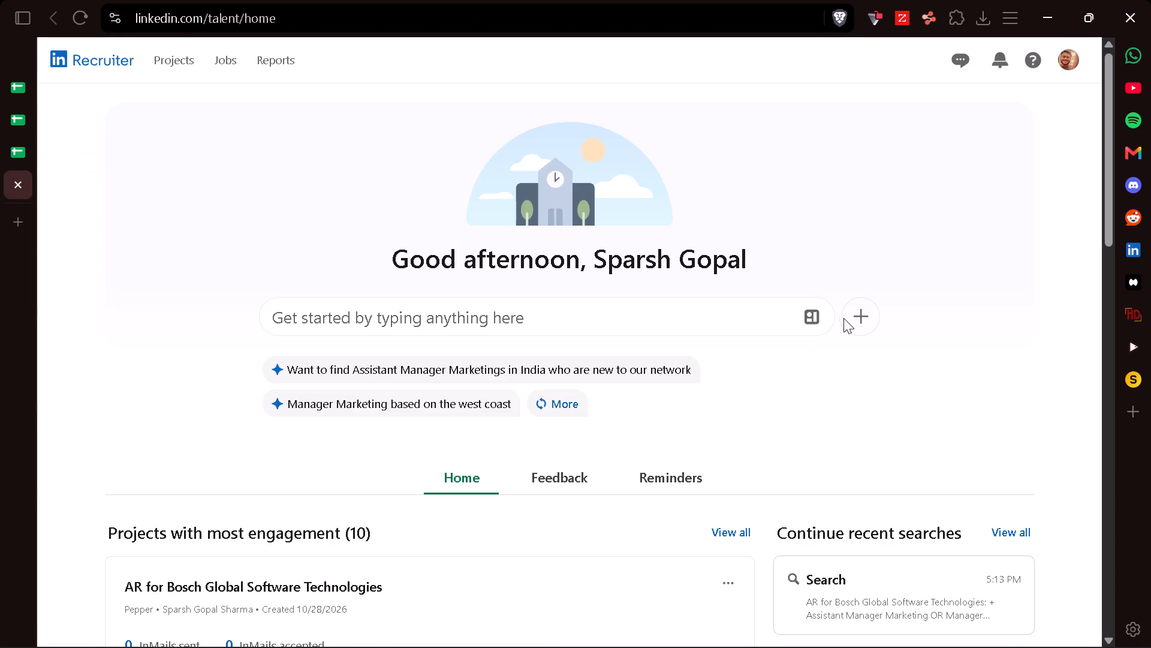
{"action": "left_click", "coordinate": [849, 318]}
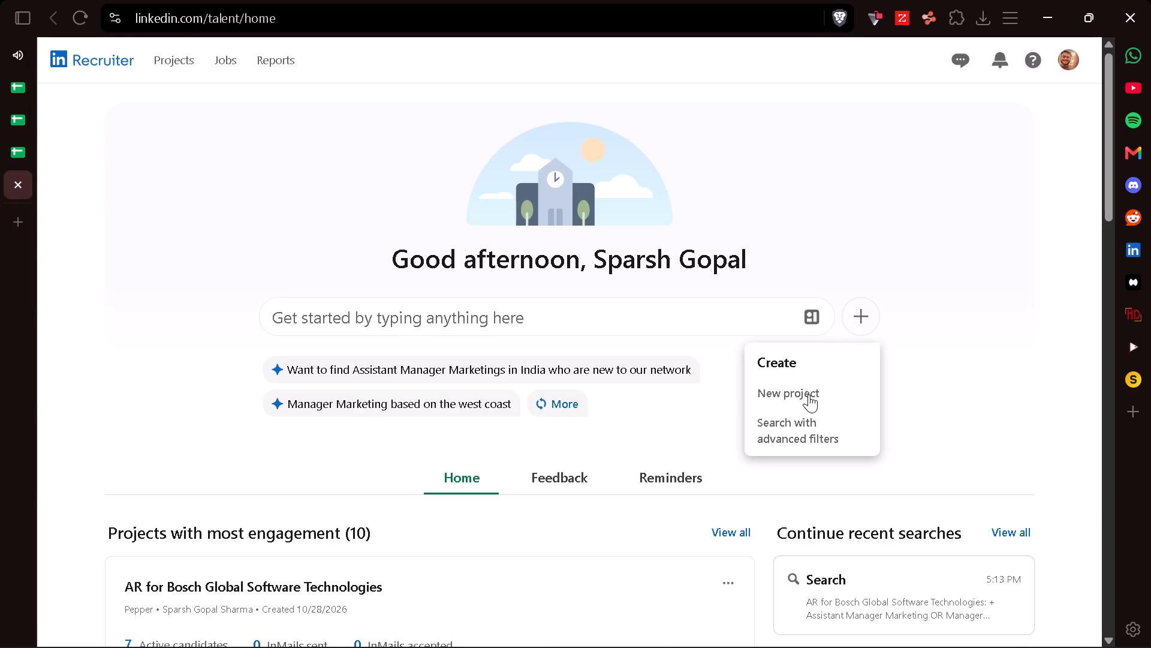
{"action": "left_click", "coordinate": [807, 397]}
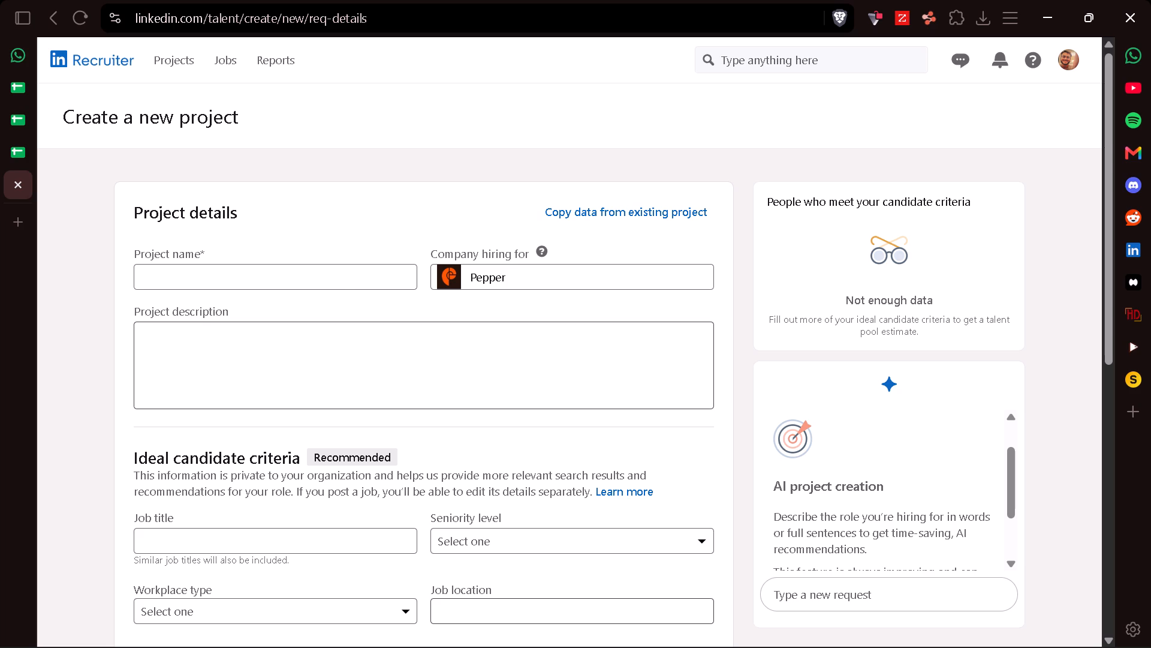
{"action": "left_click", "coordinate": [317, 278]}
{"action": "type", "text": "AR for"}
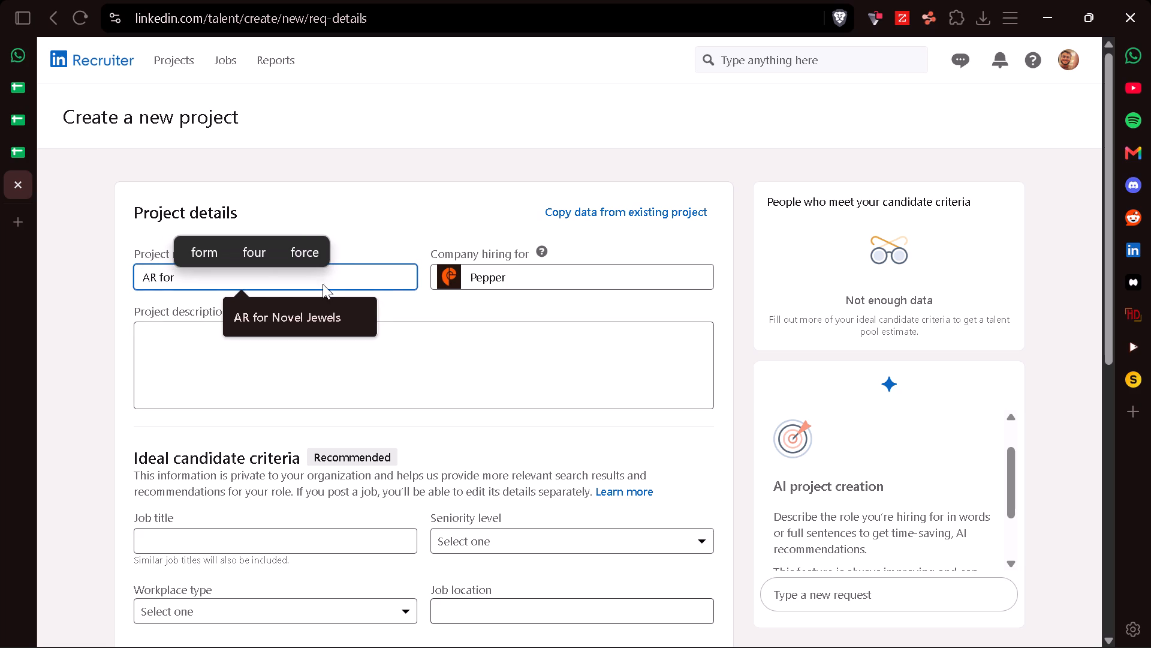
{"action": "left_click", "coordinate": [363, 314]}
{"action": "key", "text": "space"}
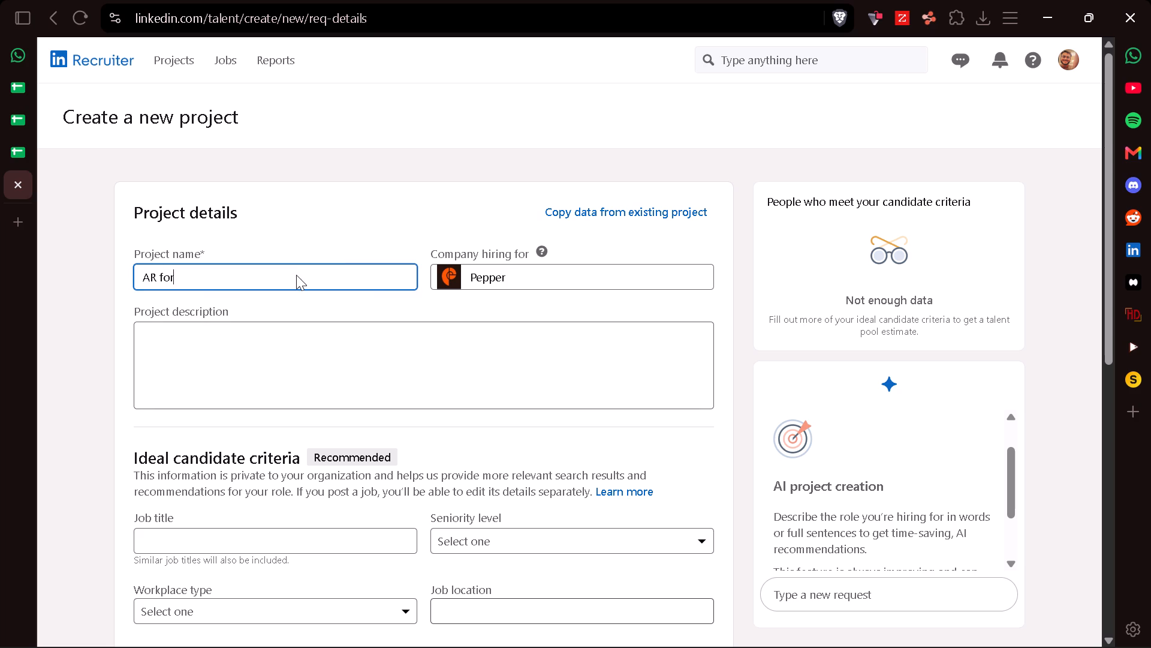
{"action": "key", "text": "ctrl+v"}
{"action": "scroll", "coordinate": [494, 485], "scroll_direction": "down", "scroll_amount": 5}
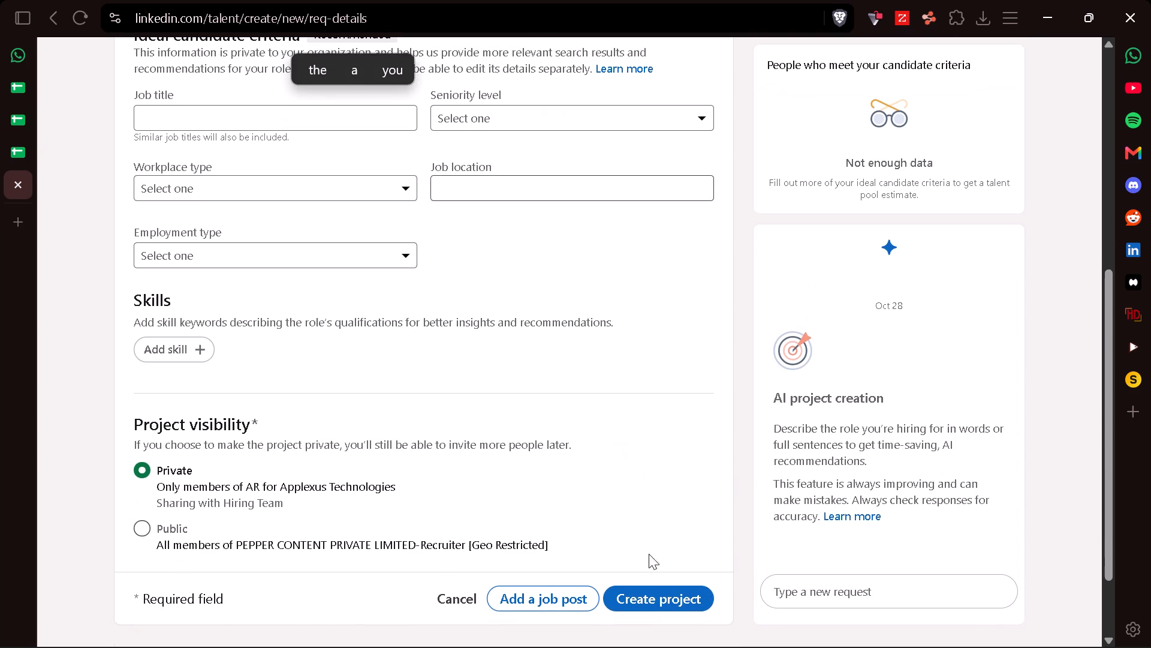
{"action": "left_click", "coordinate": [672, 593]}
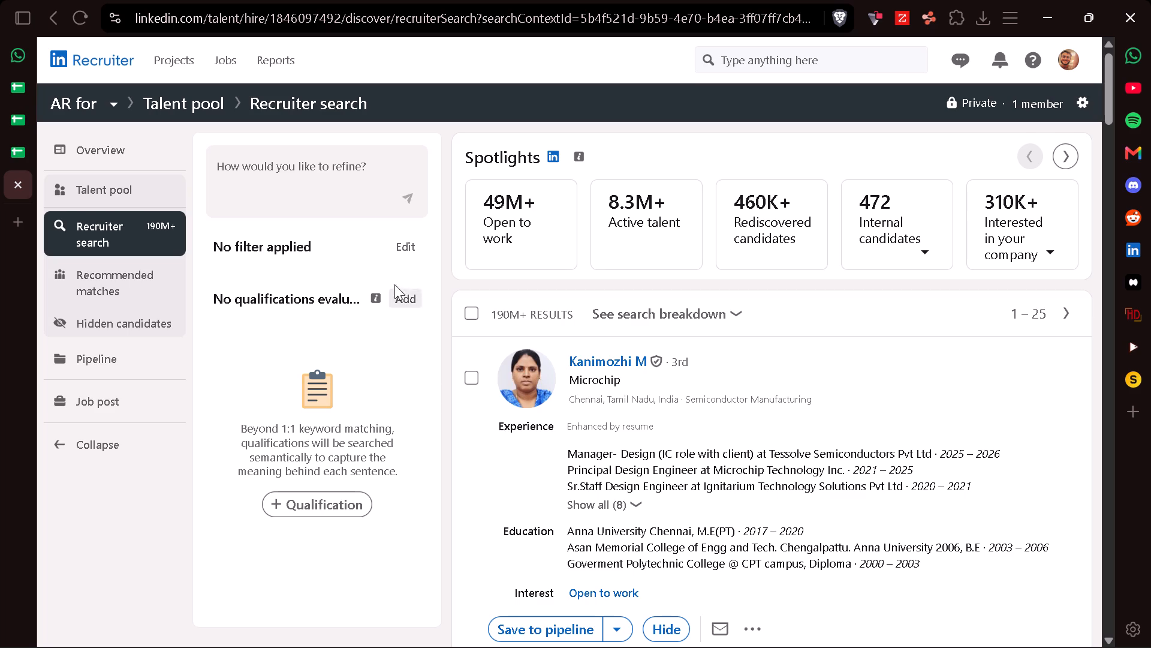
Apply the saved custom filter "main" to the project's Recruiter search.
{"action": "left_click", "coordinate": [408, 253]}
{"action": "left_click", "coordinate": [305, 328]}
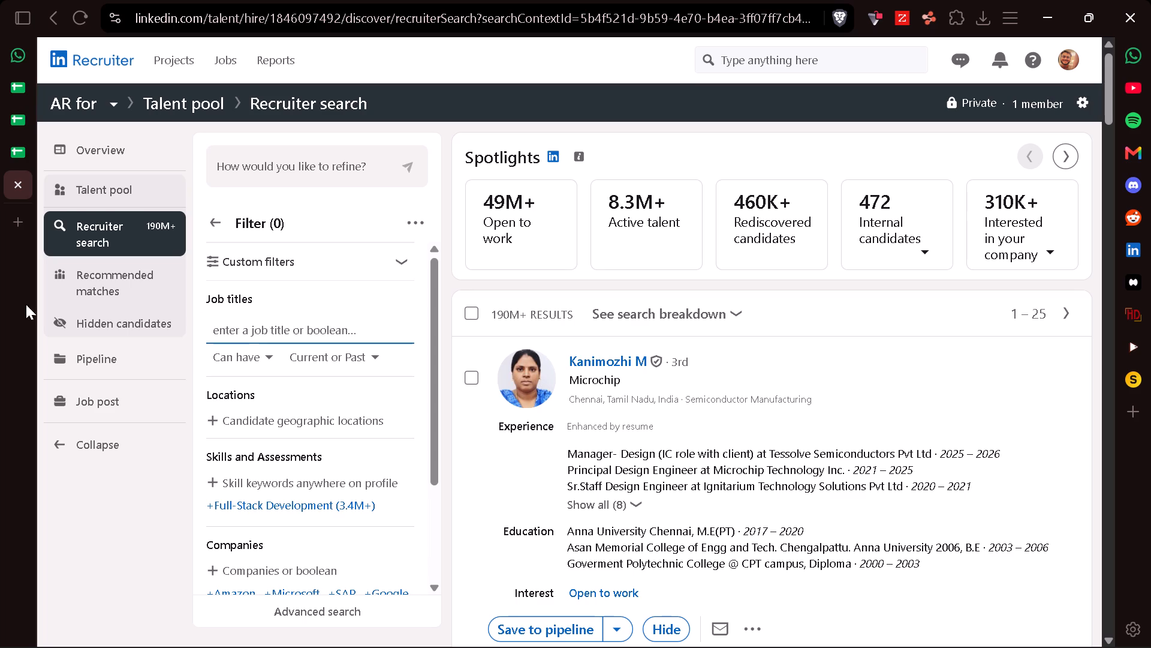
{"action": "left_click", "coordinate": [306, 272]}
{"action": "left_click", "coordinate": [395, 262]}
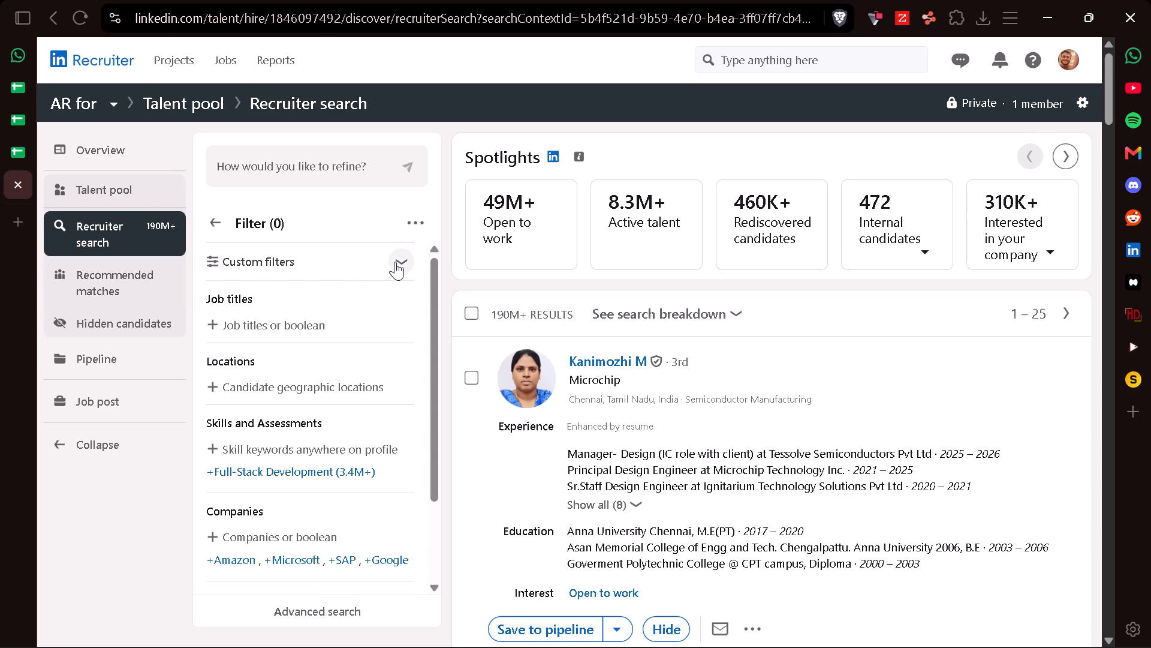
{"action": "left_click", "coordinate": [225, 292]}
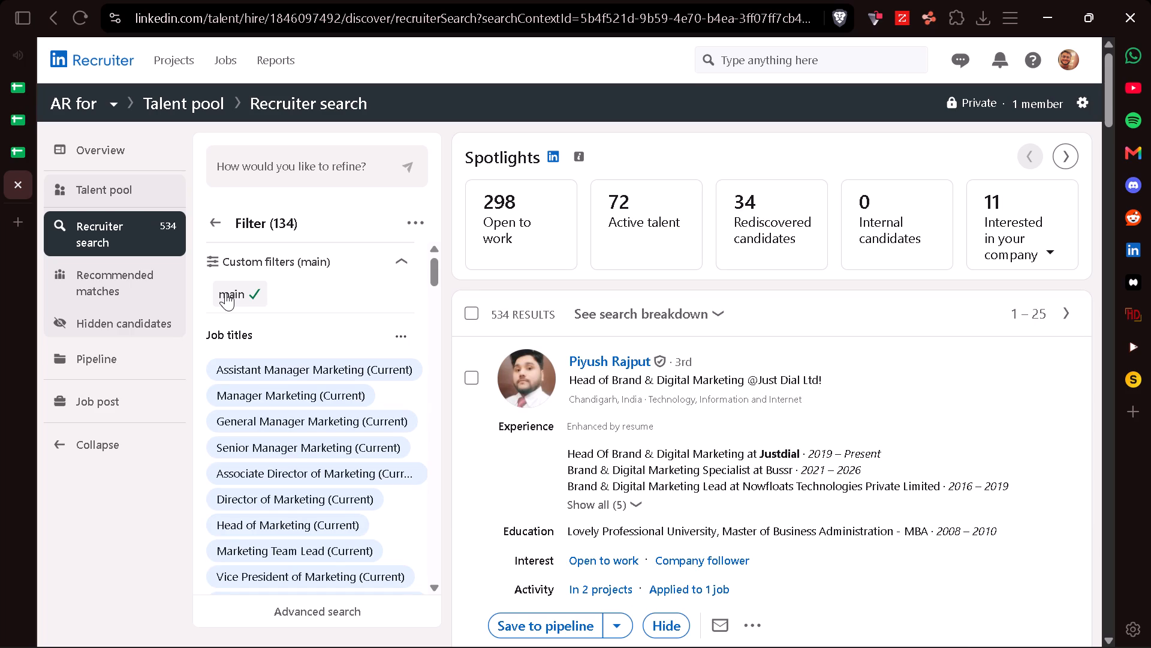
Remove the Justdial (Current) company from the search filters.
{"action": "scroll", "coordinate": [333, 361], "scroll_direction": "down", "scroll_amount": 3}
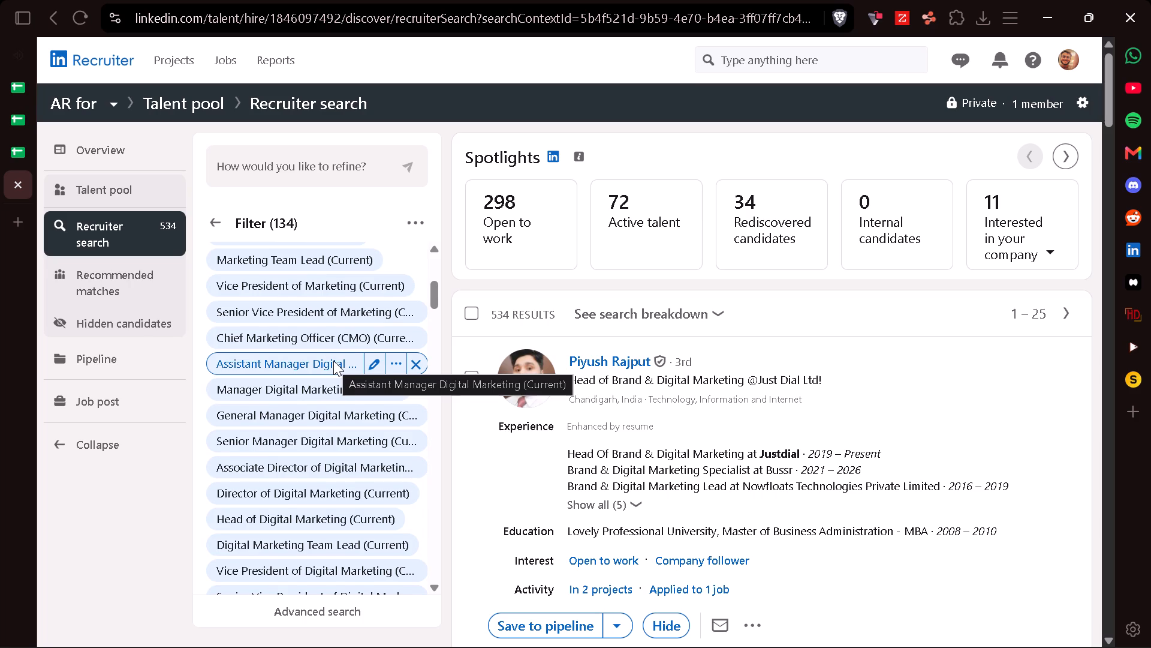
{"action": "scroll", "coordinate": [333, 361], "scroll_direction": "down", "scroll_amount": 14}
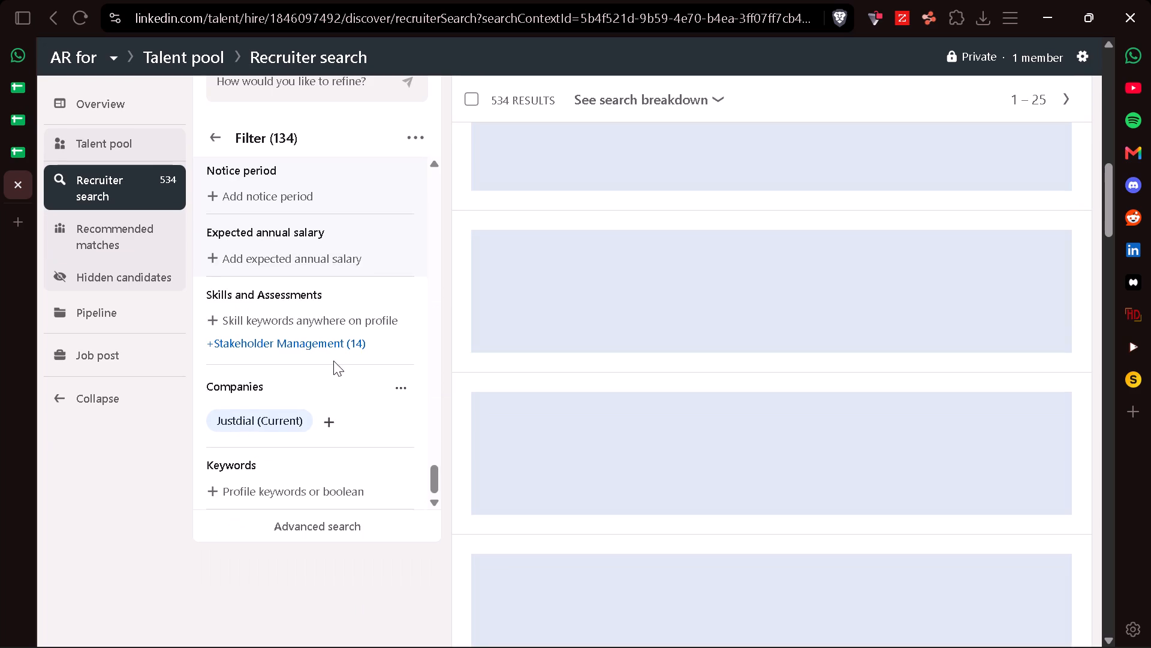
{"action": "left_click", "coordinate": [308, 505]}
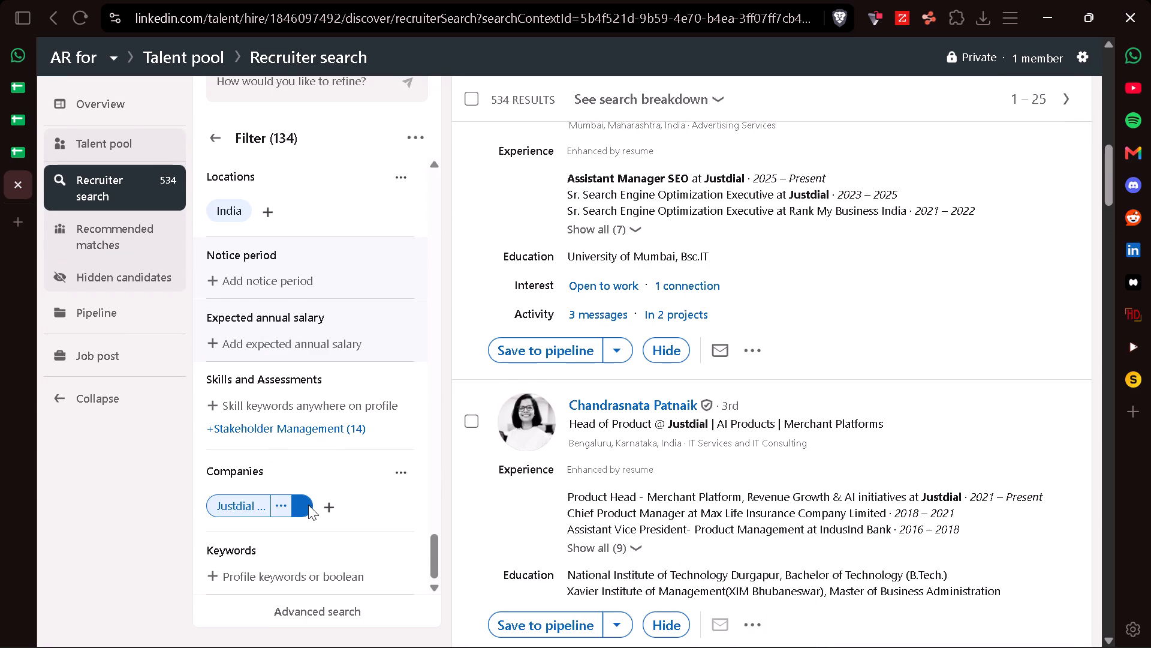
{"action": "left_click", "coordinate": [281, 516]}
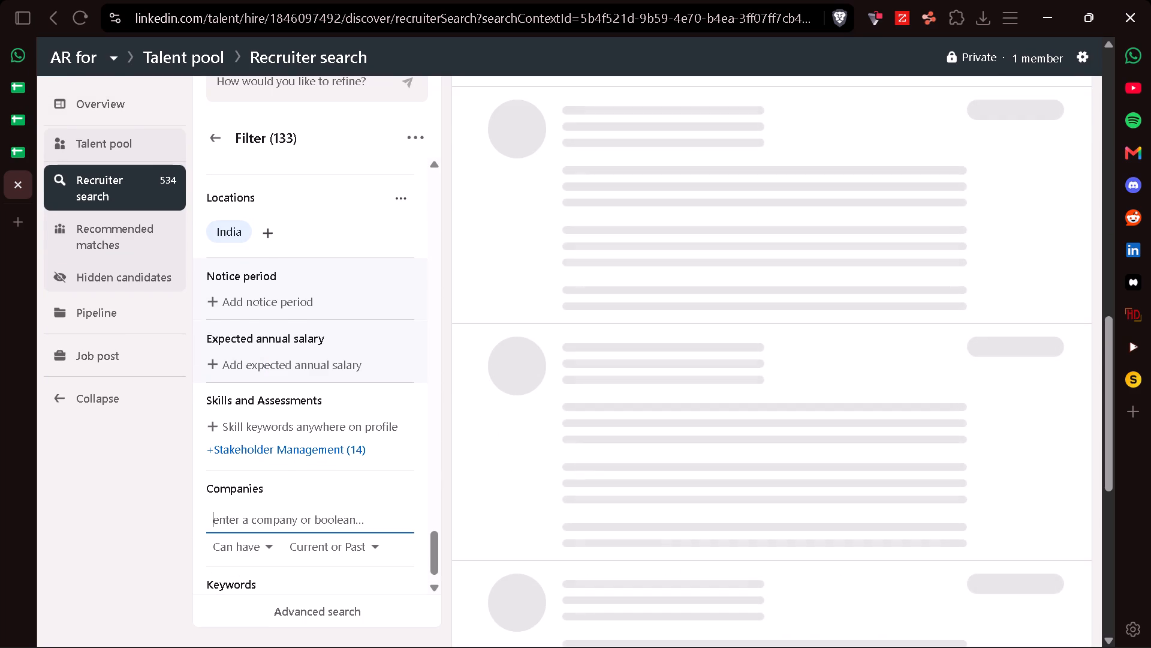
Rename the project as "AR for Applexus Technologies" using the copied company name.
{"action": "left_click", "coordinate": [116, 56]}
{"action": "left_click", "coordinate": [142, 176]}
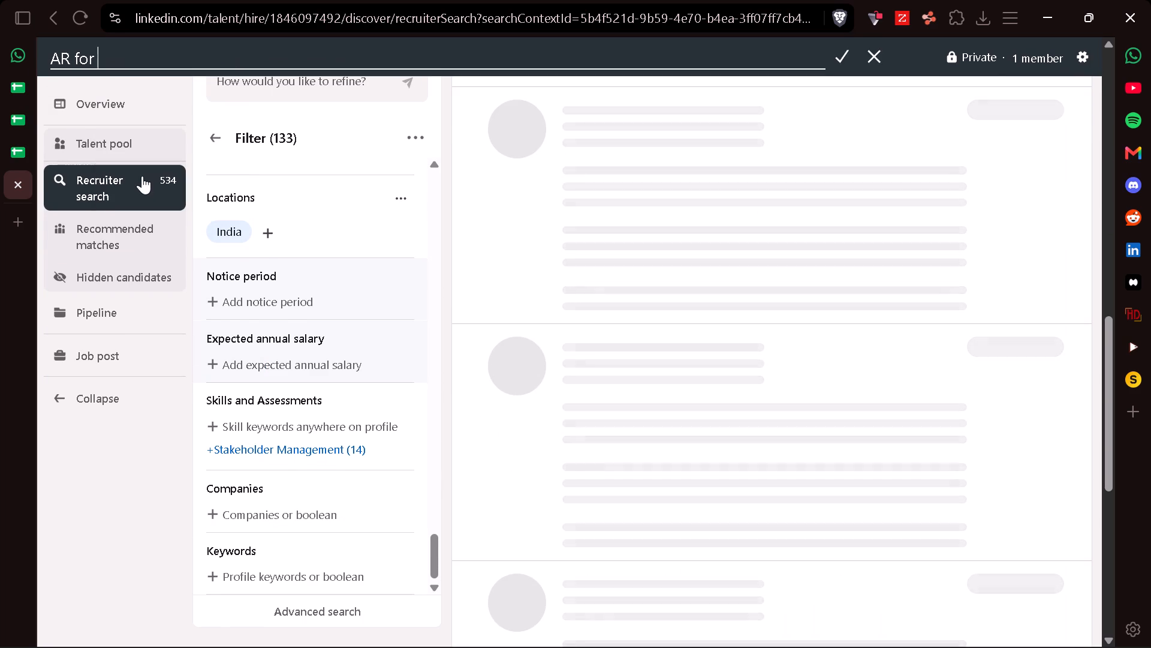
{"action": "key", "text": "ctrl+v"}
{"action": "key", "text": "Return"}
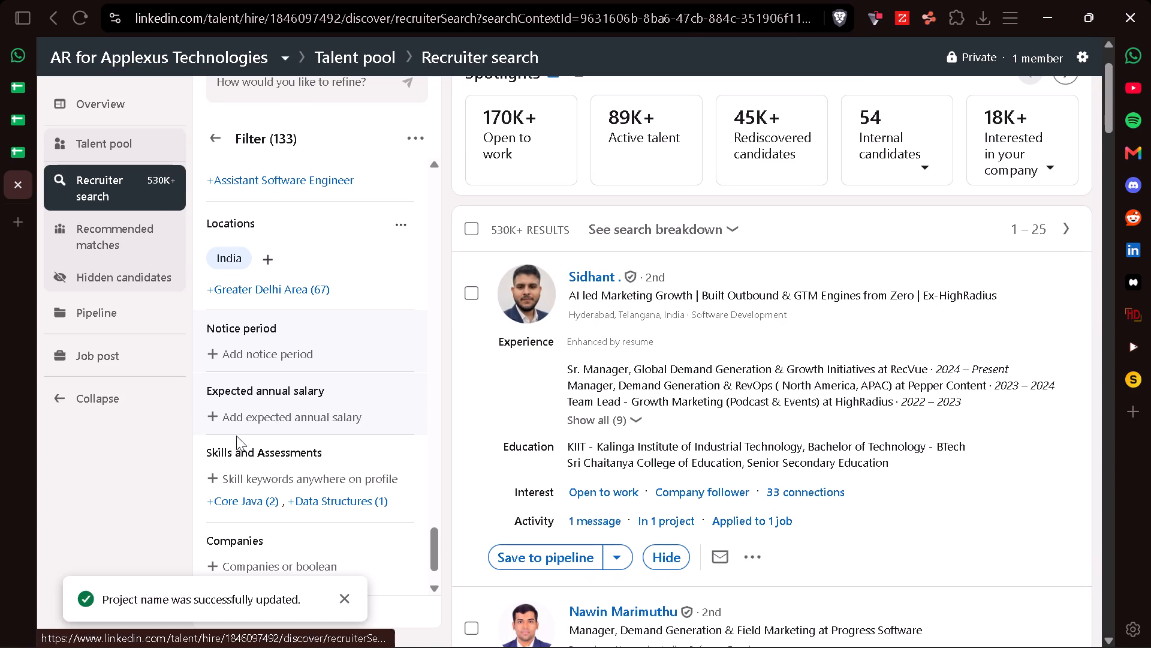
Add Applexus Technologies to the Companies filter and limit it to current employees.
{"action": "scroll", "coordinate": [258, 499], "scroll_direction": "down", "scroll_amount": 1}
{"action": "left_click", "coordinate": [251, 493]}
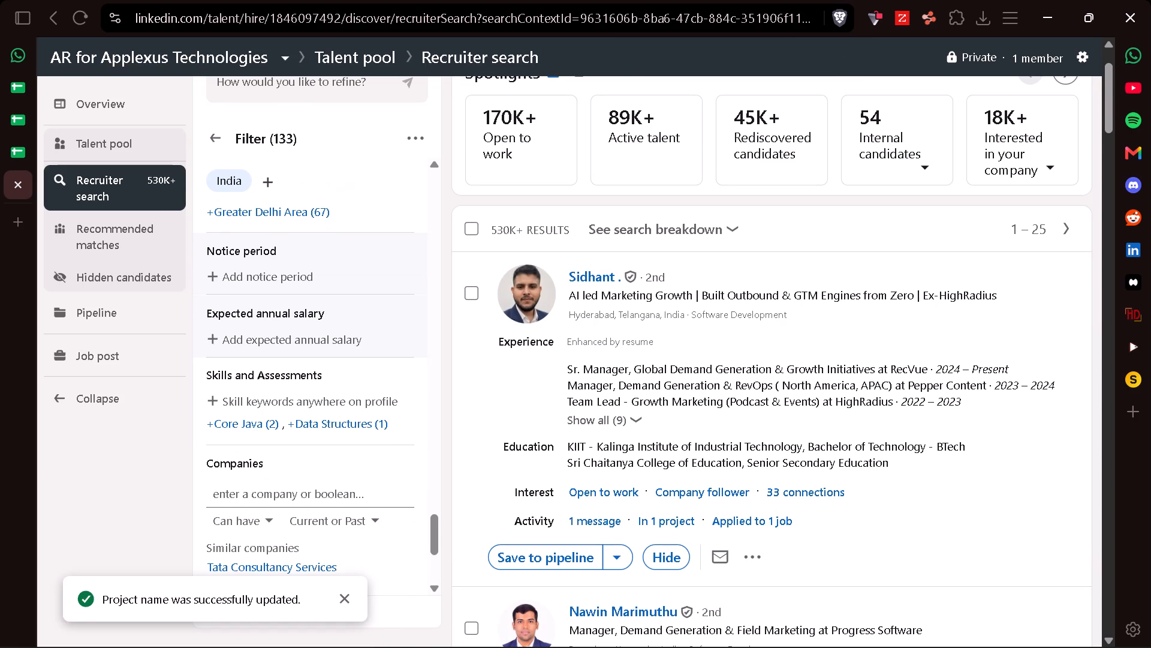
{"action": "key", "text": "shift+a"}
{"action": "type", "text": "pple"}
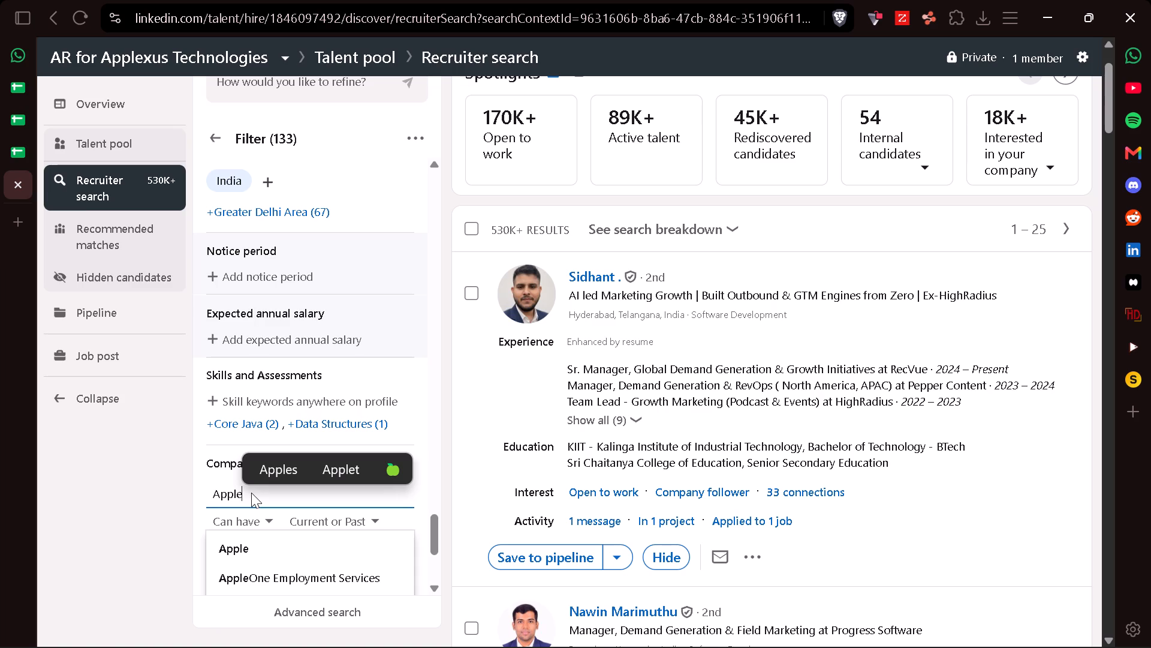
{"action": "type", "text": "xus"}
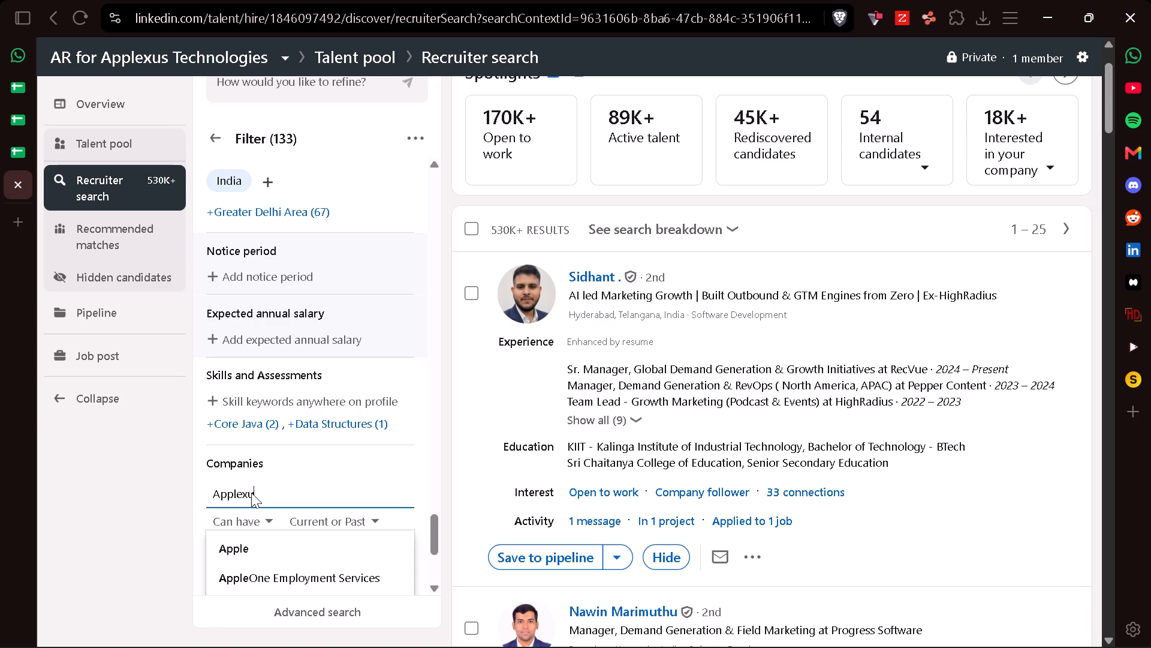
{"action": "left_click", "coordinate": [268, 547]}
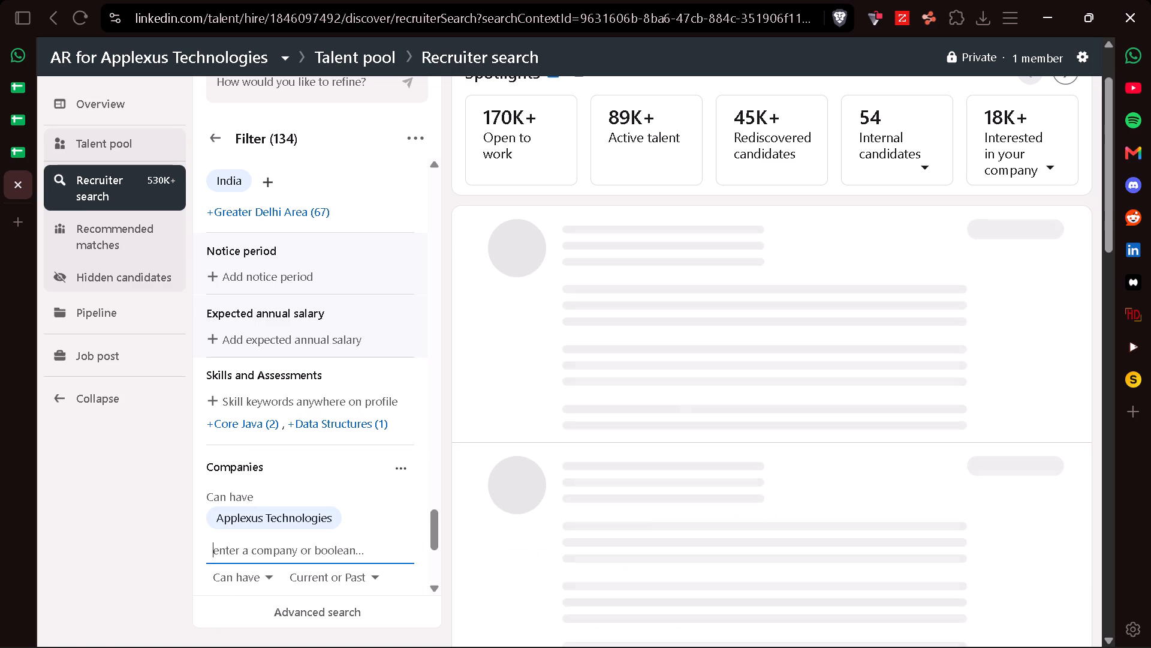
{"action": "left_click", "coordinate": [393, 463]}
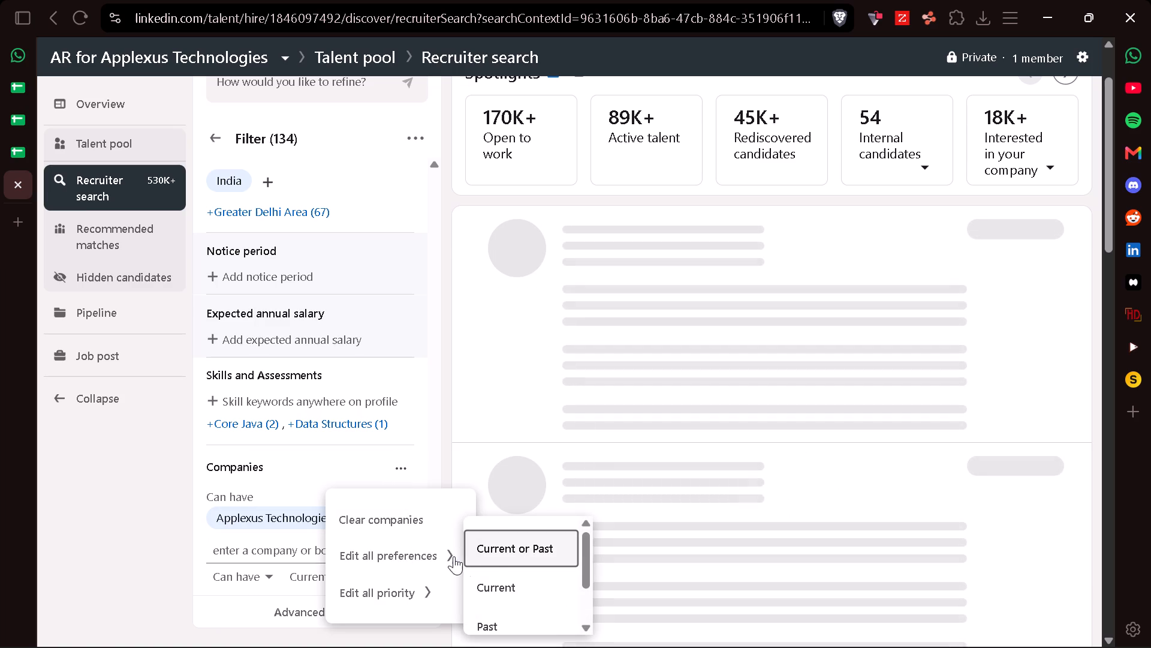
{"action": "left_click", "coordinate": [501, 581]}
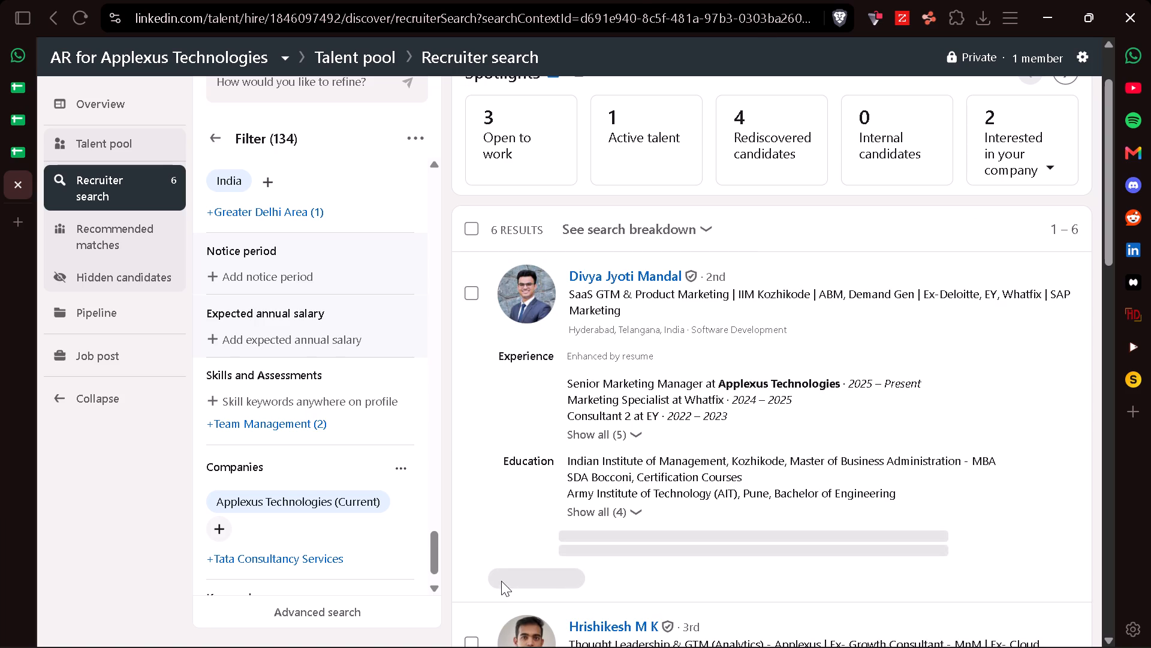
Save Applexus's two Senior Marketing Managers, the Marketing Manager - Analytics and the Director - Marketing & Communications to the pipeline.
{"action": "scroll", "coordinate": [535, 450], "scroll_direction": "down", "scroll_amount": 1}
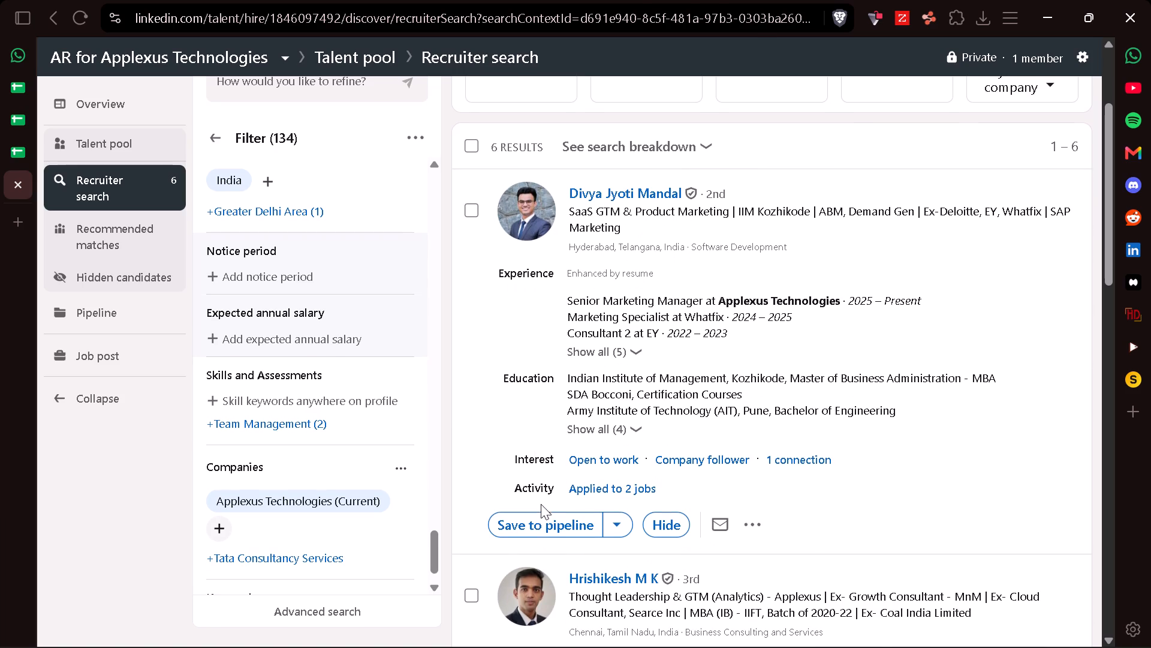
{"action": "left_click", "coordinate": [546, 522]}
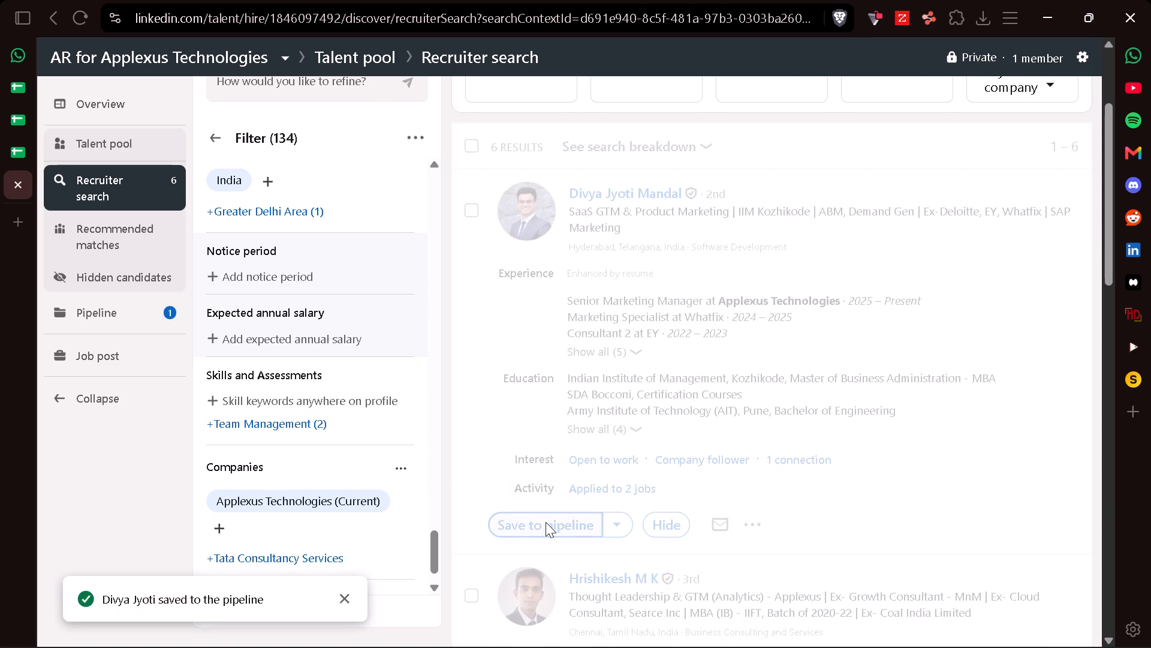
{"action": "scroll", "coordinate": [556, 449], "scroll_direction": "down", "scroll_amount": 2}
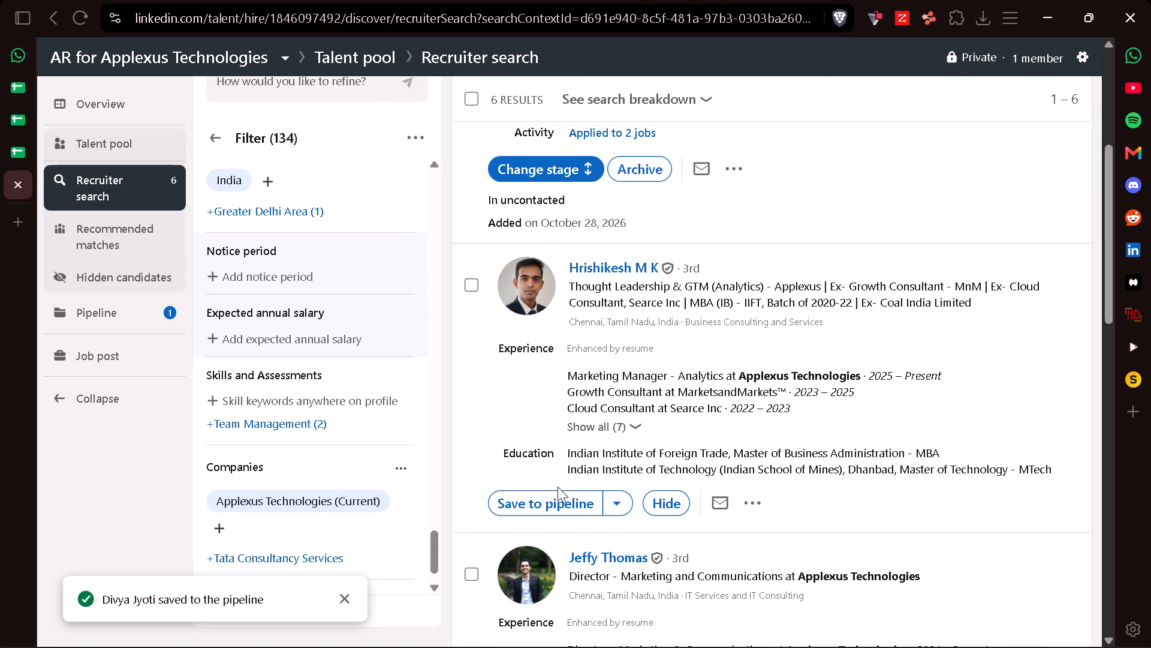
{"action": "left_click", "coordinate": [557, 497]}
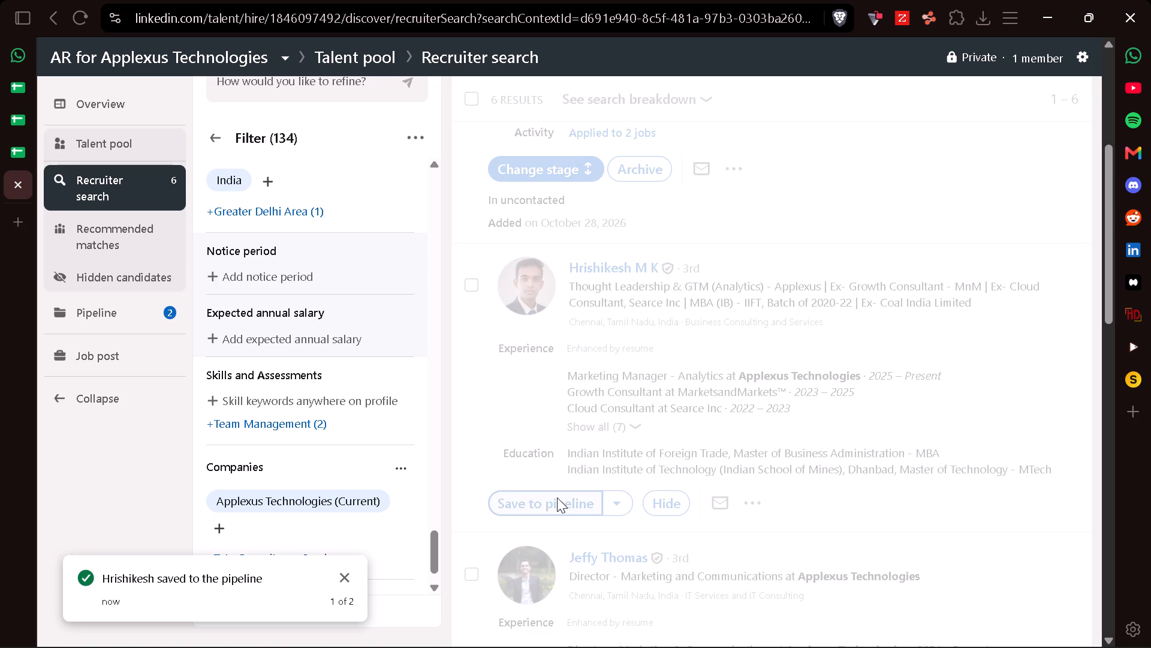
{"action": "scroll", "coordinate": [557, 497], "scroll_direction": "down", "scroll_amount": 2}
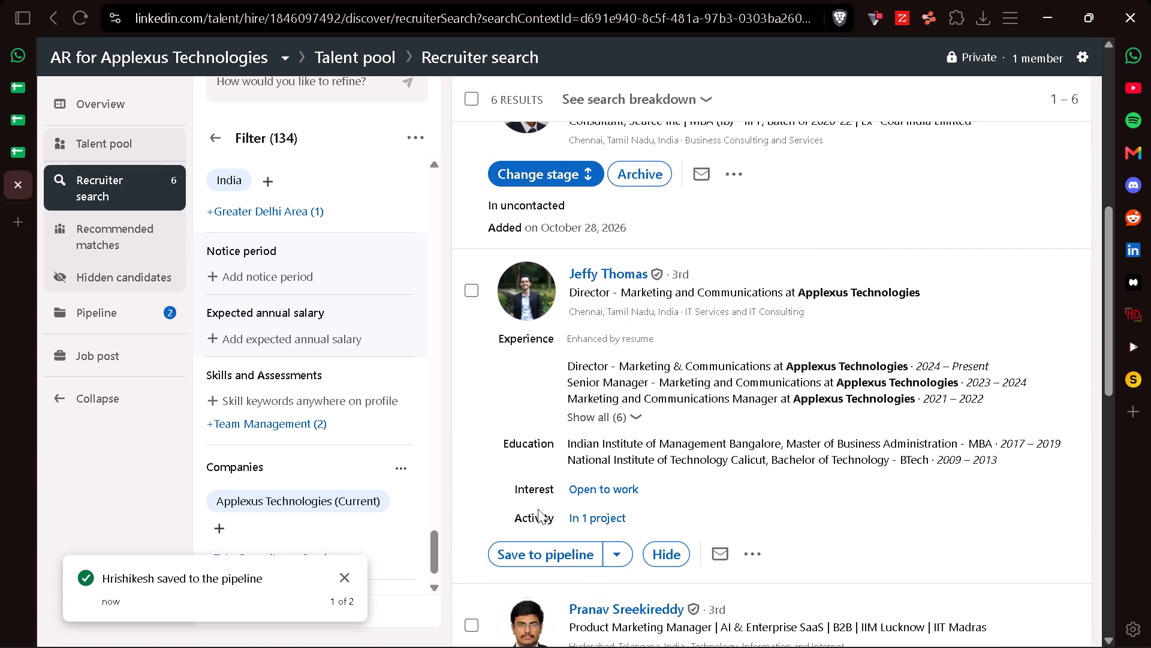
{"action": "left_click", "coordinate": [531, 557]}
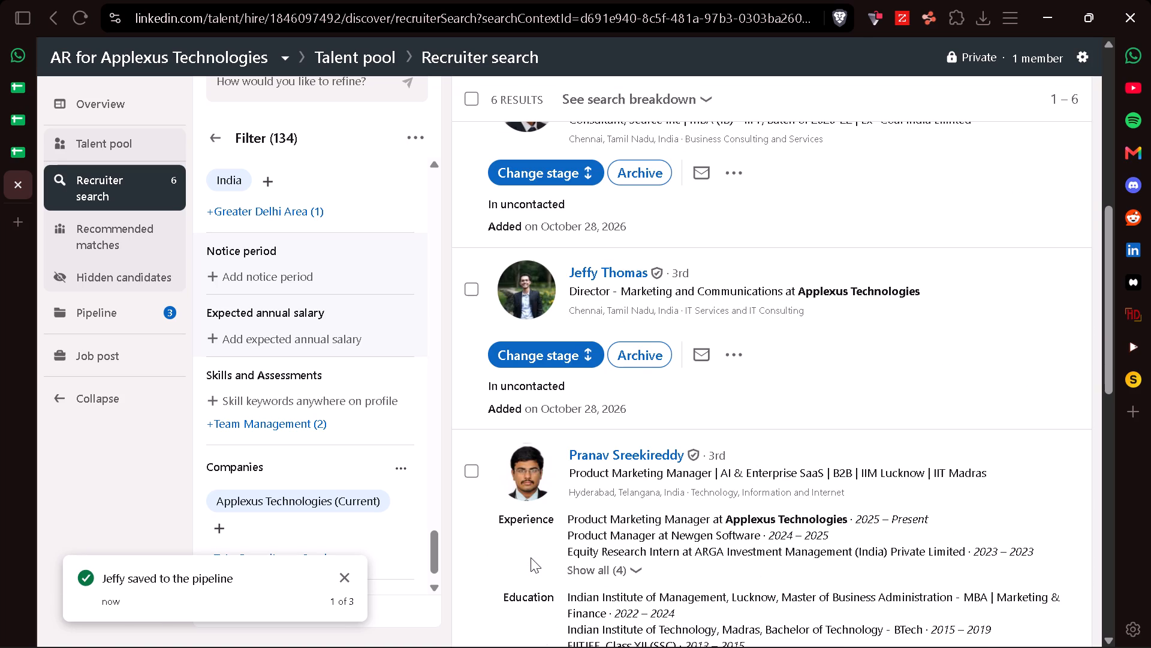
{"action": "scroll", "coordinate": [531, 557], "scroll_direction": "down", "scroll_amount": 2}
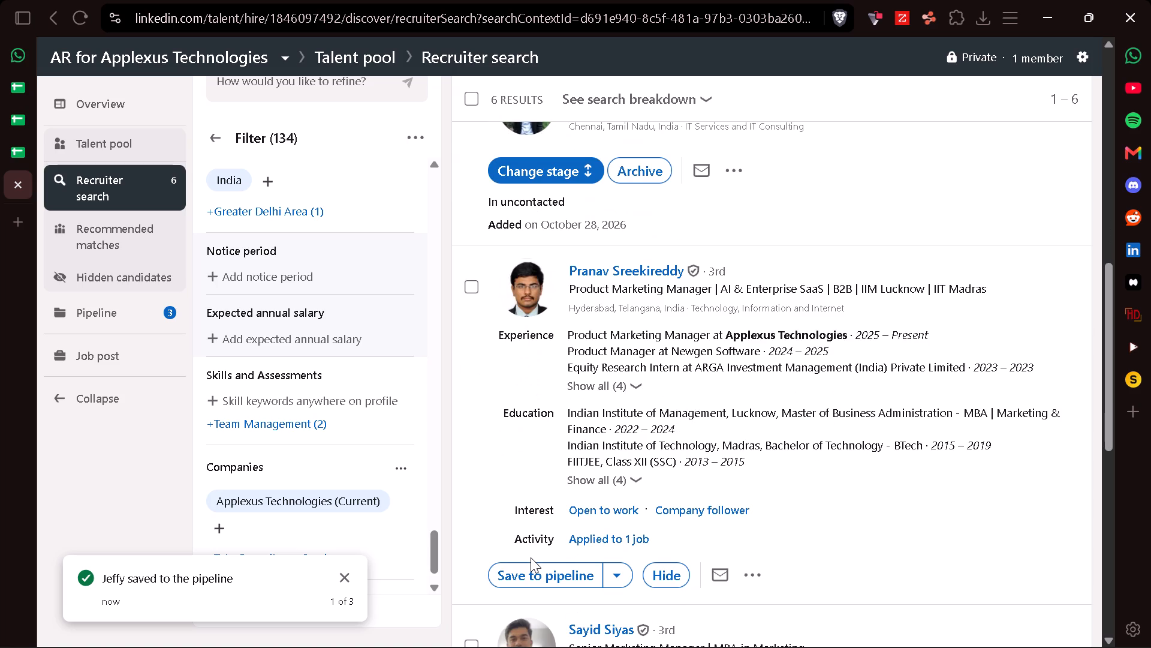
{"action": "scroll", "coordinate": [531, 557], "scroll_direction": "down", "scroll_amount": 3}
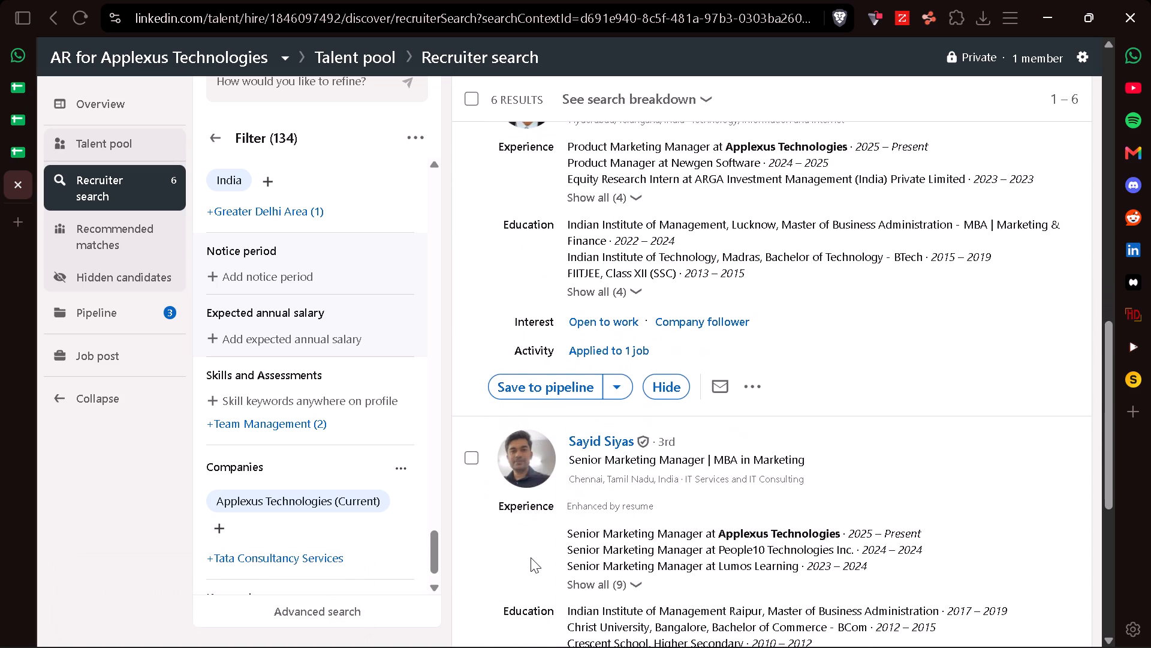
{"action": "scroll", "coordinate": [531, 557], "scroll_direction": "down", "scroll_amount": 1}
{"action": "left_click", "coordinate": [565, 610]}
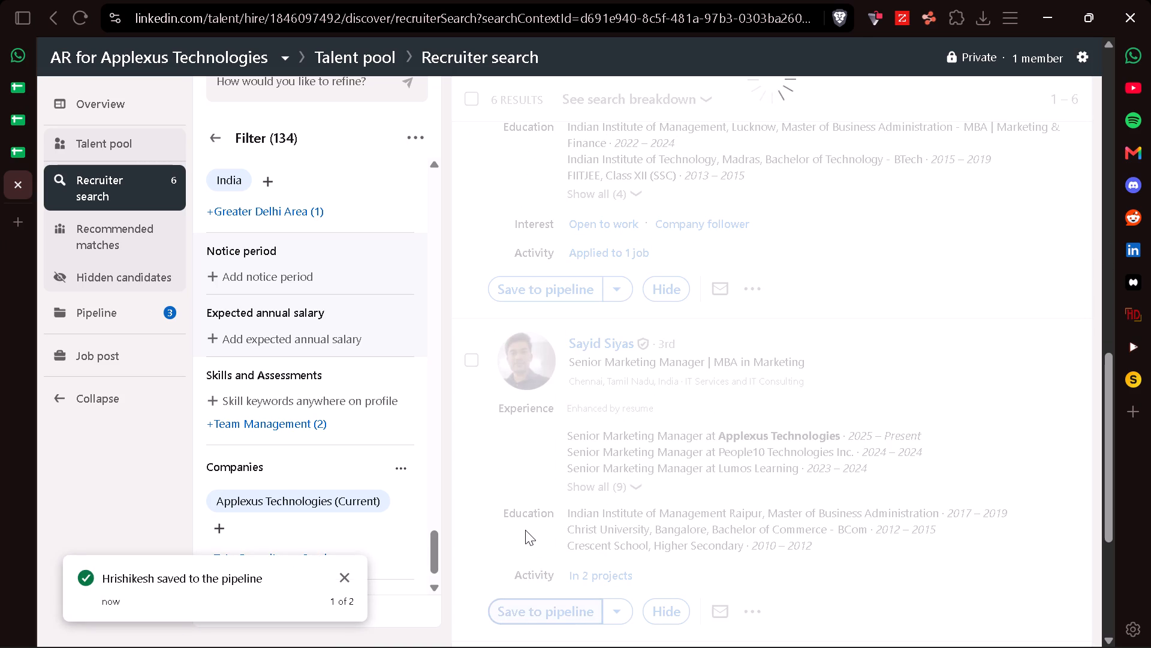
{"action": "scroll", "coordinate": [525, 530], "scroll_direction": "down", "scroll_amount": 2}
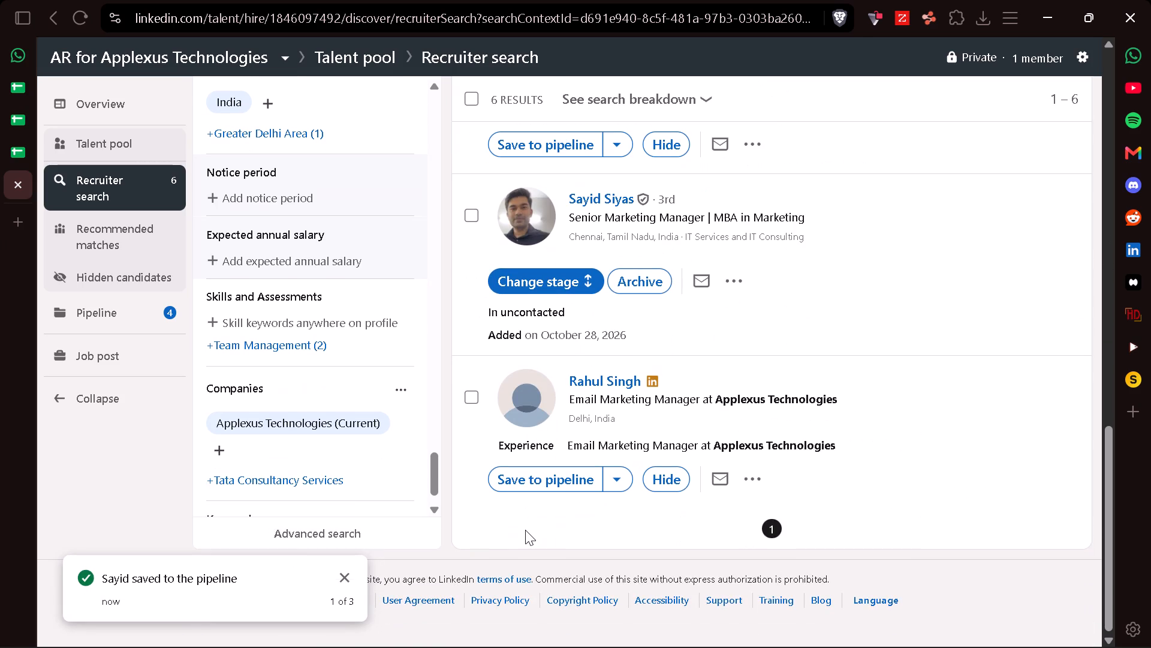
Open the candidate pipeline of the AR for Applexus Technologies project.
{"action": "left_click", "coordinate": [110, 306]}
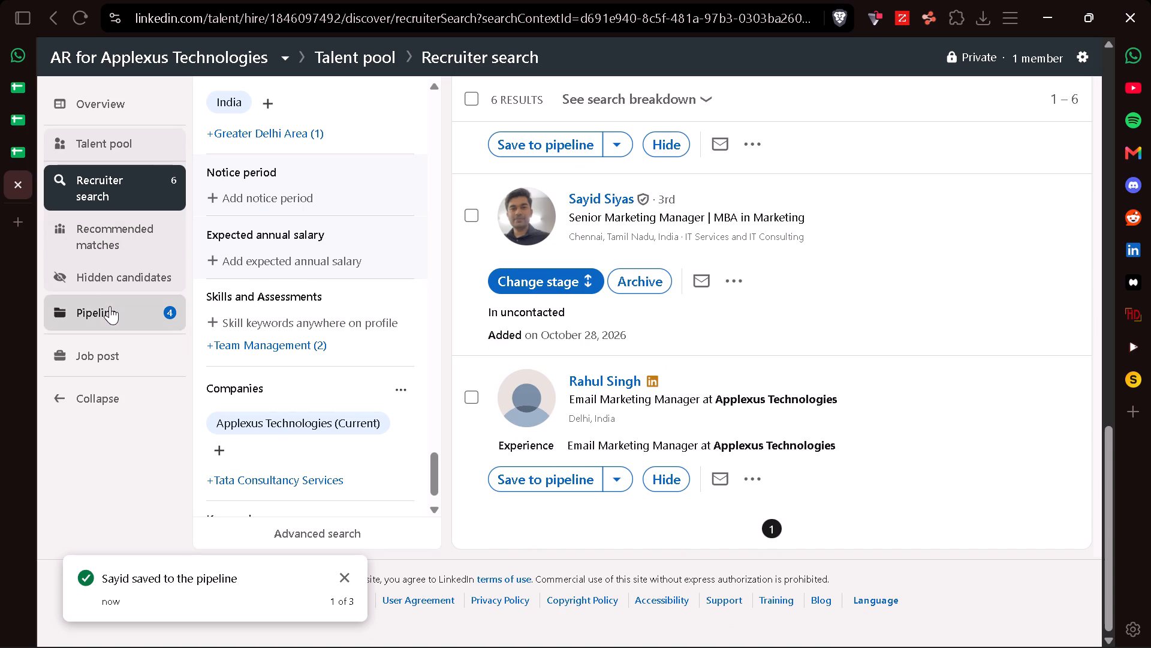
In the Applexus Technologies Contact Map, undo the last change to bring back the contacts in A4:H7.
{"action": "left_click", "coordinate": [19, 157]}
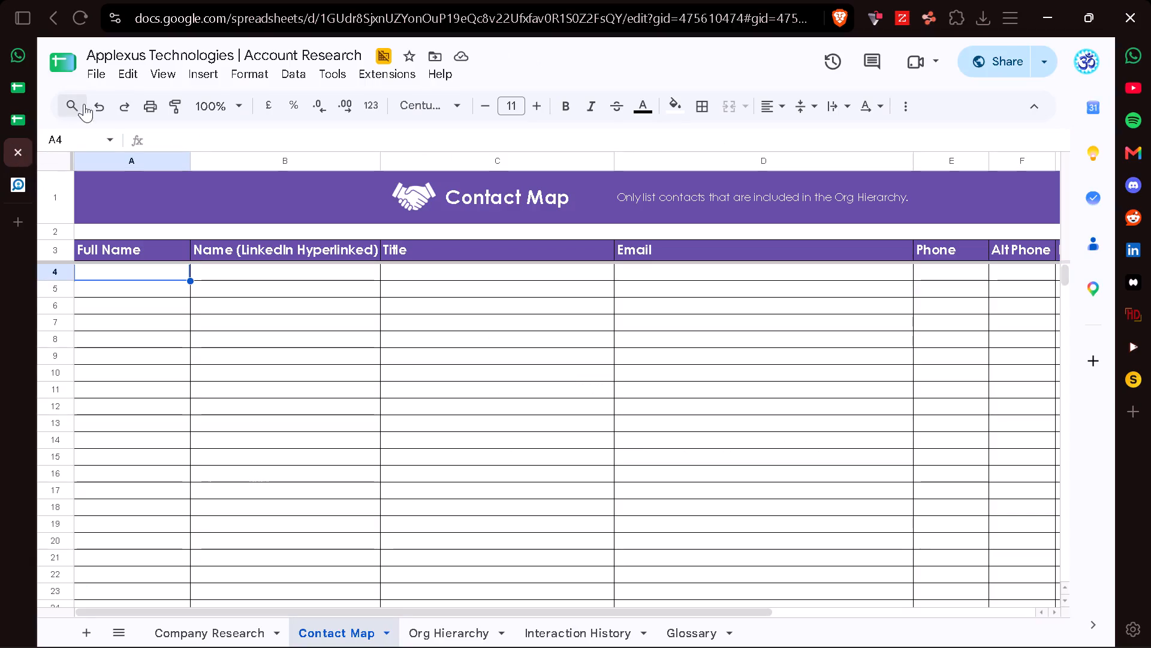
{"action": "left_click", "coordinate": [100, 107]}
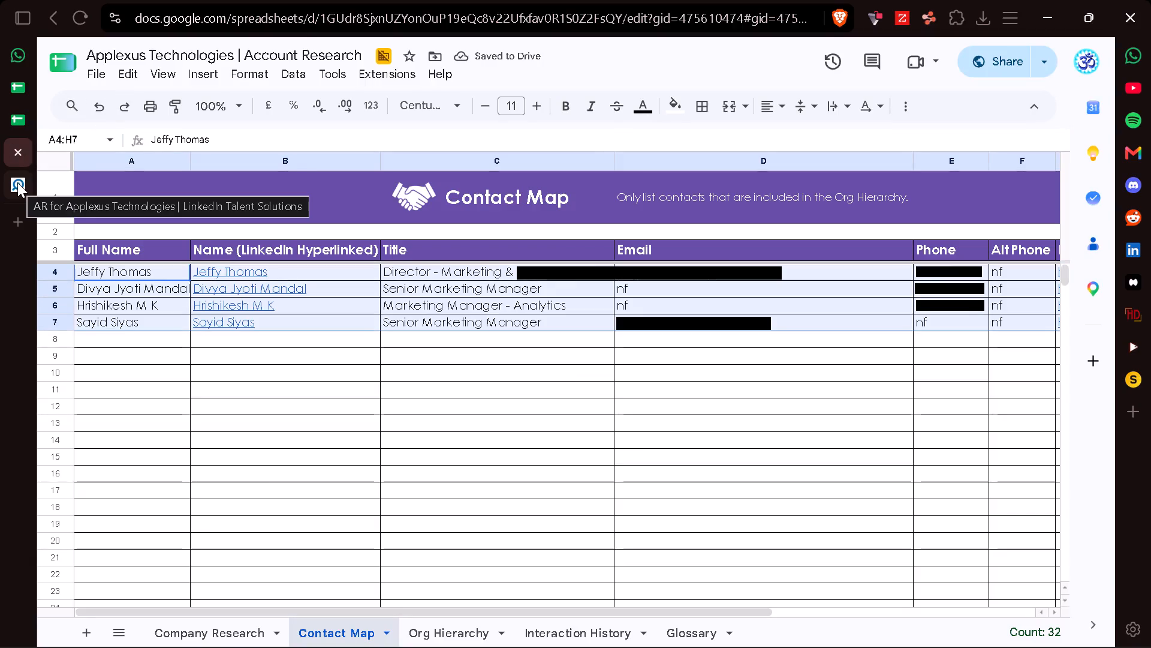
Review the saved candidates in the Applexus Technologies project pipeline, and close the Recruiter page.
{"action": "left_click", "coordinate": [17, 182]}
{"action": "scroll", "coordinate": [631, 550], "scroll_direction": "down", "scroll_amount": 2}
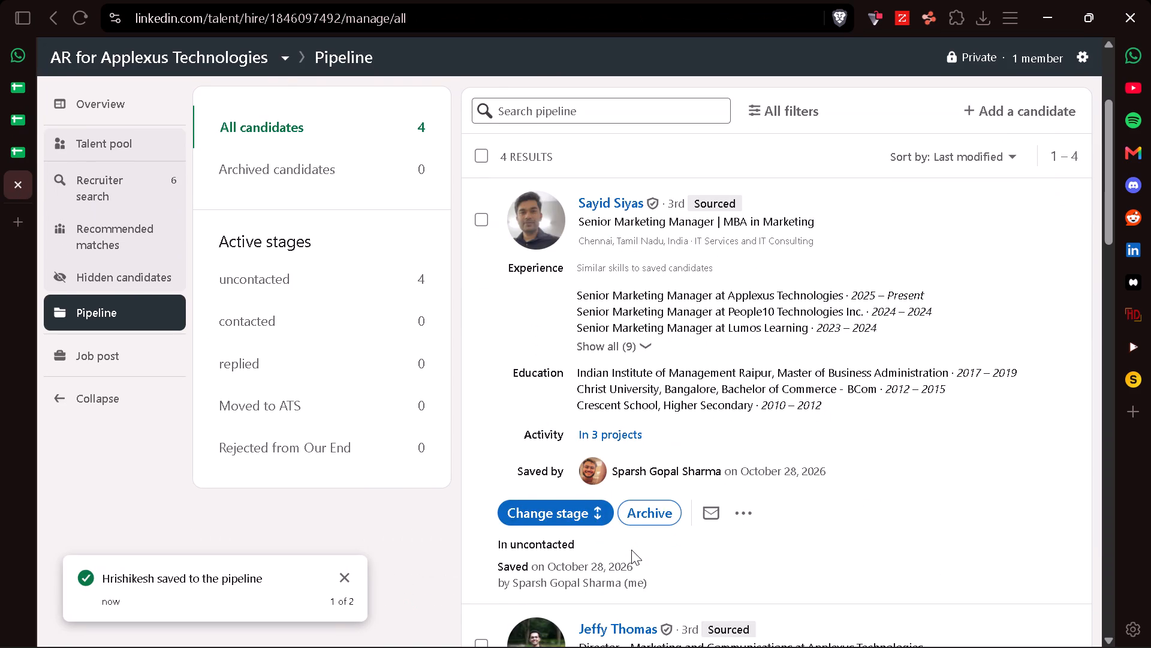
{"action": "scroll", "coordinate": [631, 550], "scroll_direction": "down", "scroll_amount": 5}
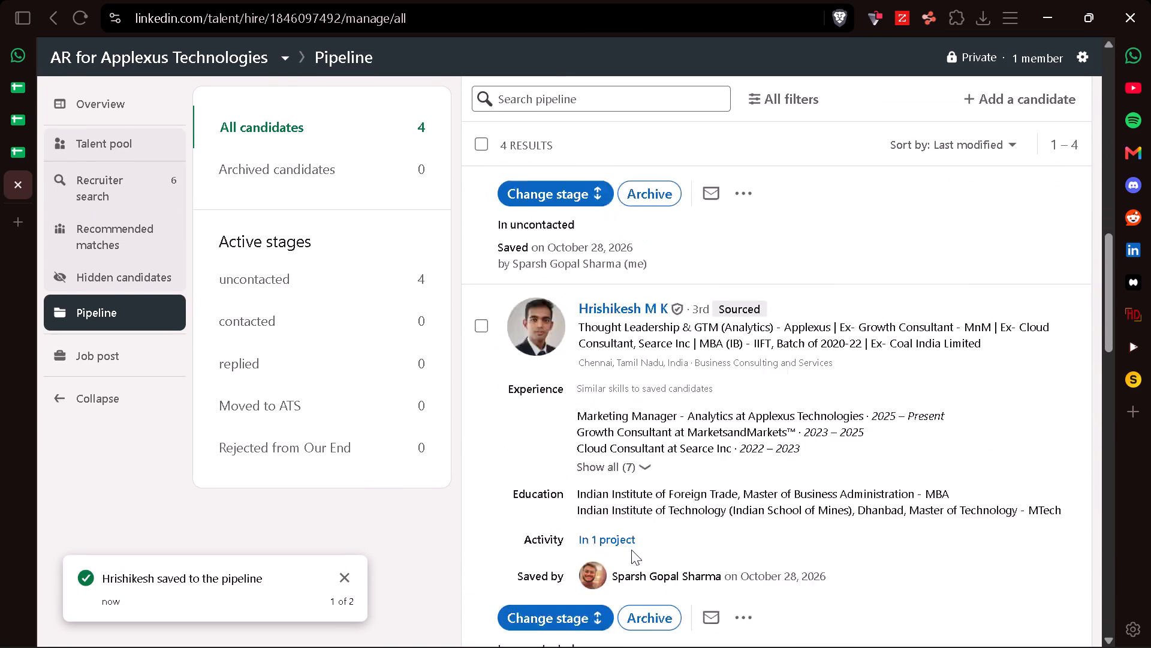
{"action": "scroll", "coordinate": [631, 550], "scroll_direction": "down", "scroll_amount": 1}
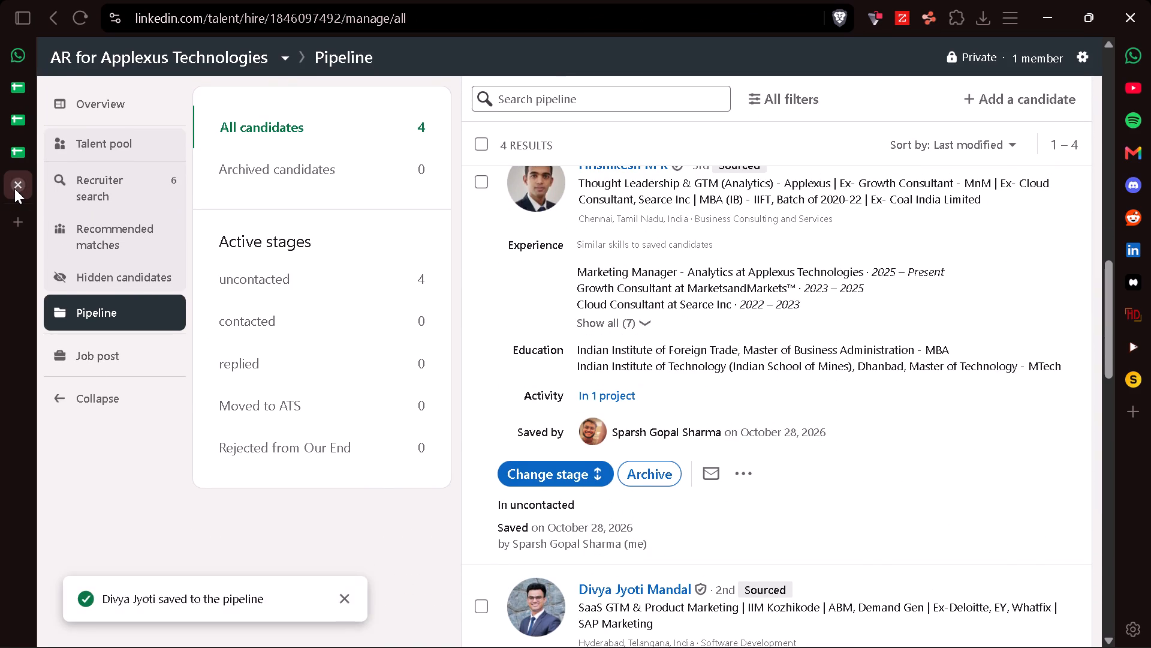
{"action": "left_click", "coordinate": [14, 188]}
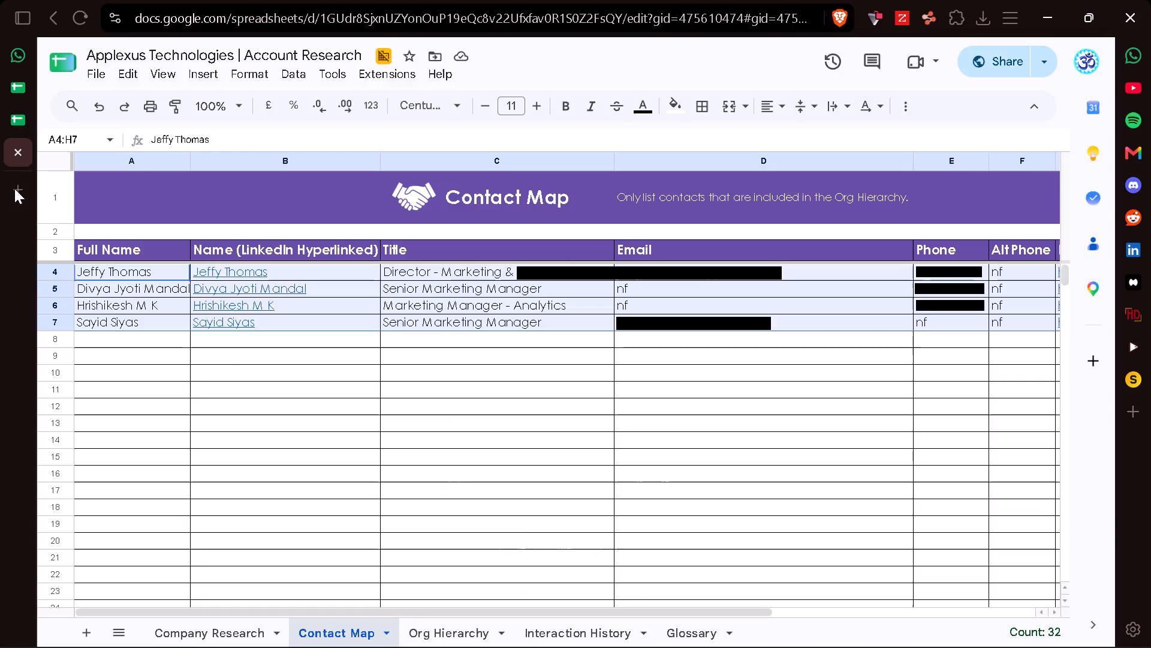
Sort the Contact Map range A4:H7 by column A from A to Z, without a header row.
{"action": "right_click", "coordinate": [112, 281]}
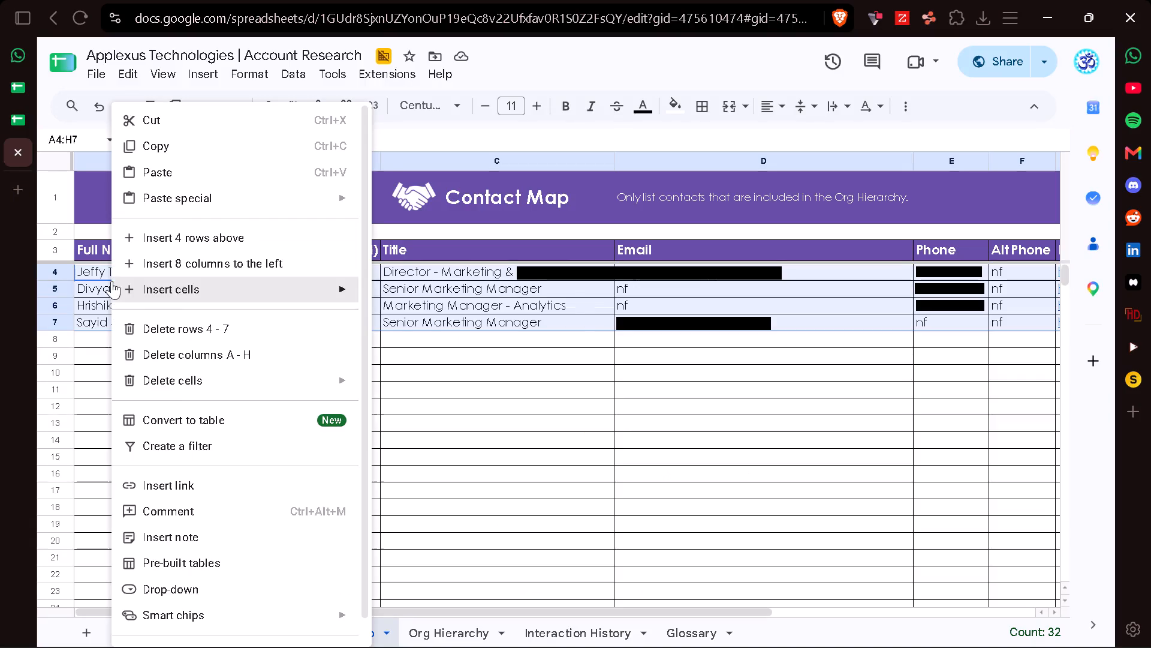
{"action": "scroll", "coordinate": [197, 462], "scroll_direction": "down", "scroll_amount": 5}
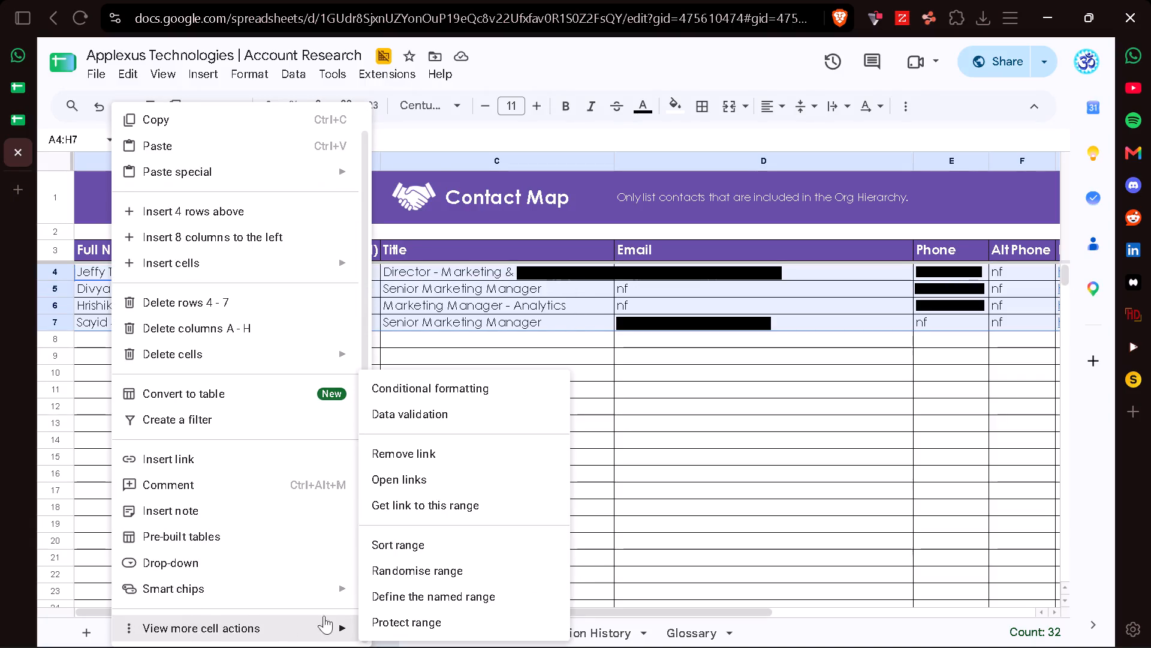
{"action": "left_click", "coordinate": [400, 540]}
{"action": "left_click", "coordinate": [740, 425]}
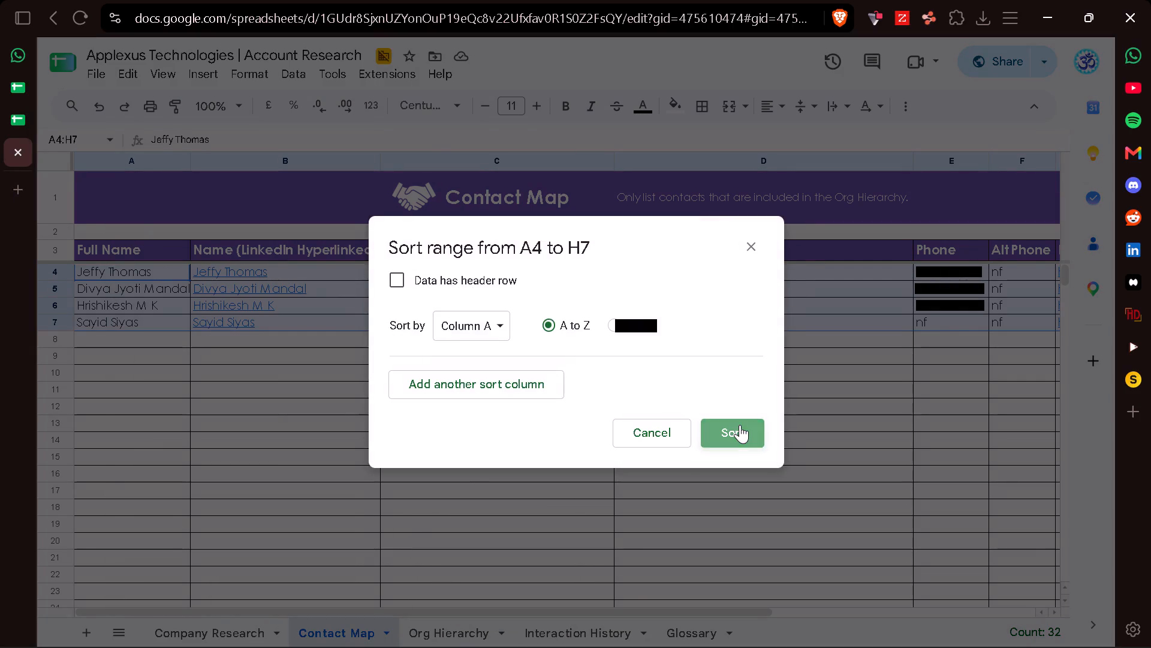
Delete the Alt Phone column, column F, from the Applexus Technologies Contact Map.
{"action": "scroll", "coordinate": [740, 425], "scroll_direction": "left", "scroll_amount": 4}
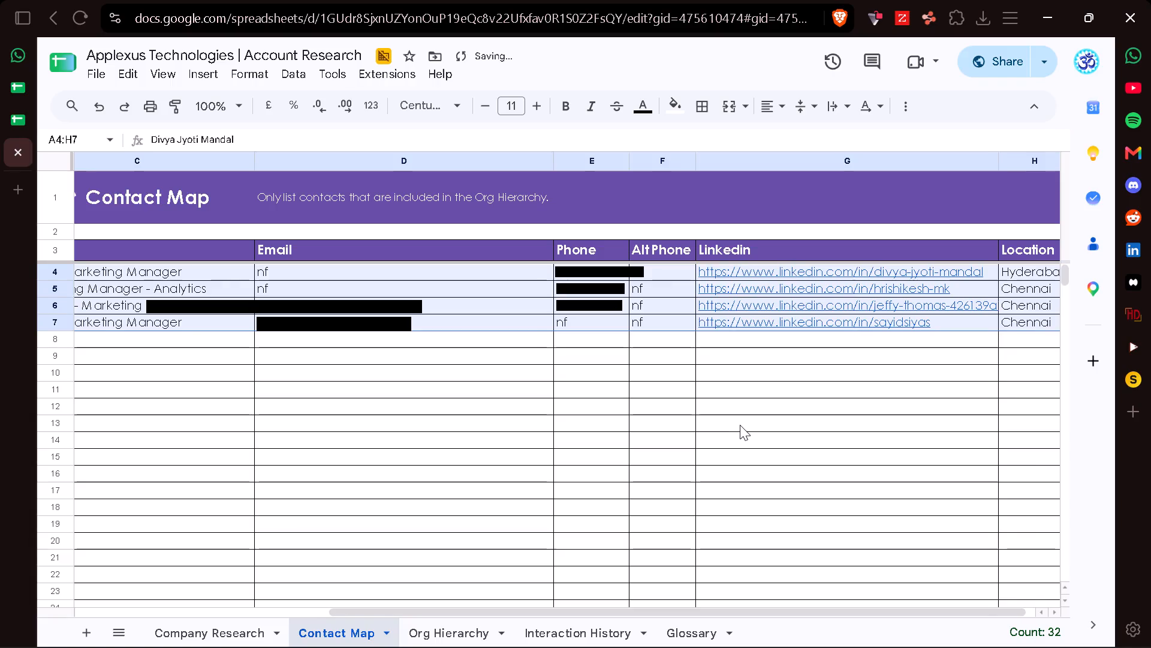
{"action": "scroll", "coordinate": [740, 425], "scroll_direction": "left", "scroll_amount": 2}
{"action": "left_click", "coordinate": [644, 158]}
{"action": "right_click", "coordinate": [644, 158]}
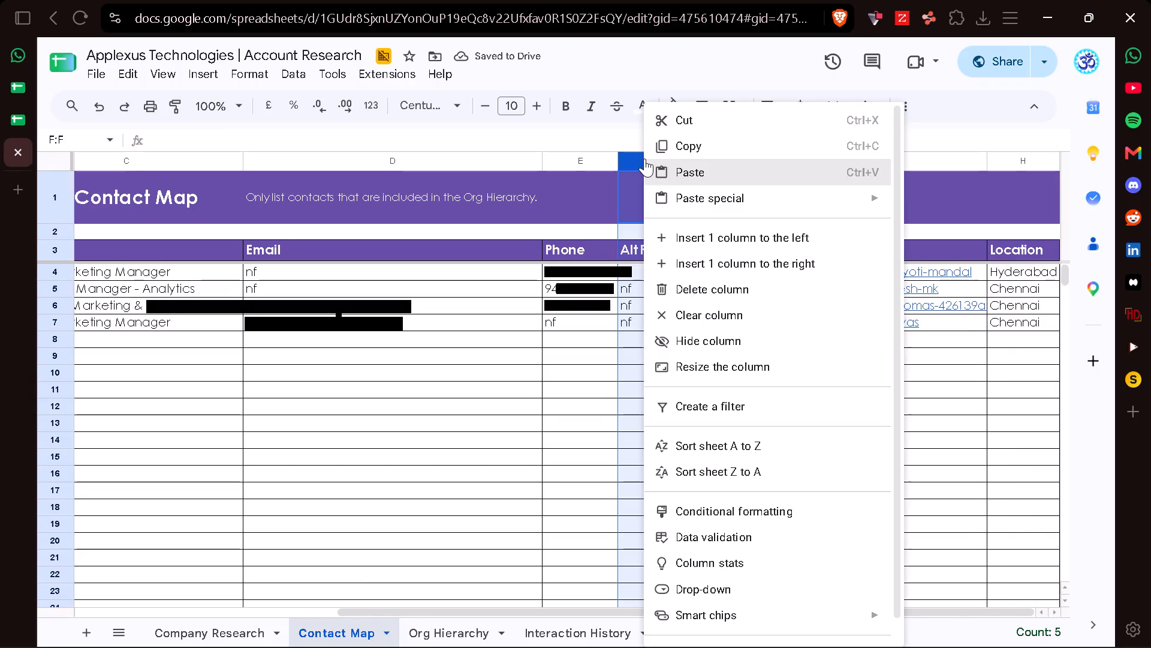
{"action": "left_click", "coordinate": [695, 301]}
Open the LinkedIn profile of the contact in row 4, launch the SMARTe extension on it, and send a connection invitation.
{"action": "scroll", "coordinate": [695, 385], "scroll_direction": "left", "scroll_amount": 1}
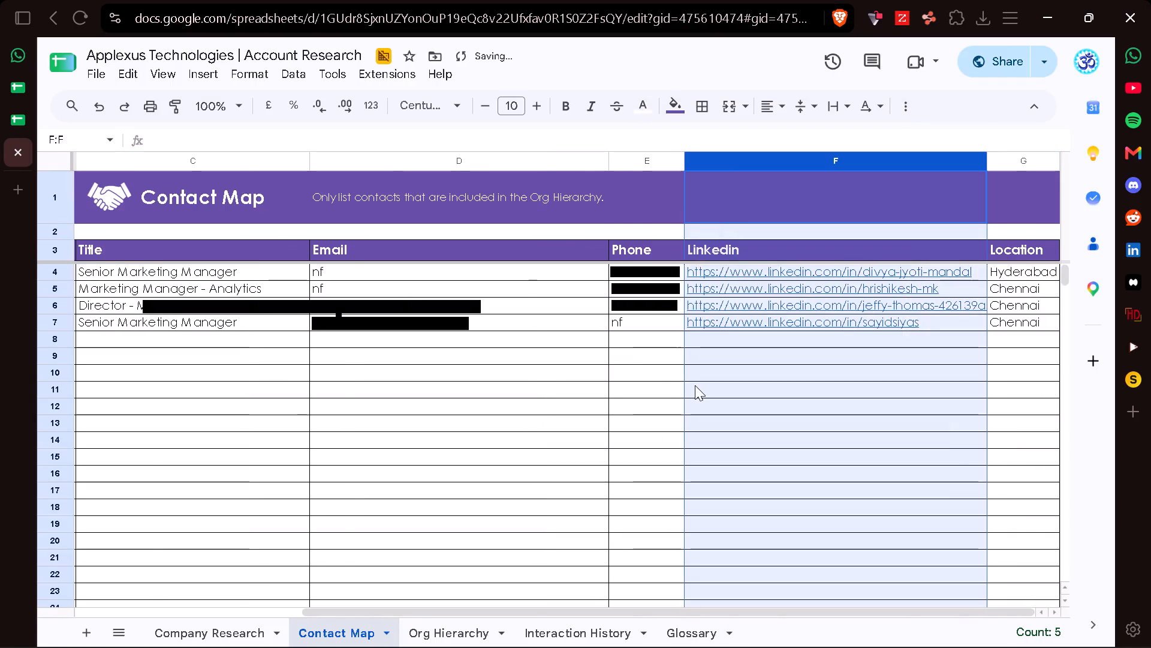
{"action": "scroll", "coordinate": [695, 385], "scroll_direction": "left", "scroll_amount": 1}
{"action": "scroll", "coordinate": [695, 385], "scroll_direction": "right", "scroll_amount": 4}
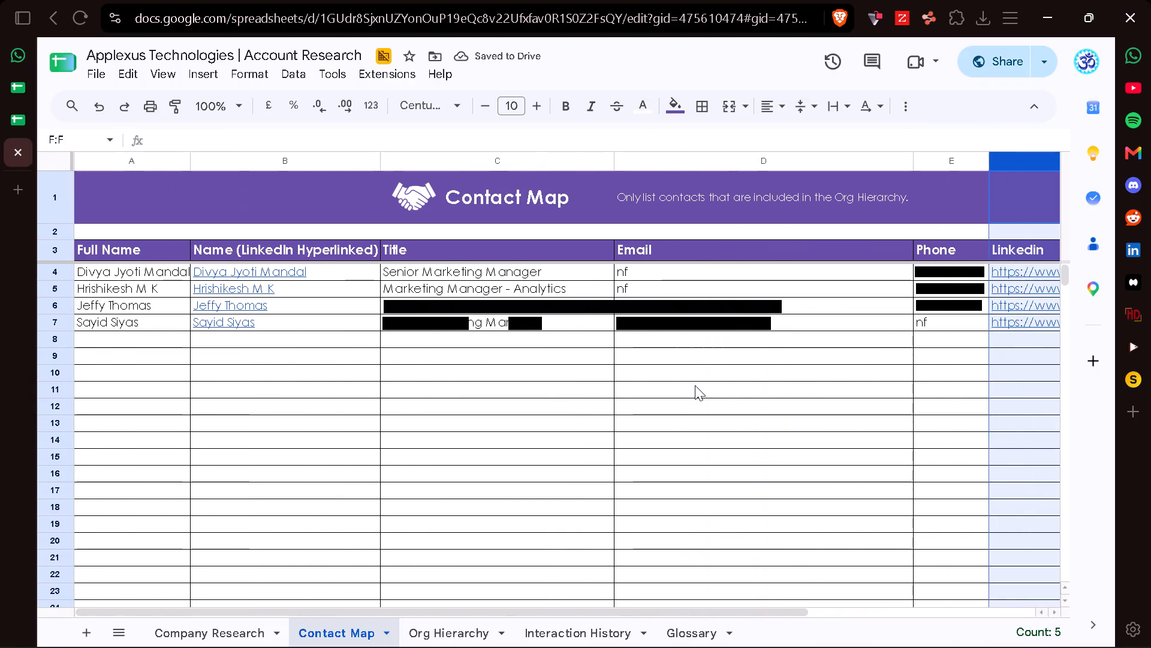
{"action": "scroll", "coordinate": [695, 385], "scroll_direction": "left", "scroll_amount": 6}
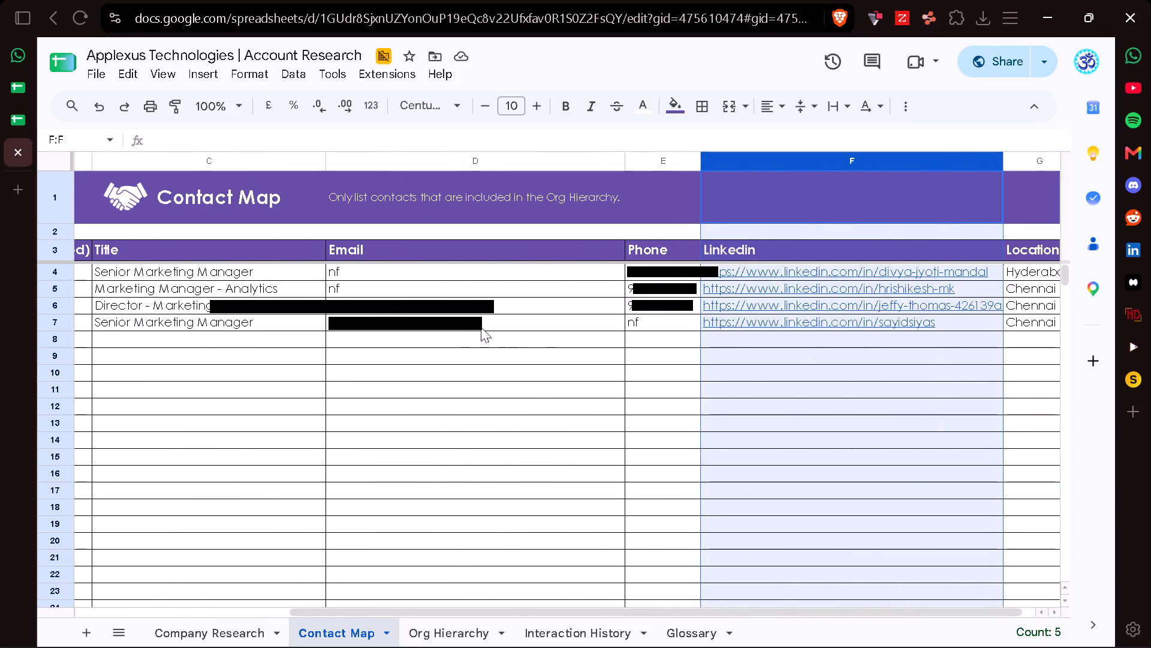
{"action": "left_click", "coordinate": [426, 275]}
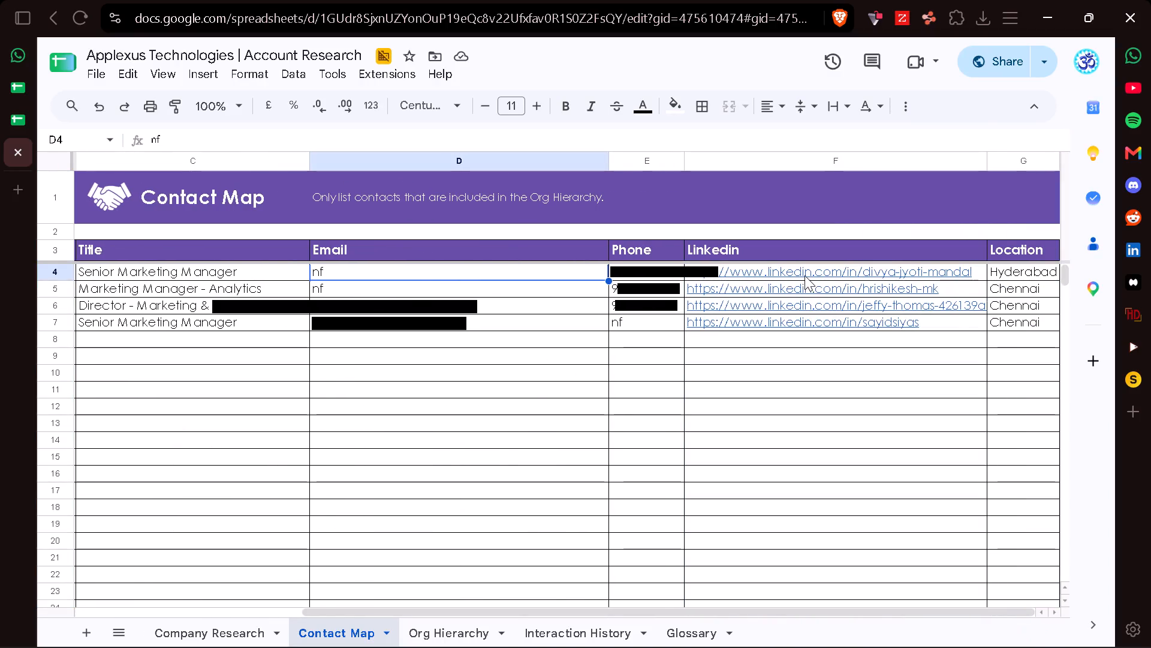
{"action": "left_click", "coordinate": [800, 304]}
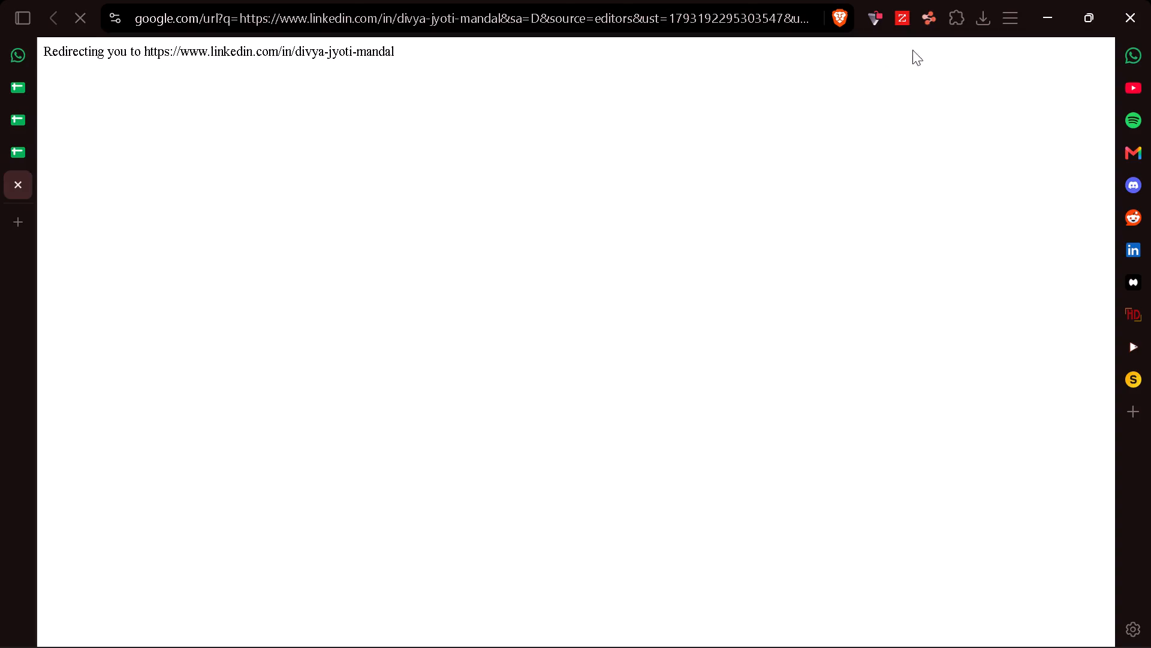
{"action": "left_click", "coordinate": [923, 19]}
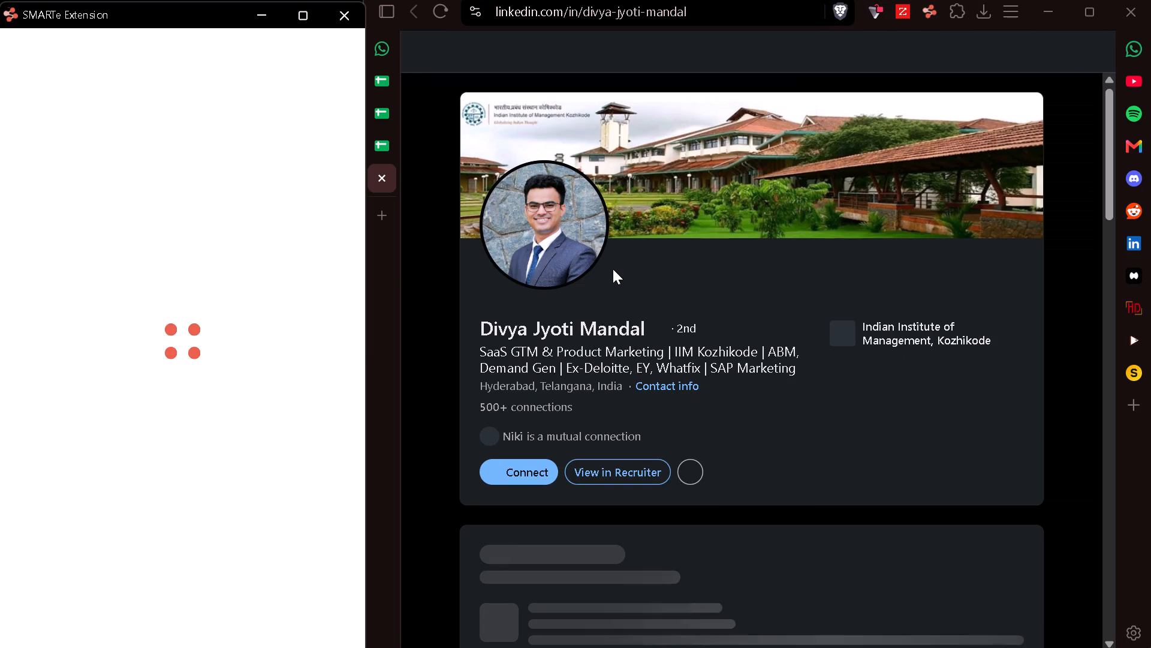
{"action": "left_click", "coordinate": [513, 452]}
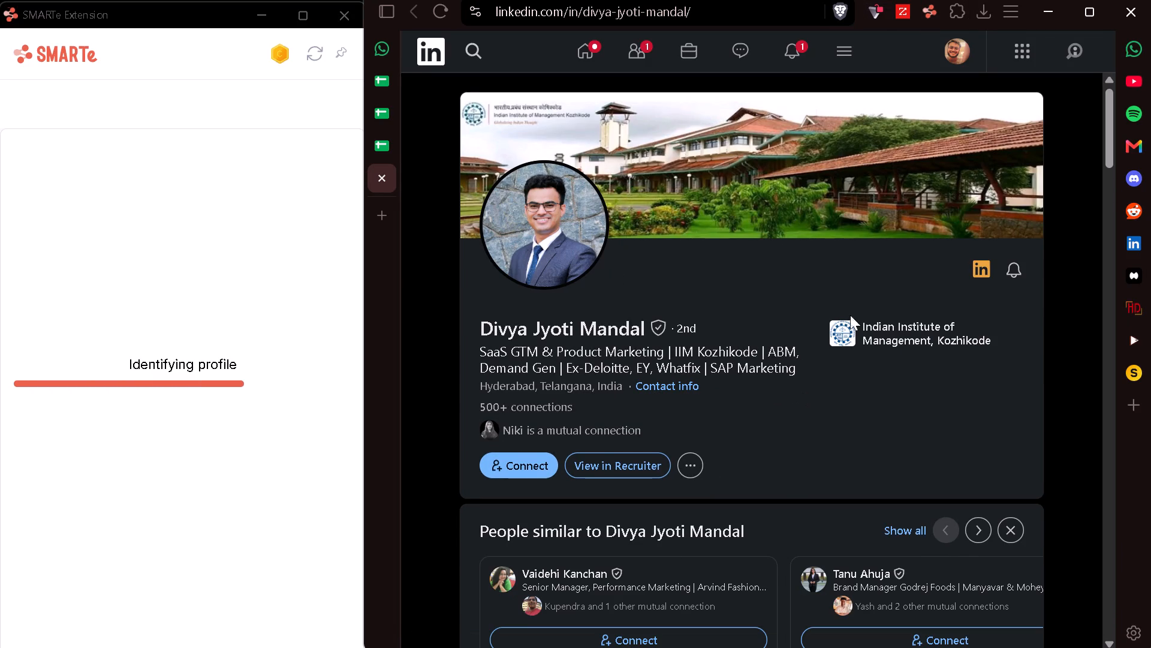
{"action": "left_click", "coordinate": [852, 245]}
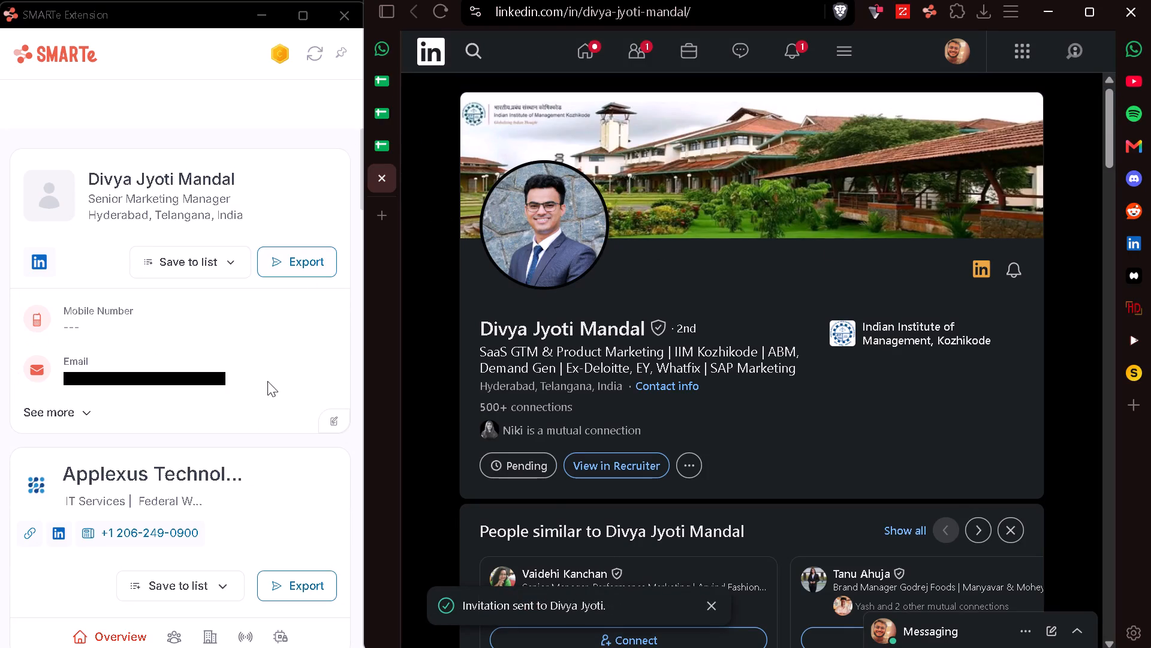
Copy the contact's email address from SMARTe, close the profile, and enter it in Contact Map cell D4.
{"action": "left_click", "coordinate": [243, 378]}
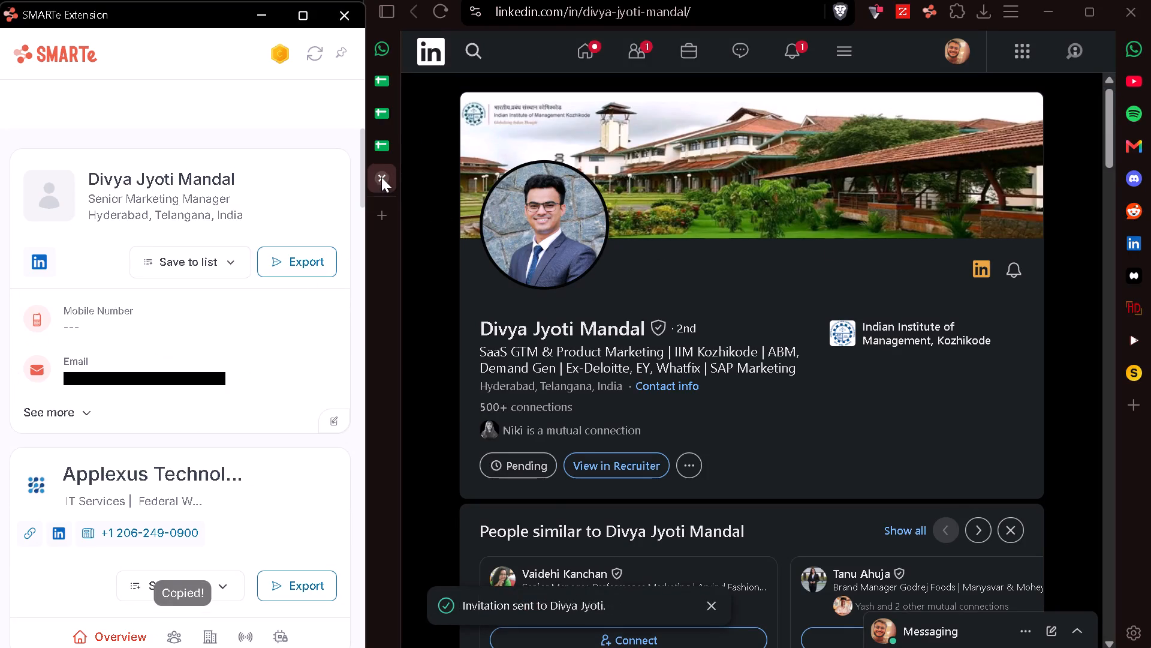
{"action": "left_click", "coordinate": [381, 177]}
{"action": "key", "text": "ctrl+v"}
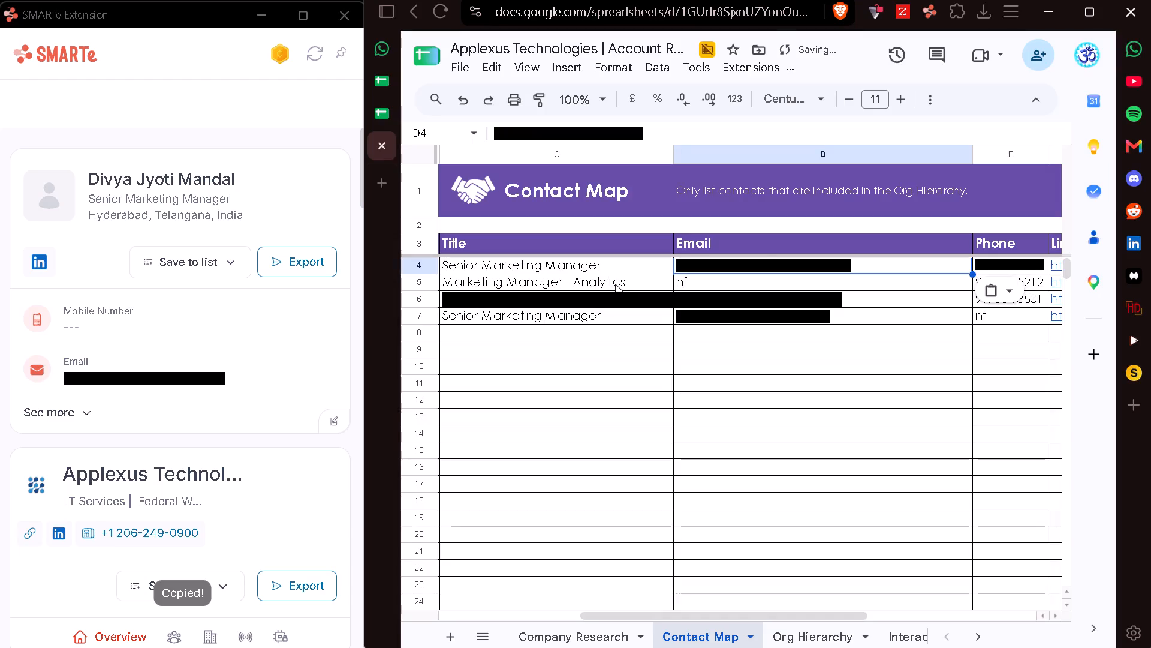
Open the LinkedIn profile of the contact in row 5, reveal the contact details in SMARTe, and close the profile.
{"action": "key", "text": "Down"}
{"action": "scroll", "coordinate": [615, 284], "scroll_direction": "left", "scroll_amount": 2}
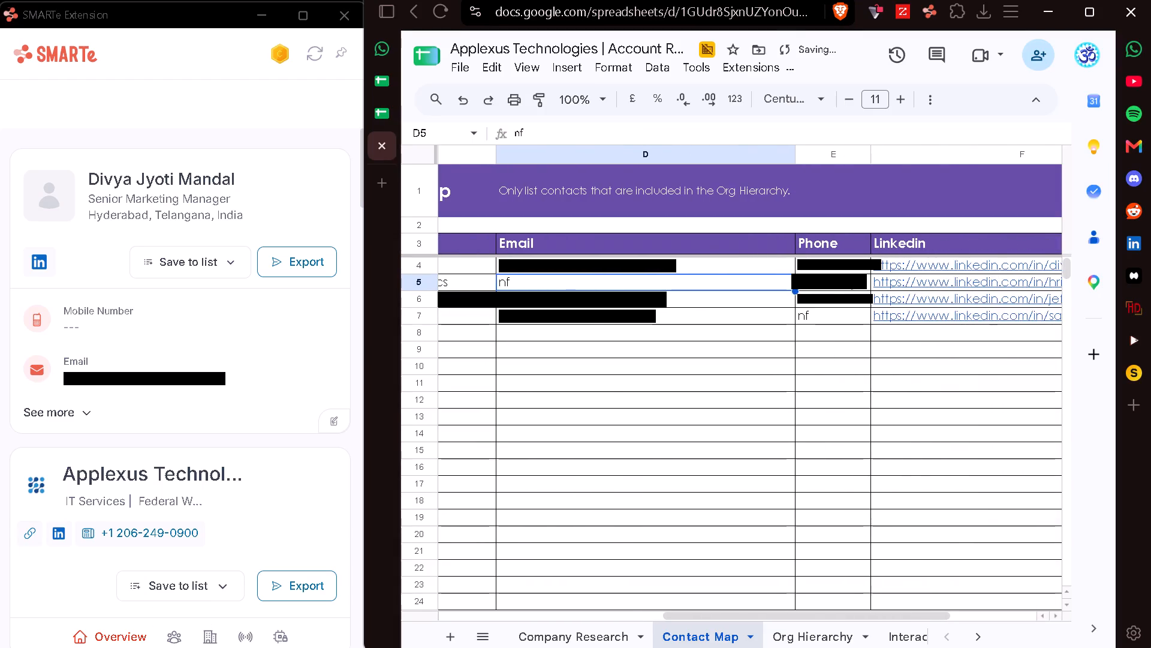
{"action": "left_click", "coordinate": [974, 307]}
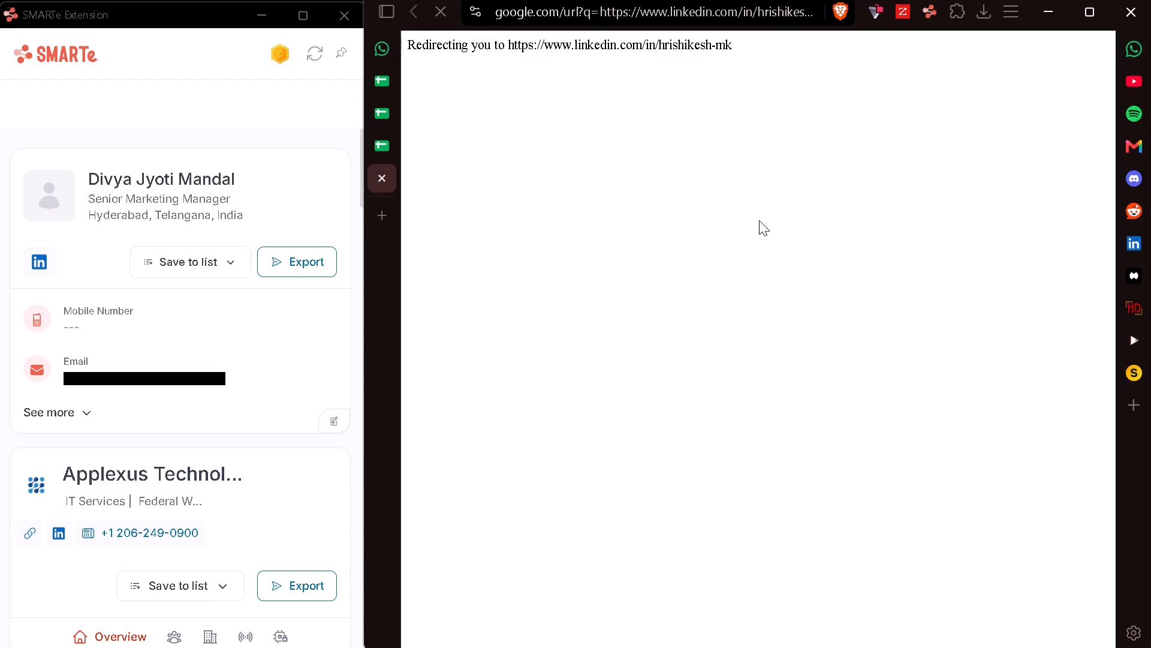
{"action": "left_click", "coordinate": [314, 53]}
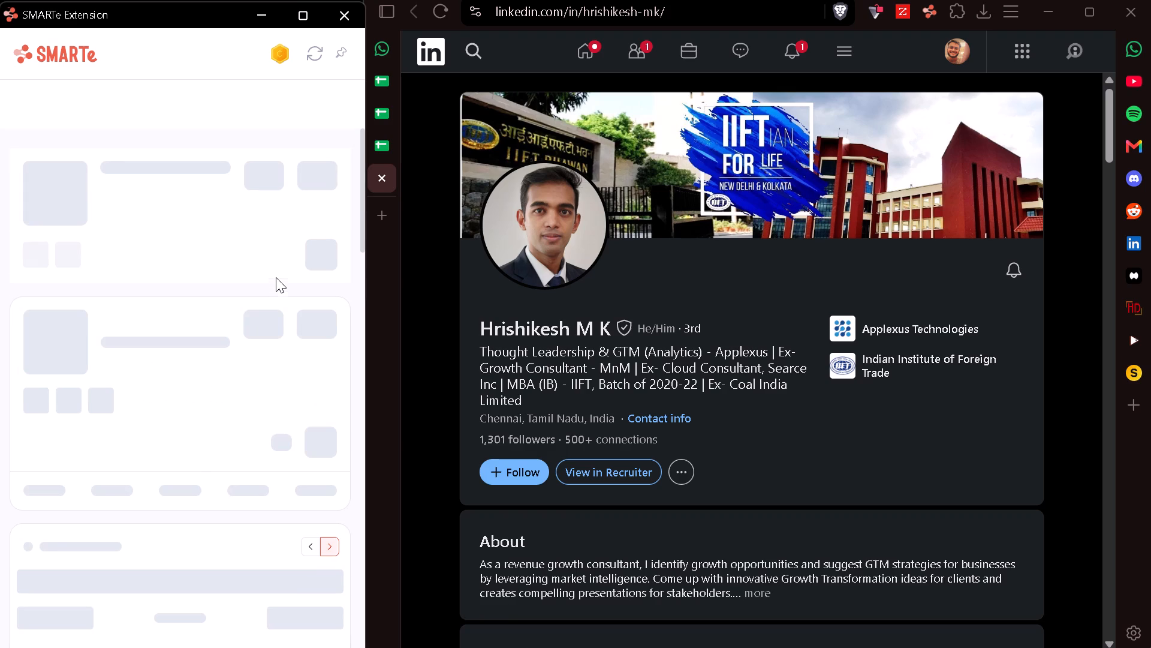
{"action": "left_click", "coordinate": [296, 268]}
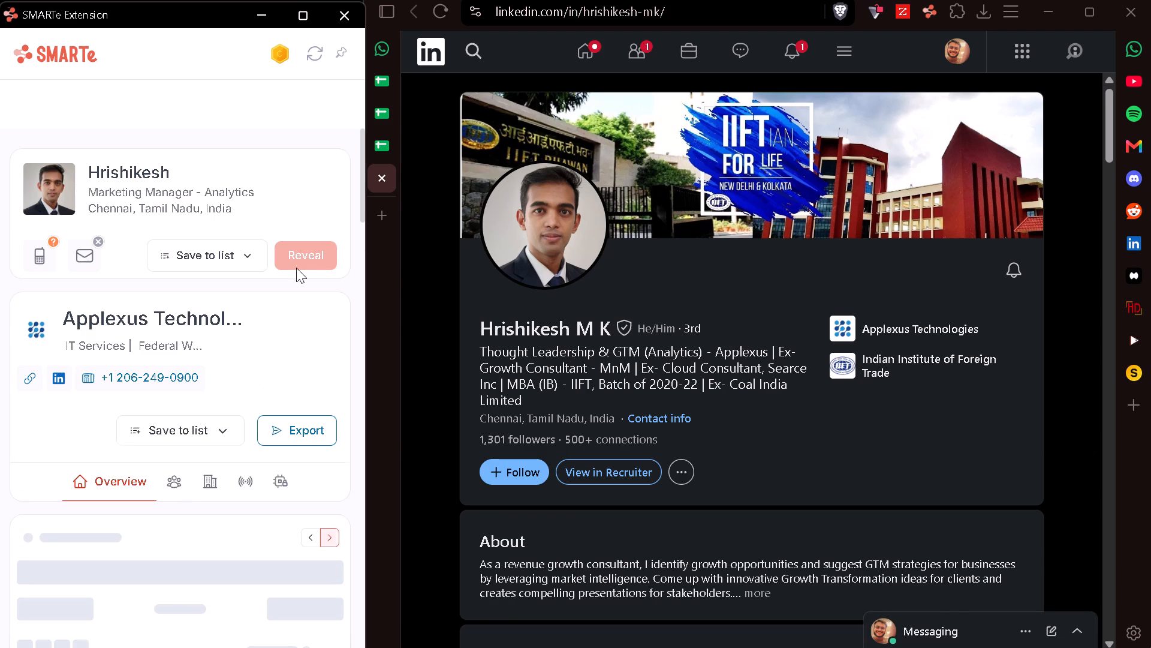
{"action": "left_click", "coordinate": [309, 262]}
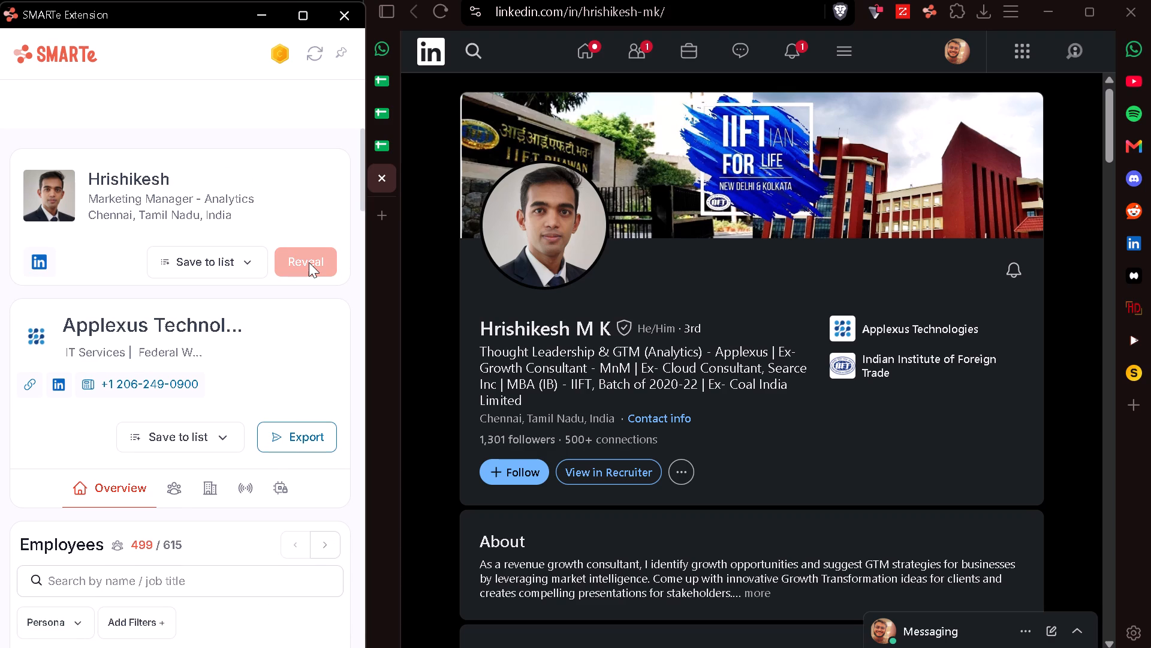
{"action": "left_click", "coordinate": [376, 148]}
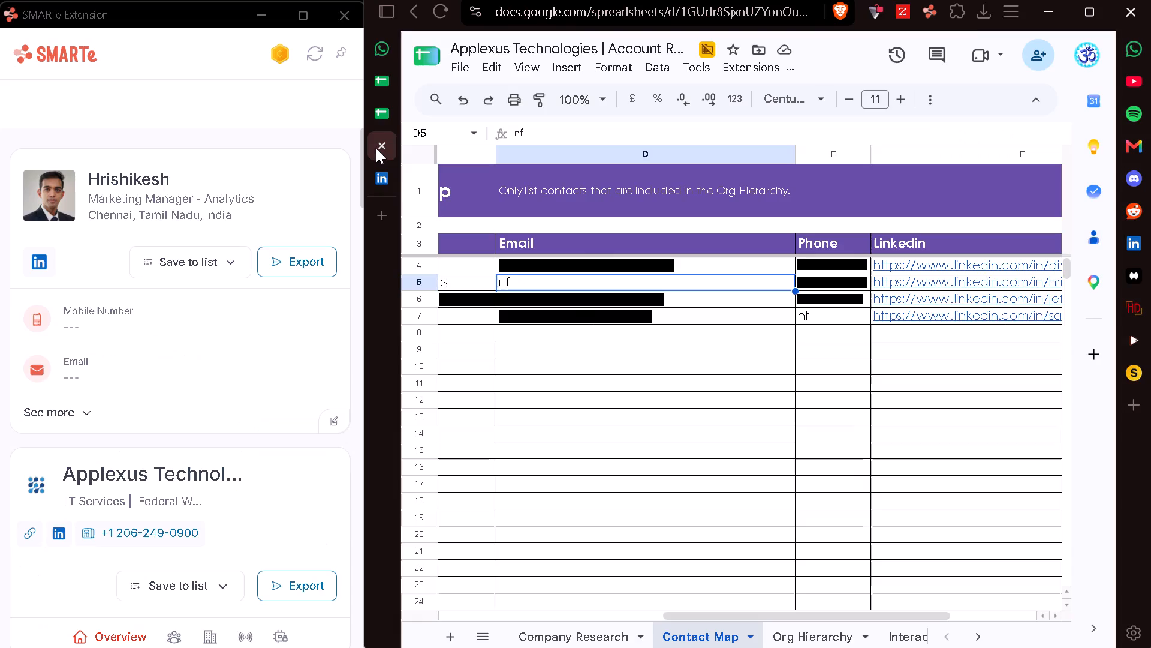
{"action": "double_click", "coordinate": [381, 179]}
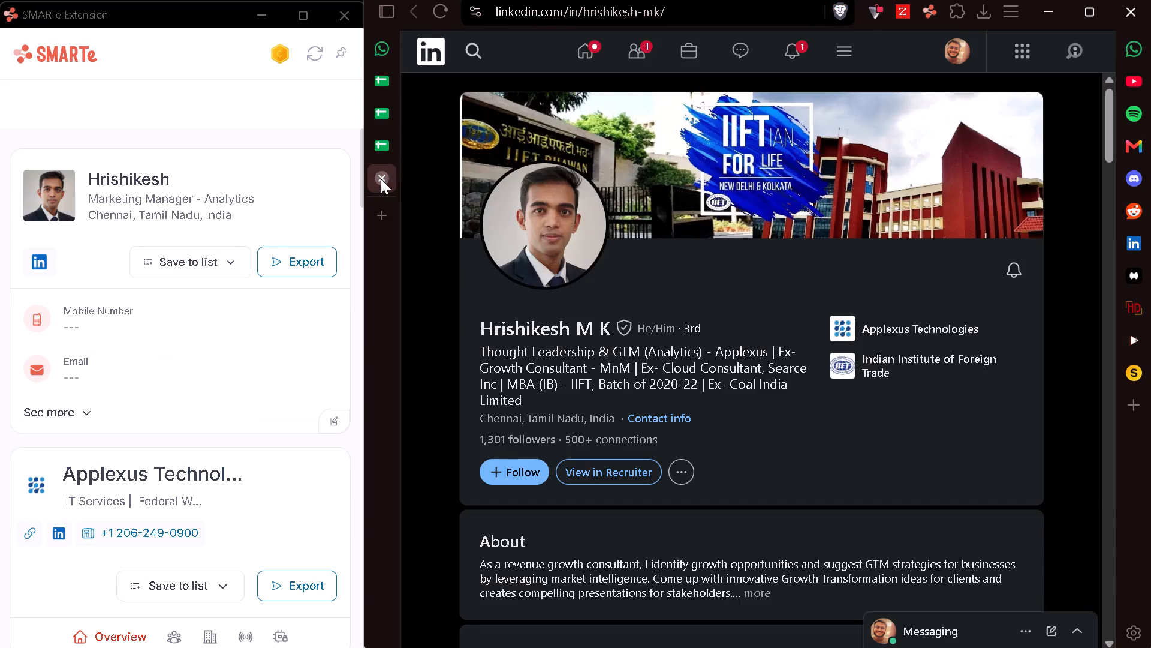
Look up the row 7 contact in SMARTe from the LinkedIn profile, and paste the mobile number into Contact Map cell E7.
{"action": "key", "text": "Down"}
{"action": "key", "text": "Down"}
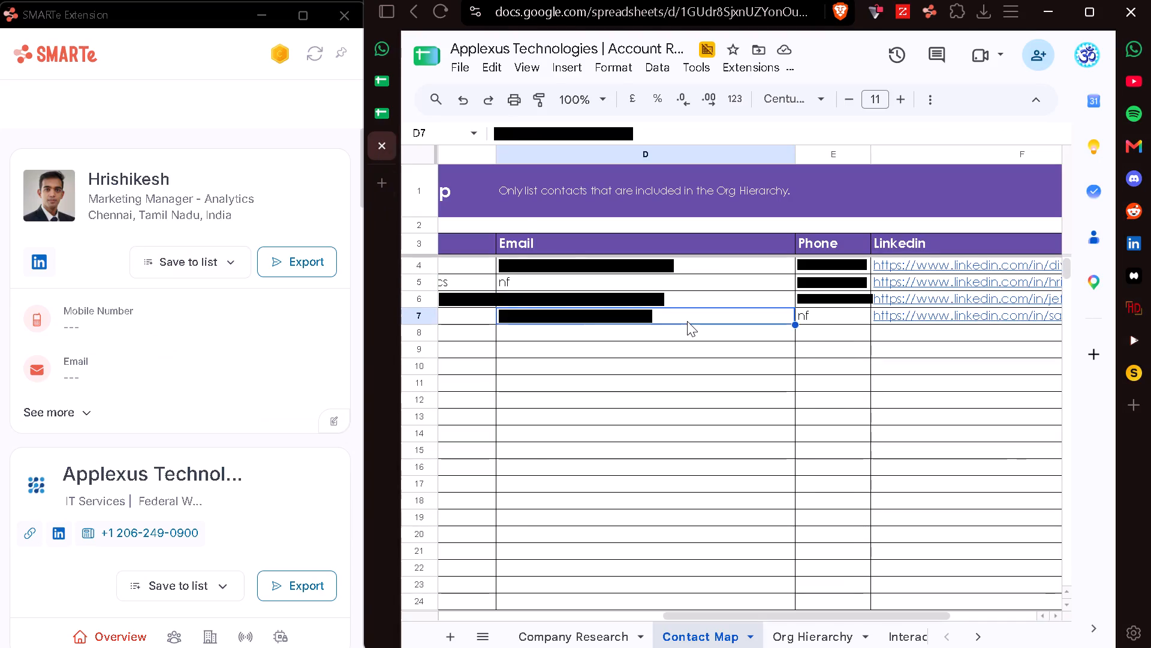
{"action": "key", "text": "Right"}
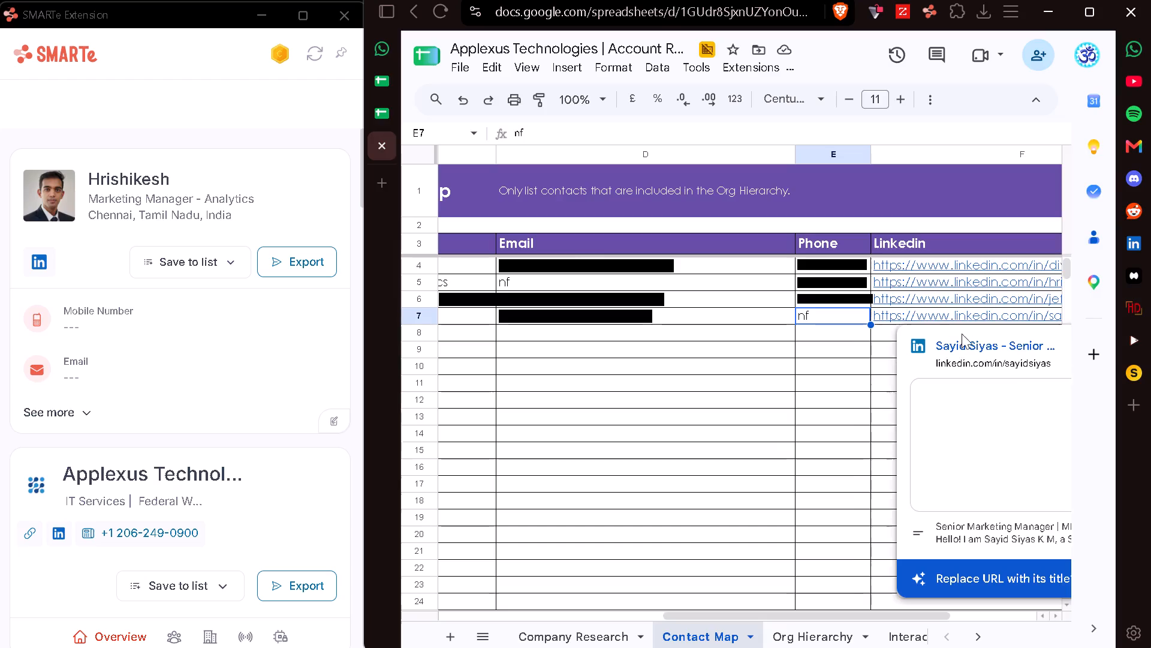
{"action": "left_click", "coordinate": [988, 350]}
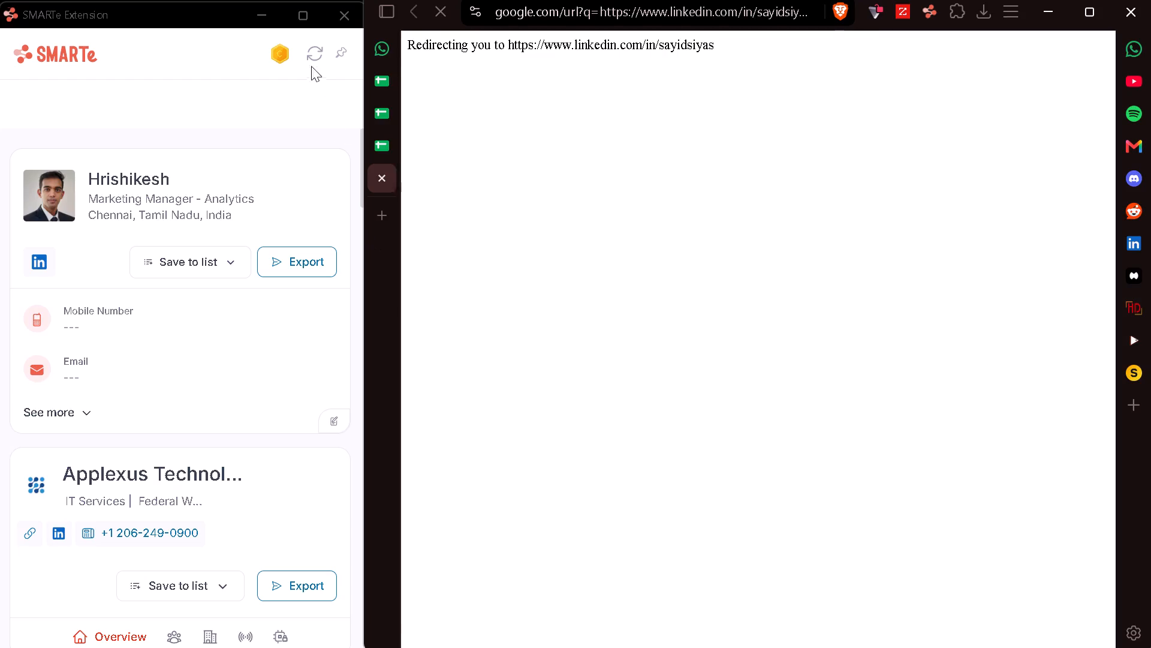
{"action": "left_click", "coordinate": [313, 59]}
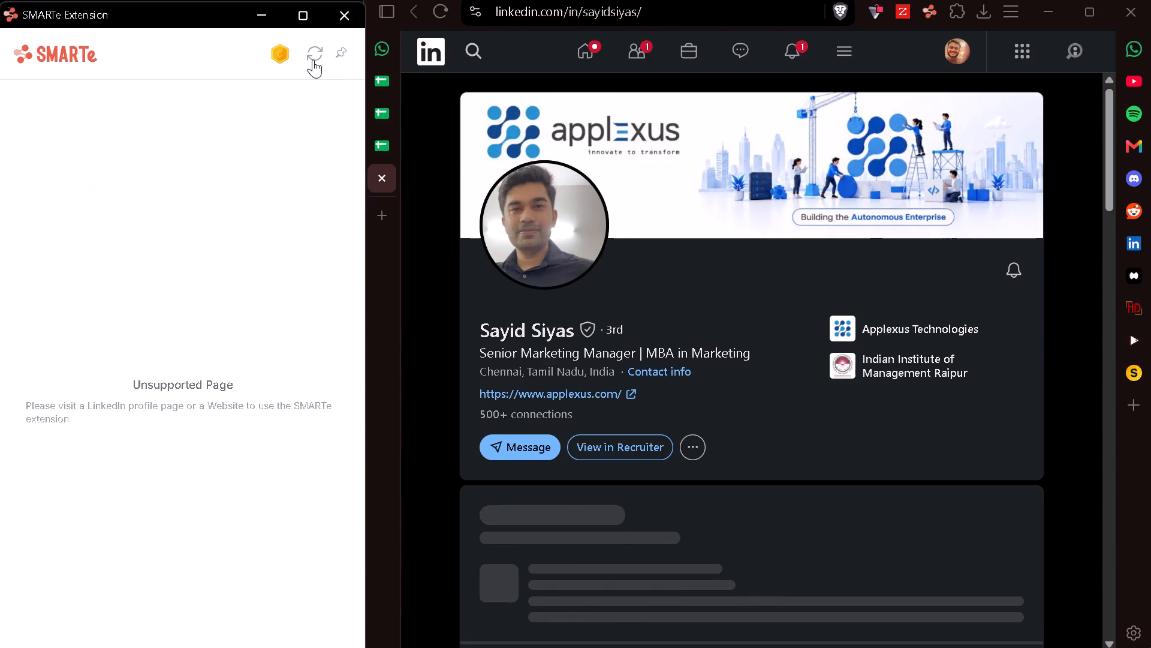
{"action": "left_click", "coordinate": [313, 59]}
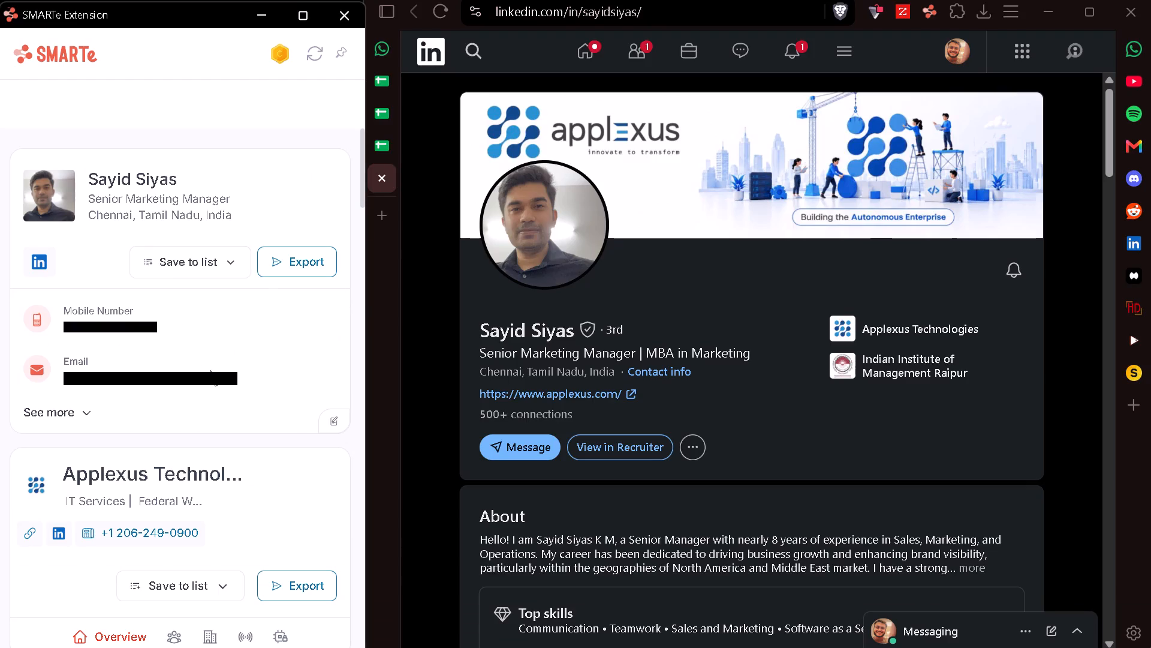
{"action": "left_click", "coordinate": [228, 378]}
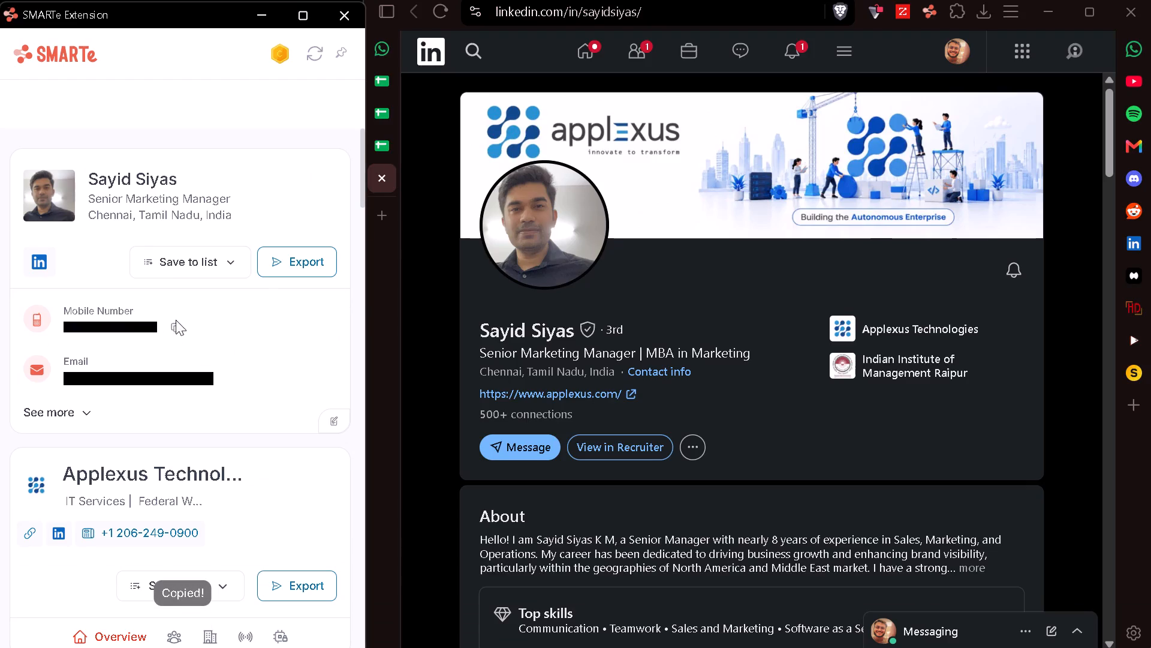
{"action": "left_click", "coordinate": [177, 323]}
{"action": "left_click", "coordinate": [382, 178]}
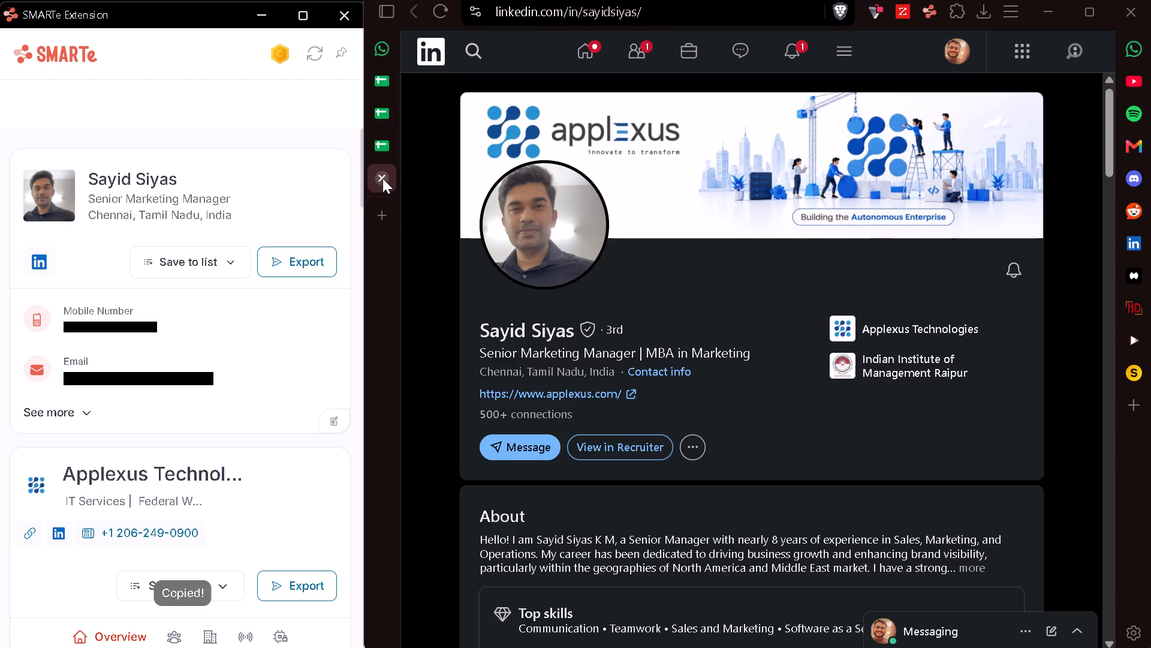
{"action": "key", "text": "ctrl+v"}
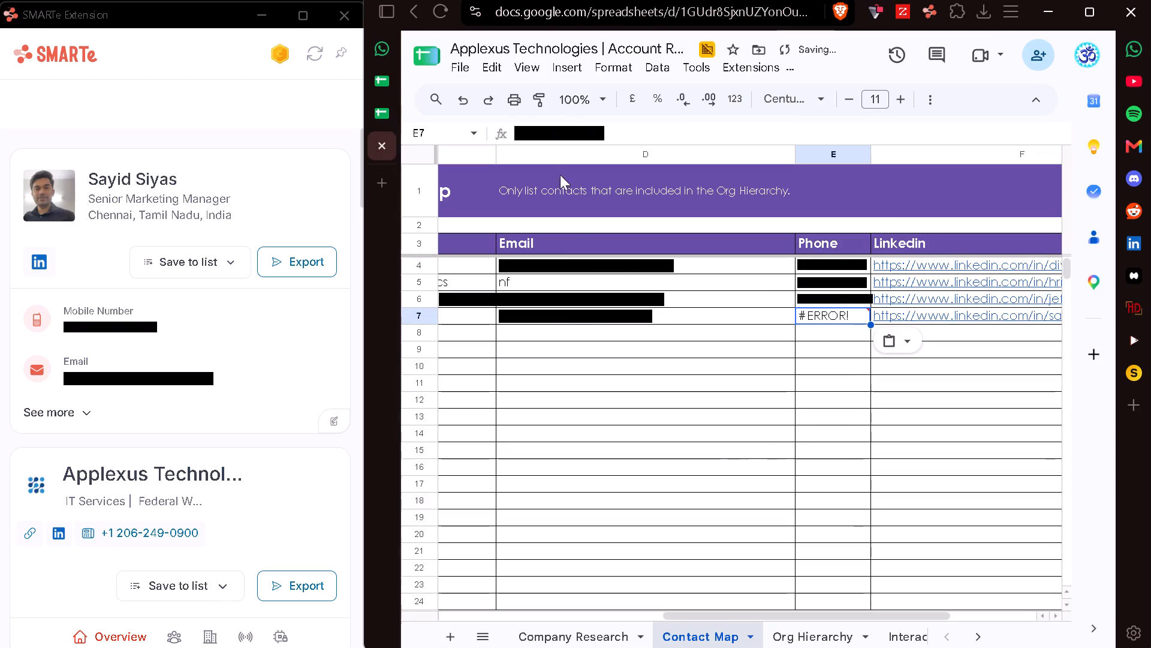
Strip the extra leading characters from the phone number in E7, and close the SMARTe extension window.
{"action": "left_click", "coordinate": [534, 131]}
{"action": "key", "text": "Right"}
{"action": "key", "text": "BackSpace"}
{"action": "key", "text": "BackSpace"}
{"action": "key", "text": "BackSpace"}
{"action": "key", "text": "BackSpace"}
{"action": "key", "text": "BackSpace"}
{"action": "key", "text": "BackSpace"}
{"action": "key", "text": "BackSpace"}
{"action": "key", "text": "BackSpace"}
{"action": "key", "text": "BackSpace"}
{"action": "key", "text": "BackSpace"}
{"action": "key", "text": "BackSpace"}
{"action": "key", "text": "BackSpace"}
{"action": "key", "text": "BackSpace"}
{"action": "key", "text": "BackSpace"}
{"action": "key", "text": "BackSpace"}
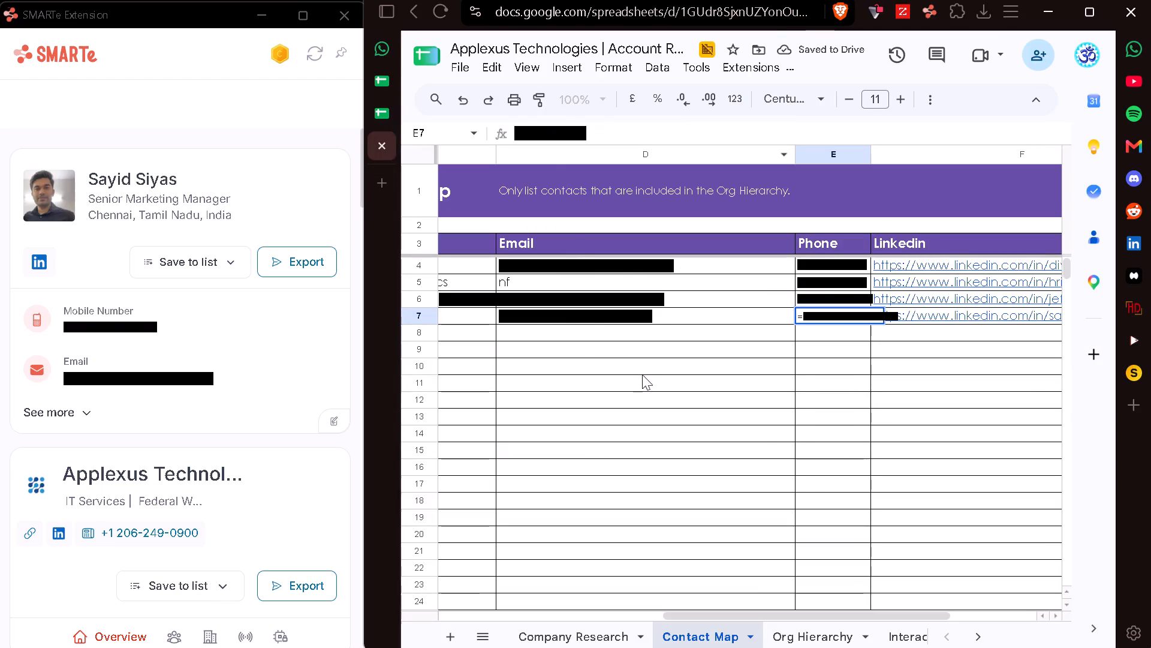
{"action": "left_click", "coordinate": [348, 11]}
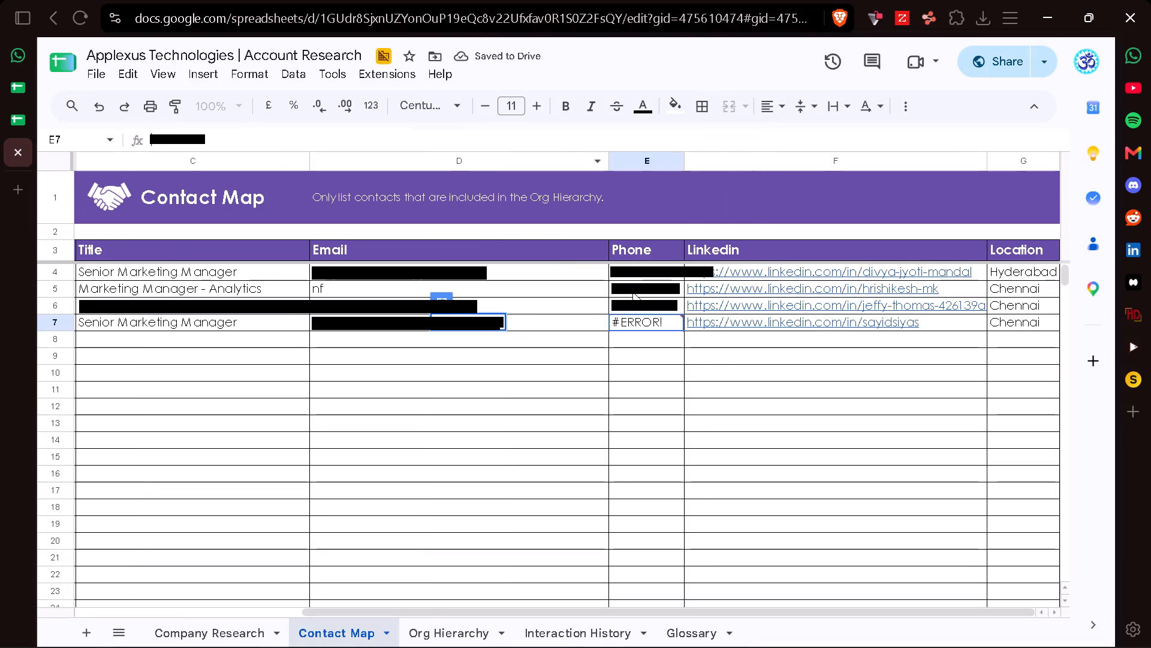
{"action": "left_click", "coordinate": [515, 332]}
Copy the full names in Contact Map A4:A7 into the Krishna Leads 28th October sheet, starting at cell A37.
{"action": "scroll", "coordinate": [515, 332], "scroll_direction": "right", "scroll_amount": 6}
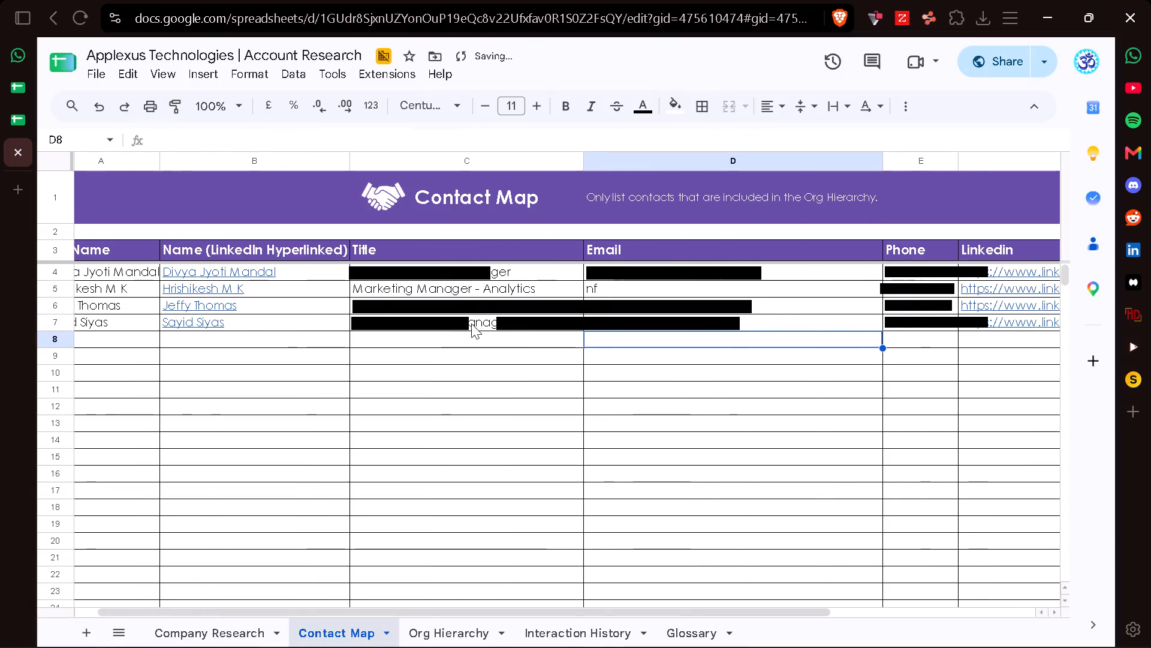
{"action": "left_click", "coordinate": [138, 272]}
{"action": "key", "text": "shift+Down"}
{"action": "key", "text": "ctrl+shift+Down"}
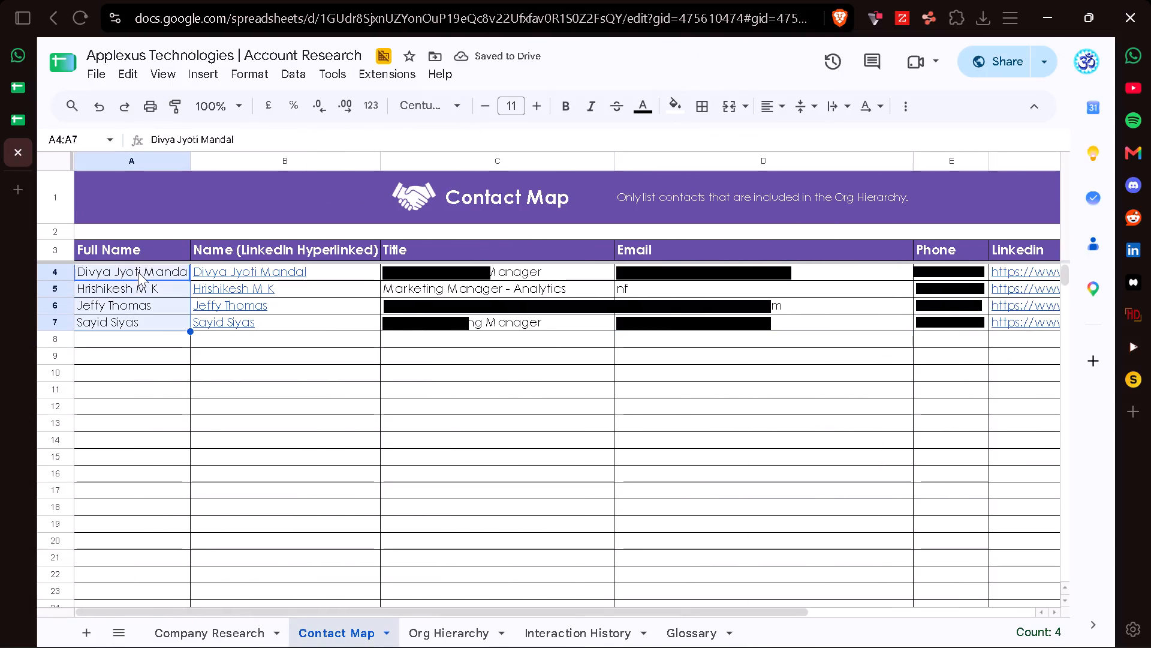
{"action": "key", "text": "ctrl+c"}
{"action": "left_click", "coordinate": [17, 126]}
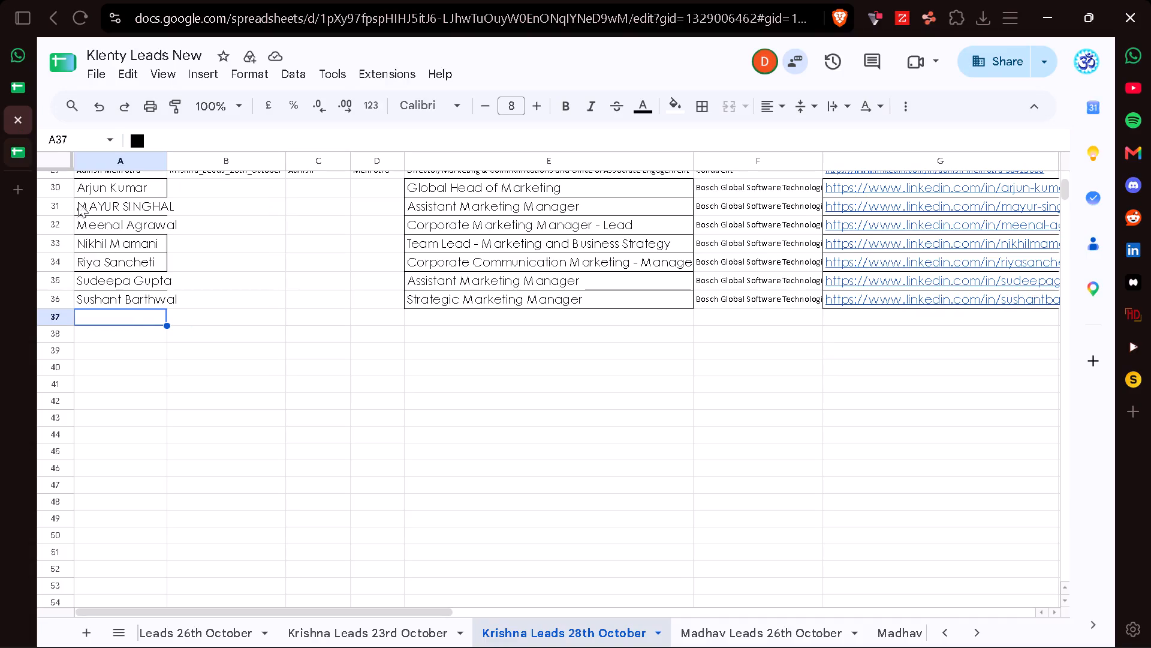
{"action": "key", "text": "ctrl+v"}
Copy the titles in Contact Map C4:C7 into the Krishna Leads 28th October sheet, starting at cell E37.
{"action": "key", "text": "Right"}
{"action": "key", "text": "Right"}
{"action": "key", "text": "Right"}
{"action": "key", "text": "Right"}
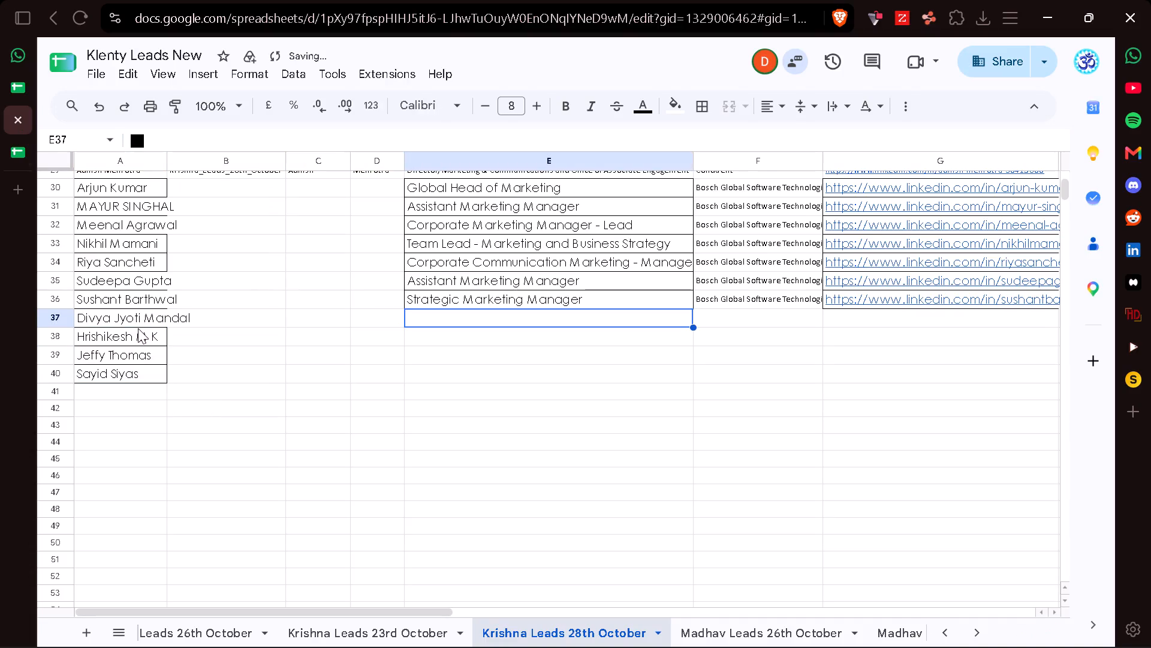
{"action": "left_click", "coordinate": [19, 157]}
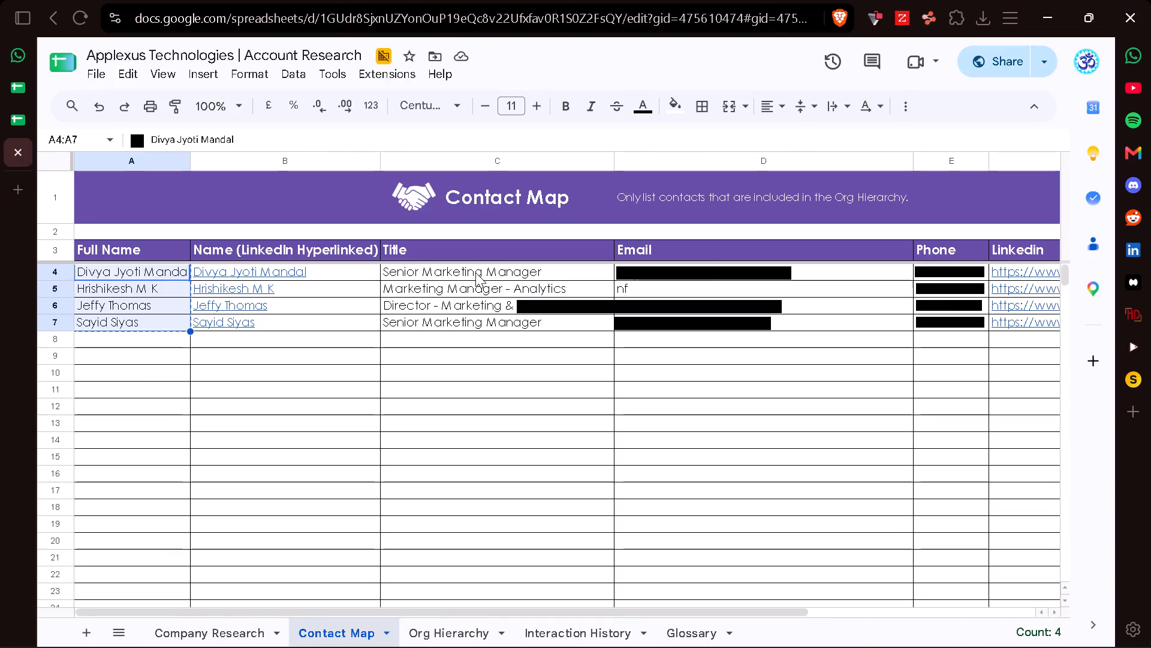
{"action": "left_click", "coordinate": [475, 272]}
{"action": "key", "text": "ctrl+shift+Down"}
{"action": "key", "text": "ctrl+c"}
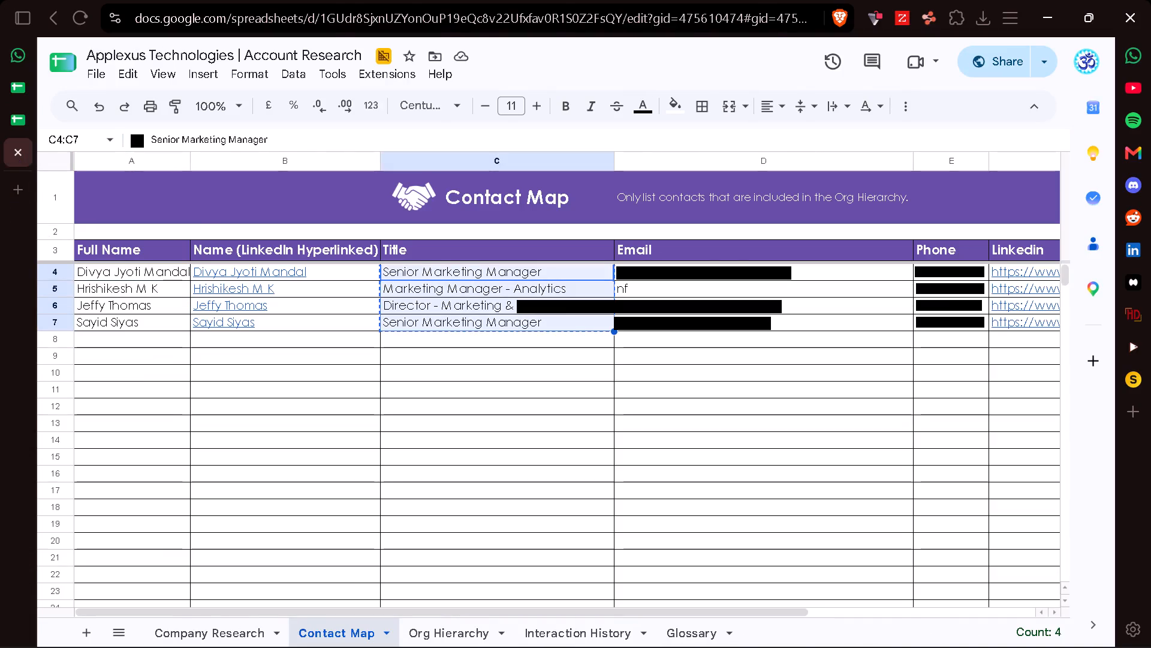
{"action": "left_click", "coordinate": [18, 132]}
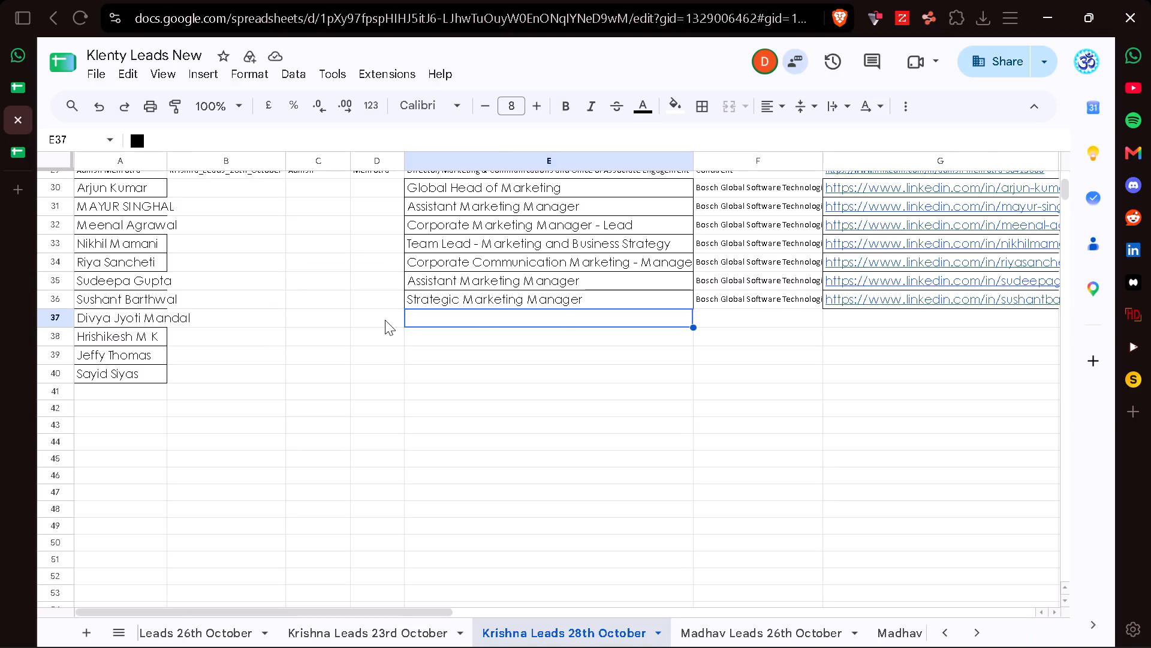
{"action": "key", "text": "ctrl+v"}
Copy the company name Applexus Technologies from the account research file's title into F37, and fill it down through F40.
{"action": "key", "text": "Right"}
{"action": "key", "text": "Right"}
{"action": "key", "text": "Left"}
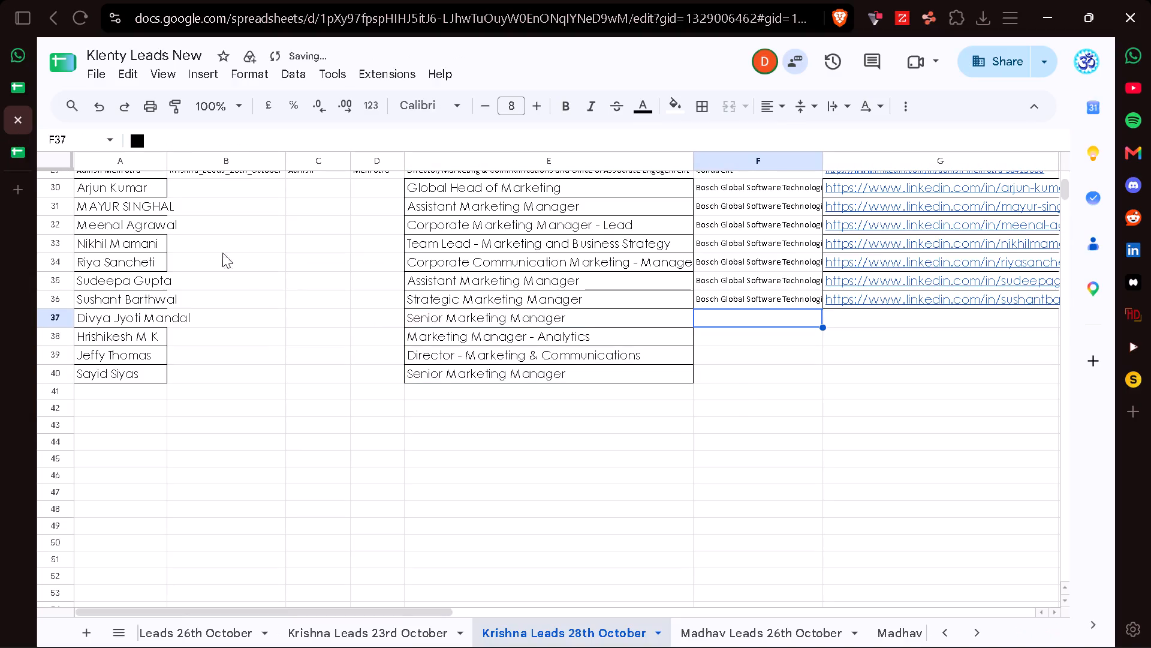
{"action": "left_click", "coordinate": [26, 158]}
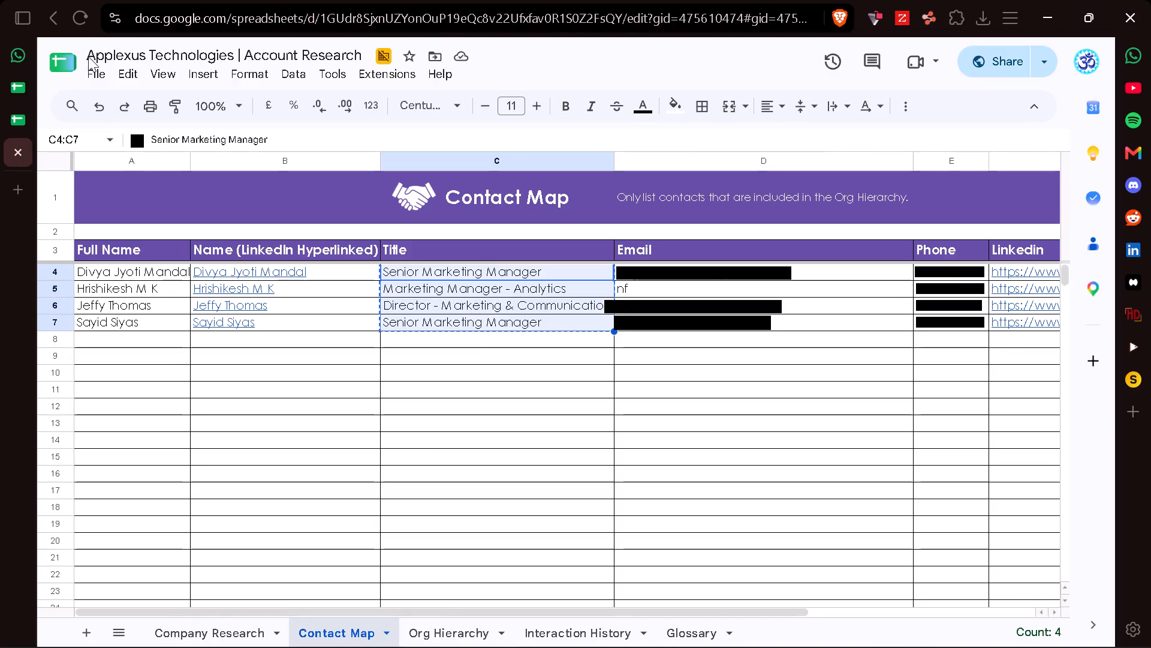
{"action": "left_click", "coordinate": [88, 56]}
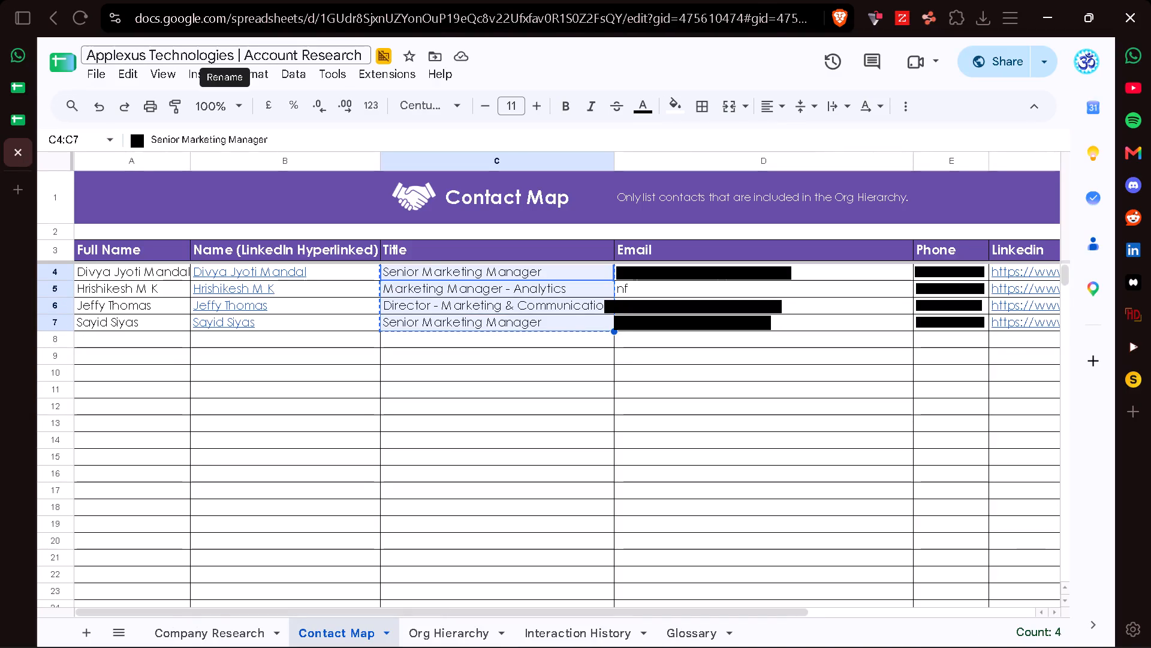
{"action": "left_click_drag", "start_coordinate": [233, 55], "coordinate": [40, 50]}
{"action": "key", "text": "ctrl+c"}
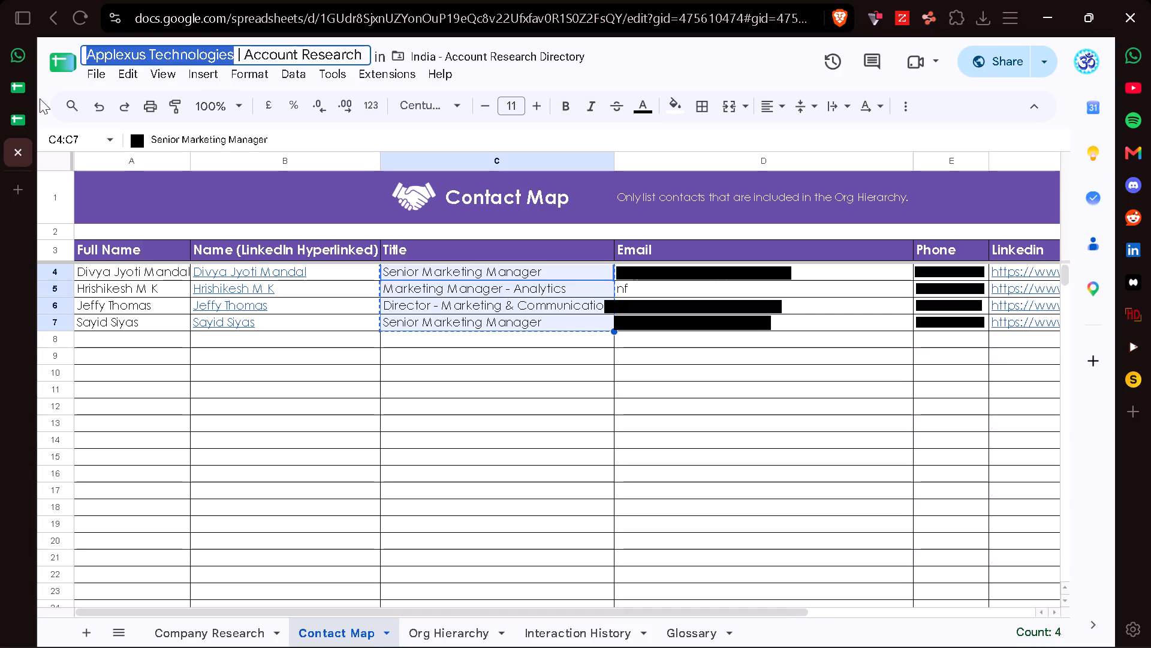
{"action": "left_click", "coordinate": [12, 128]}
{"action": "key", "text": "ctrl+v"}
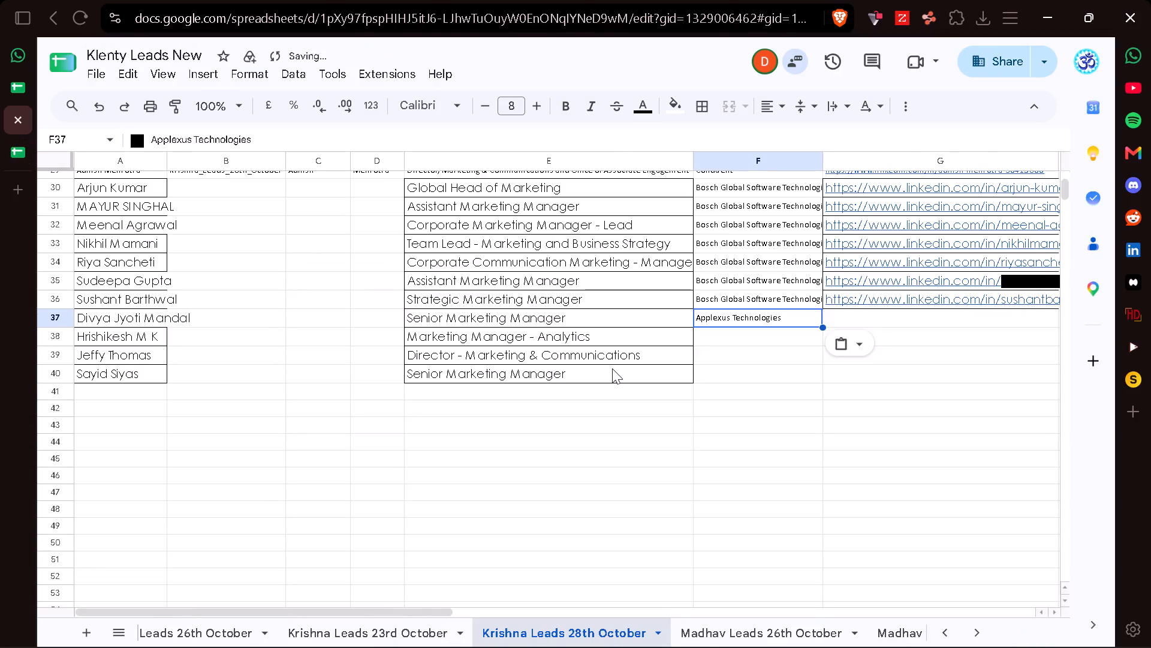
{"action": "left_click_drag", "start_coordinate": [824, 327], "coordinate": [816, 364]}
{"action": "left_click_drag", "start_coordinate": [816, 364], "coordinate": [813, 371]}
Copy the LinkedIn links in Contact Map F4:F7 into the Krishna Leads 28th October sheet, starting at cell G37.
{"action": "scroll", "coordinate": [813, 371], "scroll_direction": "left", "scroll_amount": 3}
{"action": "left_click", "coordinate": [653, 318]}
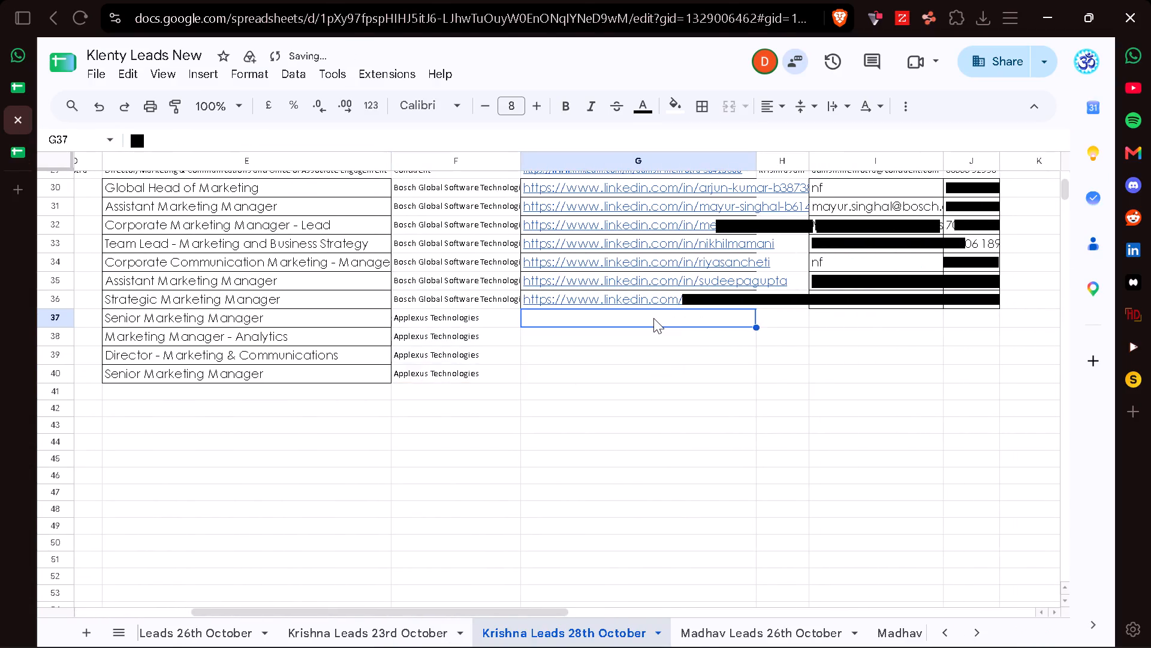
{"action": "scroll", "coordinate": [653, 318], "scroll_direction": "left", "scroll_amount": 2}
{"action": "left_click", "coordinate": [17, 158]}
{"action": "scroll", "coordinate": [806, 362], "scroll_direction": "left", "scroll_amount": 1}
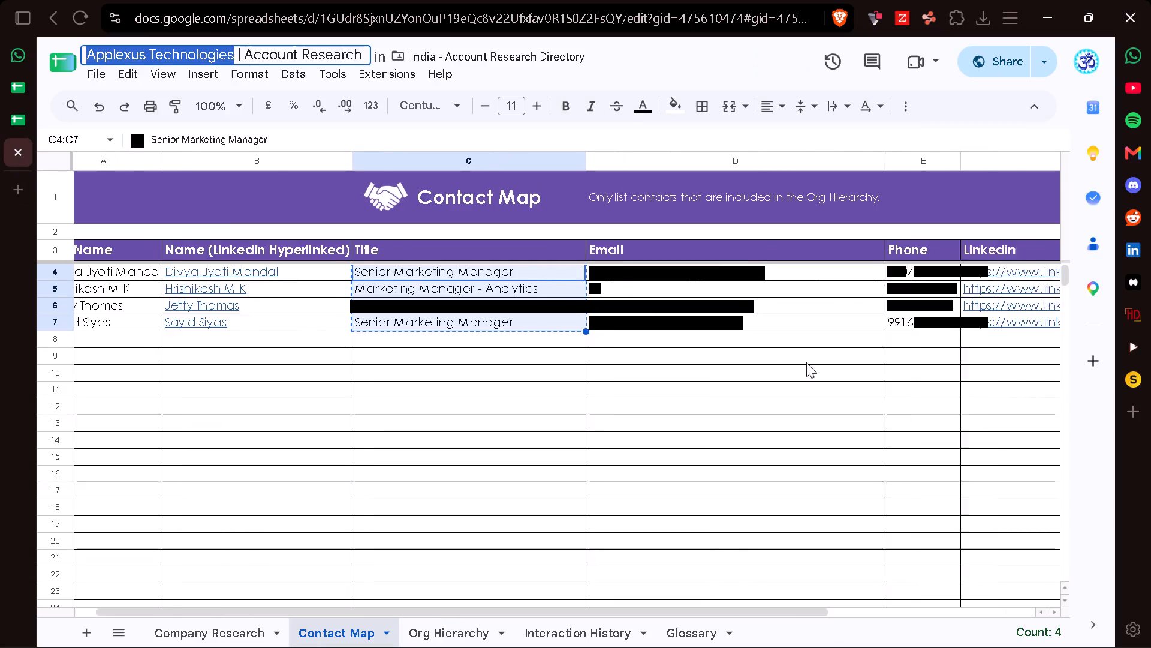
{"action": "scroll", "coordinate": [806, 362], "scroll_direction": "left", "scroll_amount": 2}
{"action": "left_click", "coordinate": [758, 272]}
{"action": "key", "text": "ctrl+shift+Down"}
{"action": "key", "text": "ctrl+c"}
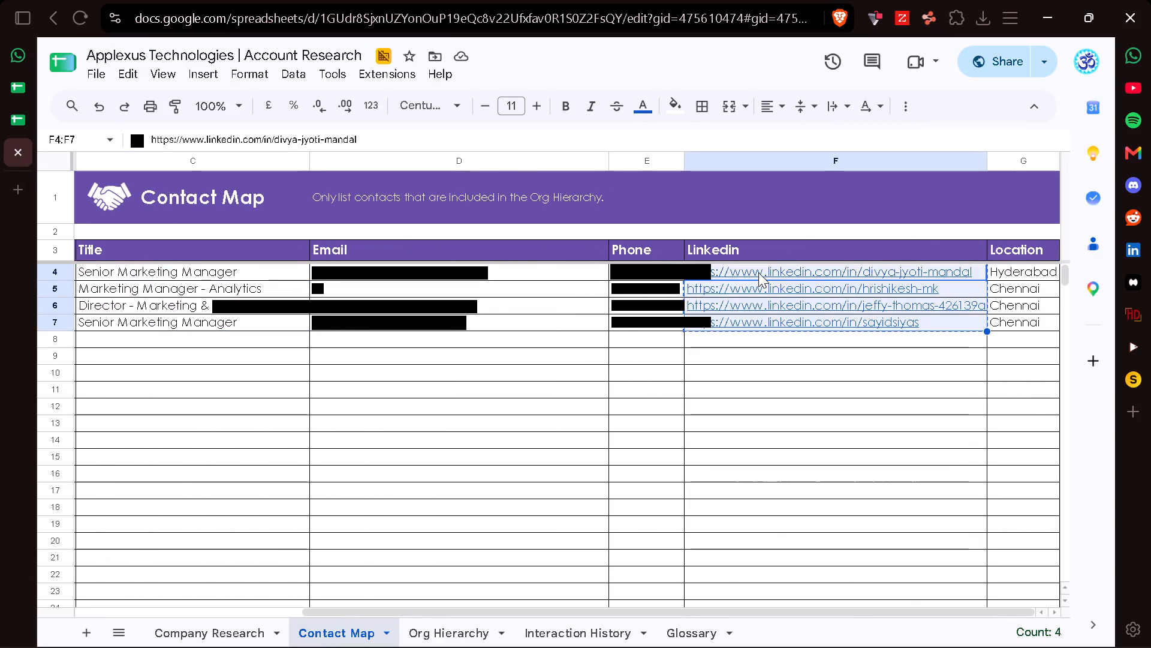
{"action": "left_click", "coordinate": [7, 125]}
{"action": "key", "text": "ctrl+v"}
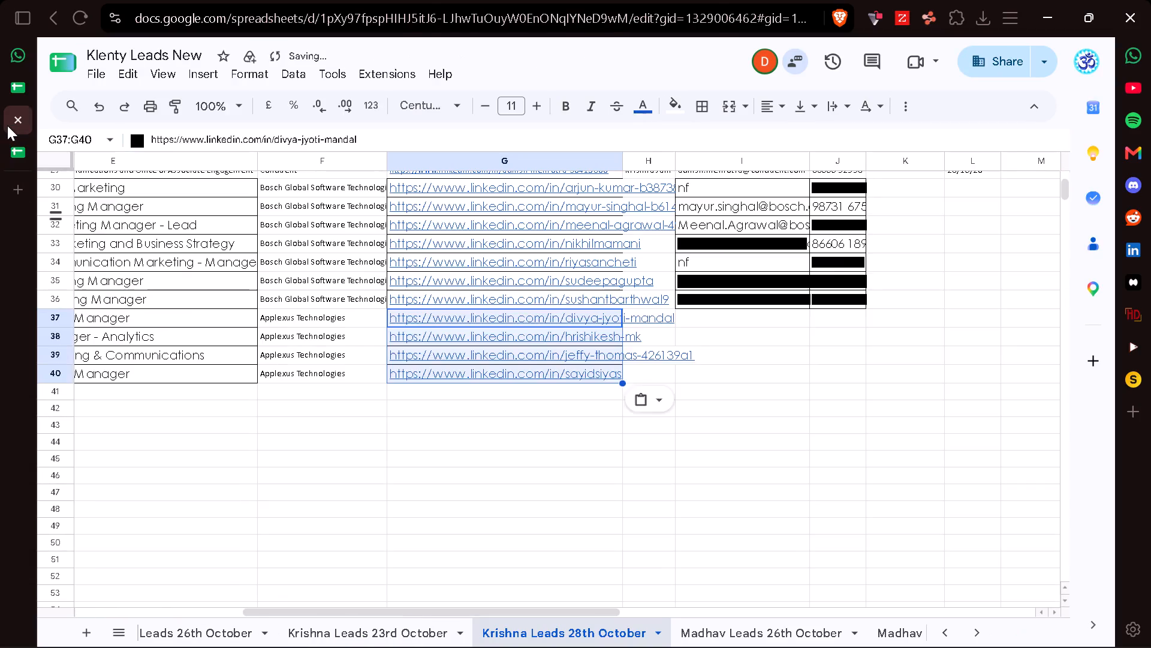
Copy the emails and phone numbers in Contact Map D4:E7 into the Krishna Leads 28th October sheet, starting at cell I37.
{"action": "key", "text": "Right"}
{"action": "key", "text": "Right"}
{"action": "key", "text": "Right"}
{"action": "key", "text": "Left"}
{"action": "left_click", "coordinate": [14, 149]}
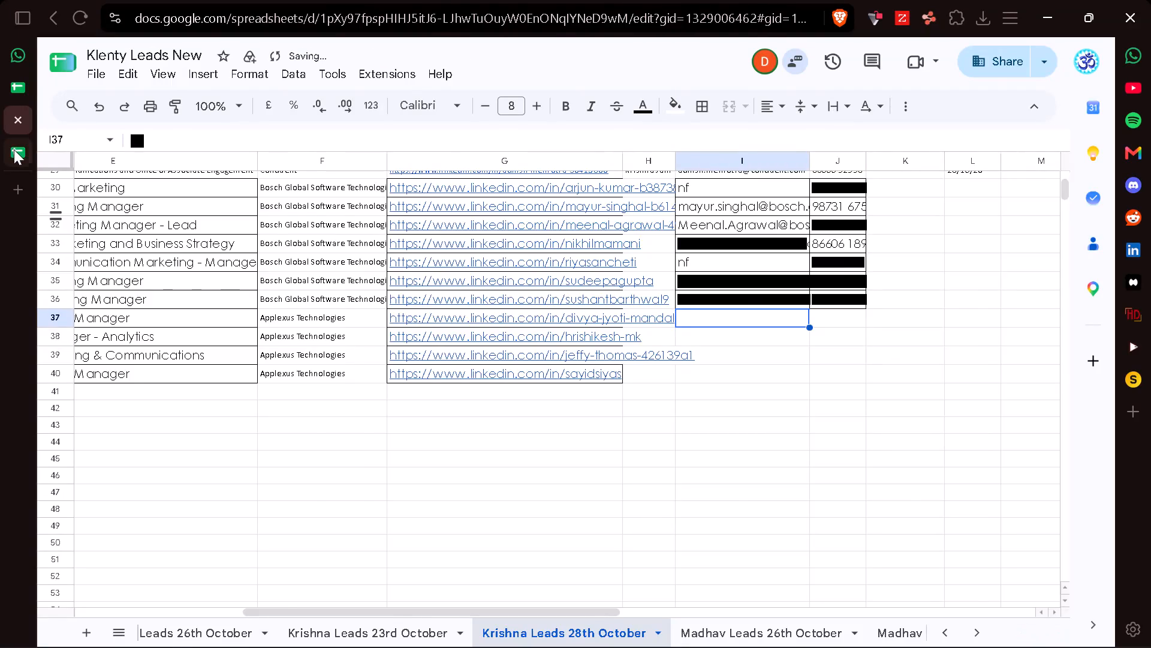
{"action": "left_click", "coordinate": [361, 277]}
{"action": "key", "text": "shift+Right"}
{"action": "key", "text": "ctrl+shift+Down"}
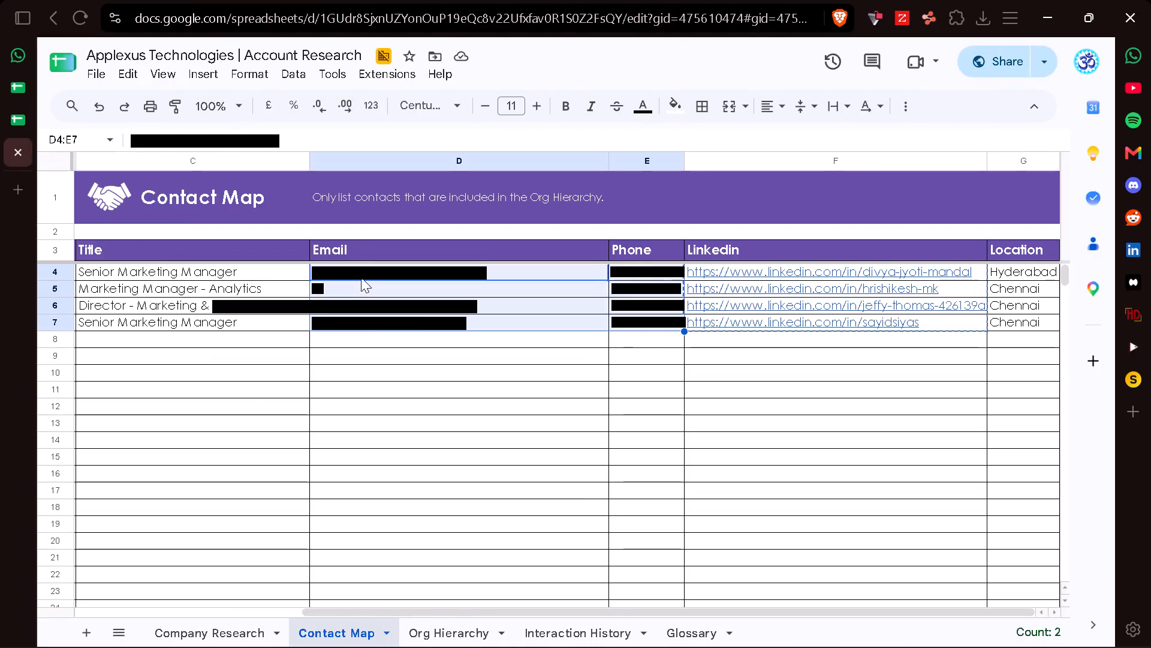
{"action": "key", "text": "ctrl+c"}
{"action": "left_click", "coordinate": [13, 124]}
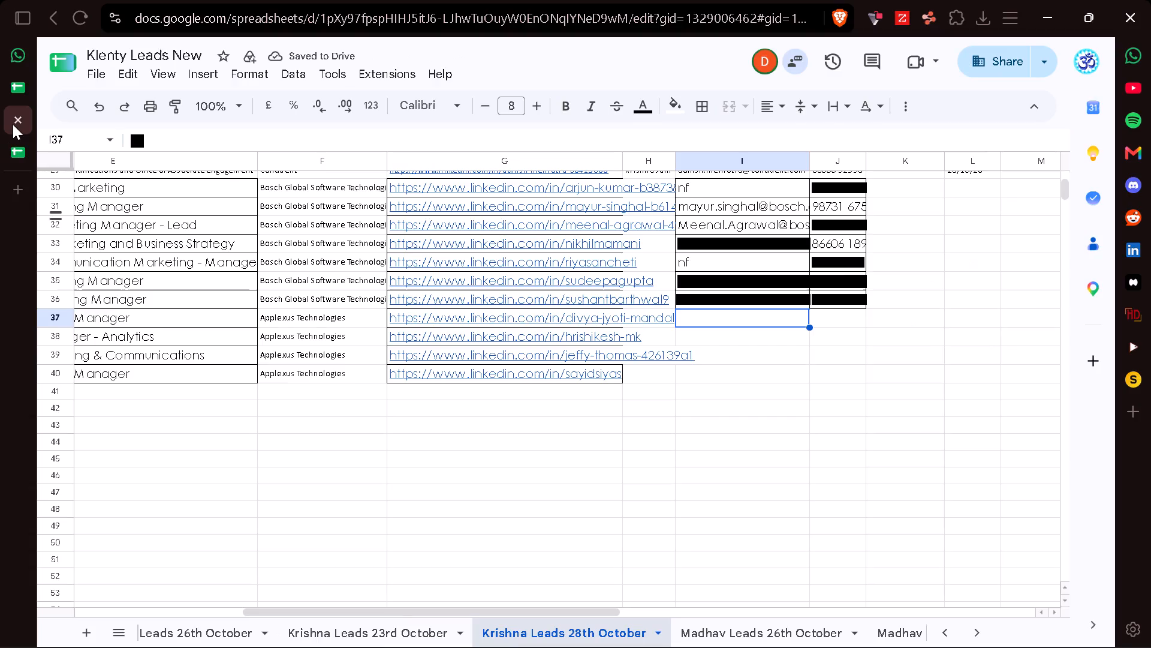
{"action": "key", "text": "ctrl+v"}
{"action": "scroll", "coordinate": [200, 334], "scroll_direction": "right", "scroll_amount": 5}
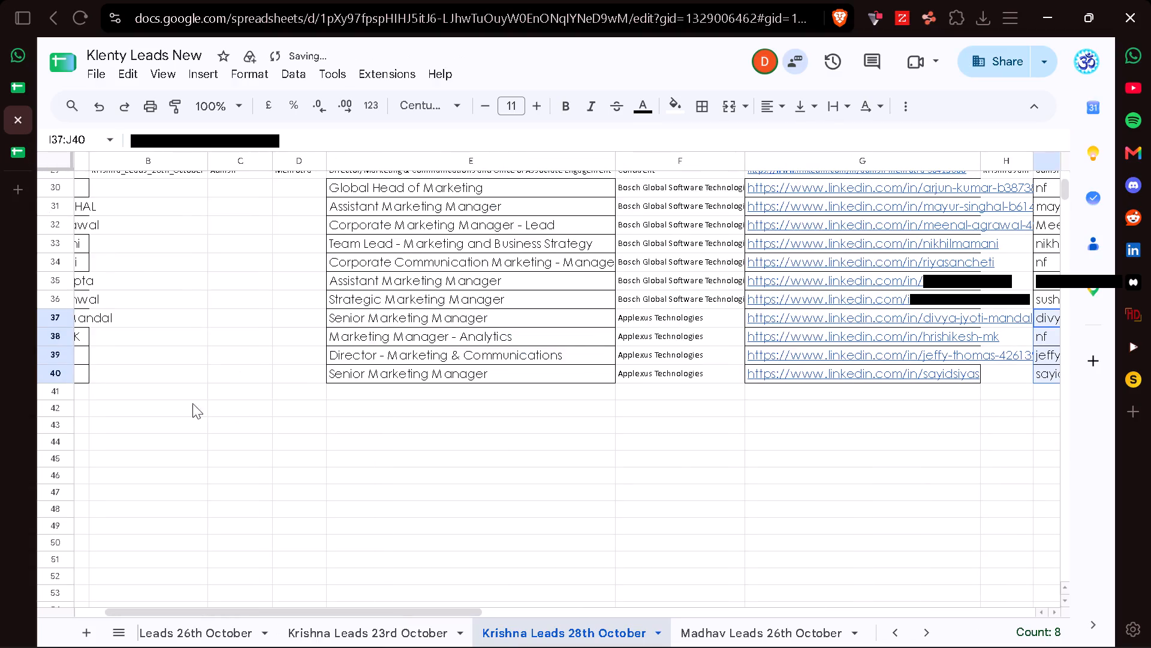
{"action": "left_click", "coordinate": [139, 399]}
{"action": "scroll", "coordinate": [139, 399], "scroll_direction": "down", "scroll_amount": 1}
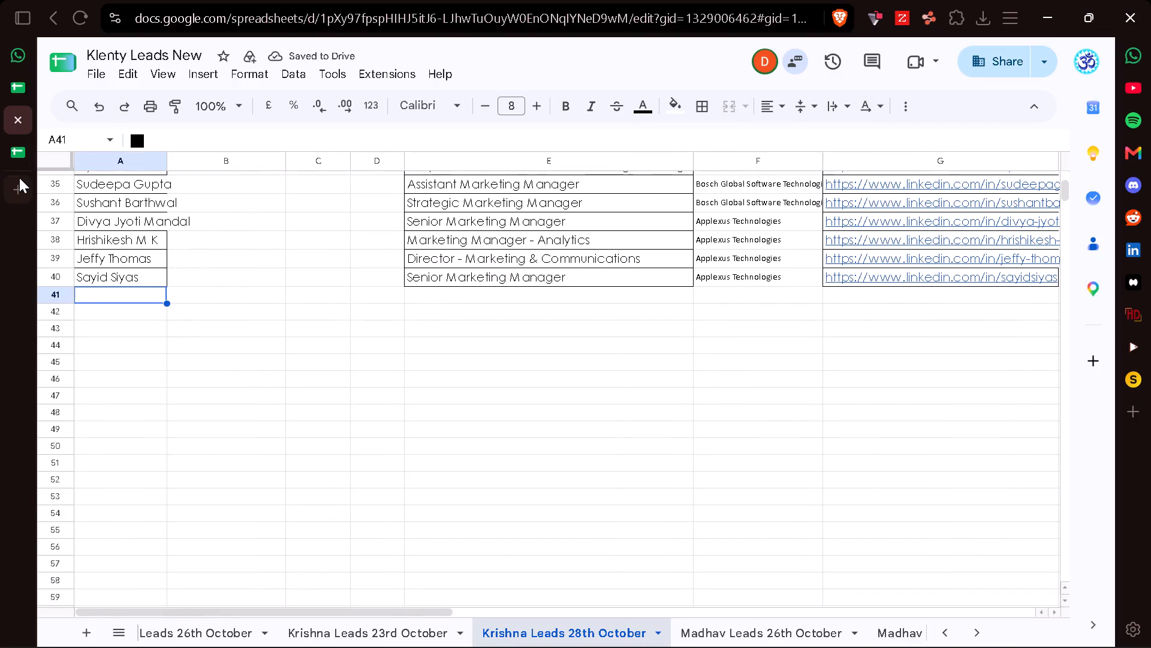
In the AR Master Sheet, replace the Applexus Technologies date in C95 with 28/10/2026 copied from the row above.
{"action": "left_click", "coordinate": [19, 163]}
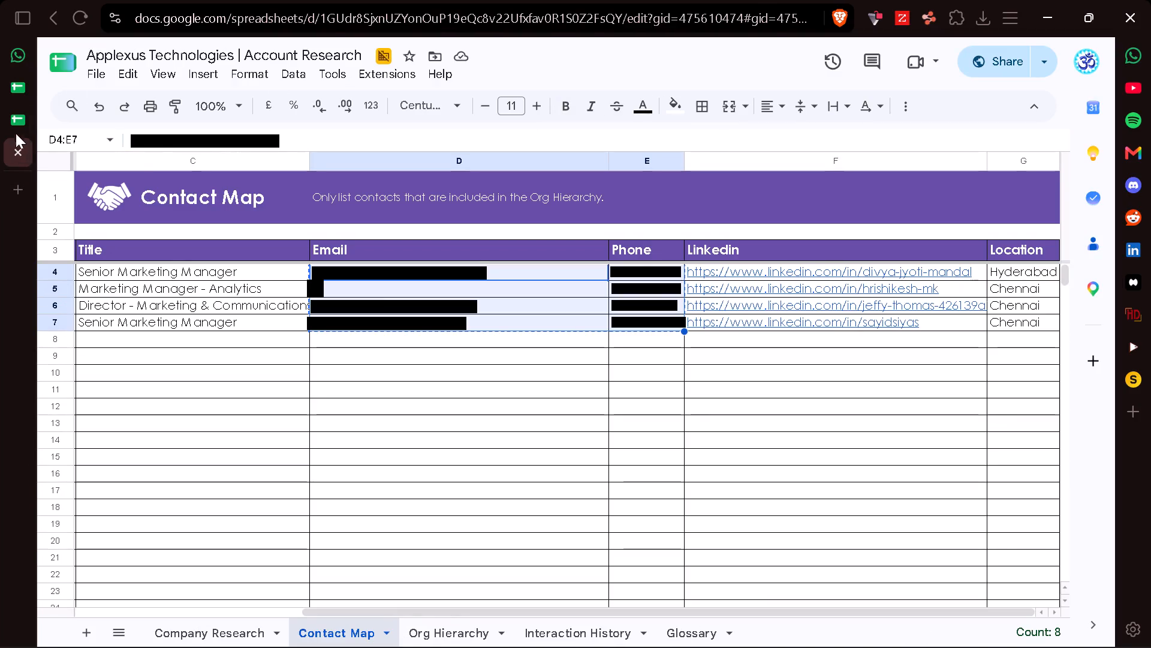
{"action": "left_click", "coordinate": [16, 97]}
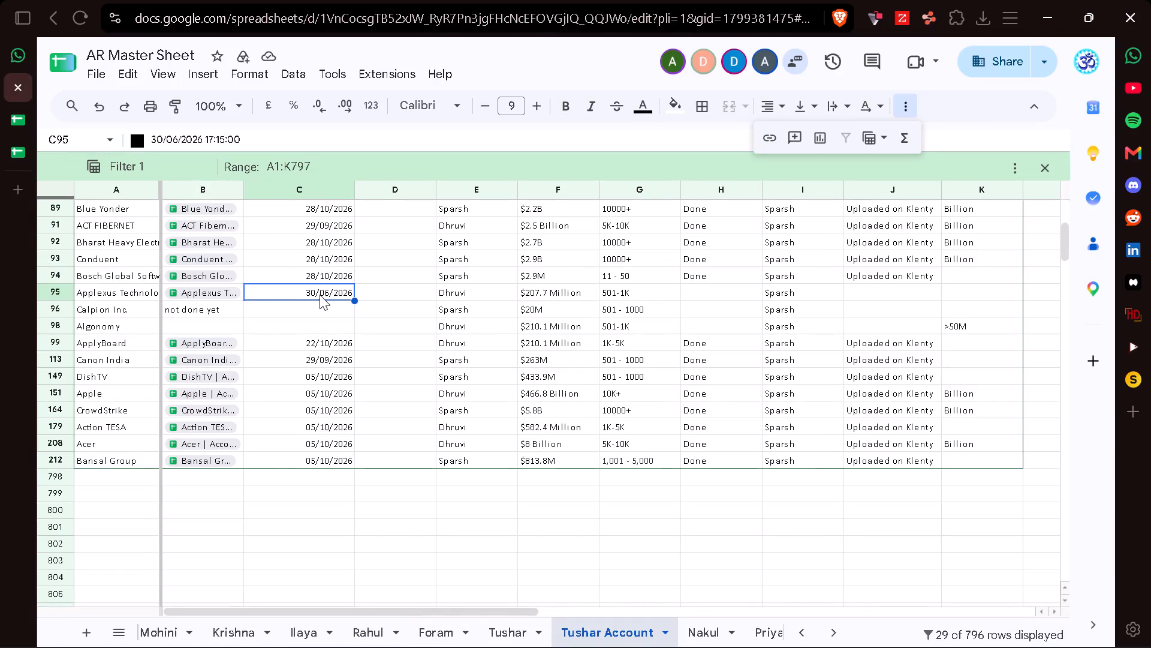
{"action": "key", "text": "BackSpace"}
{"action": "key", "text": "Up"}
{"action": "key", "text": "ctrl+c"}
{"action": "key", "text": "Down"}
{"action": "key", "text": "ctrl+v"}
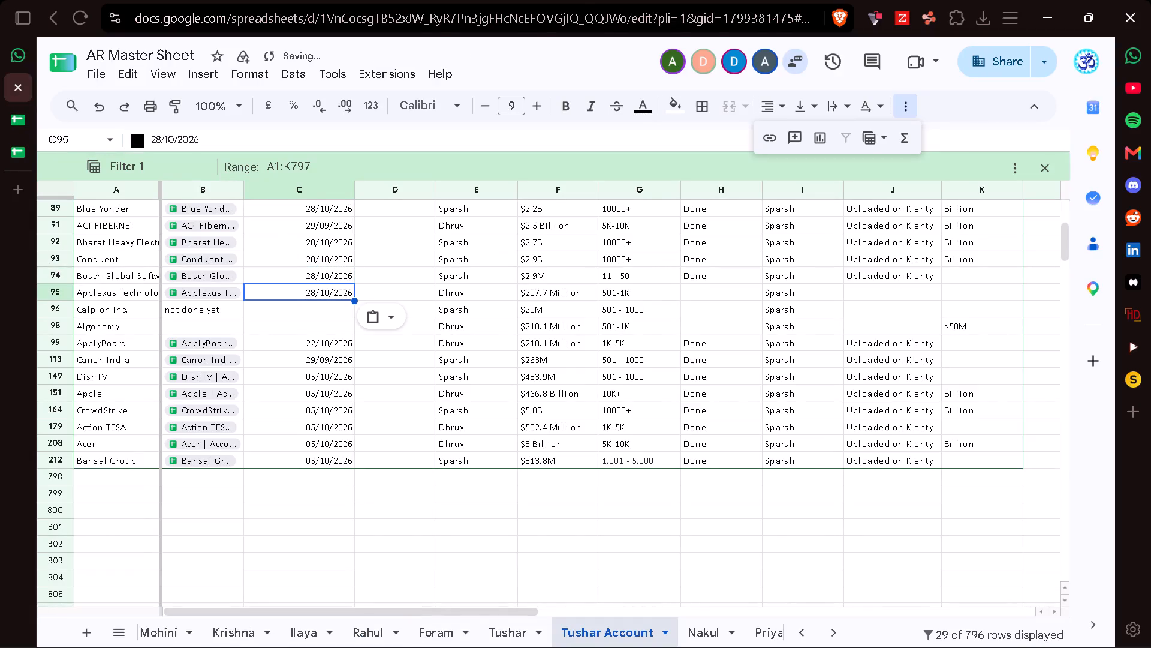
Enter Done in cell H95 of the Applexus Technologies row.
{"action": "key", "text": "Right"}
{"action": "key", "text": "Right"}
{"action": "key", "text": "Right"}
{"action": "key", "text": "Right"}
{"action": "key", "text": "Right"}
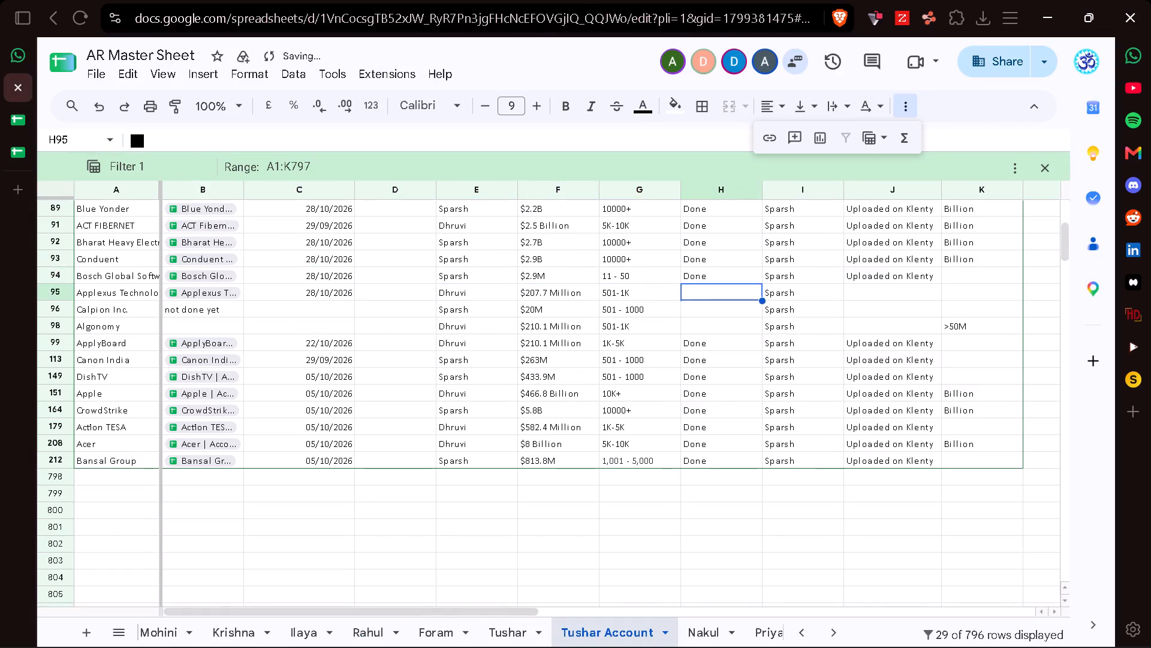
{"action": "key", "text": "shift+d"}
{"action": "key", "text": "Return"}
Copy the status Uploaded on Klenty from J94 into J95 of the Applexus Technologies row.
{"action": "key", "text": "Right"}
{"action": "key", "text": "Up"}
{"action": "key", "text": "Right"}
{"action": "key", "text": "Up"}
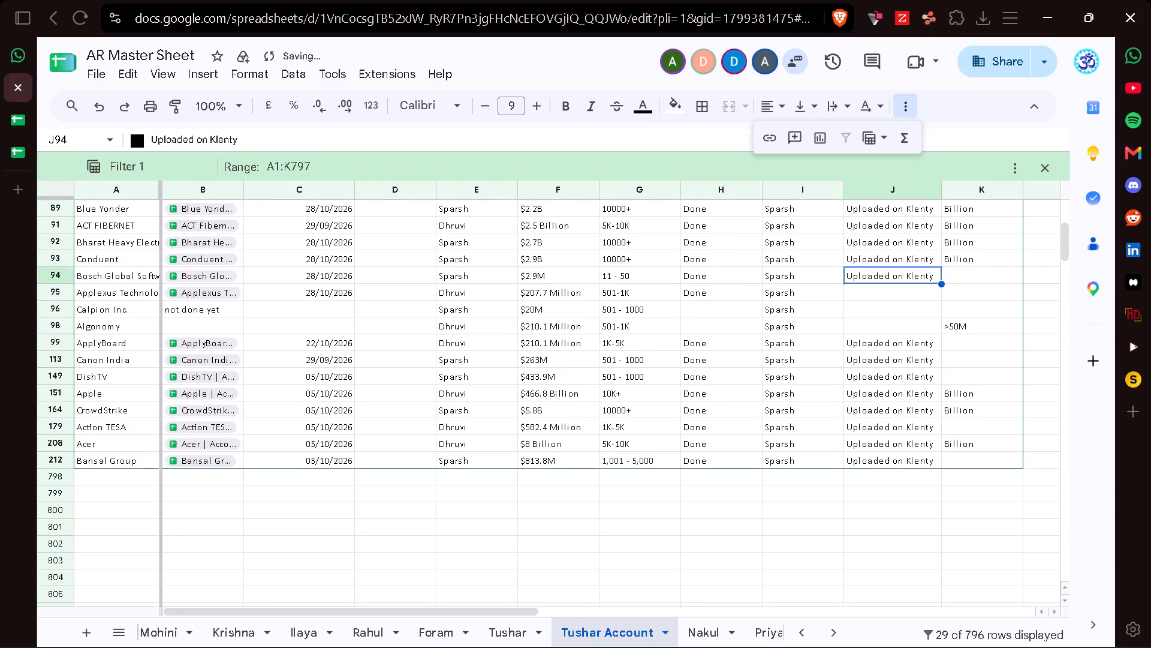
{"action": "key", "text": "ctrl+c"}
{"action": "key", "text": "Down"}
{"action": "key", "text": "ctrl+v"}
{"action": "key", "text": "Down"}
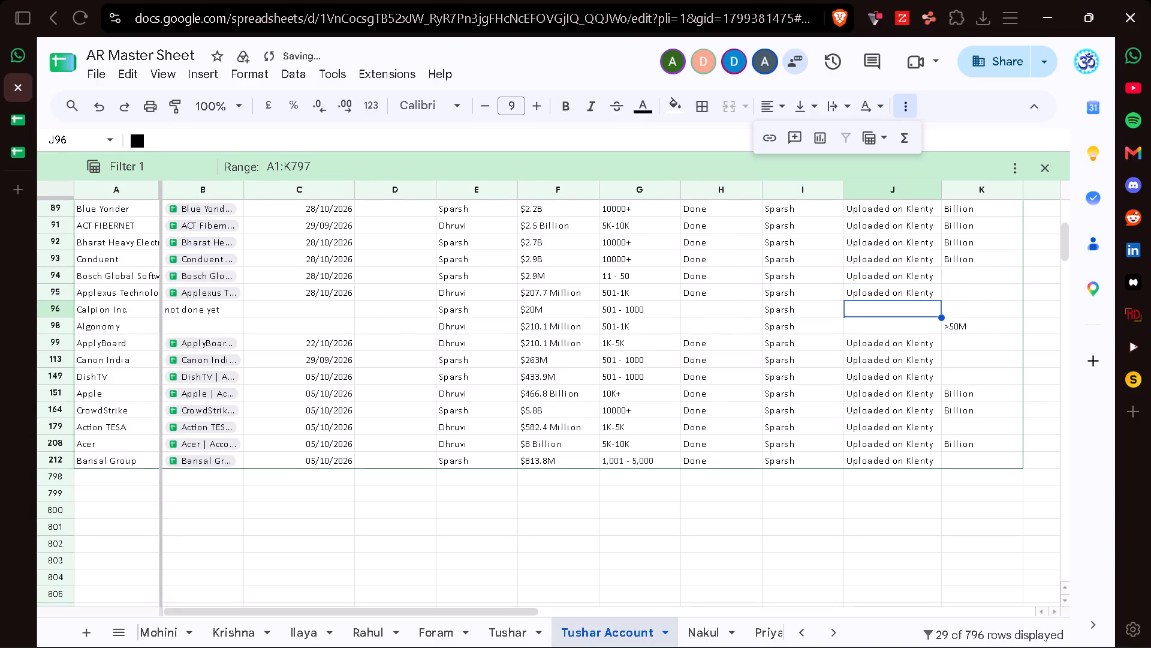
Copy the account name Algonomy from A98, and open the India - Account Research Directory Drive folder by searching the browsing history for india.
{"action": "left_click", "coordinate": [212, 304]}
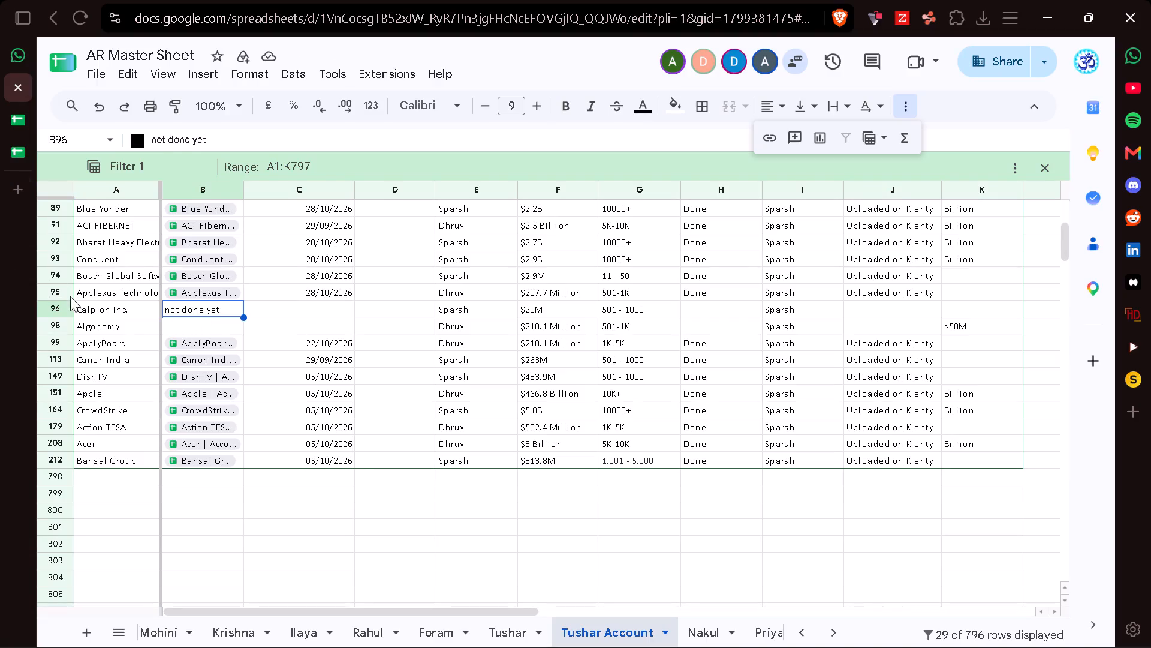
{"action": "left_click", "coordinate": [104, 325]}
{"action": "key", "text": "ctrl+c"}
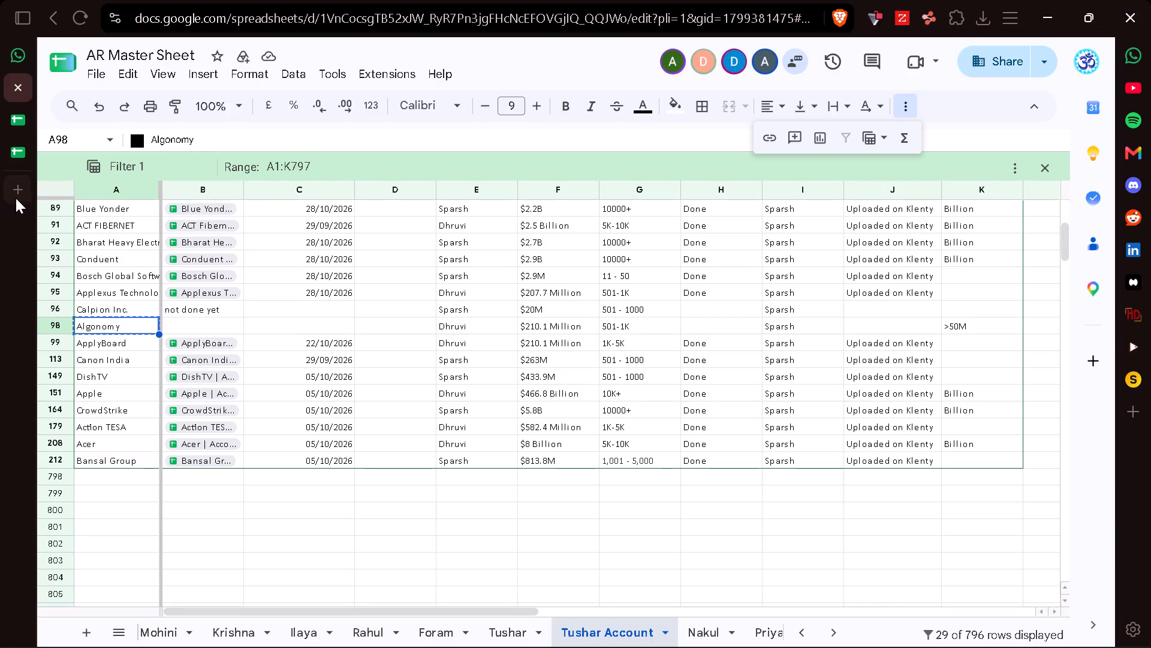
{"action": "left_click", "coordinate": [16, 198]}
{"action": "key", "text": "ctrl+h"}
{"action": "type", "text": "india"}
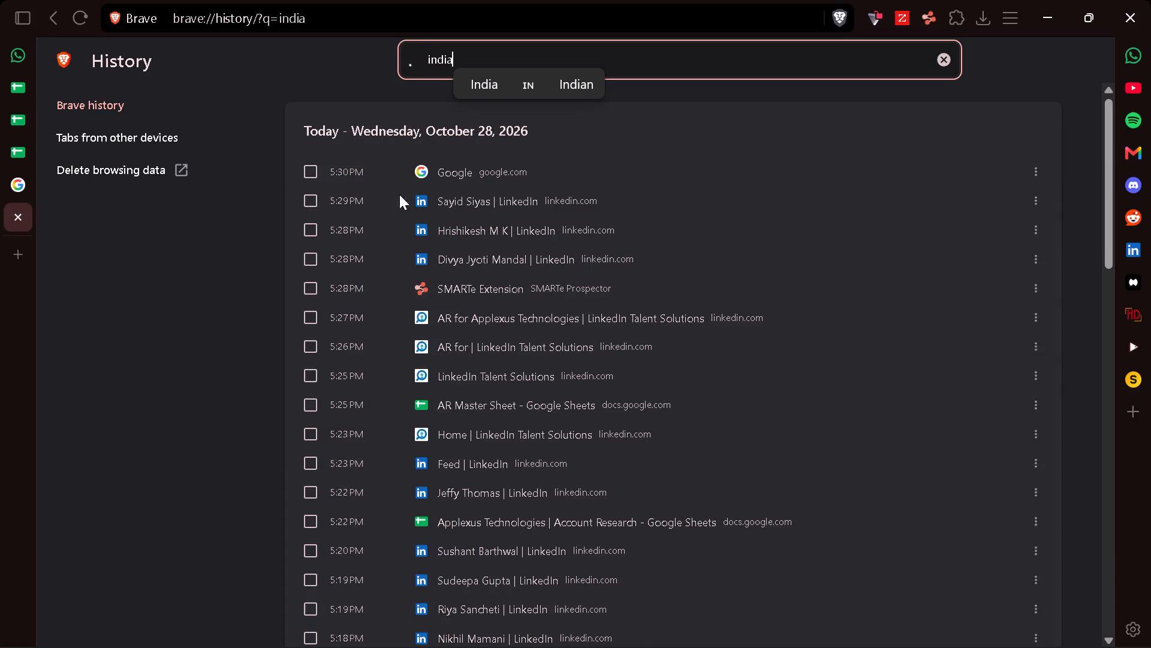
{"action": "left_click", "coordinate": [478, 287]}
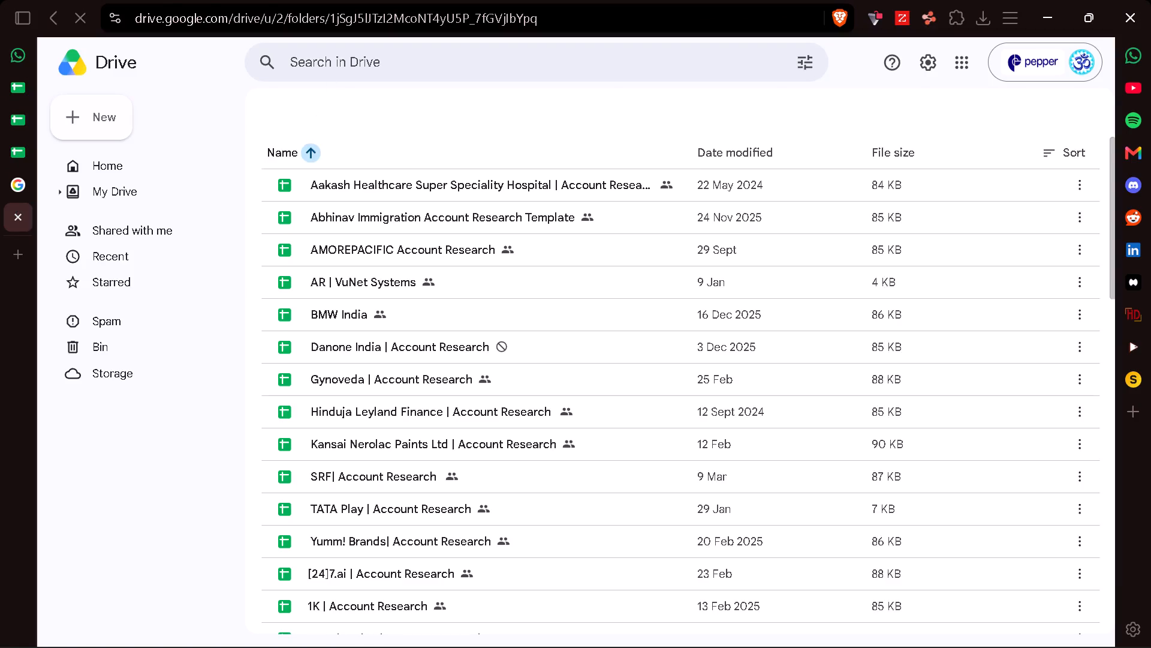
Search Drive for Algonomy, close the Drive and Google tabs, and return to the Klenty Leads New spreadsheet.
{"action": "left_click", "coordinate": [355, 61]}
{"action": "key", "text": "ctrl+v"}
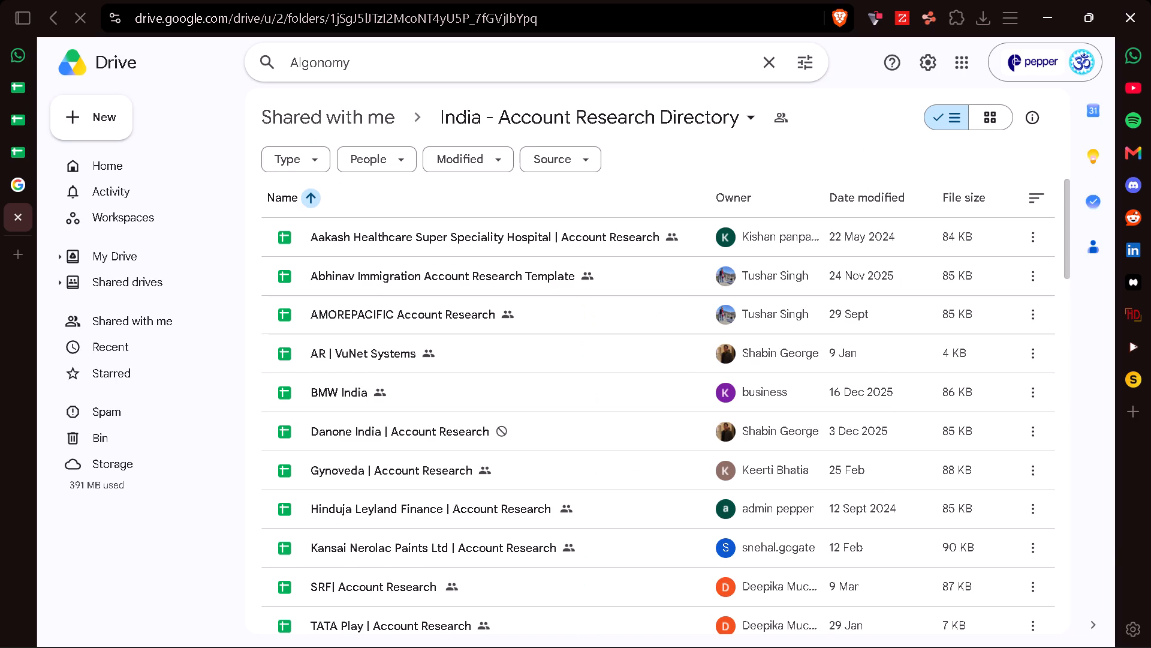
{"action": "left_click", "coordinate": [373, 61]}
{"action": "key", "text": "BackSpace"}
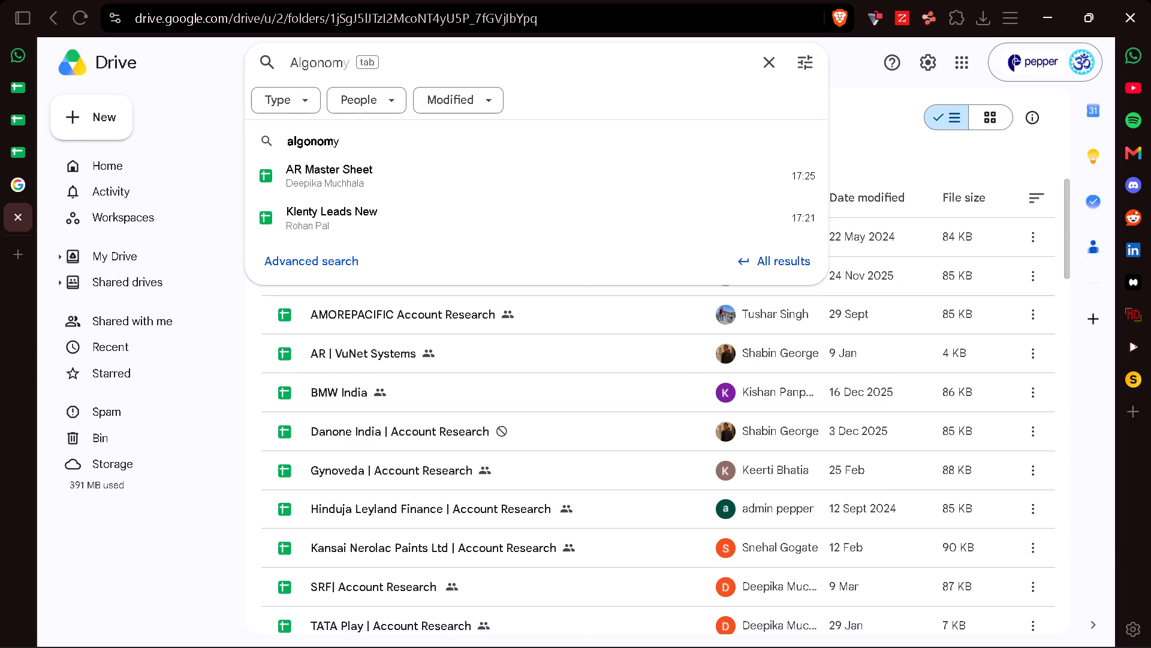
{"action": "key", "text": "y"}
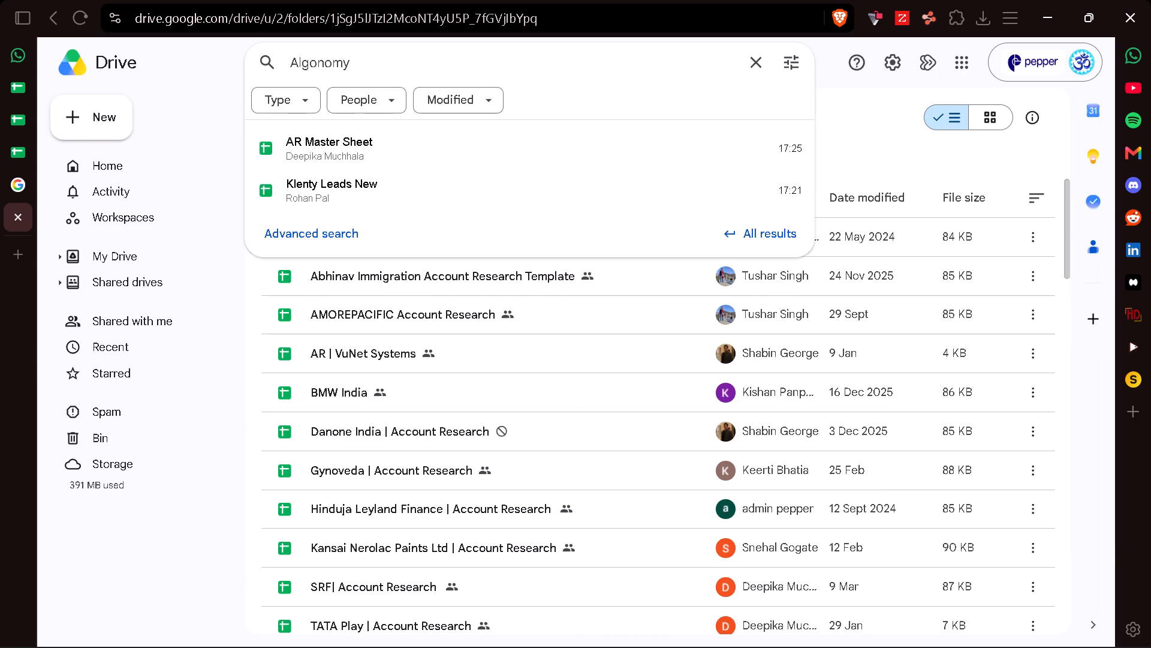
{"action": "left_click", "coordinate": [14, 212]}
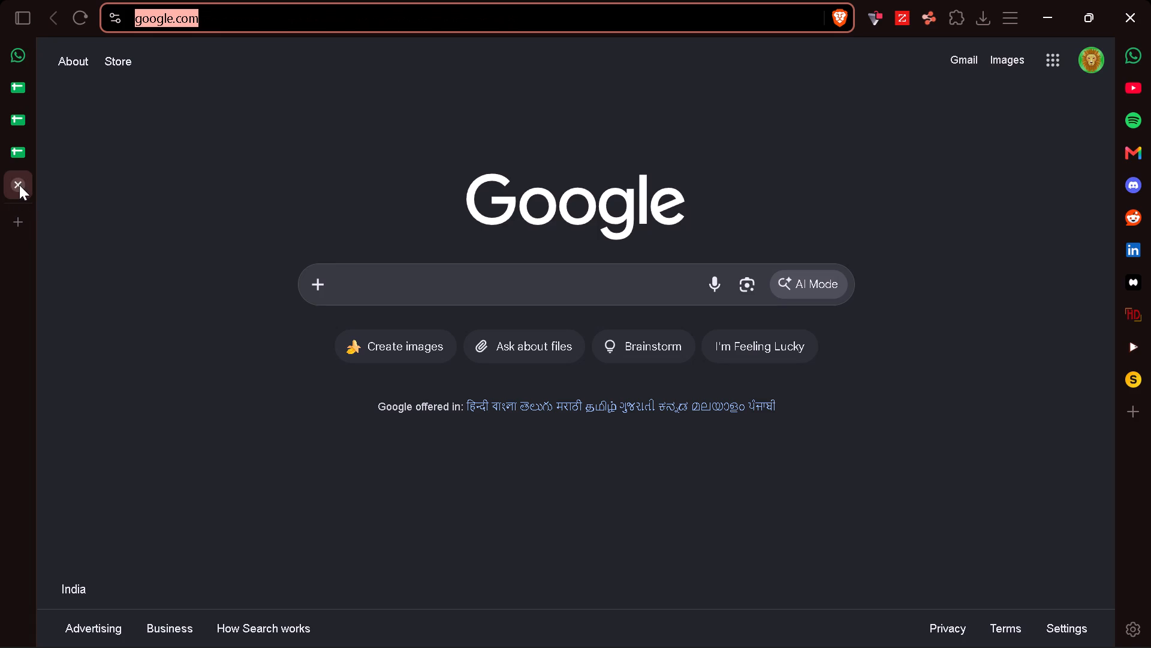
{"action": "left_click", "coordinate": [19, 184]}
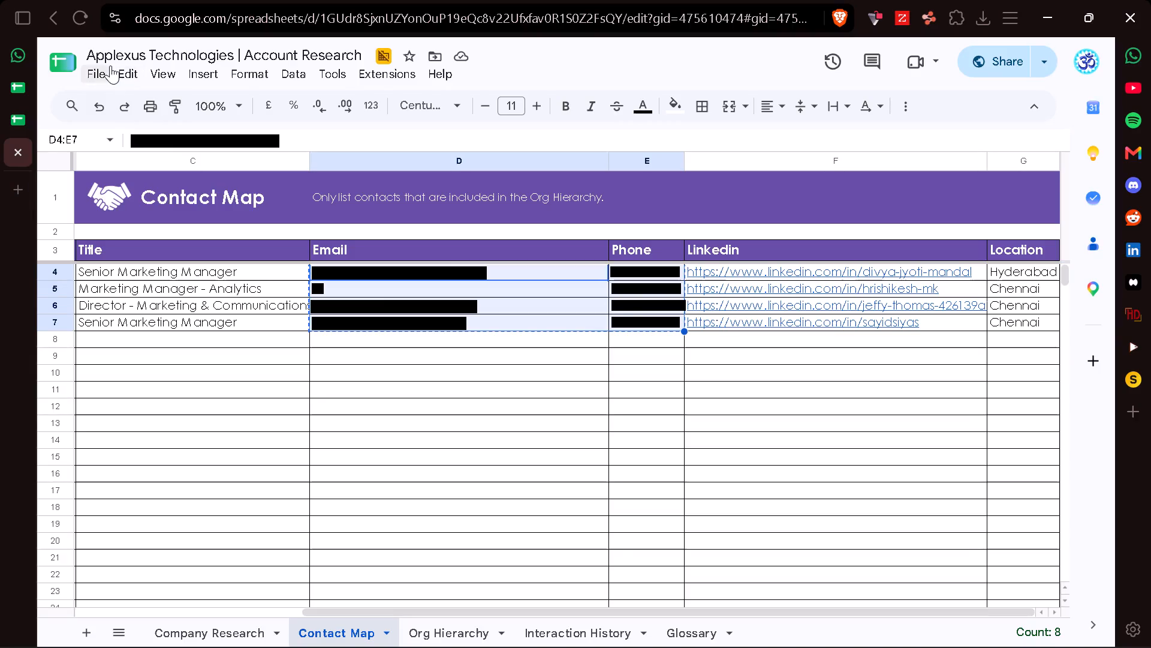
{"action": "left_click", "coordinate": [14, 130]}
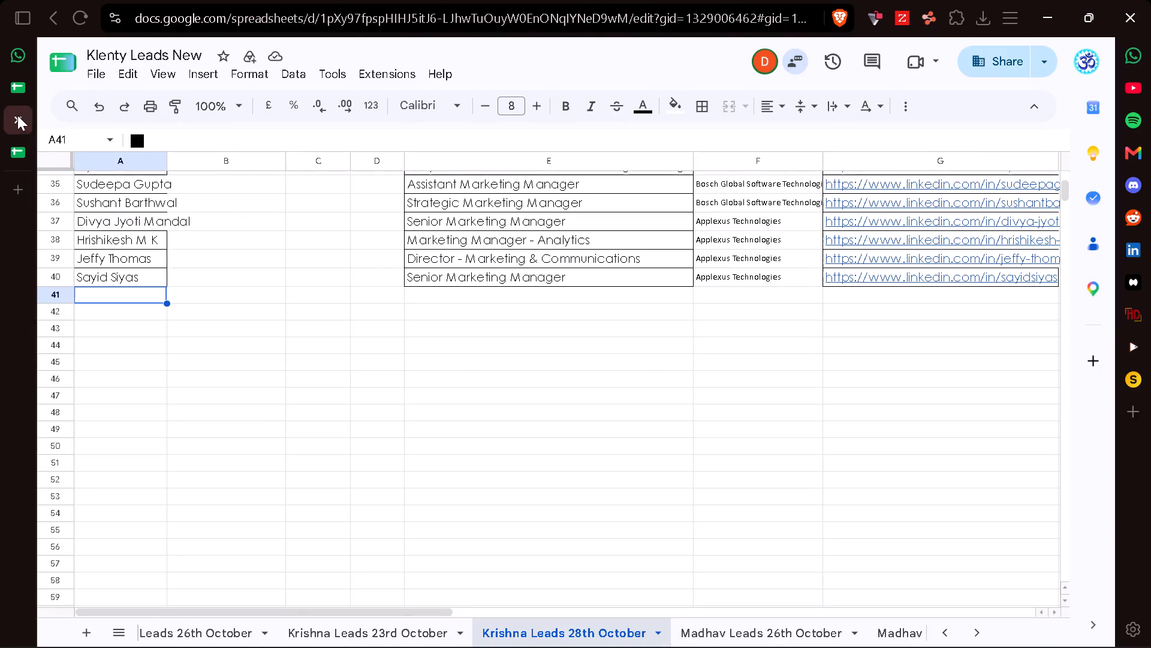
Copy the account name Calpion Inc. from A96 of the Tushar Account sheet in the AR Master Sheet.
{"action": "left_click", "coordinate": [17, 90]}
{"action": "left_click", "coordinate": [112, 307]}
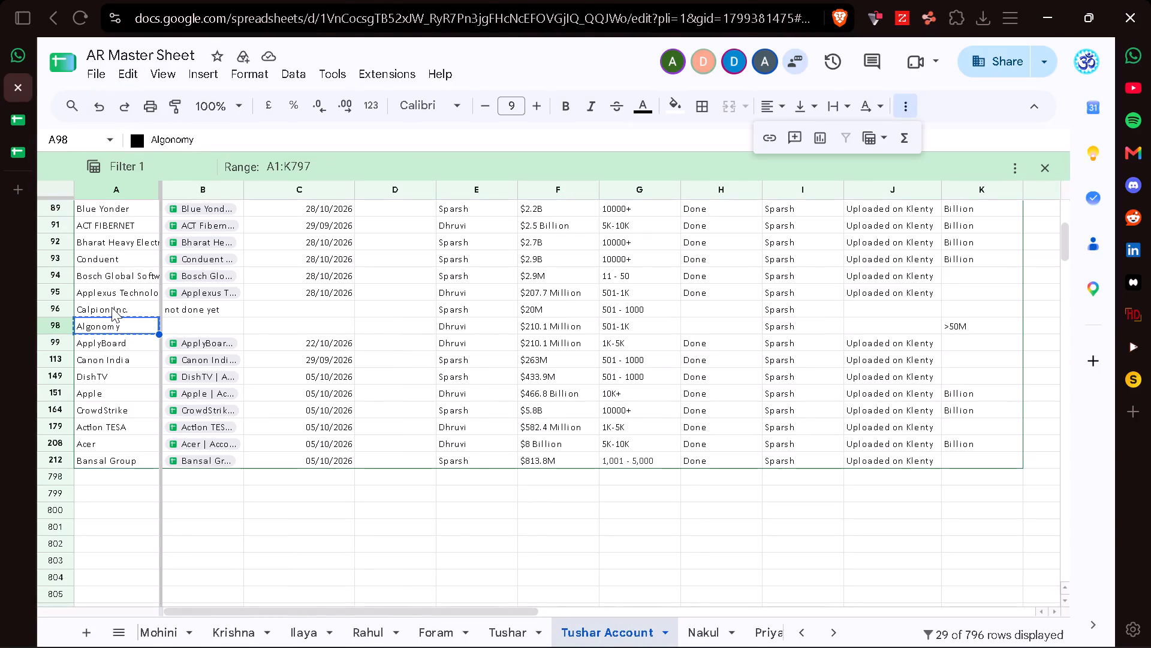
{"action": "key", "text": "ctrl+c"}
Duplicate the Applexus Technologies account research spreadsheet as Calpion Inc. | Account Research, and close the original.
{"action": "left_click", "coordinate": [14, 158]}
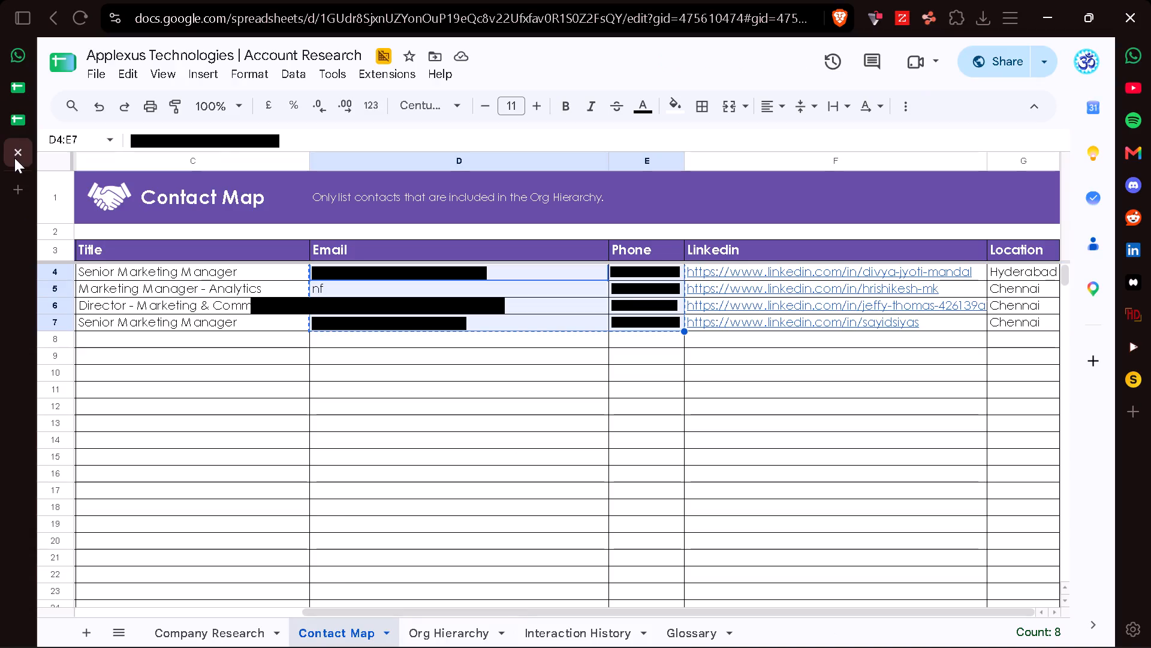
{"action": "scroll", "coordinate": [218, 247], "scroll_direction": "right", "scroll_amount": 7}
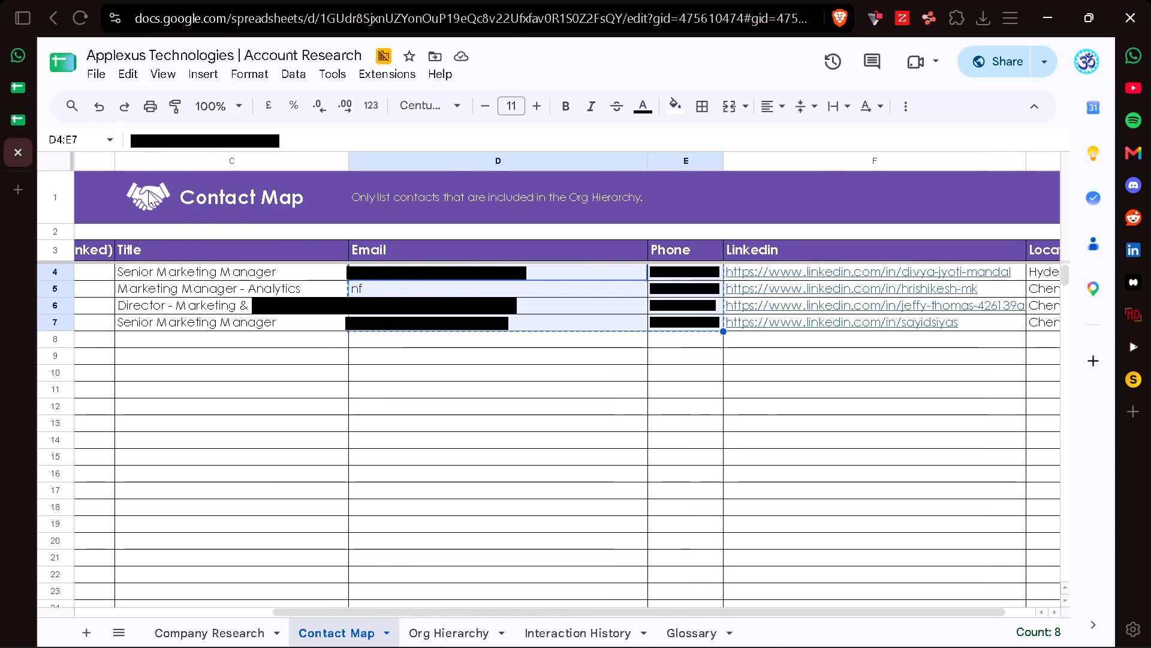
{"action": "left_click", "coordinate": [128, 195]}
{"action": "left_click", "coordinate": [92, 79]}
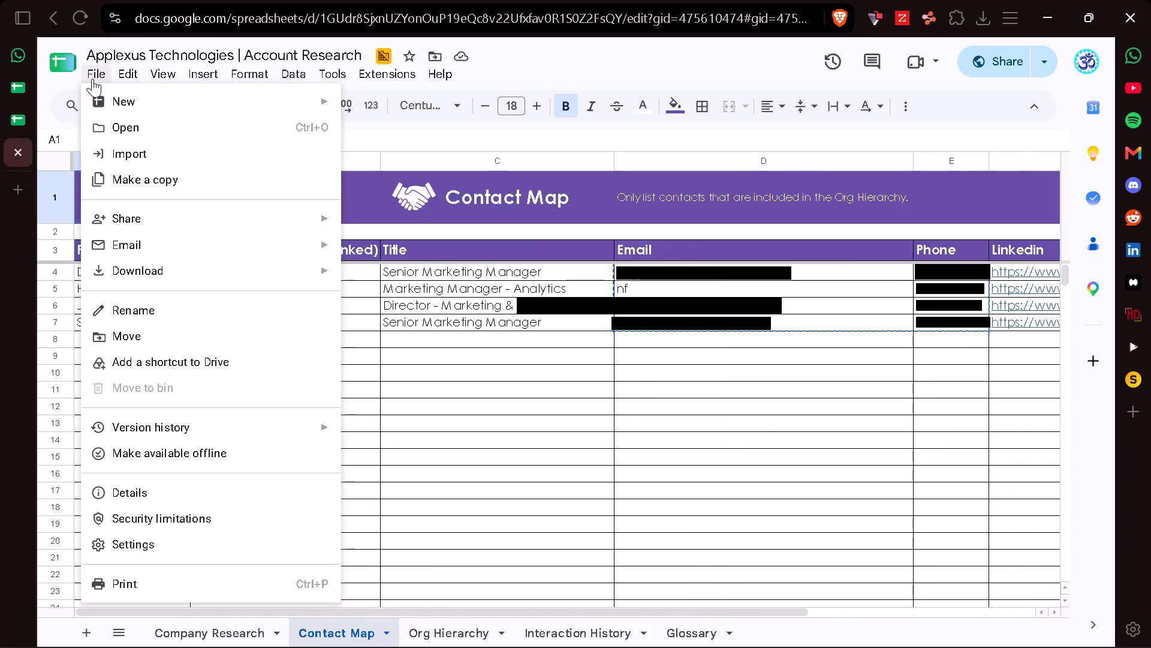
{"action": "left_click", "coordinate": [191, 191]}
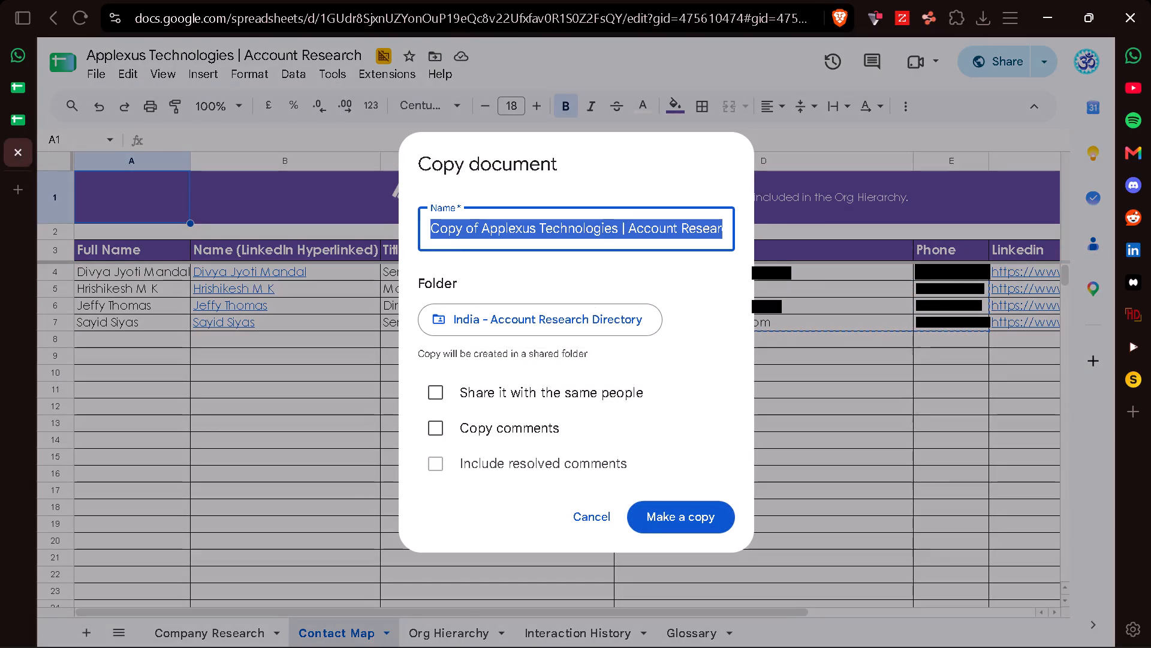
{"action": "left_click", "coordinate": [615, 230]}
{"action": "key", "text": "BackSpace"}
{"action": "key", "text": "BackSpace"}
{"action": "key", "text": "BackSpace"}
{"action": "key", "text": "BackSpace"}
{"action": "key", "text": "BackSpace"}
{"action": "key", "text": "BackSpace"}
{"action": "key", "text": "BackSpace"}
{"action": "key", "text": "BackSpace"}
{"action": "key", "text": "BackSpace"}
{"action": "key", "text": "BackSpace"}
{"action": "key", "text": "BackSpace"}
{"action": "key", "text": "BackSpace"}
{"action": "key", "text": "BackSpace"}
{"action": "key", "text": "BackSpace"}
{"action": "key", "text": "BackSpace"}
{"action": "key", "text": "BackSpace"}
{"action": "key", "text": "BackSpace"}
{"action": "key", "text": "BackSpace"}
{"action": "key", "text": "BackSpace"}
{"action": "key", "text": "BackSpace"}
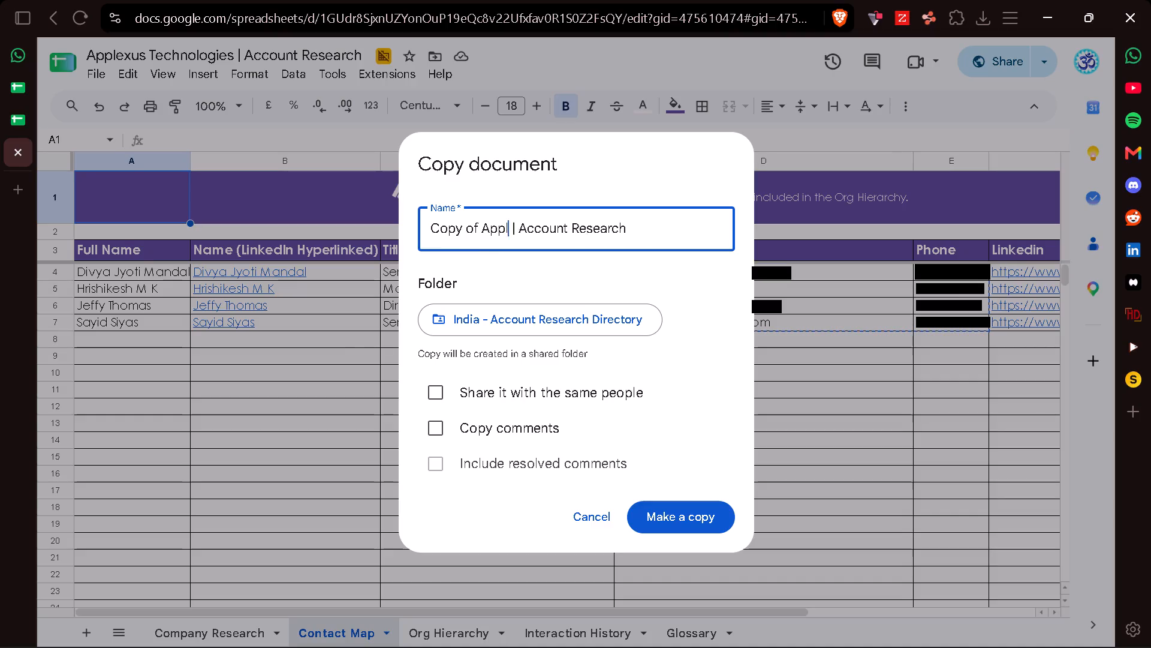
{"action": "key", "text": "ctrl+v"}
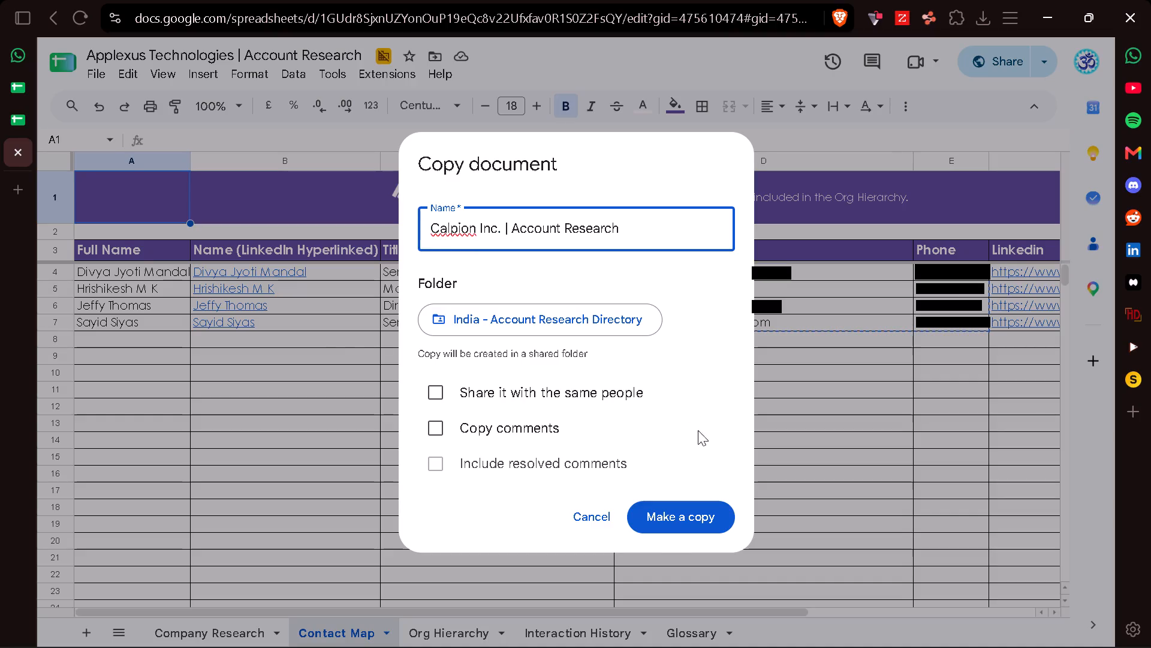
{"action": "left_click", "coordinate": [674, 524]}
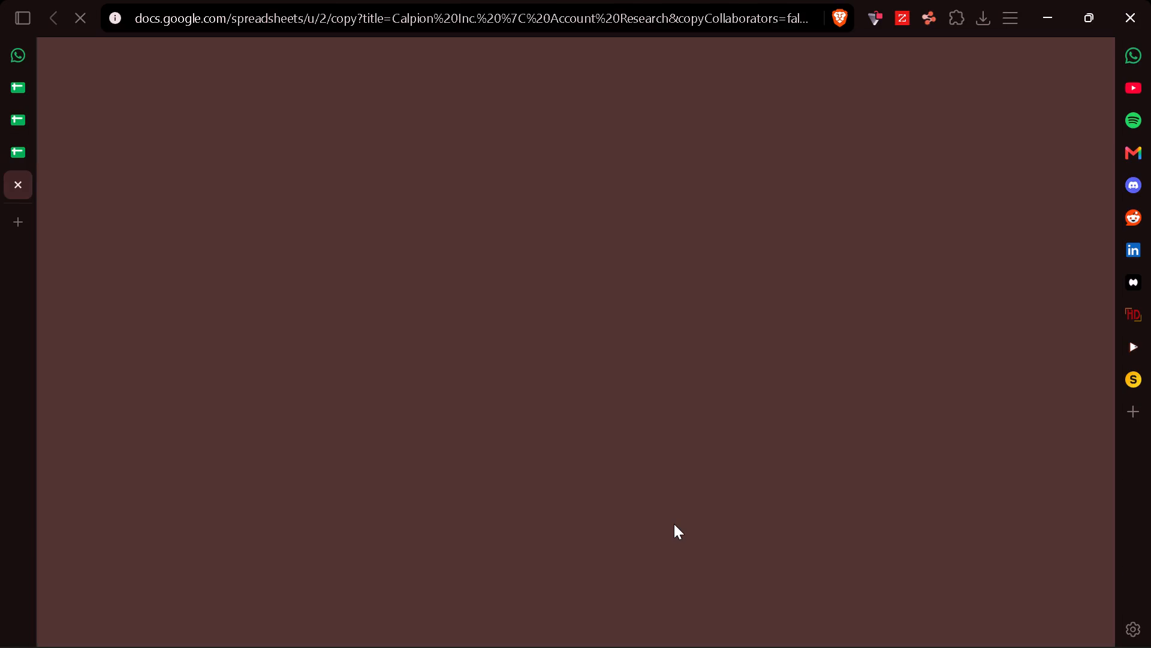
{"action": "left_click", "coordinate": [16, 151]}
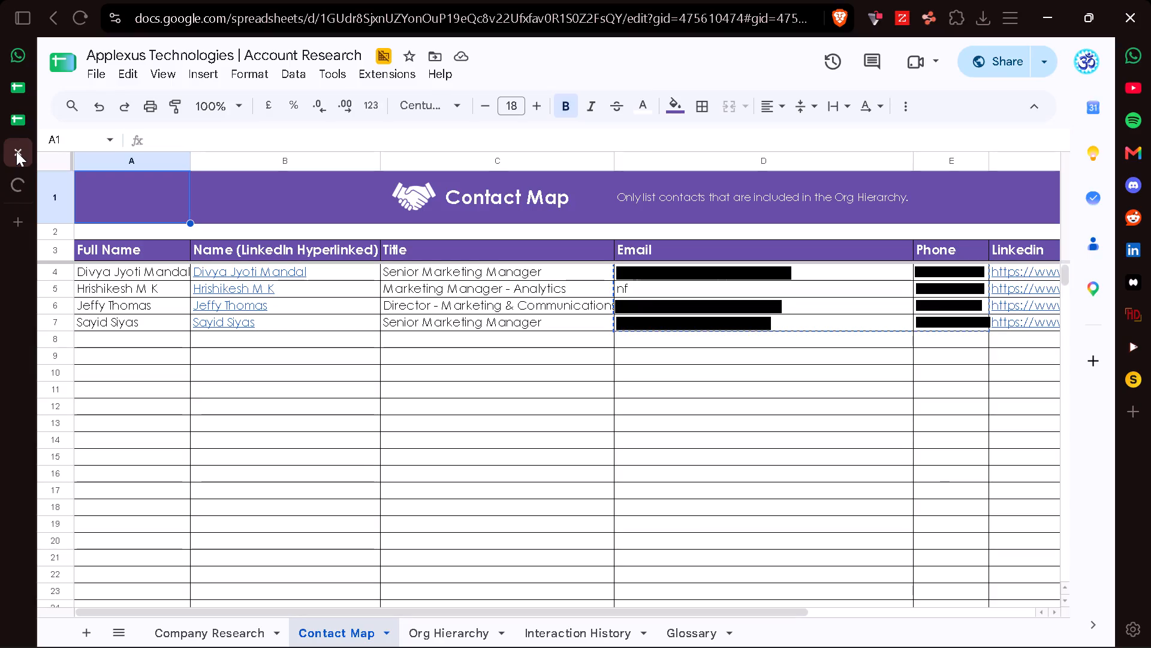
{"action": "left_click", "coordinate": [16, 151]}
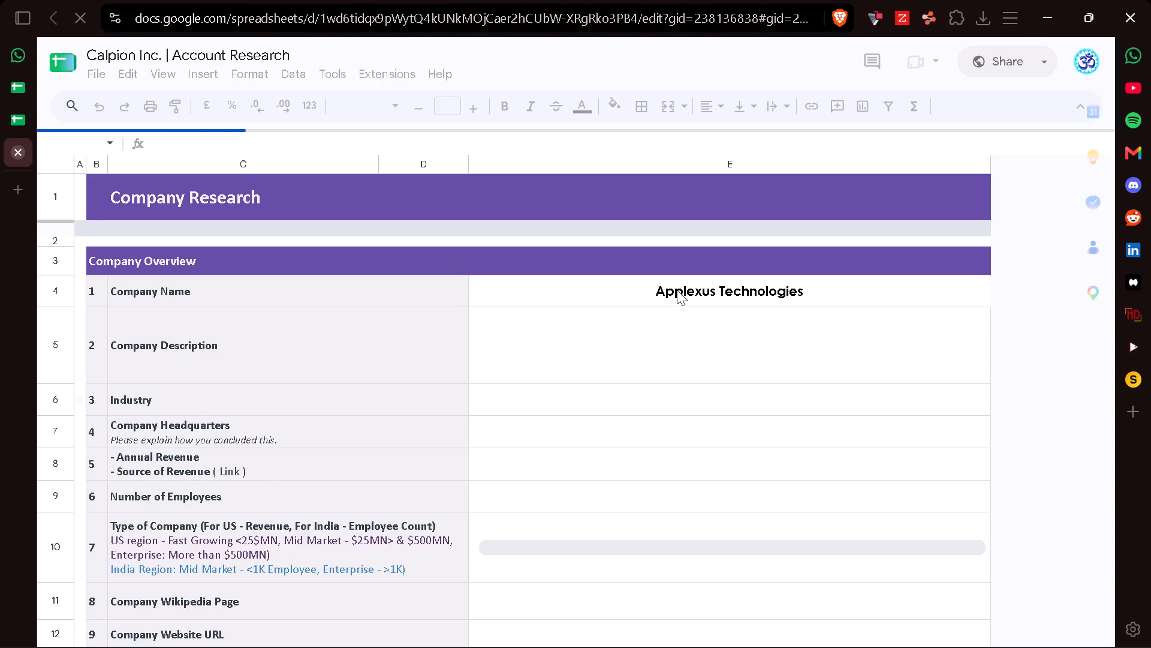
Set the Company Name in the Company Research sheet to Calpion Inc.
{"action": "left_click", "coordinate": [721, 275]}
{"action": "key", "text": "BackSpace"}
{"action": "type", "text": "Cal"}
{"action": "type", "text": "pion Inc."}
{"action": "key", "text": "Return"}
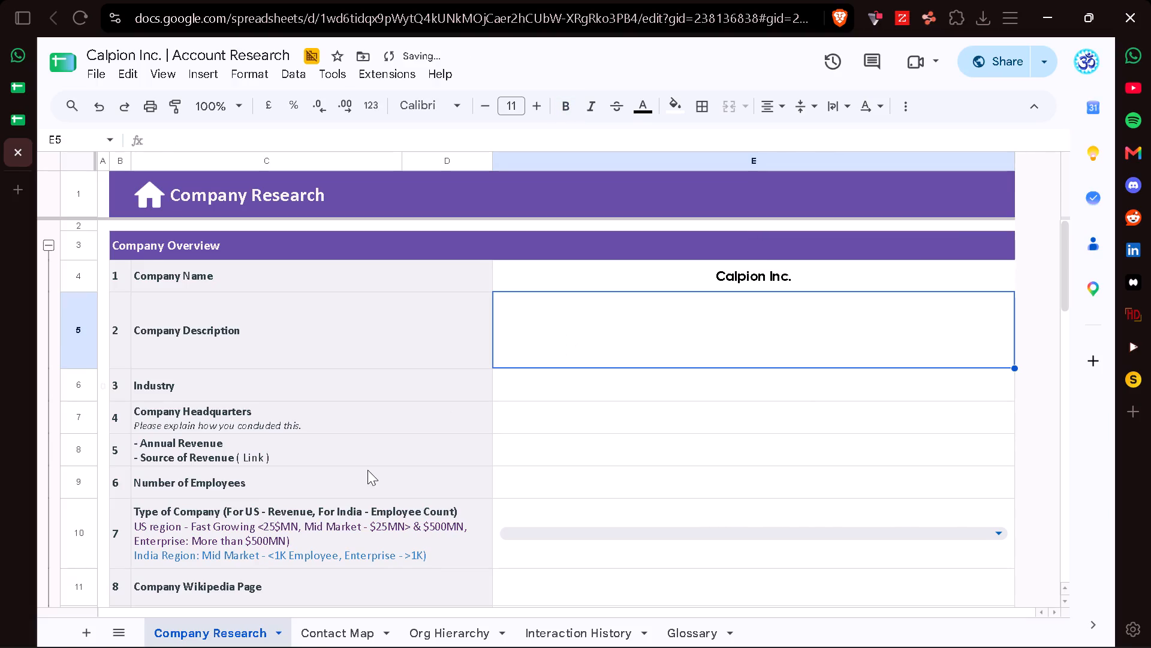
Clear the four Applexus contacts from A4:G7 of the Contact Map sheet in the Calpion Inc. spreadsheet.
{"action": "left_click", "coordinate": [338, 629]}
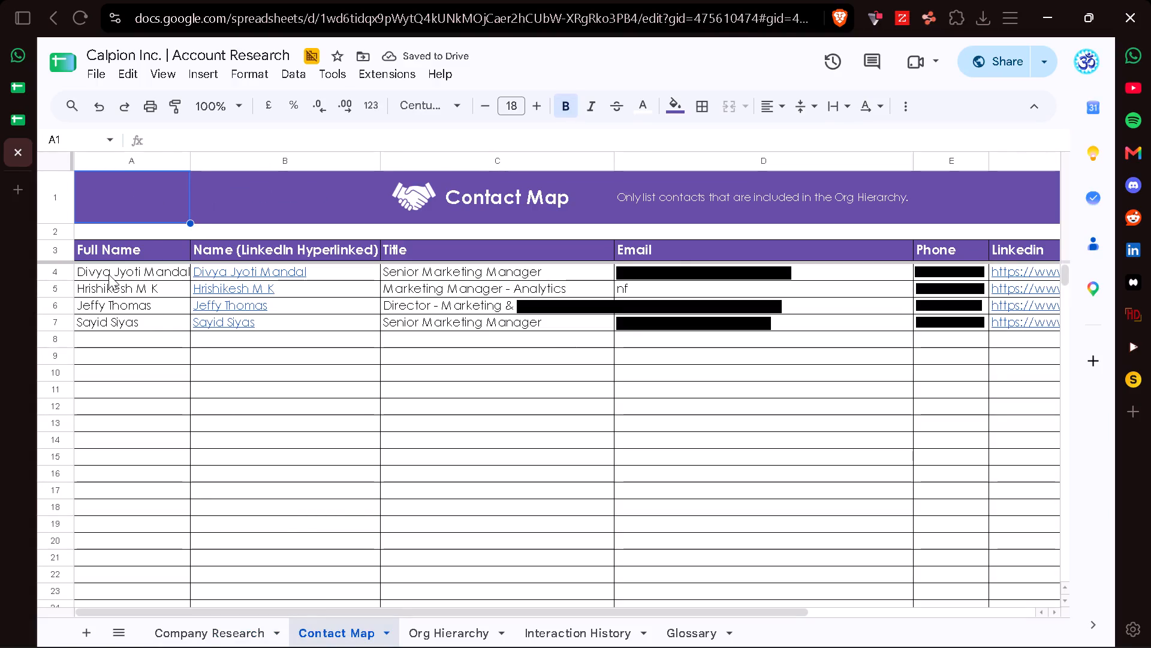
{"action": "left_click", "coordinate": [109, 274]}
{"action": "key", "text": "ctrl+shift+Down"}
{"action": "key", "text": "ctrl+shift+Right"}
{"action": "key", "text": "ctrl+shift+Right"}
{"action": "key", "text": "BackSpace"}
{"action": "scroll", "coordinate": [109, 274], "scroll_direction": "right", "scroll_amount": 4}
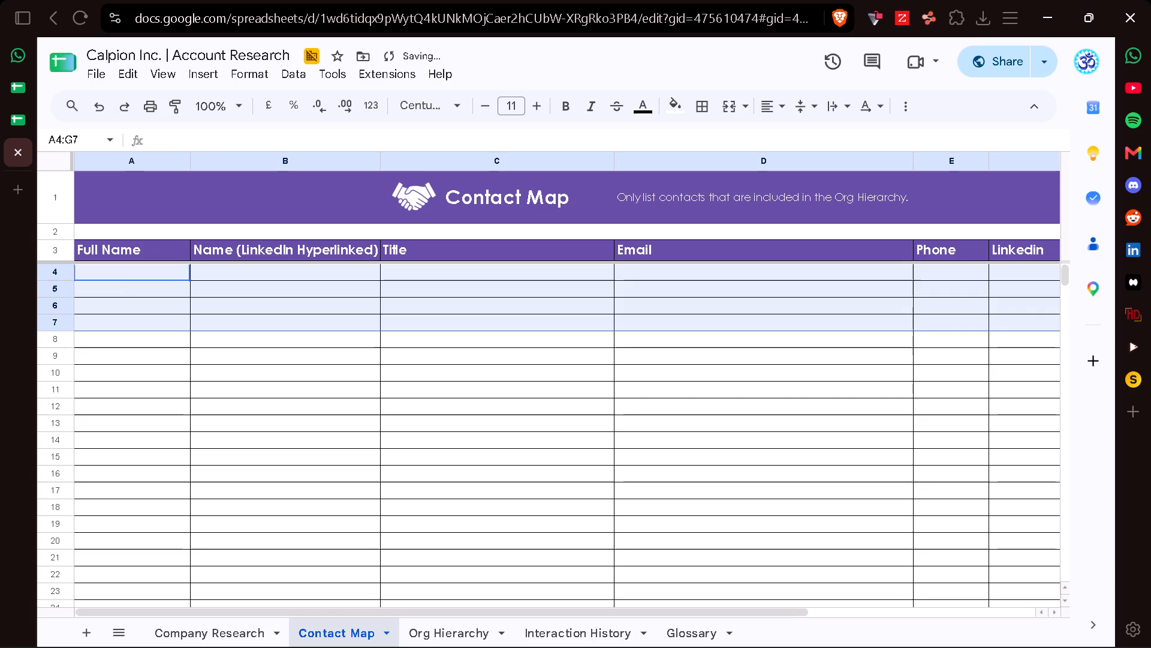
{"action": "left_click", "coordinate": [127, 275]}
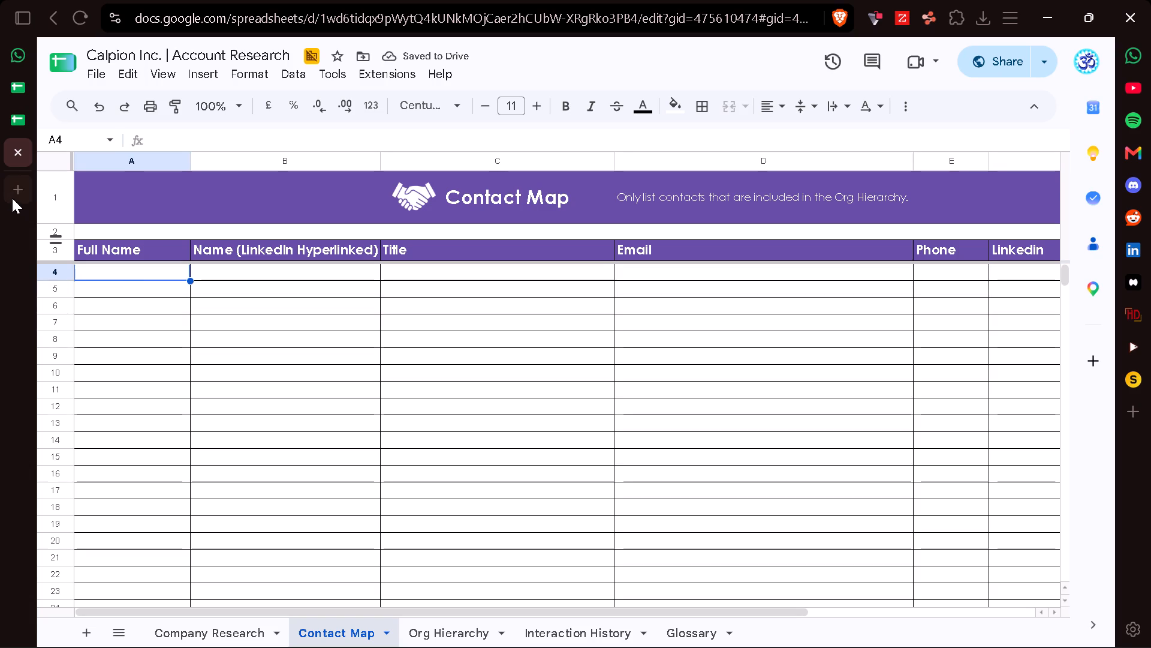
Open LinkedIn Recruiter from the LinkedIn feed in a new tab, and close the feed tab.
{"action": "left_click", "coordinate": [12, 198]}
{"action": "left_click", "coordinate": [1132, 250]}
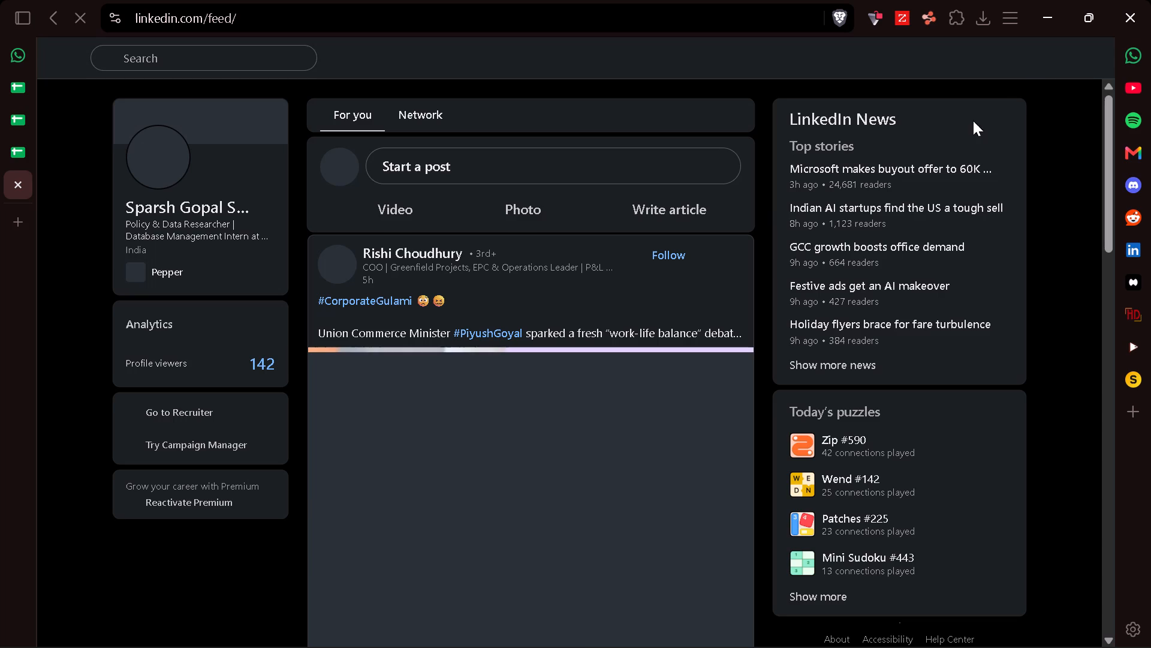
{"action": "left_click", "coordinate": [1081, 54]}
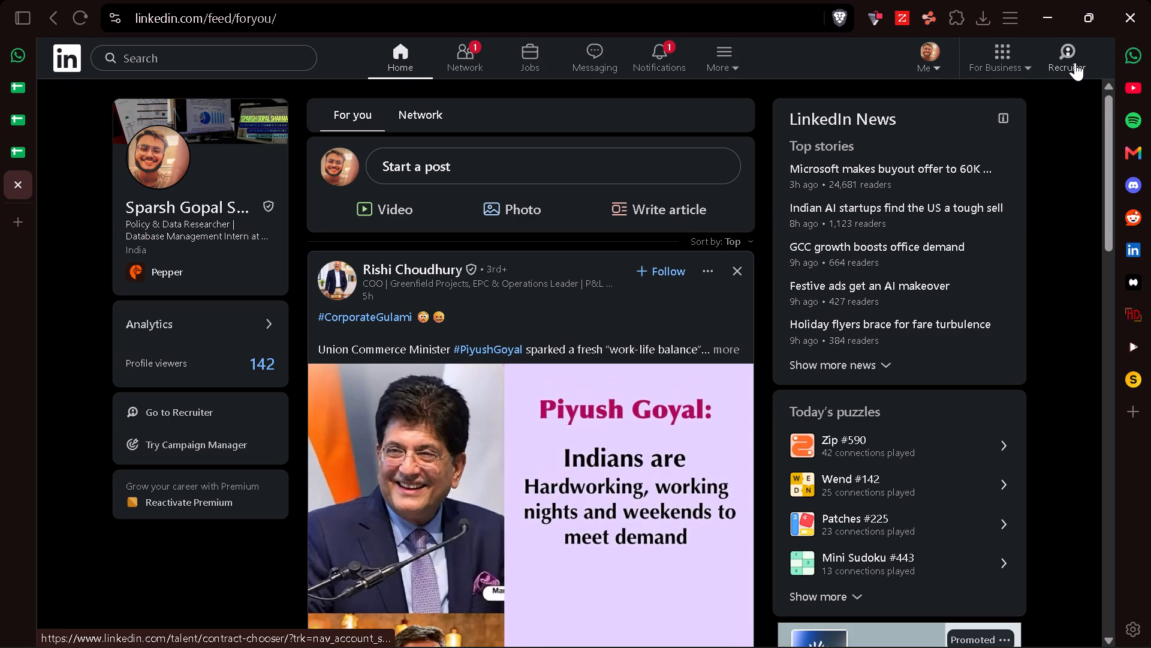
{"action": "left_click", "coordinate": [1075, 62]}
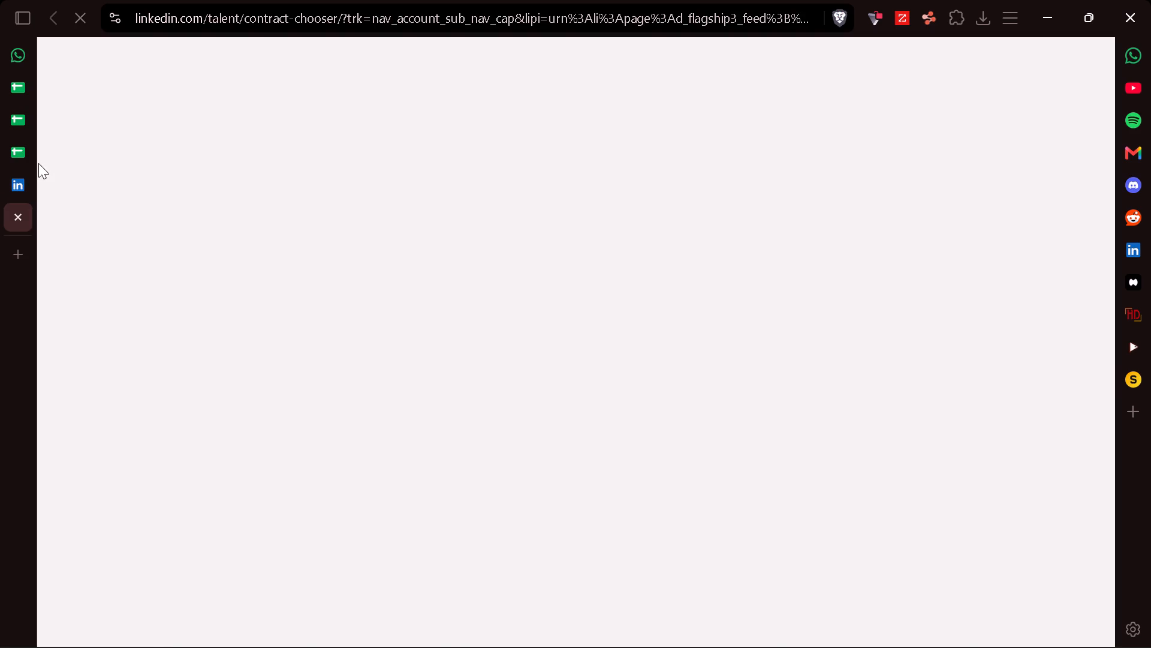
{"action": "double_click", "coordinate": [10, 181]}
{"action": "left_click", "coordinate": [15, 183]}
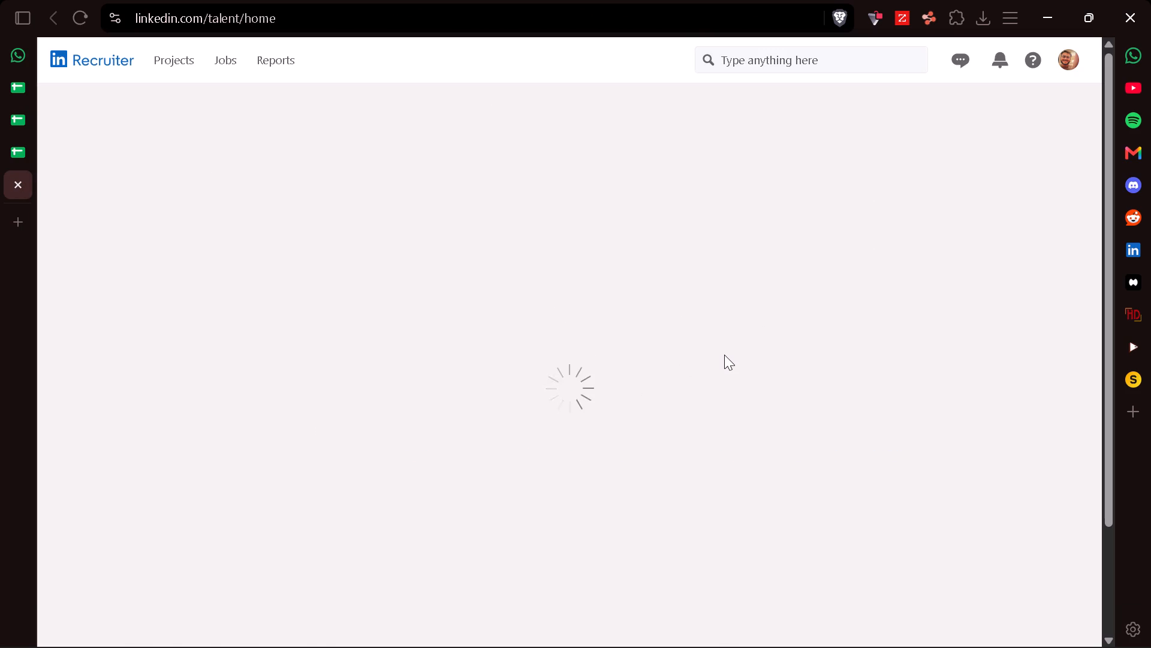
Create a new private Recruiter project named AR for Calpion Inc.
{"action": "left_click", "coordinate": [857, 326]}
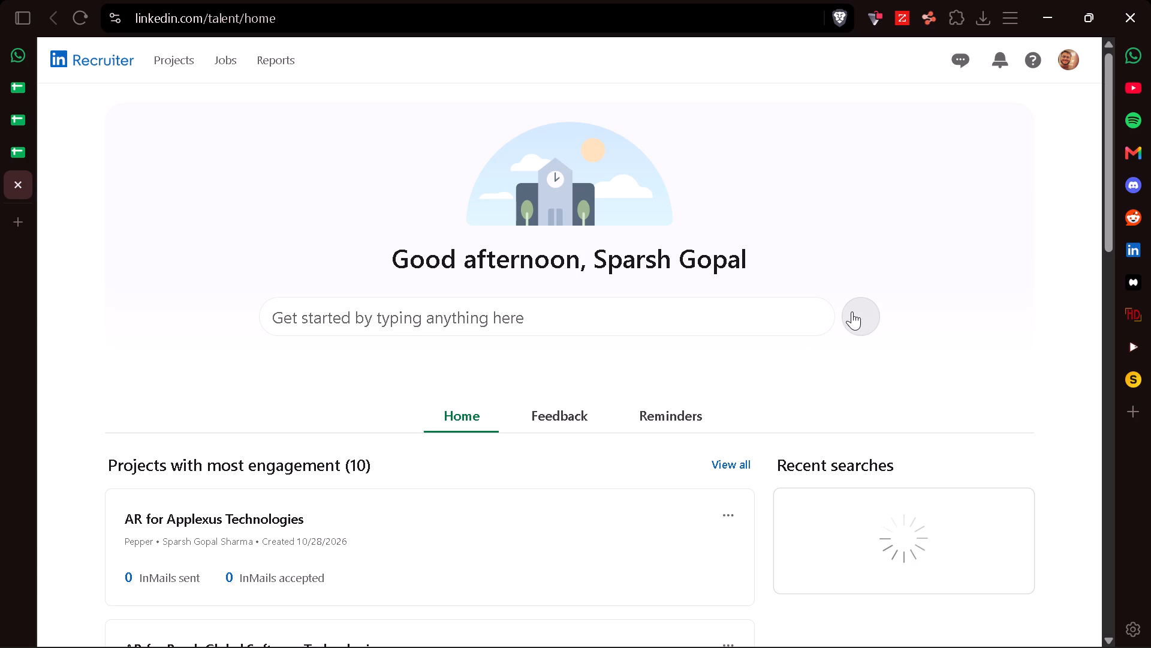
{"action": "left_click", "coordinate": [852, 310]}
{"action": "left_click", "coordinate": [851, 326]}
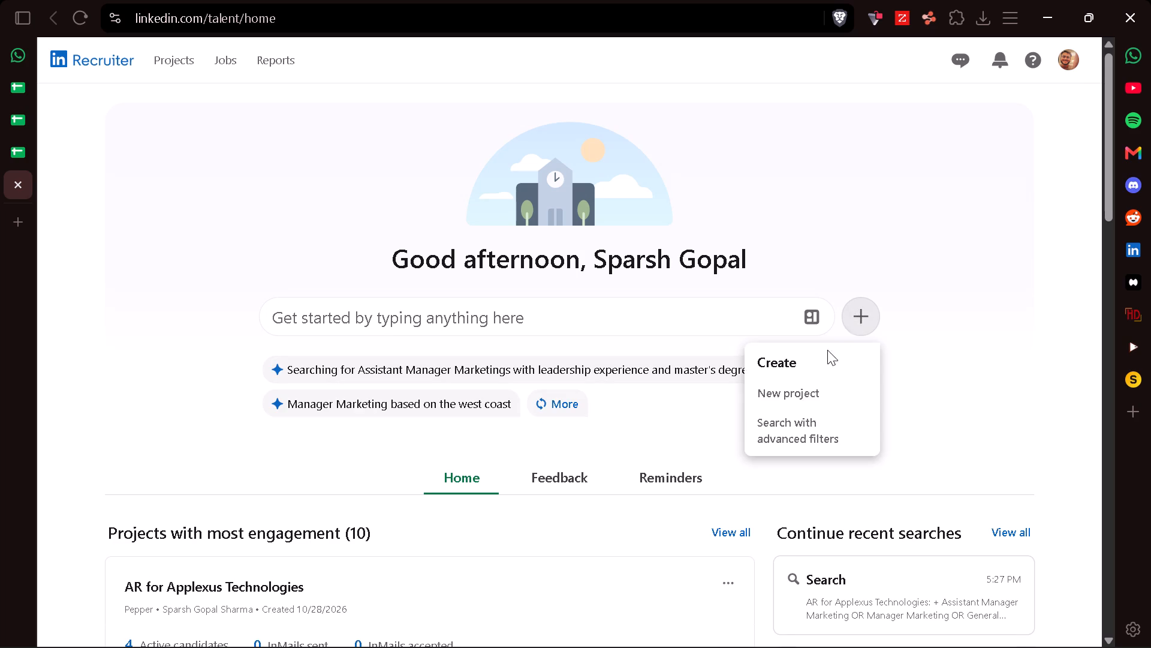
{"action": "left_click", "coordinate": [790, 396]}
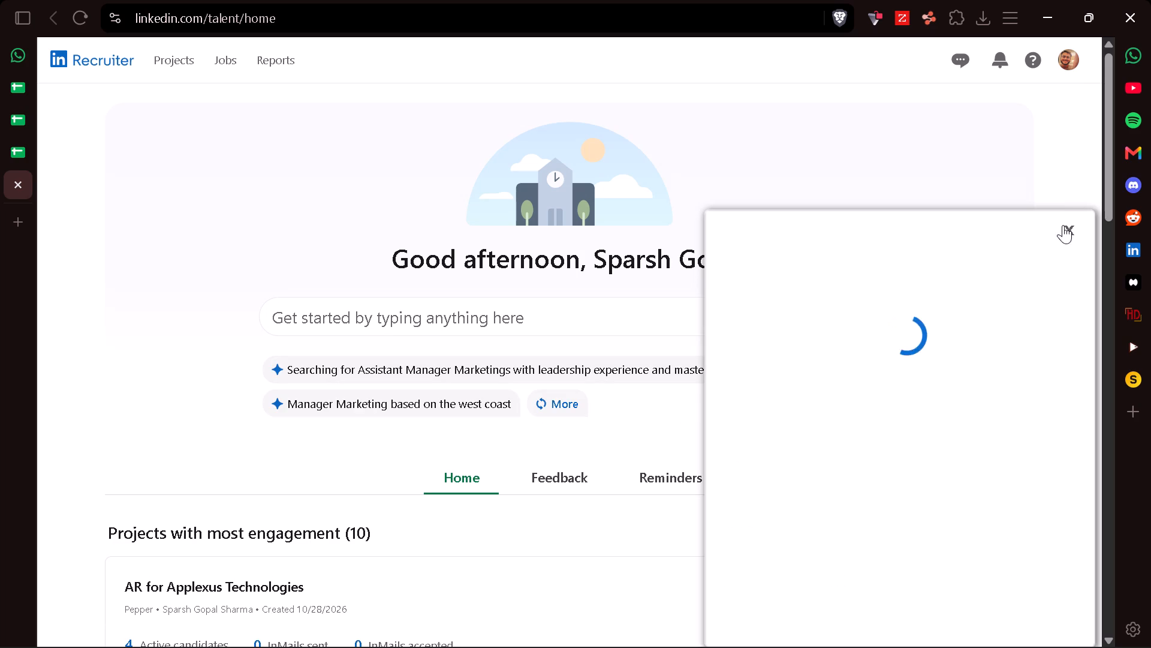
{"action": "left_click", "coordinate": [1063, 225]}
{"action": "left_click", "coordinate": [874, 317]}
{"action": "left_click", "coordinate": [807, 404]}
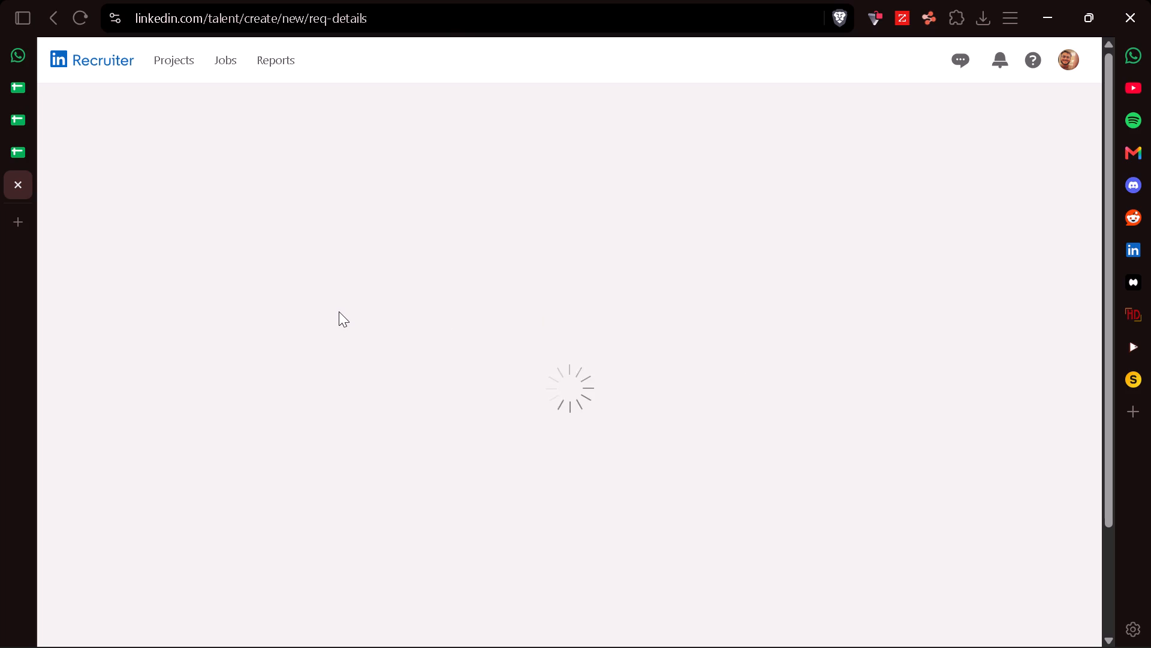
{"action": "left_click", "coordinate": [253, 283]}
{"action": "type", "text": "Ar"}
{"action": "key", "text": "BackSpace"}
{"action": "type", "text": "R for"}
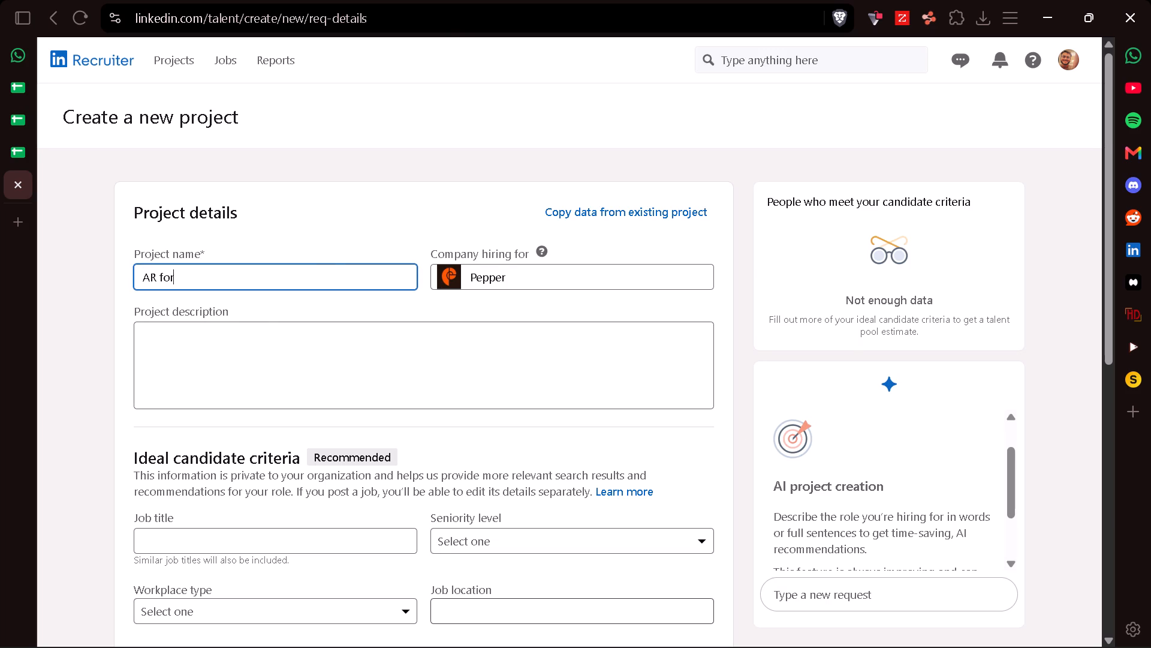
{"action": "key", "text": "space"}
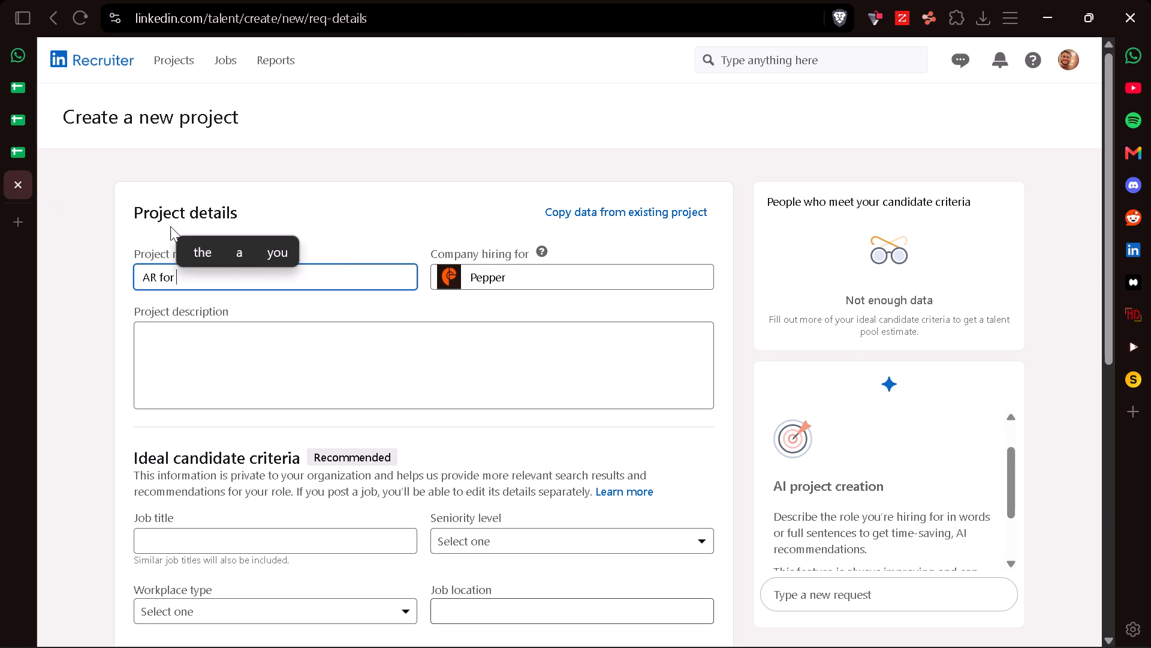
{"action": "key", "text": "ctrl+v"}
{"action": "scroll", "coordinate": [574, 485], "scroll_direction": "down", "scroll_amount": 5}
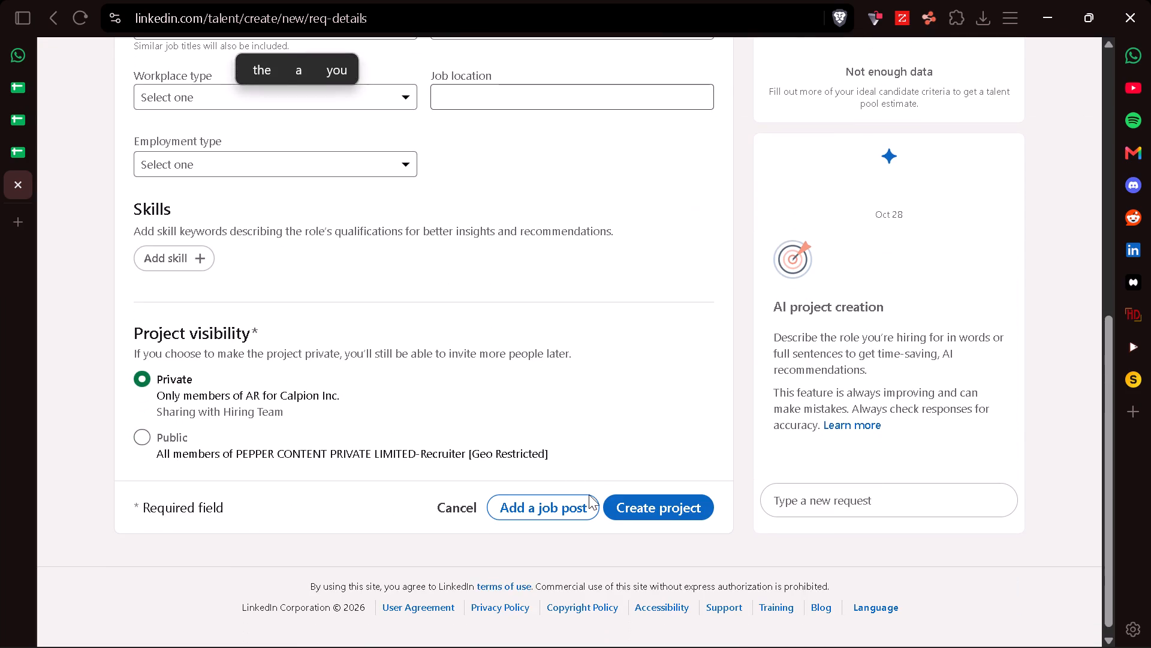
{"action": "left_click", "coordinate": [651, 504]}
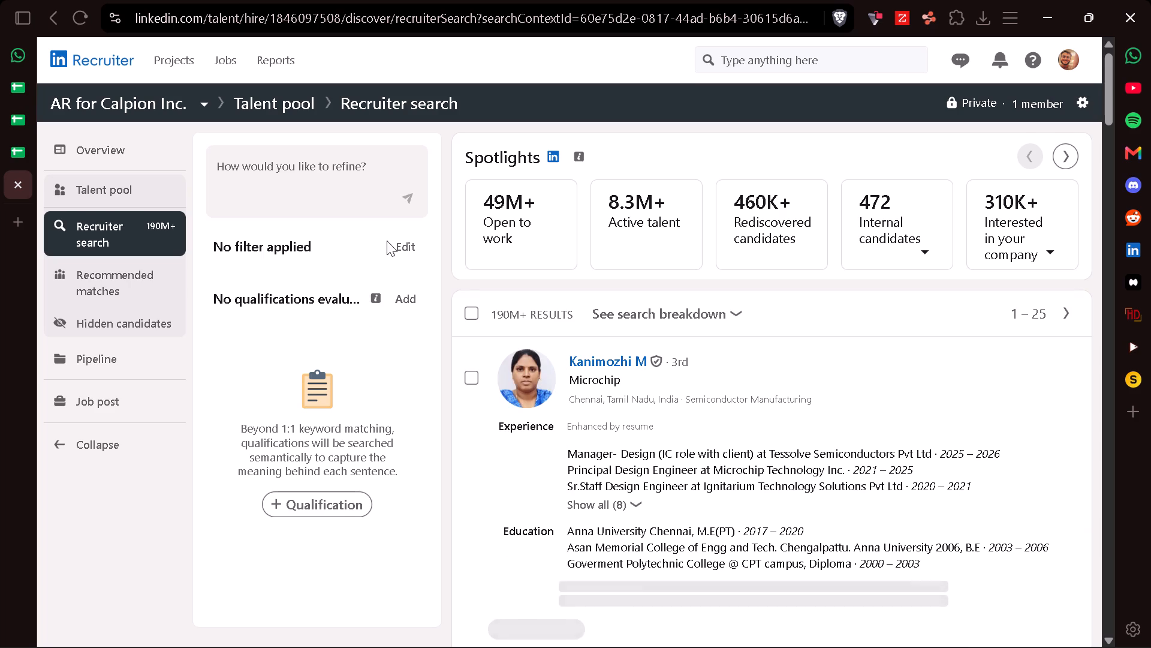
Apply the saved custom filter main to the Recruiter search of the Calpion project.
{"action": "left_click", "coordinate": [400, 243]}
{"action": "key", "text": "BackSpace"}
{"action": "left_click", "coordinate": [291, 262]}
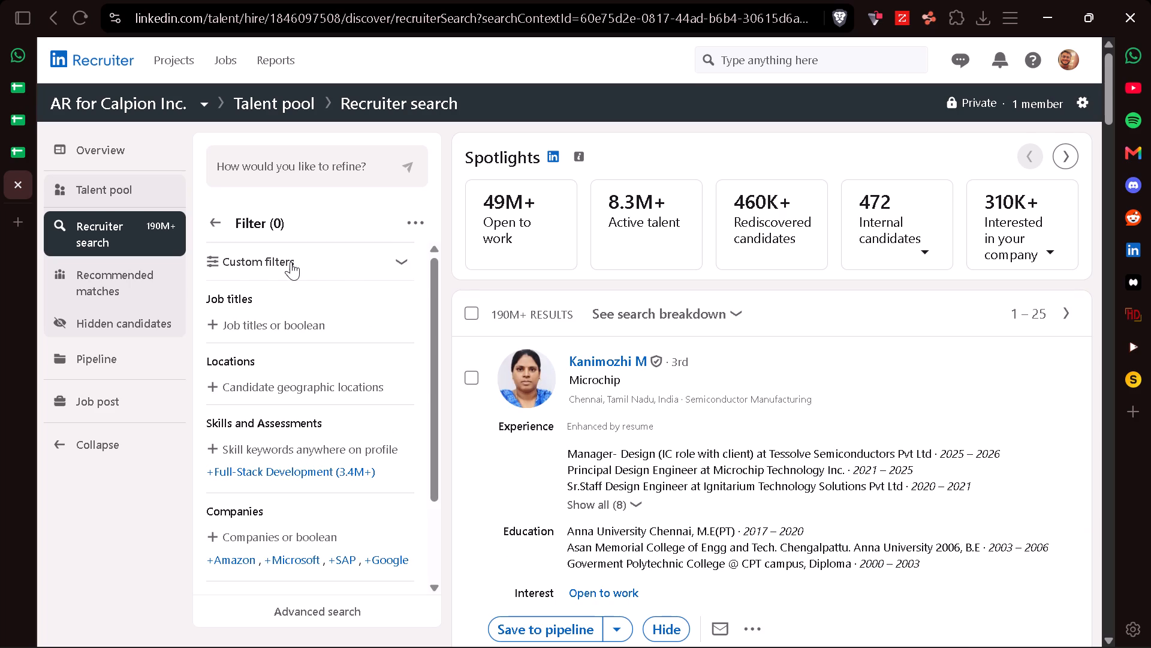
{"action": "left_click", "coordinate": [237, 293]}
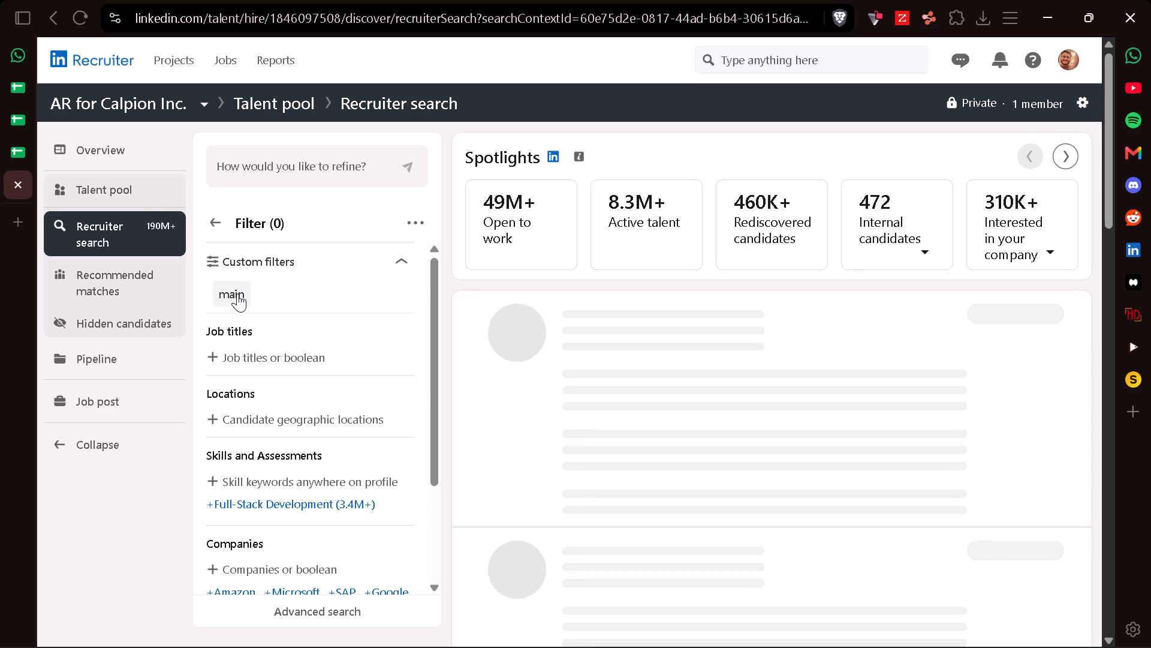
{"action": "left_click", "coordinate": [270, 361]}
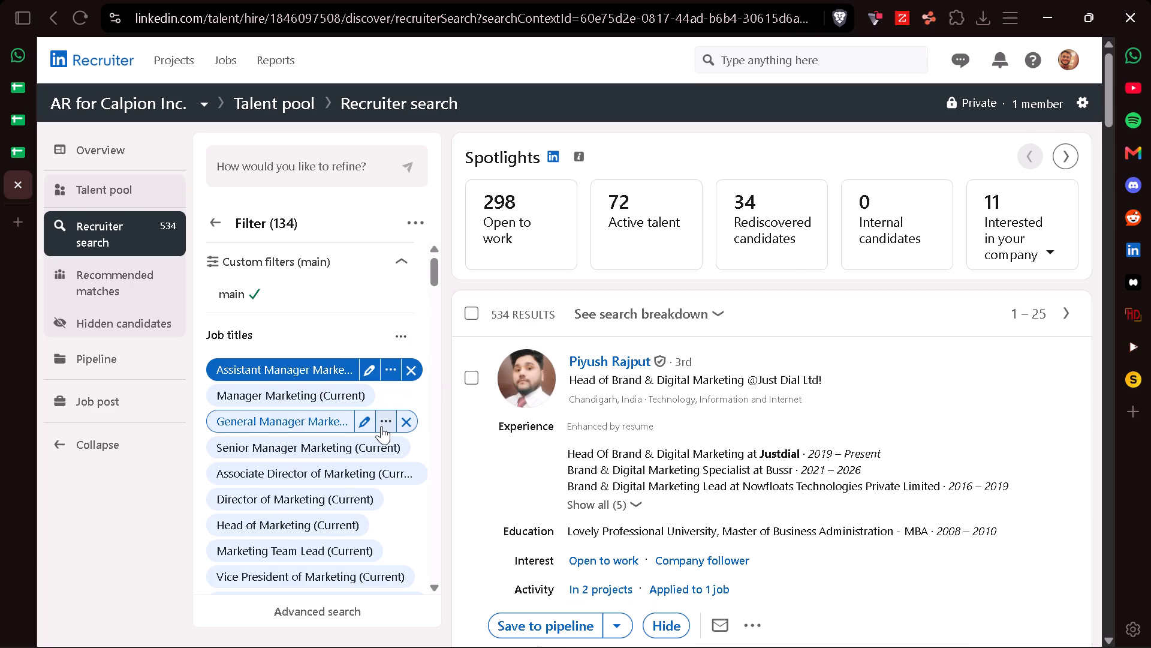
Replace Justdial with Calpion Inc. in the Companies filter of the Recruiter search.
{"action": "scroll", "coordinate": [381, 426], "scroll_direction": "down", "scroll_amount": 17}
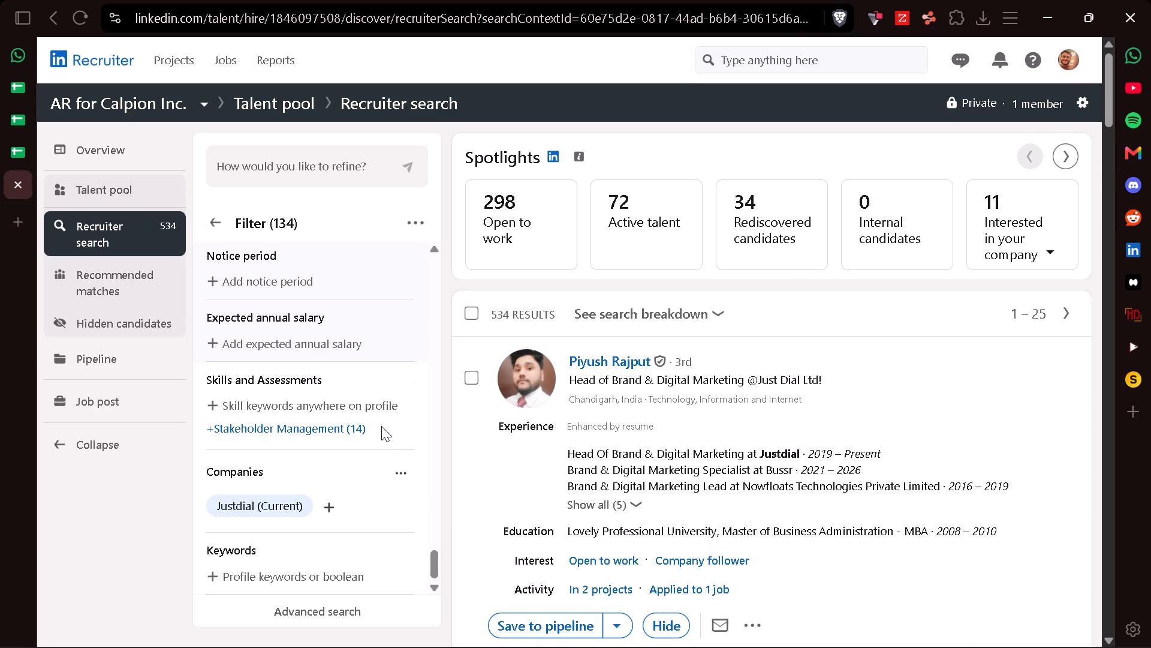
{"action": "scroll", "coordinate": [381, 426], "scroll_direction": "down", "scroll_amount": 2}
{"action": "left_click", "coordinate": [302, 513]}
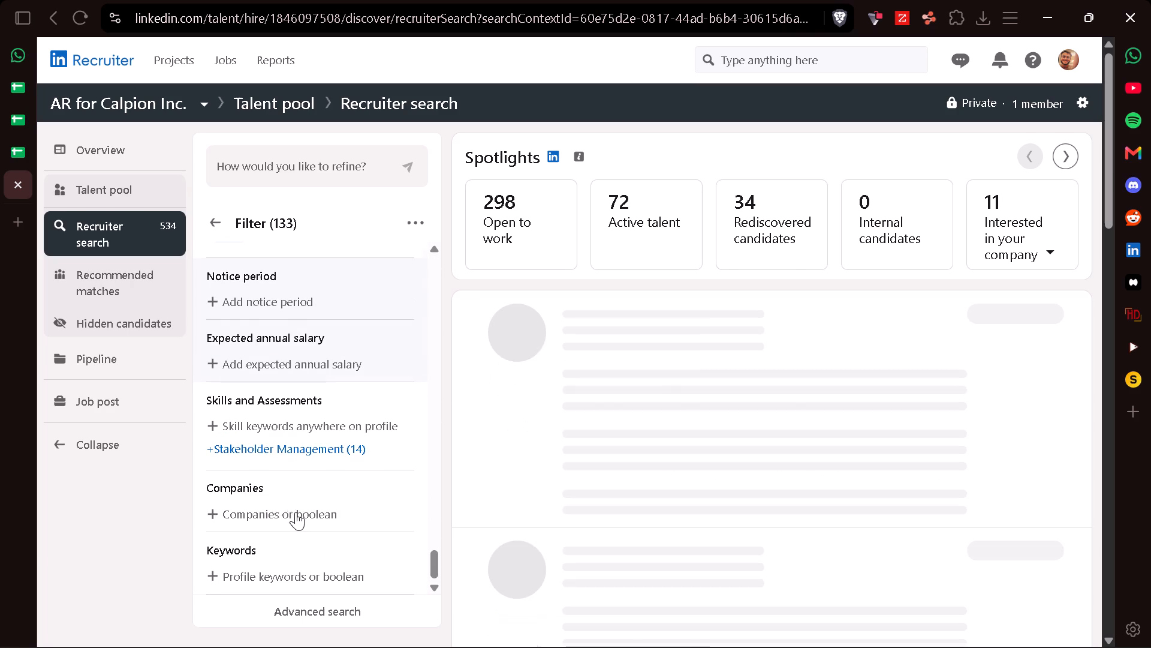
{"action": "left_click", "coordinate": [258, 510]}
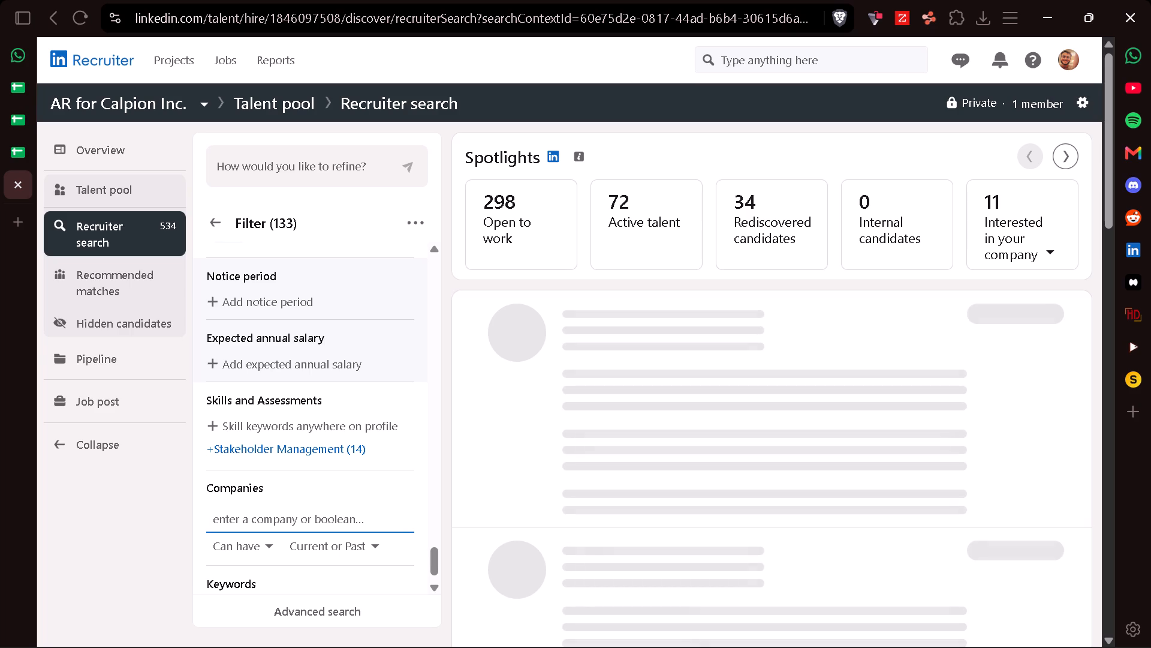
{"action": "type", "text": "Cal"}
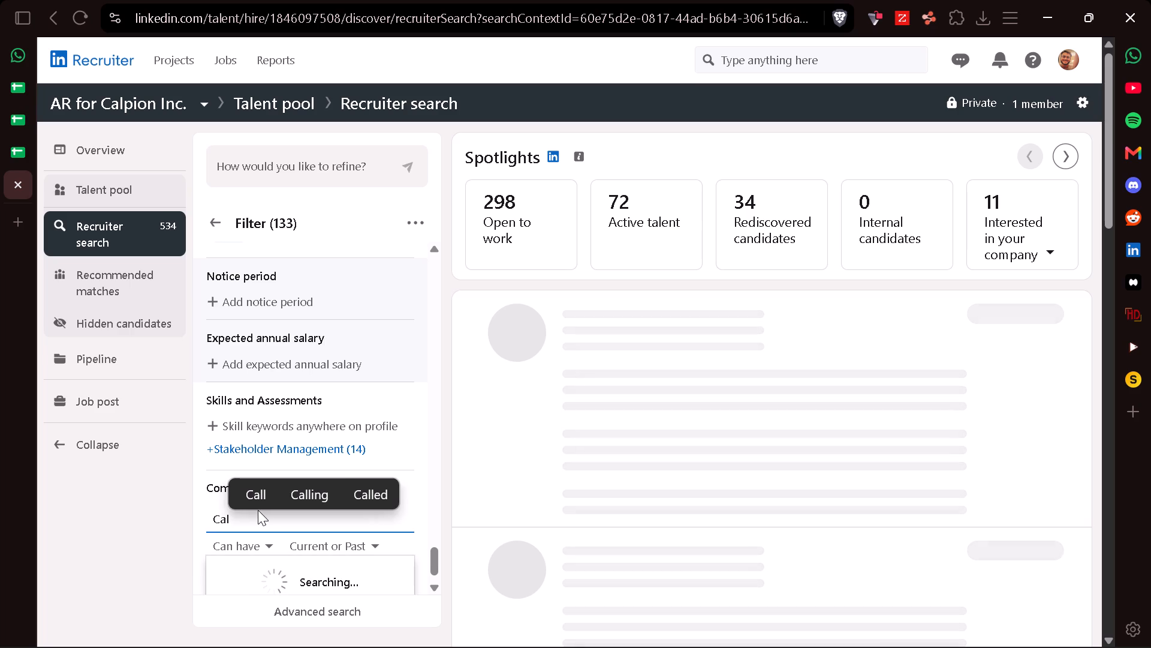
{"action": "type", "text": "pion"}
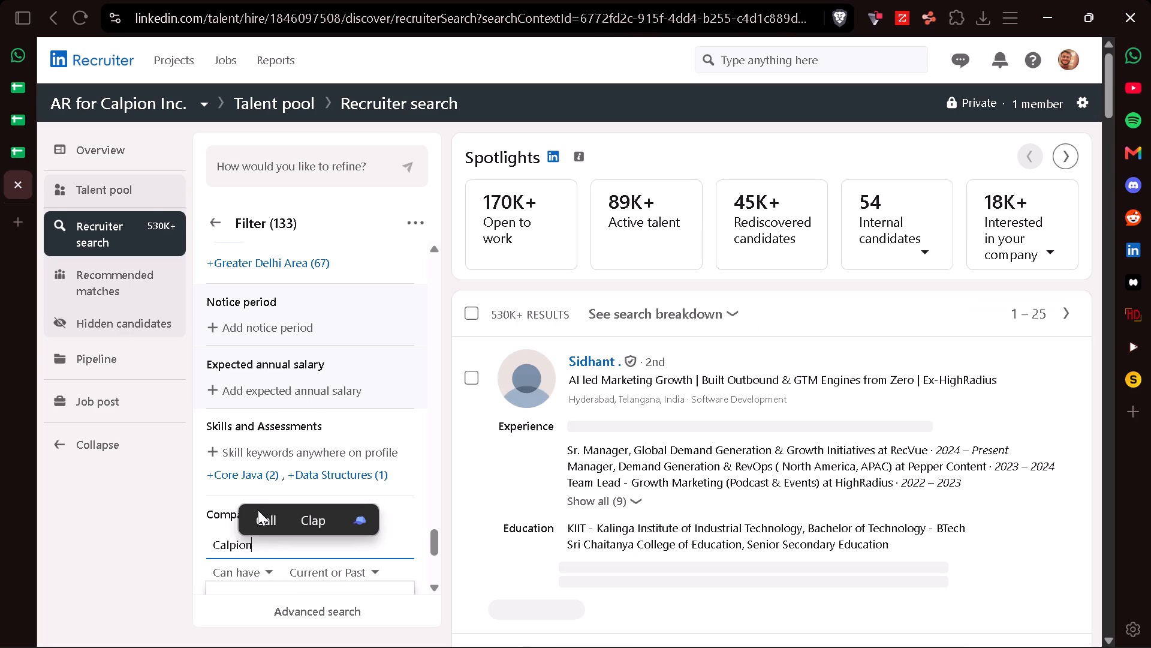
{"action": "scroll", "coordinate": [235, 396], "scroll_direction": "down", "scroll_amount": 3}
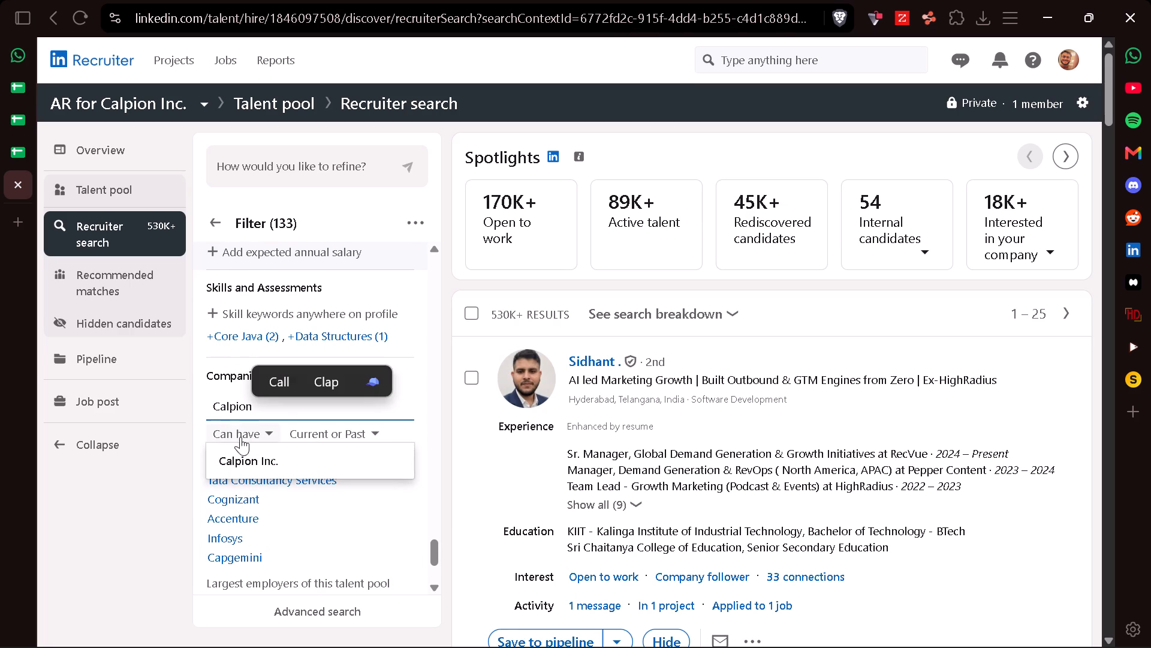
{"action": "left_click", "coordinate": [248, 459]}
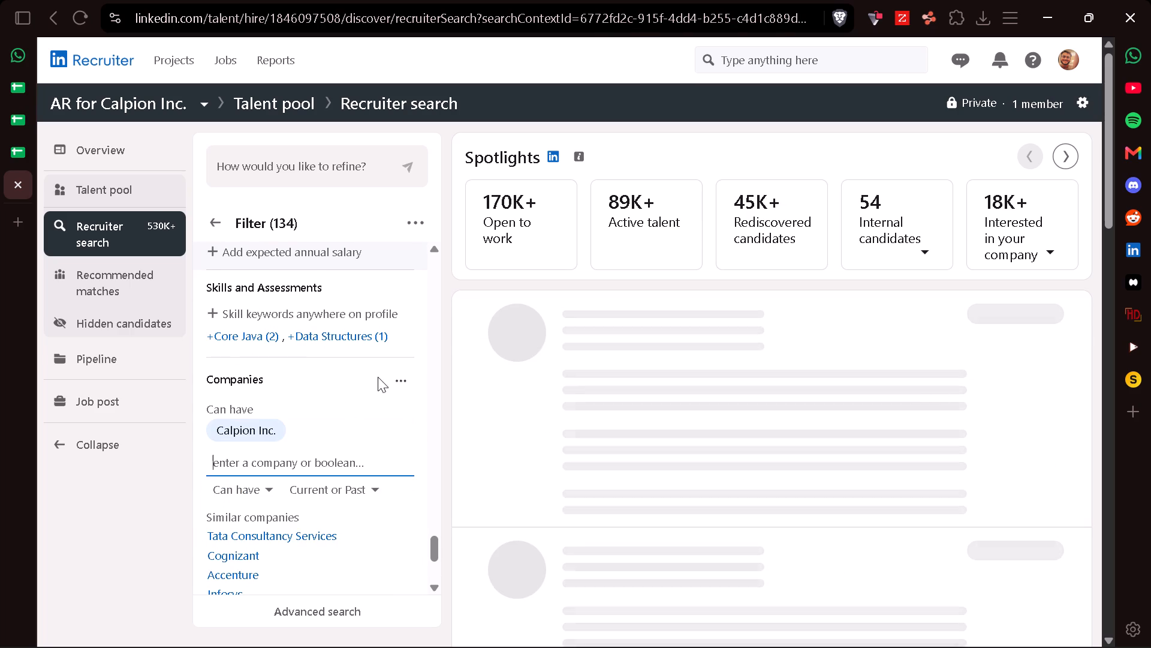
Restrict the Calpion Inc. company filter to current employees.
{"action": "left_click", "coordinate": [397, 379]}
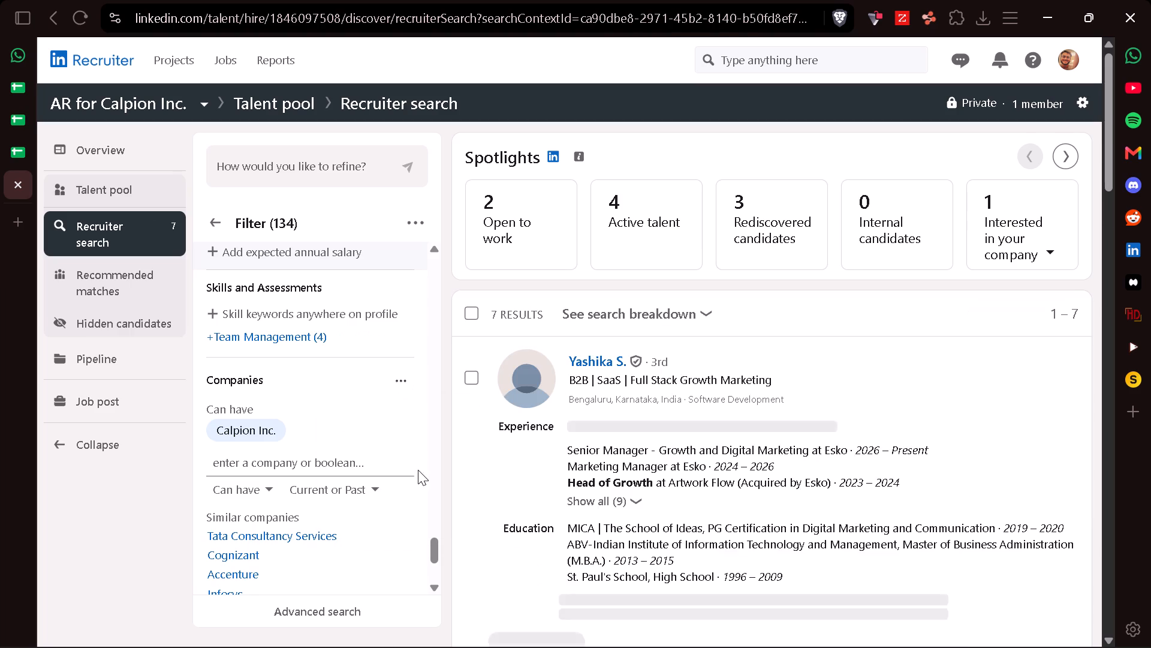
{"action": "left_click", "coordinate": [401, 390]}
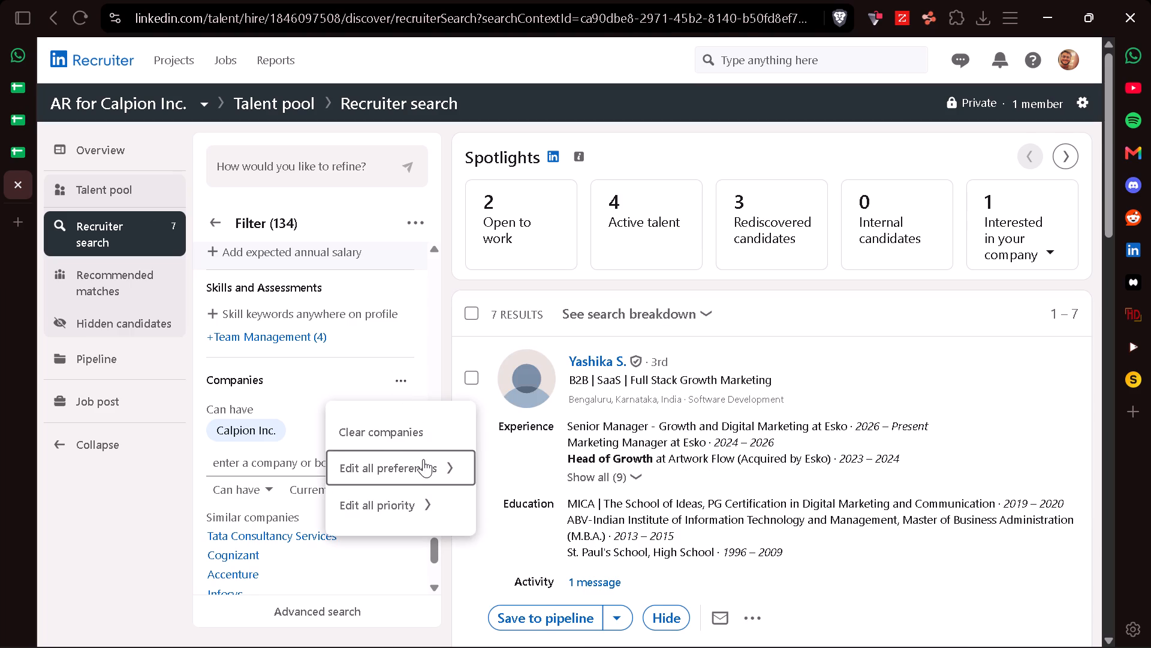
{"action": "left_click", "coordinate": [479, 462]}
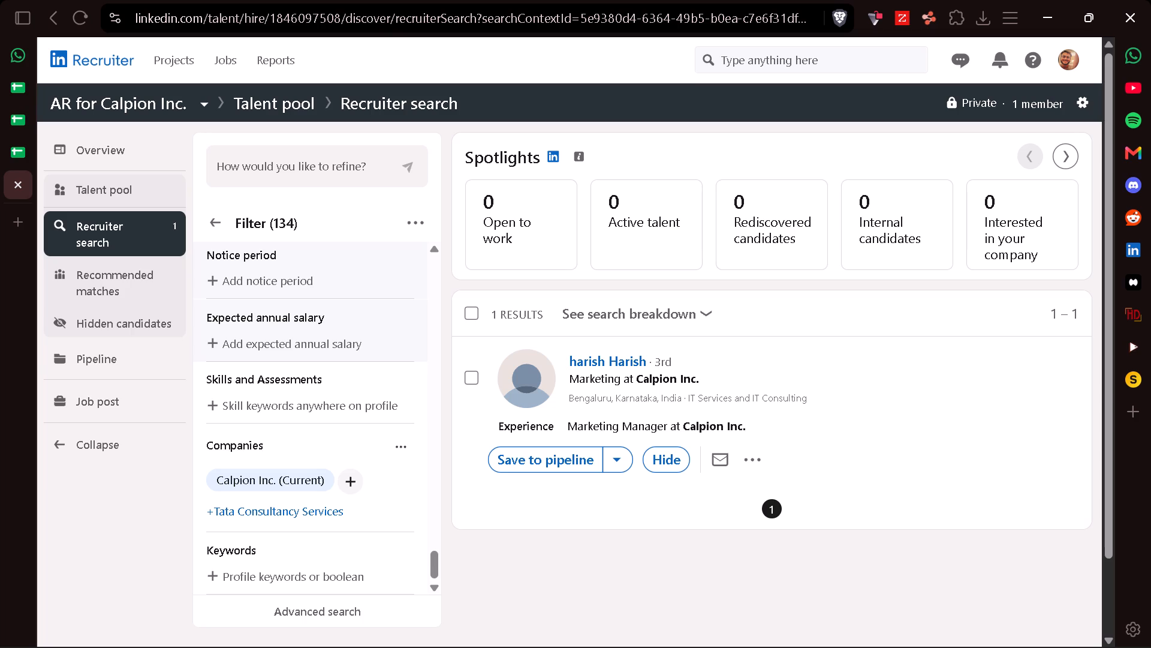
Open the Calpion Inc. company page through the Marketing Manager's Recruiter profile, and close the Recruiter tab.
{"action": "left_click", "coordinate": [606, 361]}
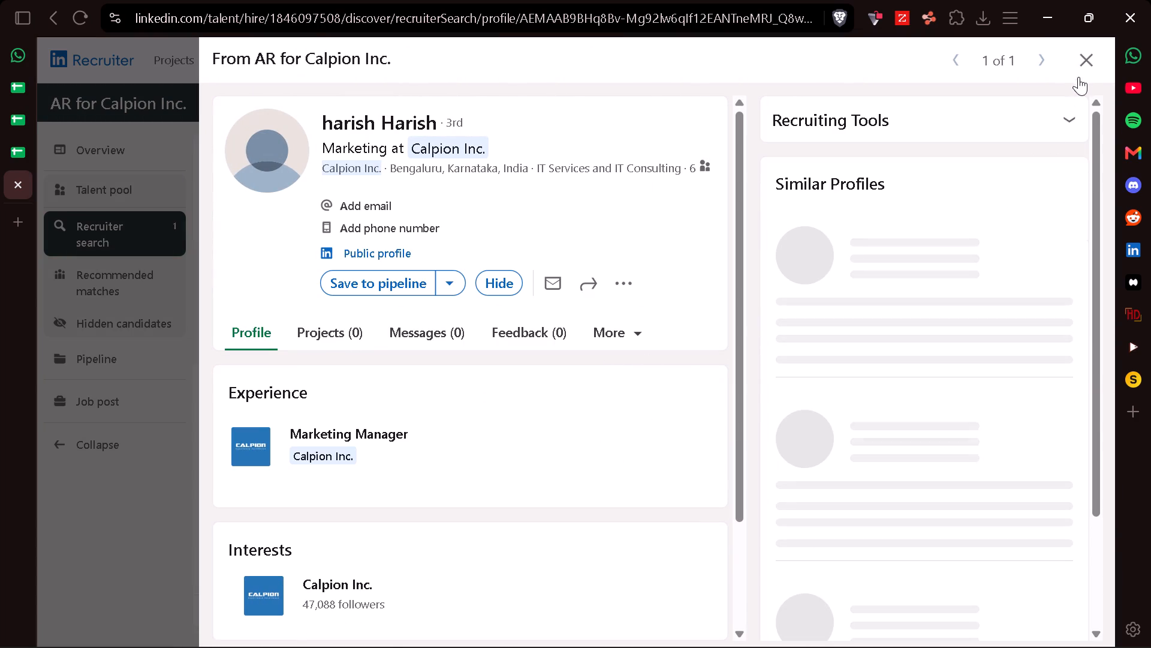
{"action": "left_click", "coordinate": [315, 455]}
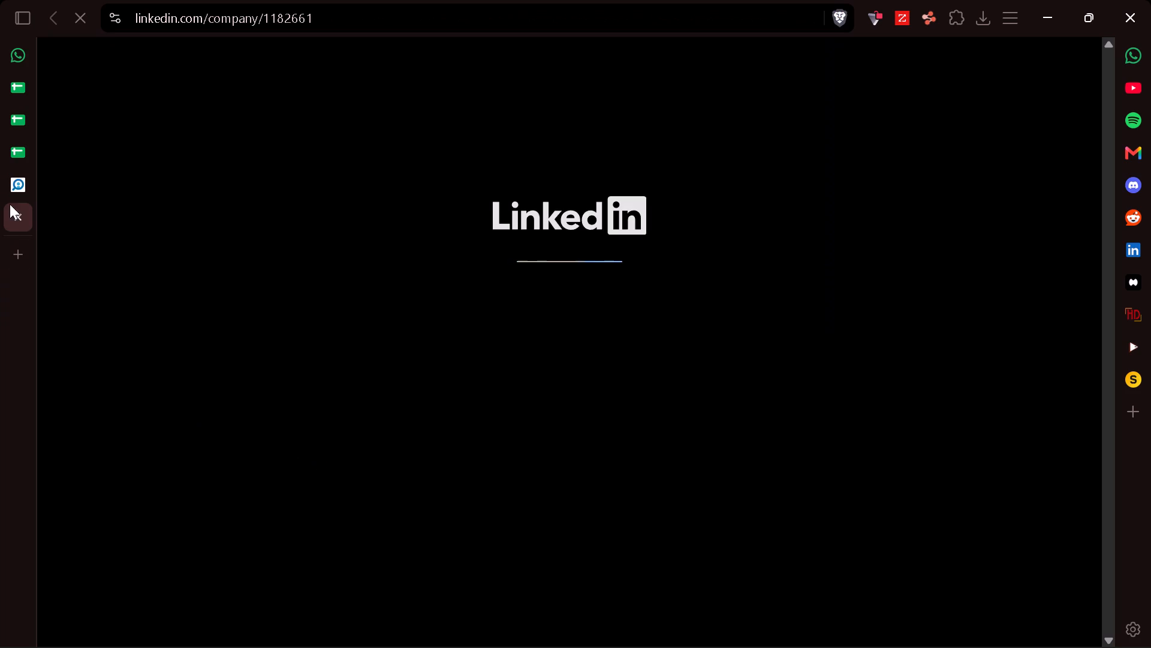
{"action": "double_click", "coordinate": [17, 186]}
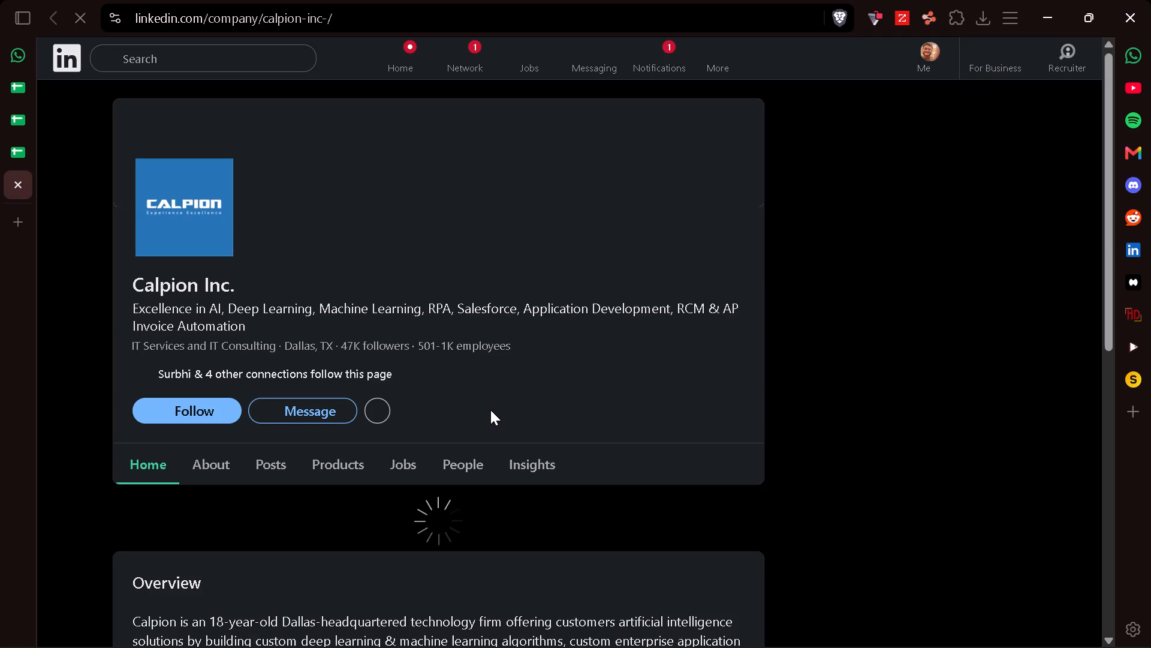
Filter the associated members on Calpion Inc.'s People page by location India and keyword Marketing.
{"action": "left_click", "coordinate": [450, 468]}
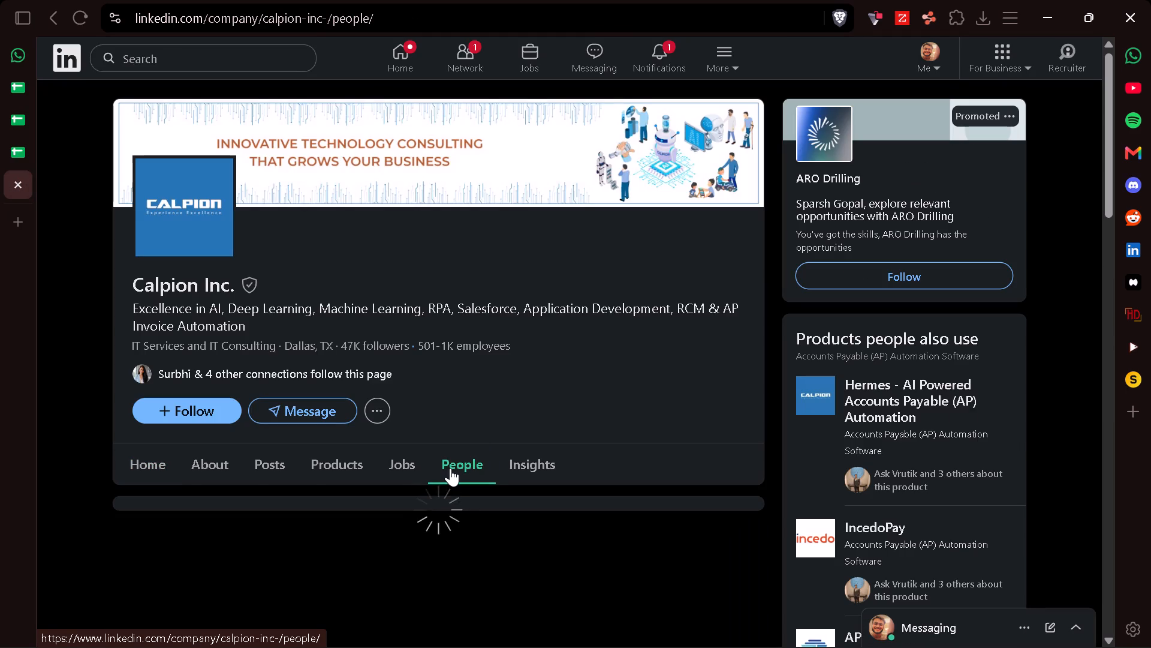
{"action": "scroll", "coordinate": [450, 468], "scroll_direction": "down", "scroll_amount": 2}
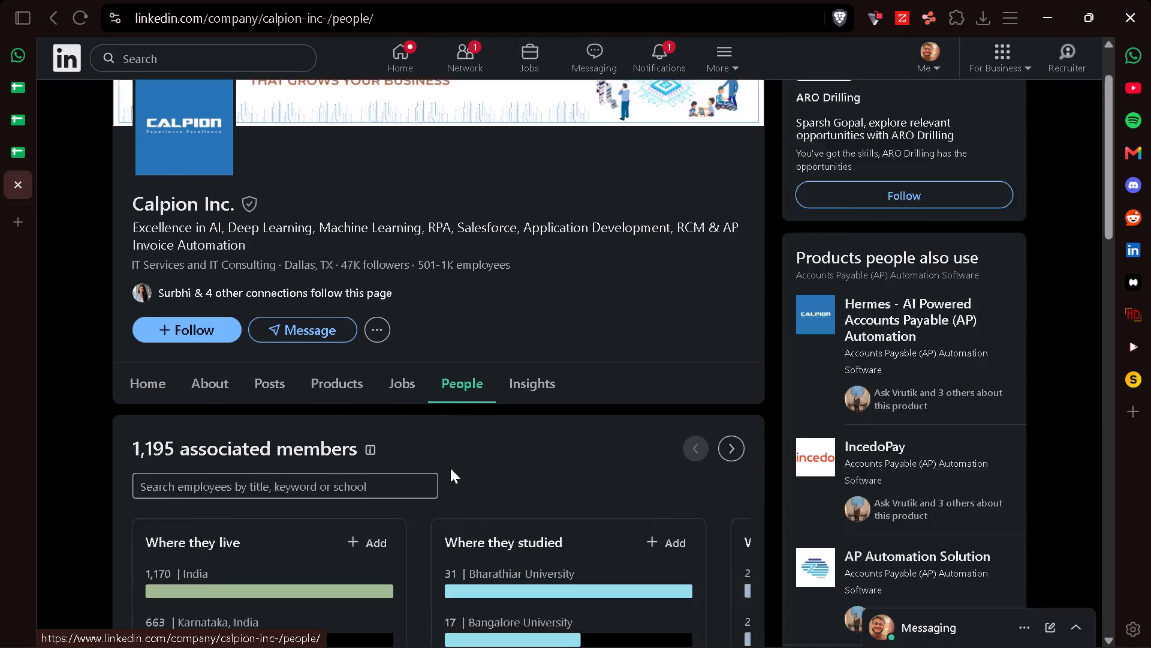
{"action": "scroll", "coordinate": [450, 468], "scroll_direction": "down", "scroll_amount": 2}
{"action": "left_click", "coordinate": [160, 378]}
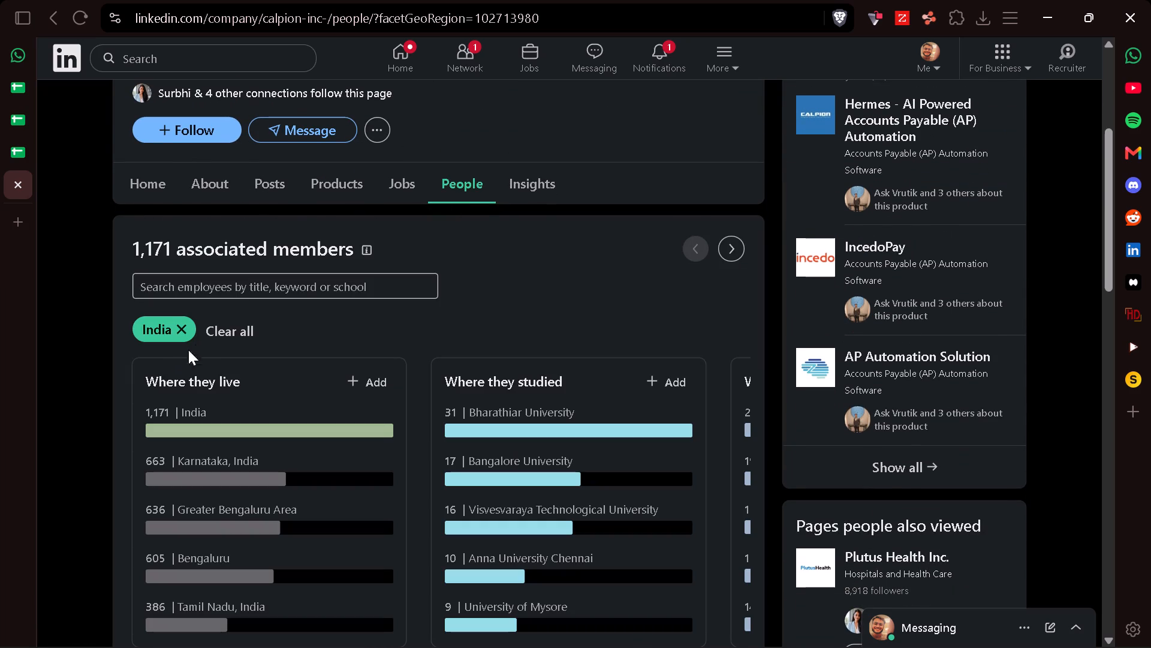
{"action": "left_click", "coordinate": [257, 286]}
{"action": "type", "text": "Mka"}
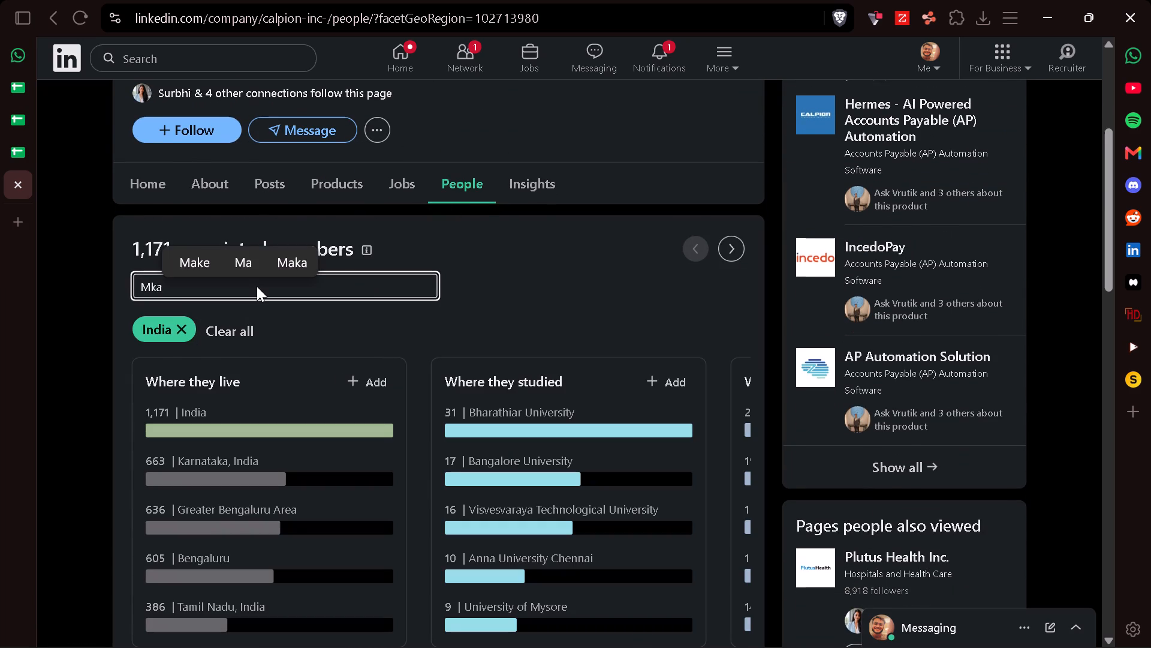
{"action": "key", "text": "BackSpace"}
{"action": "key", "text": "BackSpace"}
{"action": "key", "text": "a"}
{"action": "type", "text": "rketing"}
{"action": "key", "text": "Return"}
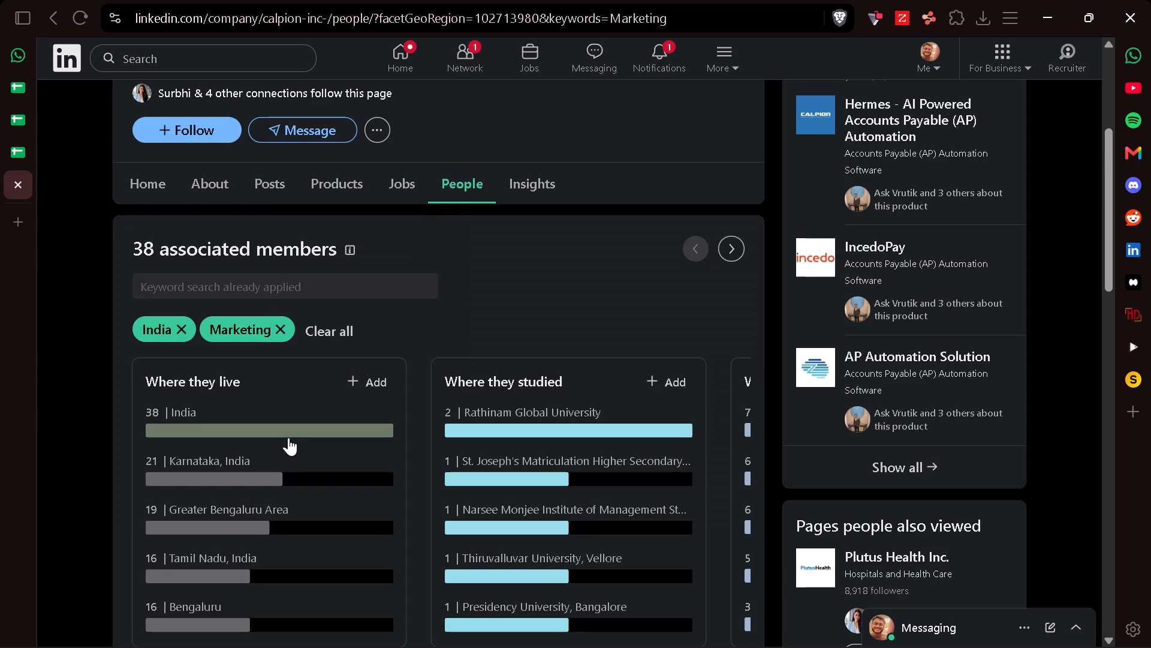
{"action": "scroll", "coordinate": [288, 437], "scroll_direction": "down", "scroll_amount": 5}
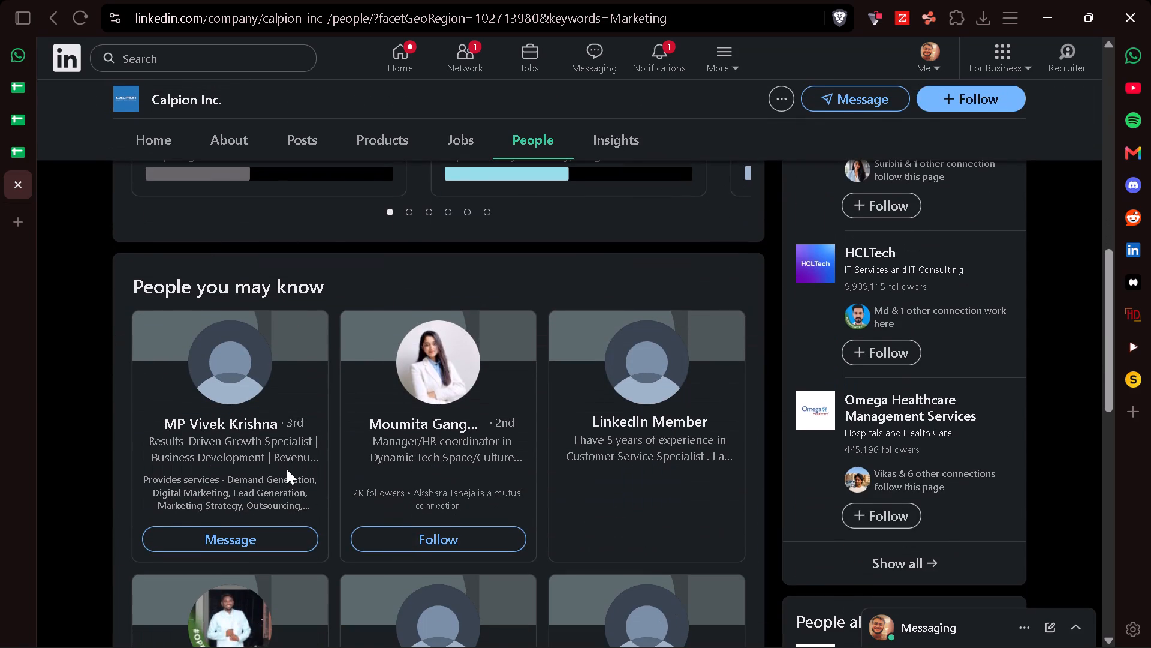
{"action": "scroll", "coordinate": [287, 469], "scroll_direction": "down", "scroll_amount": 1}
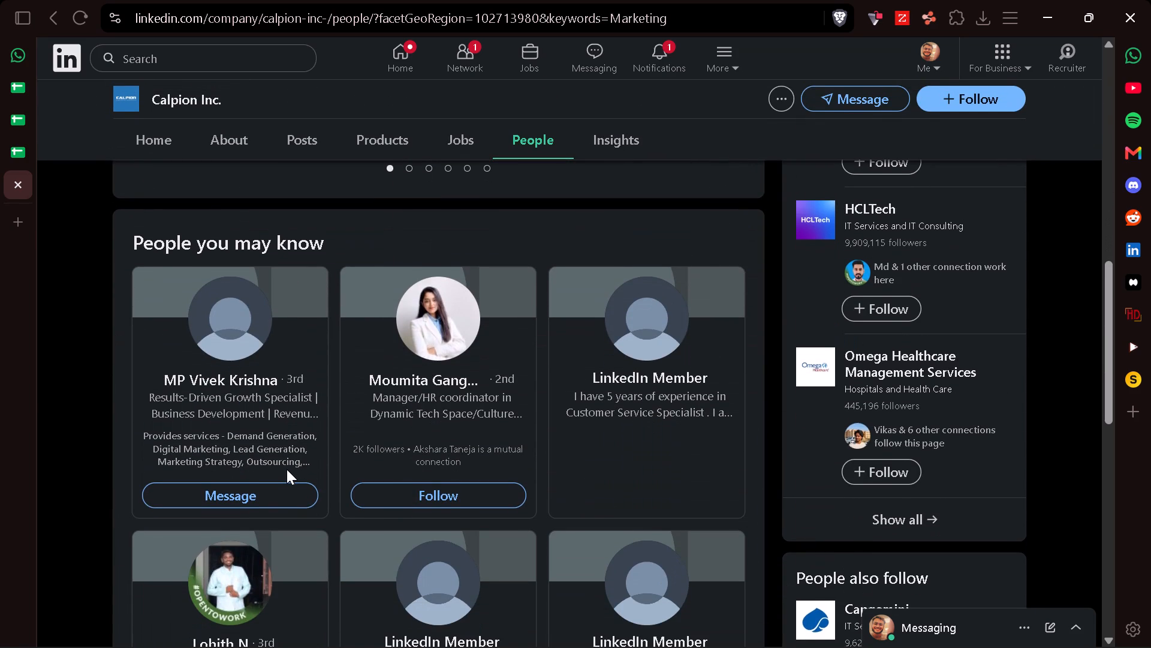
{"action": "scroll", "coordinate": [287, 469], "scroll_direction": "down", "scroll_amount": 2}
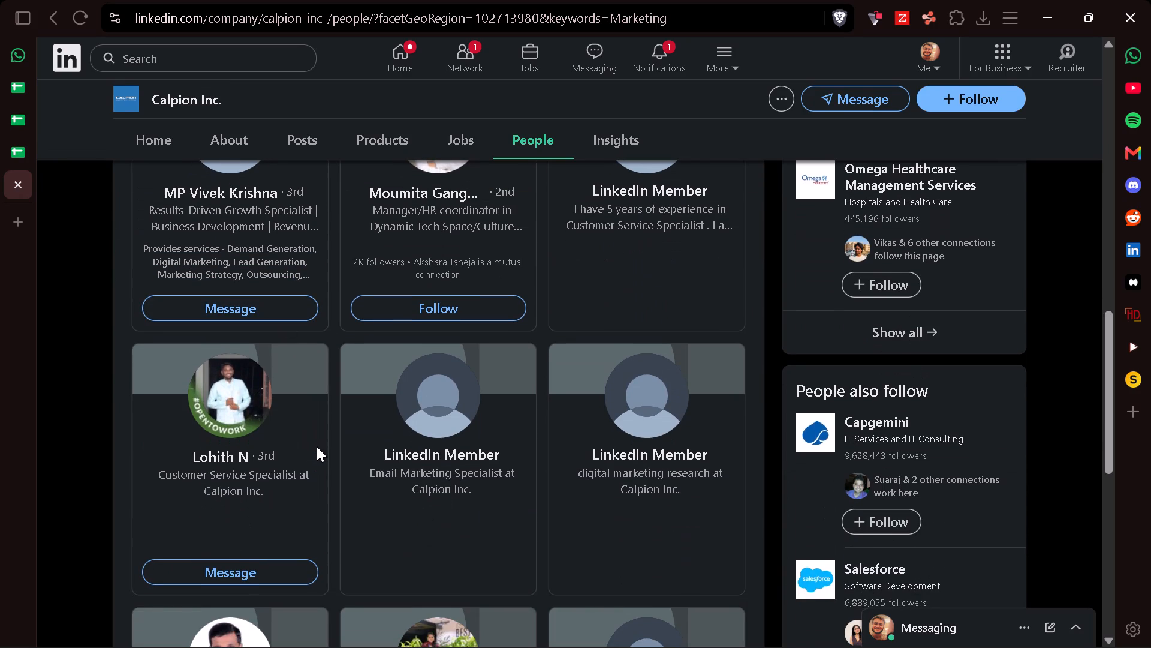
{"action": "scroll", "coordinate": [317, 446], "scroll_direction": "down", "scroll_amount": 3}
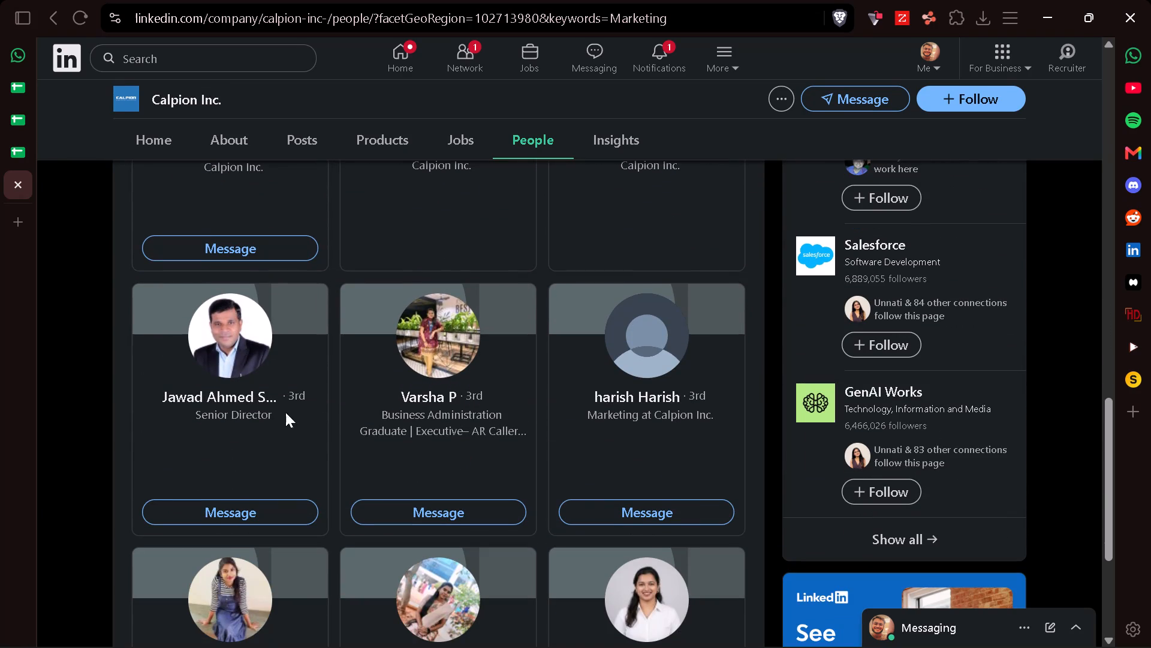
{"action": "left_click", "coordinate": [204, 325]}
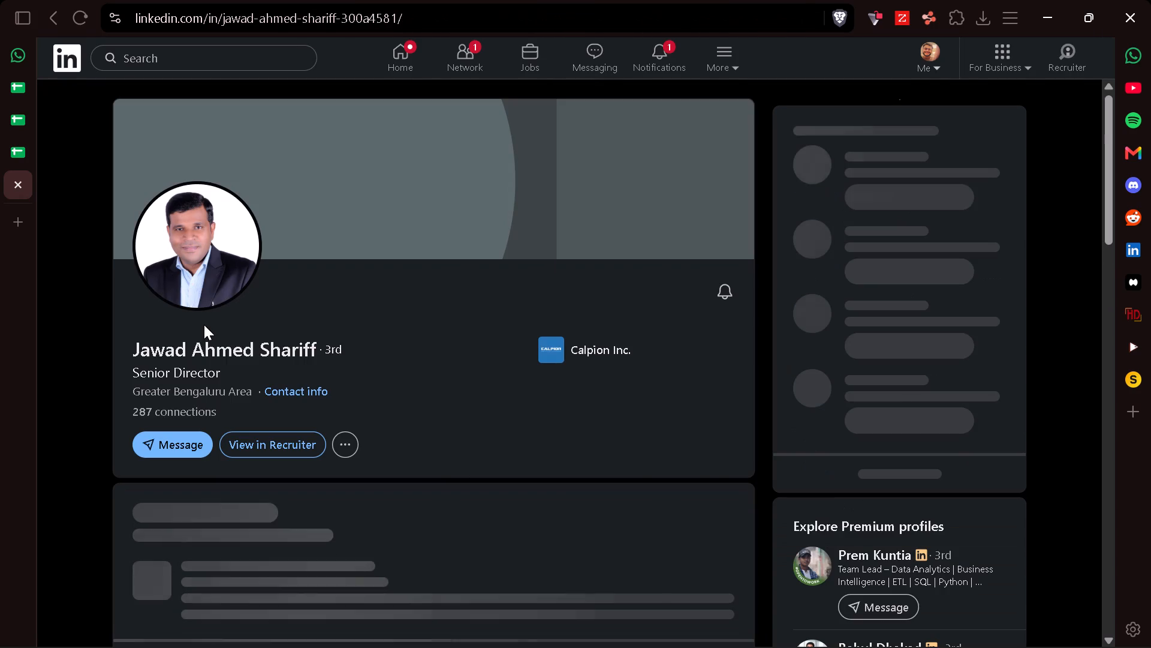
{"action": "scroll", "coordinate": [204, 325], "scroll_direction": "down", "scroll_amount": 2}
{"action": "scroll", "coordinate": [259, 429], "scroll_direction": "down", "scroll_amount": 3}
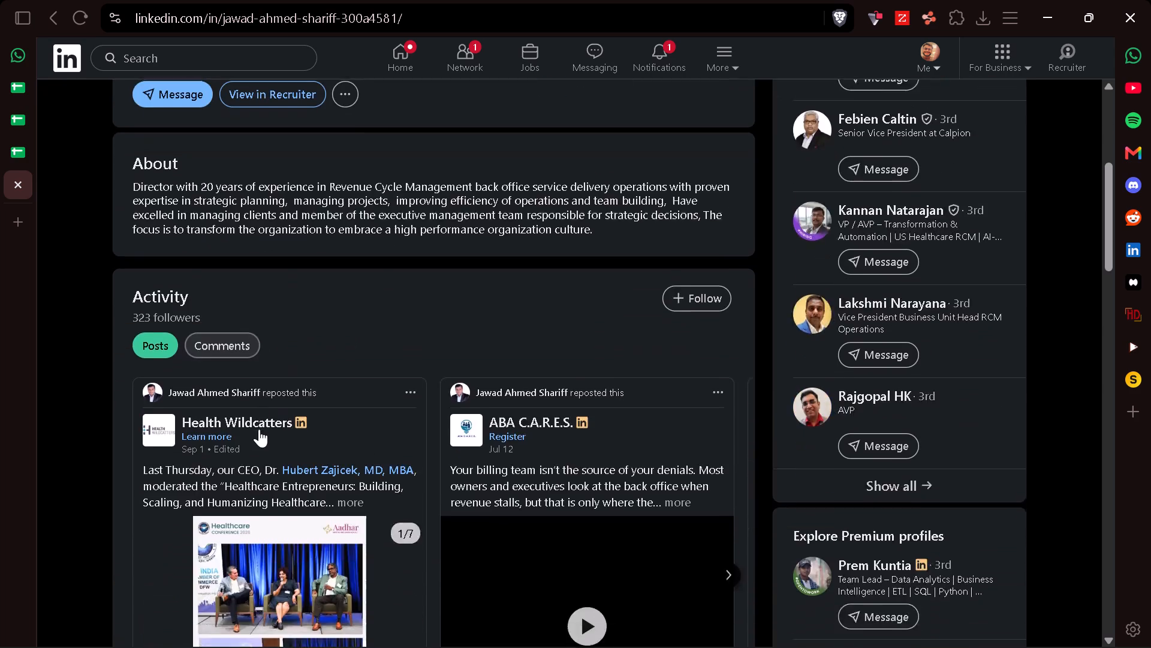
{"action": "scroll", "coordinate": [259, 429], "scroll_direction": "down", "scroll_amount": 2}
{"action": "left_click", "coordinate": [53, 16]}
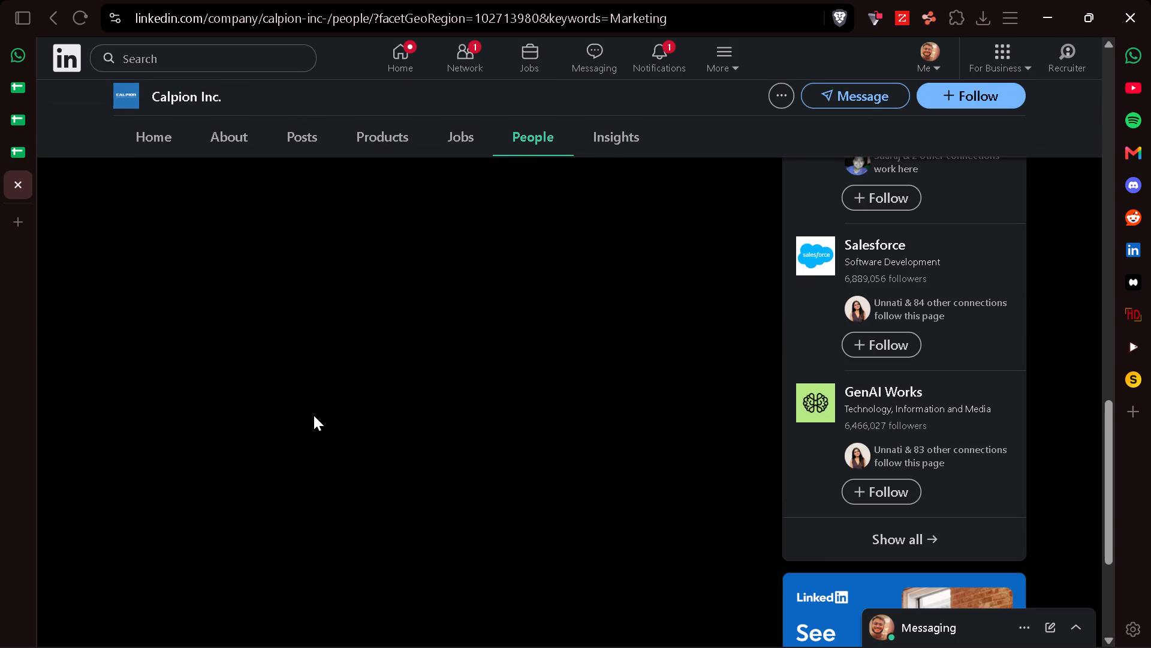
Load more of the filtered Calpion members and examine their headlines for marketing roles.
{"action": "scroll", "coordinate": [314, 415], "scroll_direction": "down", "scroll_amount": 1}
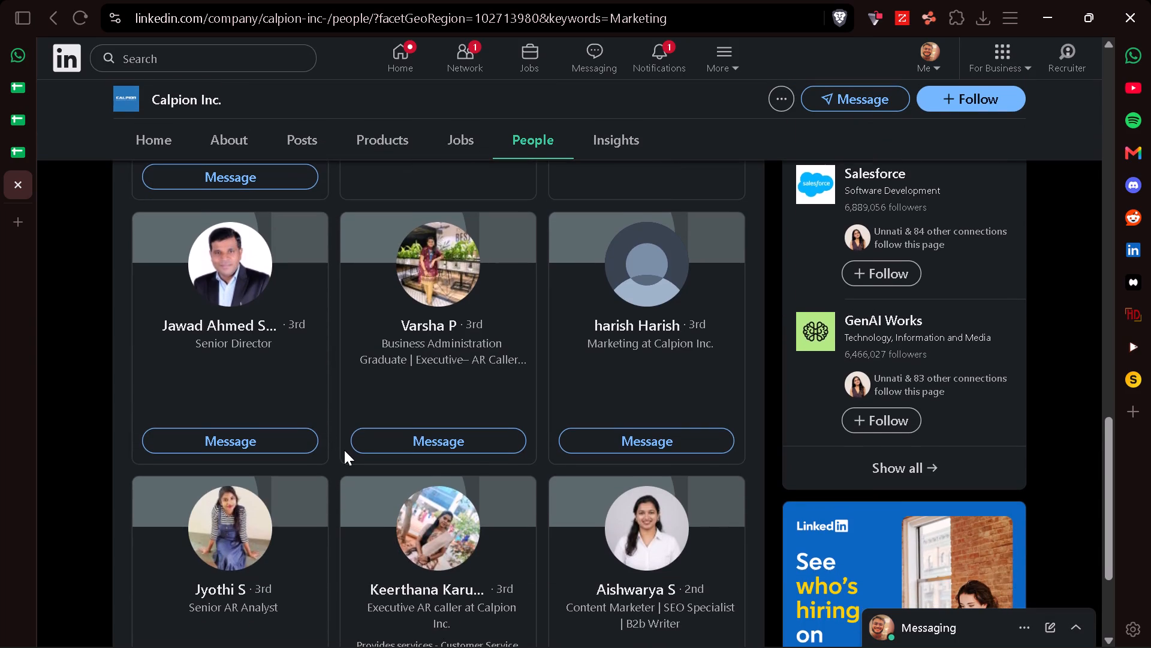
{"action": "scroll", "coordinate": [344, 450], "scroll_direction": "down", "scroll_amount": 2}
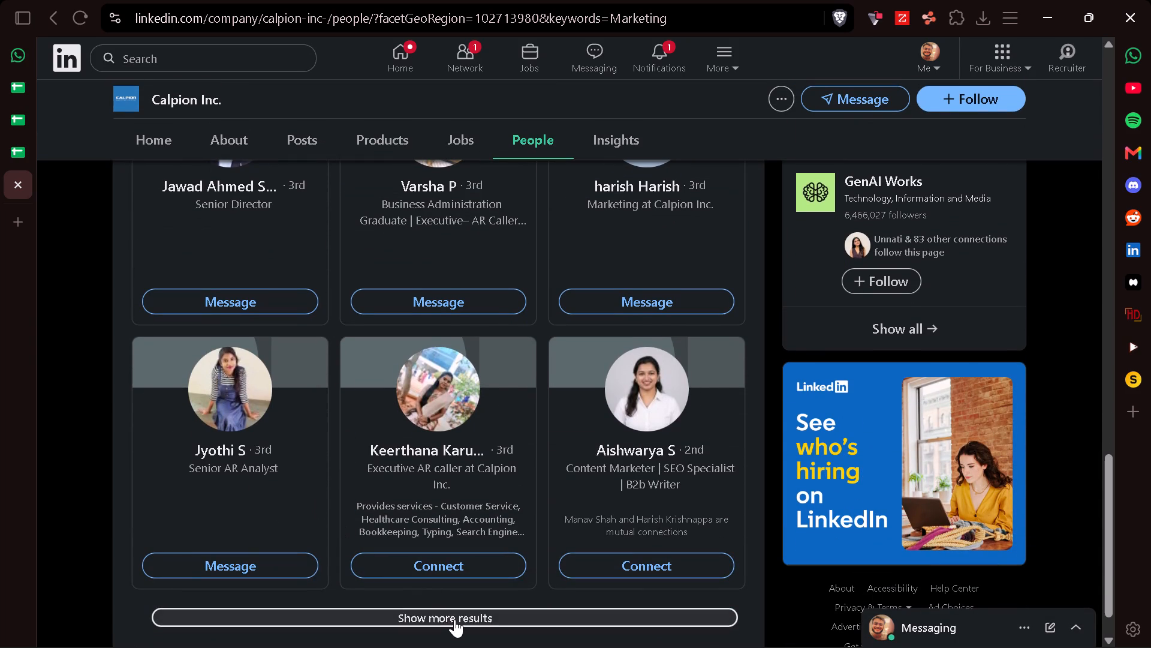
{"action": "left_click", "coordinate": [454, 619]}
{"action": "scroll", "coordinate": [318, 439], "scroll_direction": "up", "scroll_amount": 2}
{"action": "scroll", "coordinate": [318, 439], "scroll_direction": "down", "scroll_amount": 2}
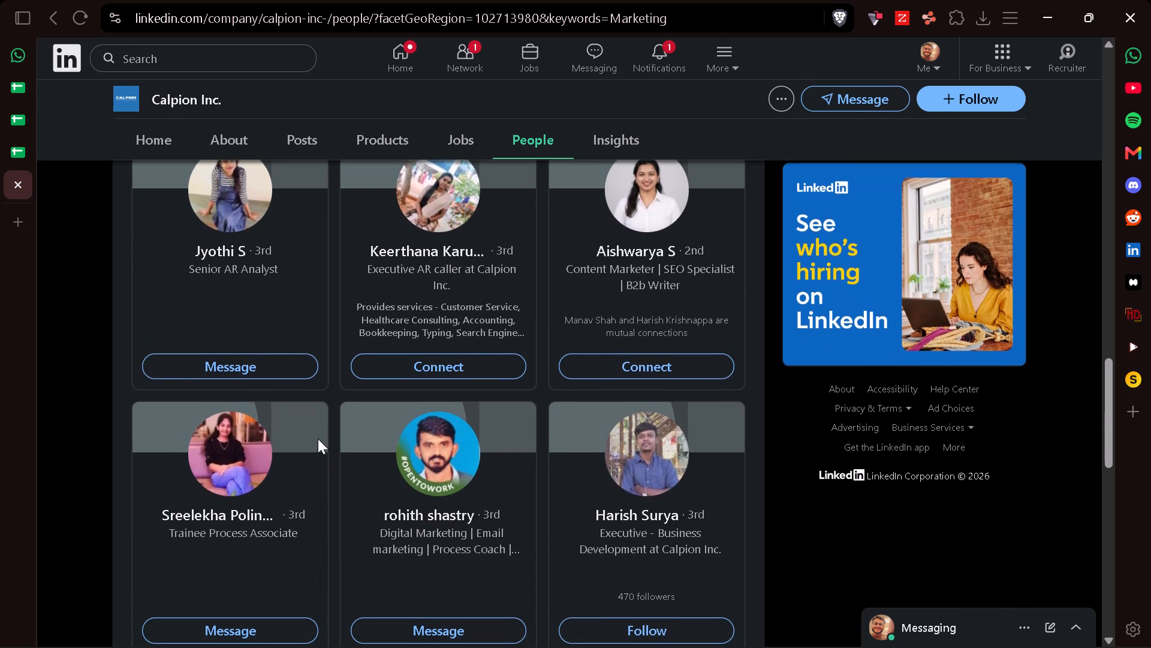
{"action": "scroll", "coordinate": [318, 439], "scroll_direction": "down", "scroll_amount": 1}
{"action": "scroll", "coordinate": [459, 461], "scroll_direction": "down", "scroll_amount": 1}
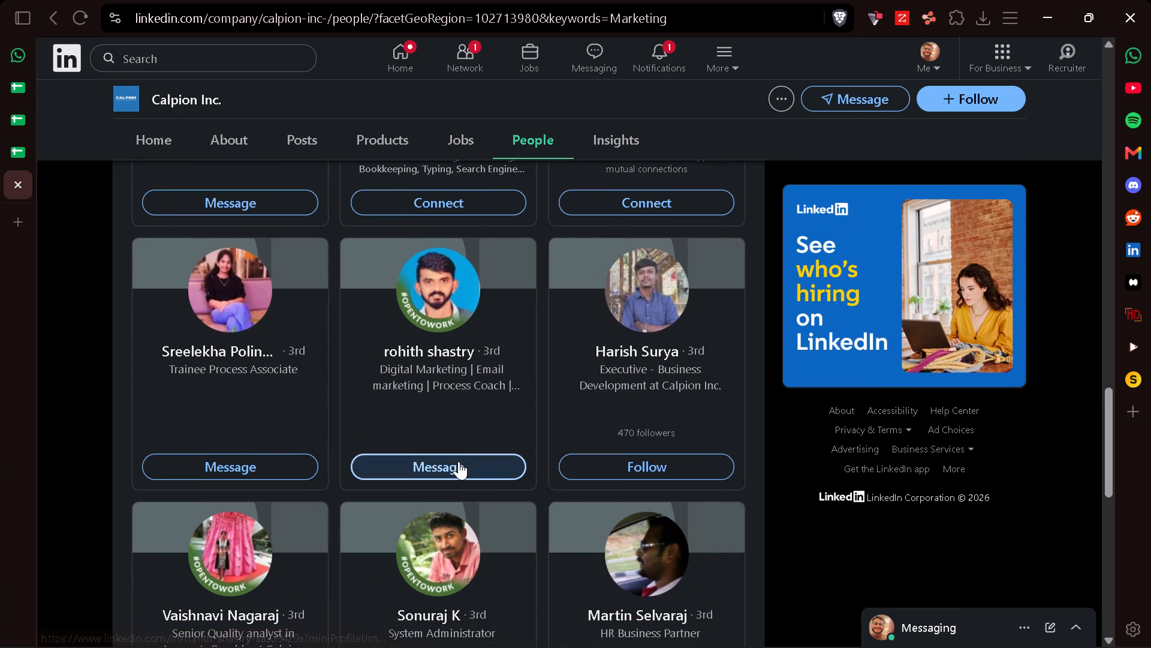
{"action": "scroll", "coordinate": [459, 461], "scroll_direction": "down", "scroll_amount": 5}
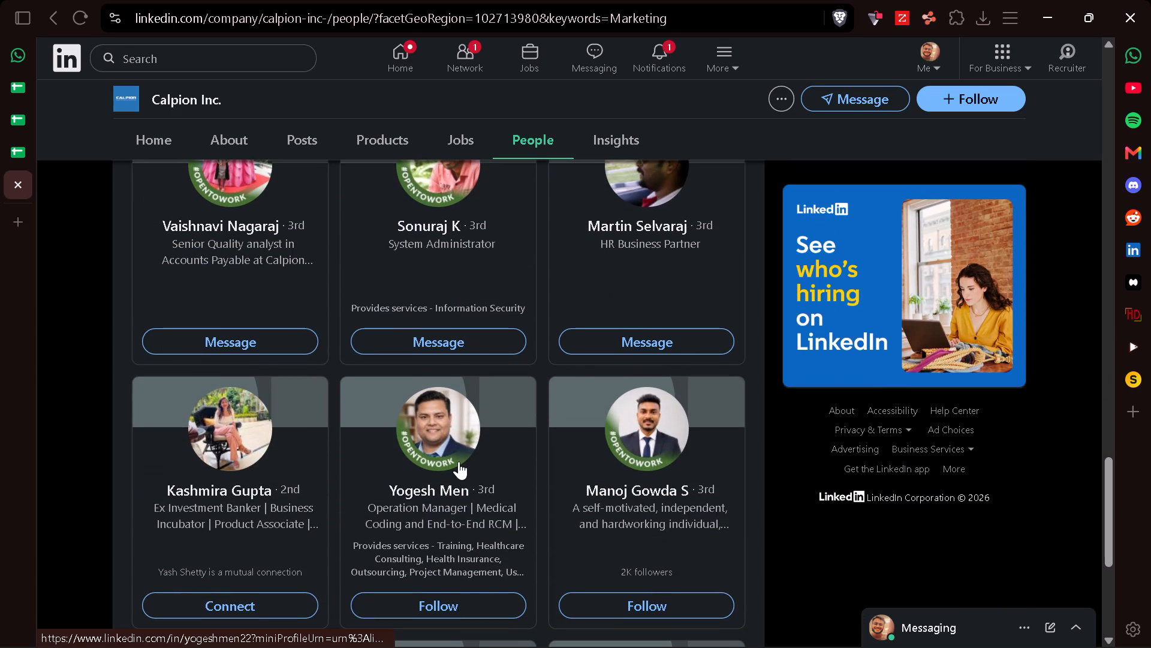
{"action": "scroll", "coordinate": [459, 461], "scroll_direction": "up", "scroll_amount": 3}
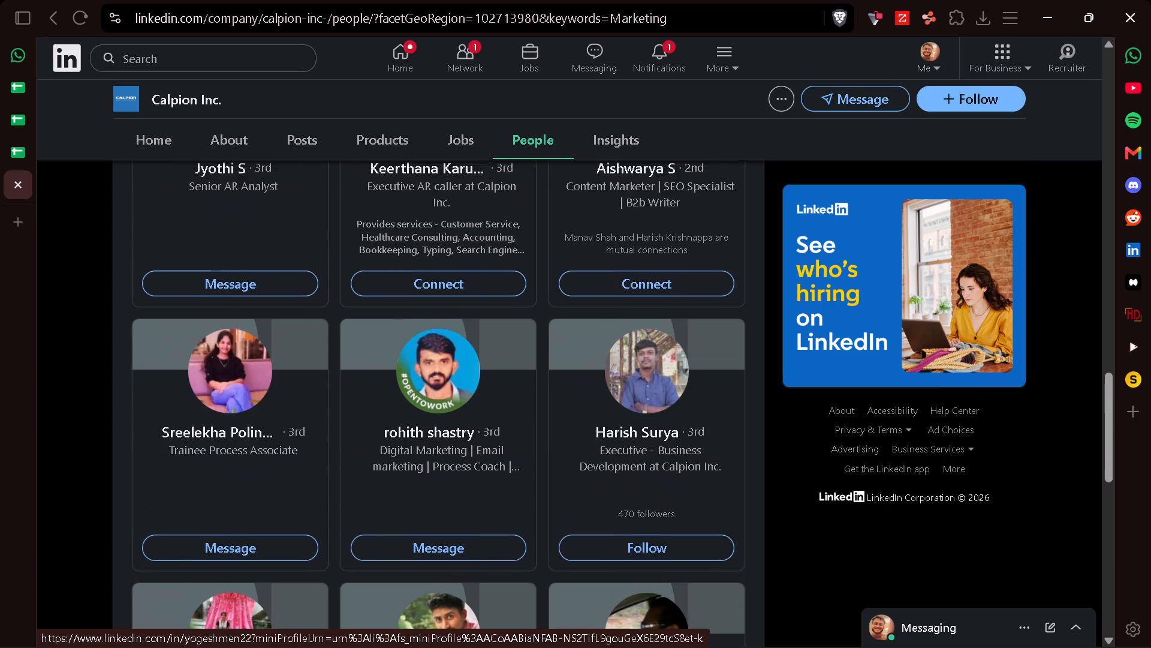
{"action": "scroll", "coordinate": [459, 461], "scroll_direction": "up", "scroll_amount": 2}
Send a connection invitation without a note to the Content Marketer and SEO Specialist at Calpion Inc.
{"action": "left_click", "coordinate": [640, 377]}
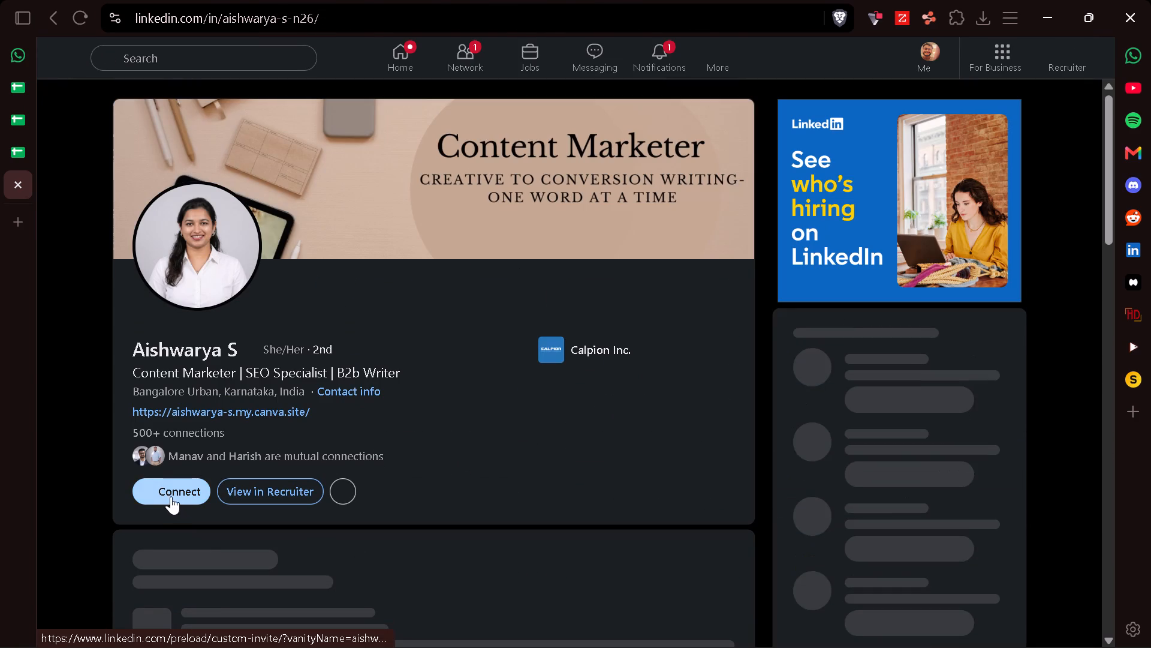
{"action": "left_click", "coordinate": [169, 494]}
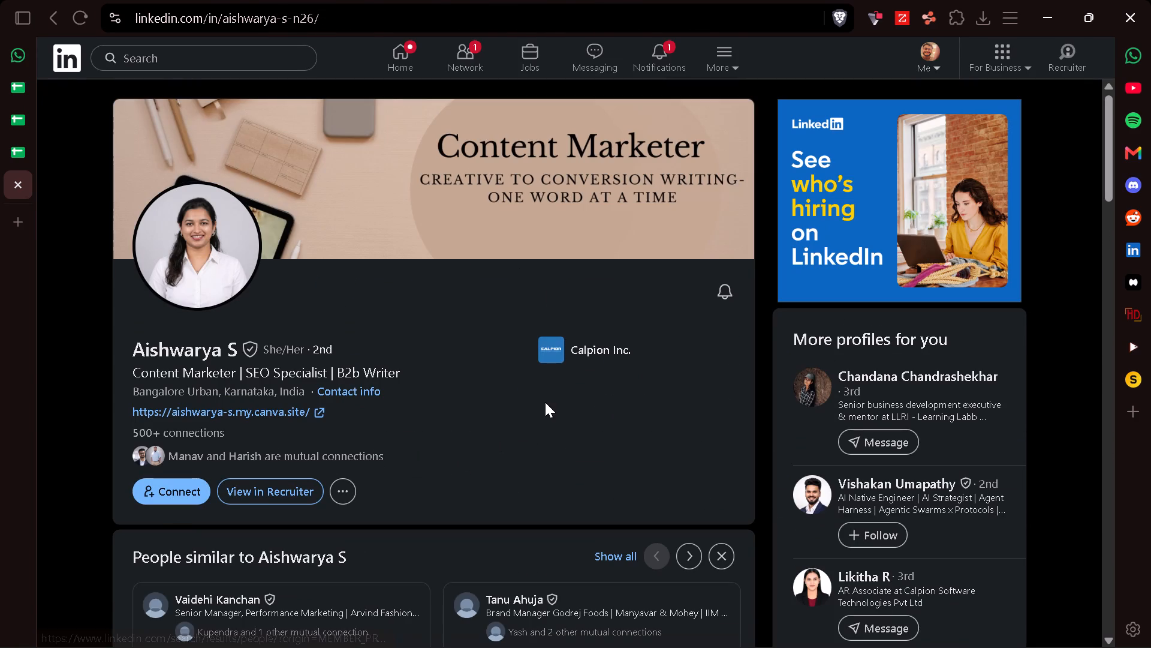
{"action": "left_click", "coordinate": [672, 241]}
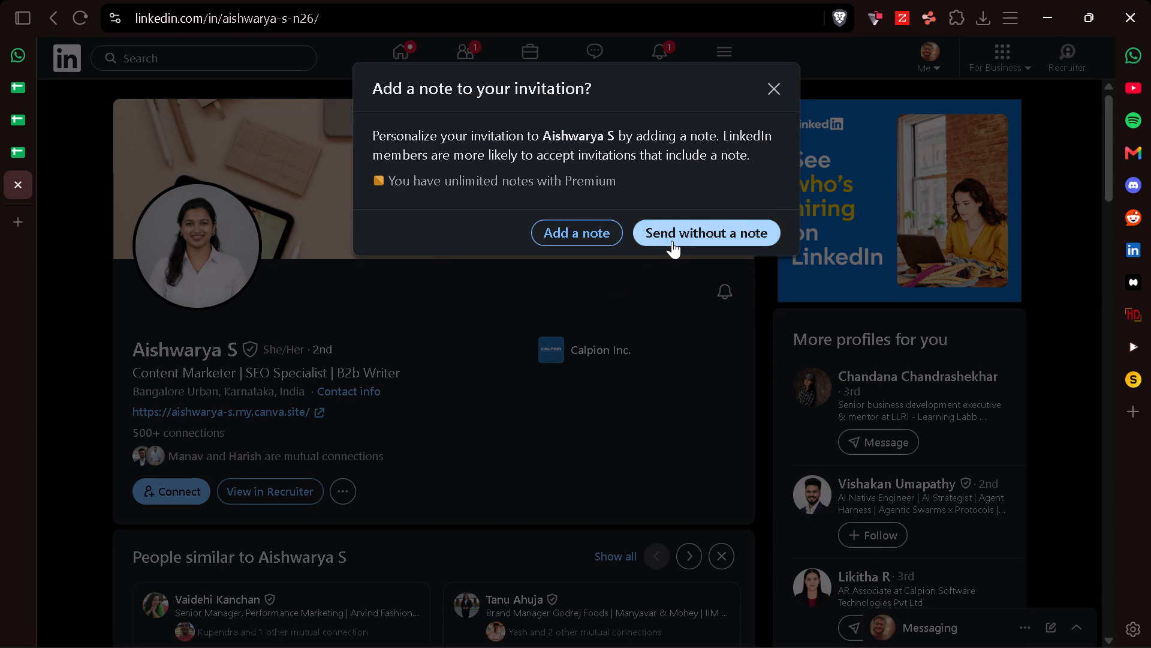
Look through the Content Marketer's activity and experience on her profile, and return to Calpion Inc.'s filtered member list.
{"action": "scroll", "coordinate": [520, 377], "scroll_direction": "down", "scroll_amount": 6}
{"action": "scroll", "coordinate": [417, 410], "scroll_direction": "down", "scroll_amount": 1}
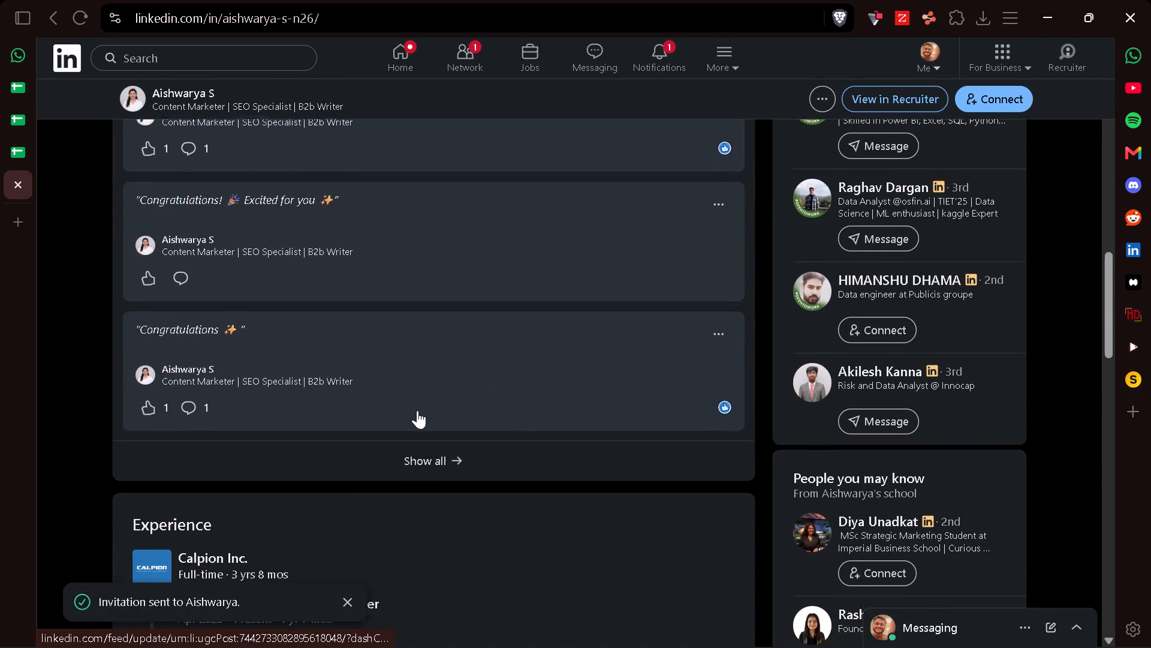
{"action": "scroll", "coordinate": [417, 410], "scroll_direction": "down", "scroll_amount": 1}
{"action": "left_click", "coordinate": [59, 22]}
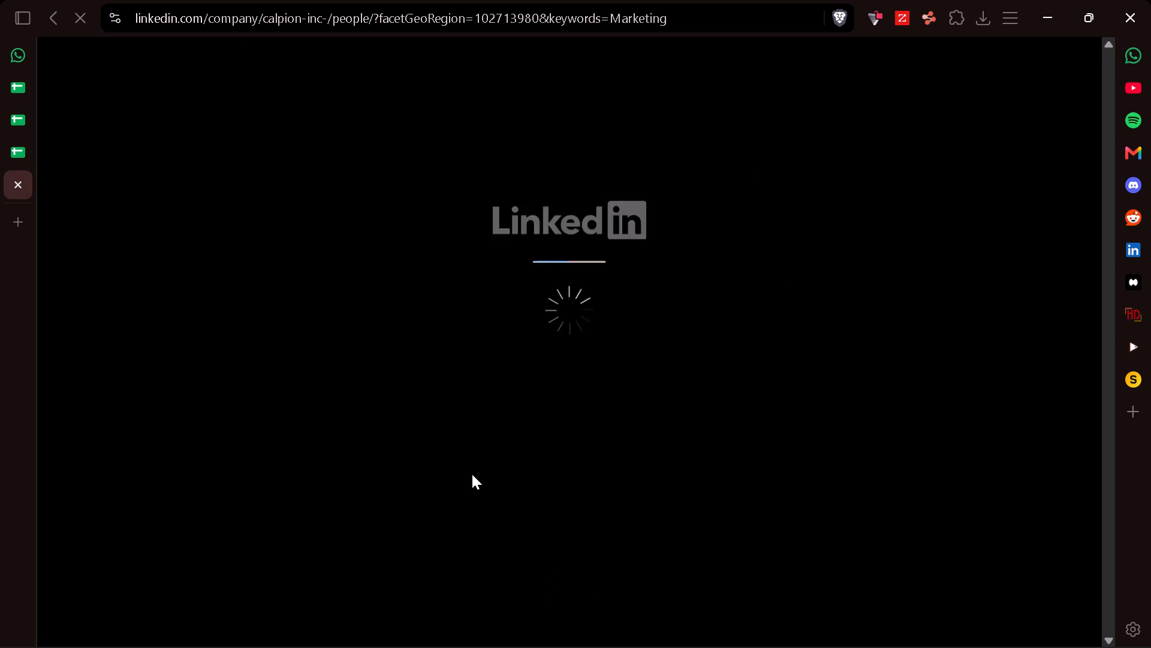
Load more of the filtered Calpion members and examine their headlines for marketing roles.
{"action": "scroll", "coordinate": [472, 474], "scroll_direction": "down", "scroll_amount": 2}
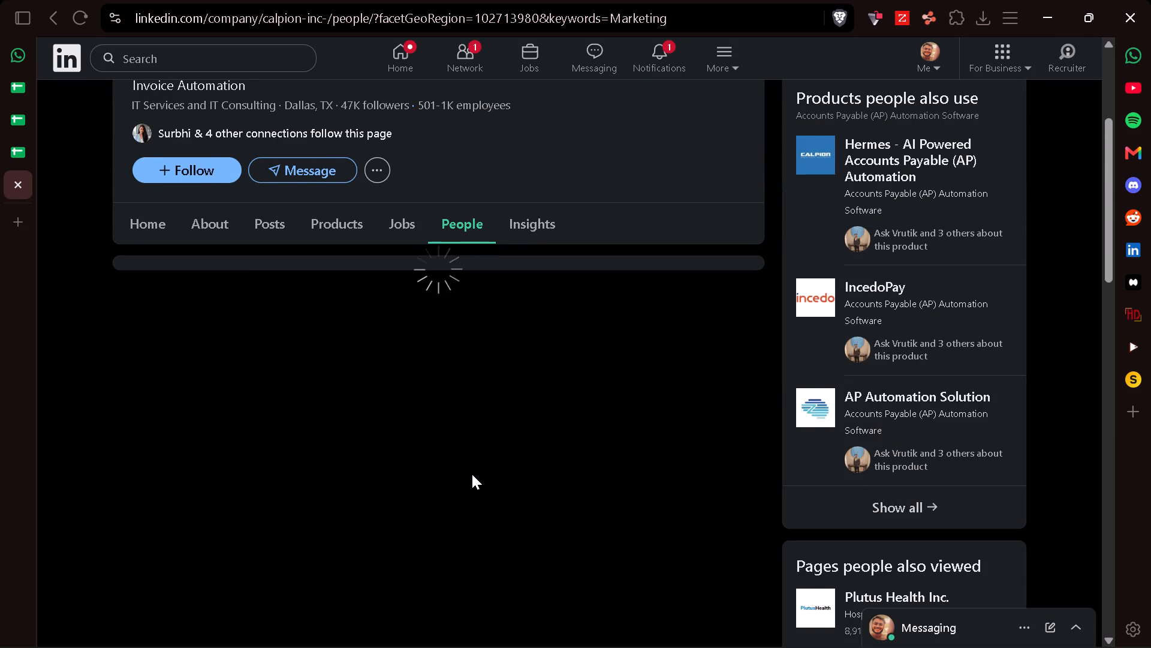
{"action": "scroll", "coordinate": [472, 474], "scroll_direction": "down", "scroll_amount": 11}
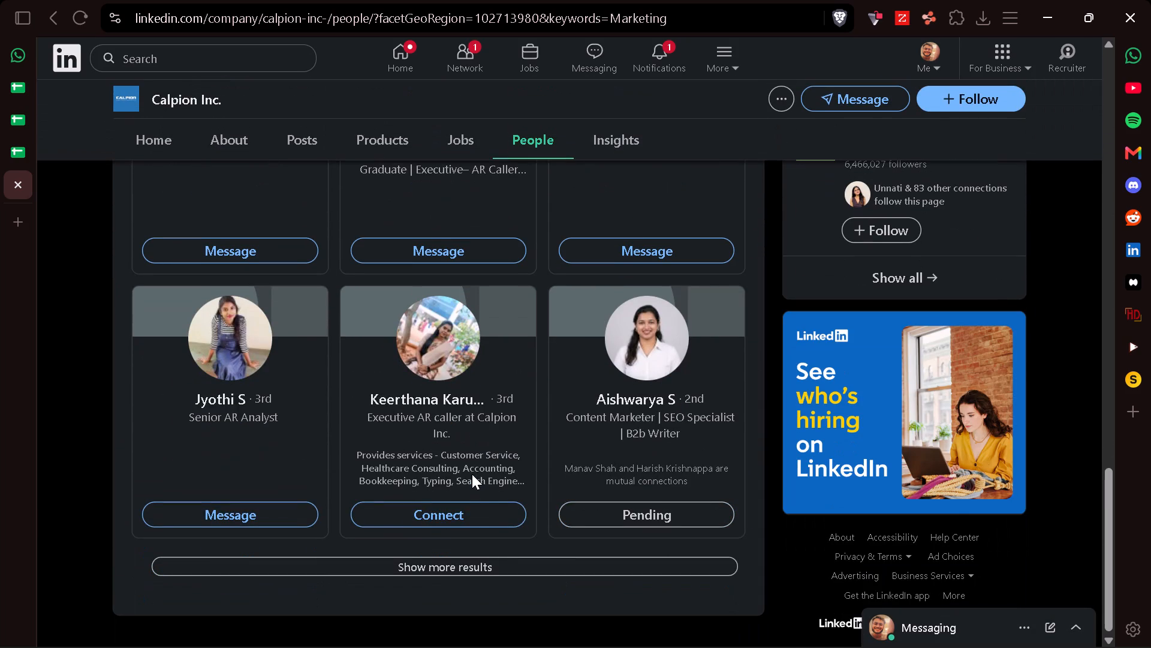
{"action": "left_click", "coordinate": [477, 561]}
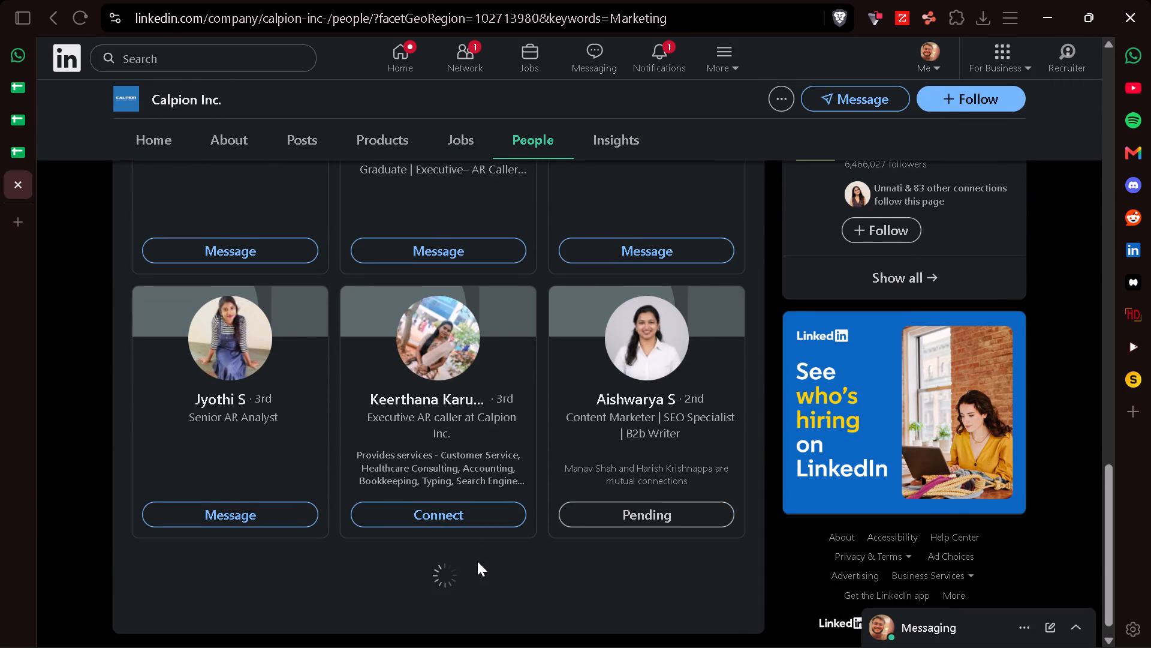
{"action": "scroll", "coordinate": [477, 561], "scroll_direction": "down", "scroll_amount": 7}
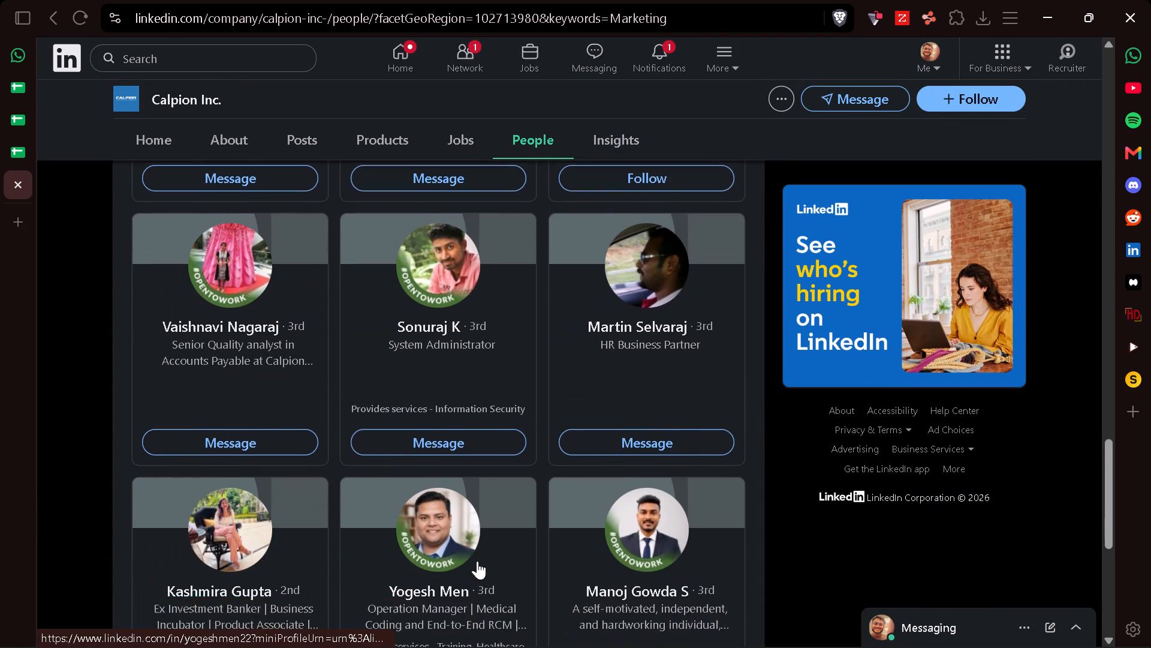
{"action": "scroll", "coordinate": [477, 561], "scroll_direction": "down", "scroll_amount": 6}
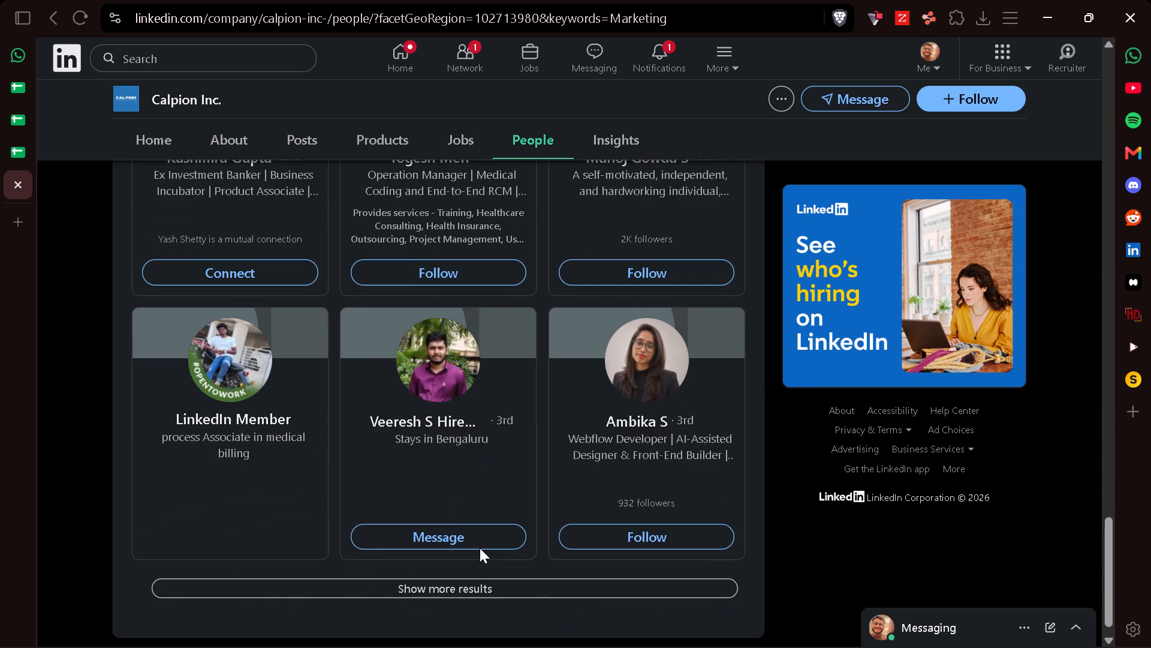
{"action": "scroll", "coordinate": [393, 383], "scroll_direction": "up", "scroll_amount": 6}
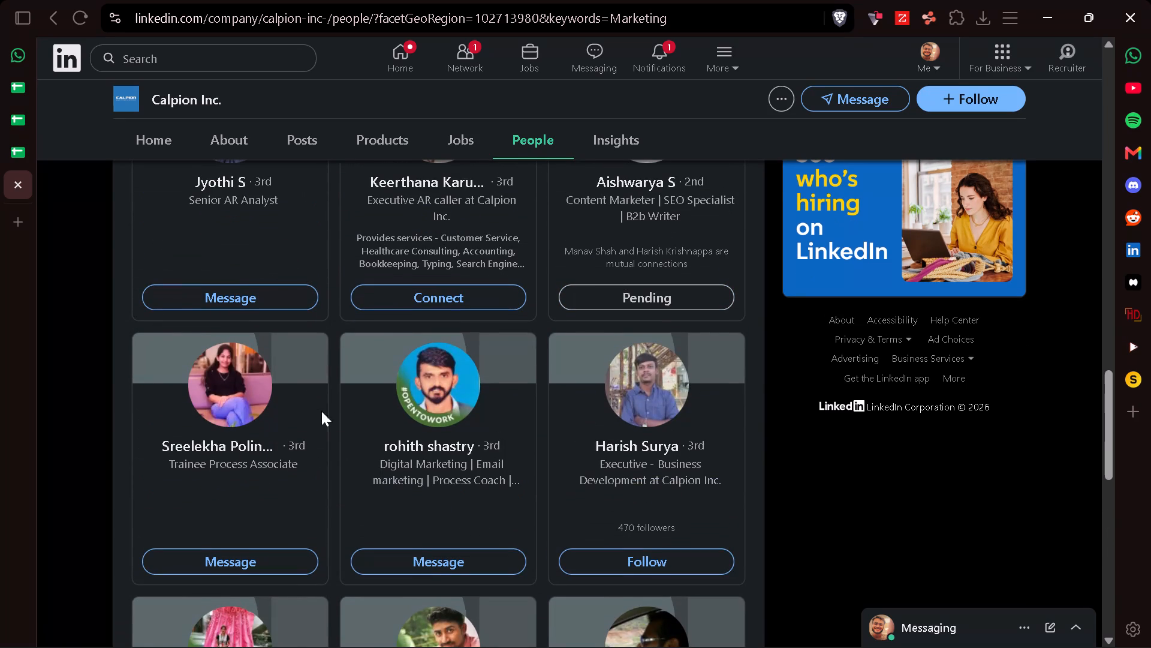
View the profile of the Calpion member with the Digital Marketing and Email marketing headline, and return to the member list.
{"action": "left_click", "coordinate": [387, 401]}
{"action": "left_click", "coordinate": [447, 389]}
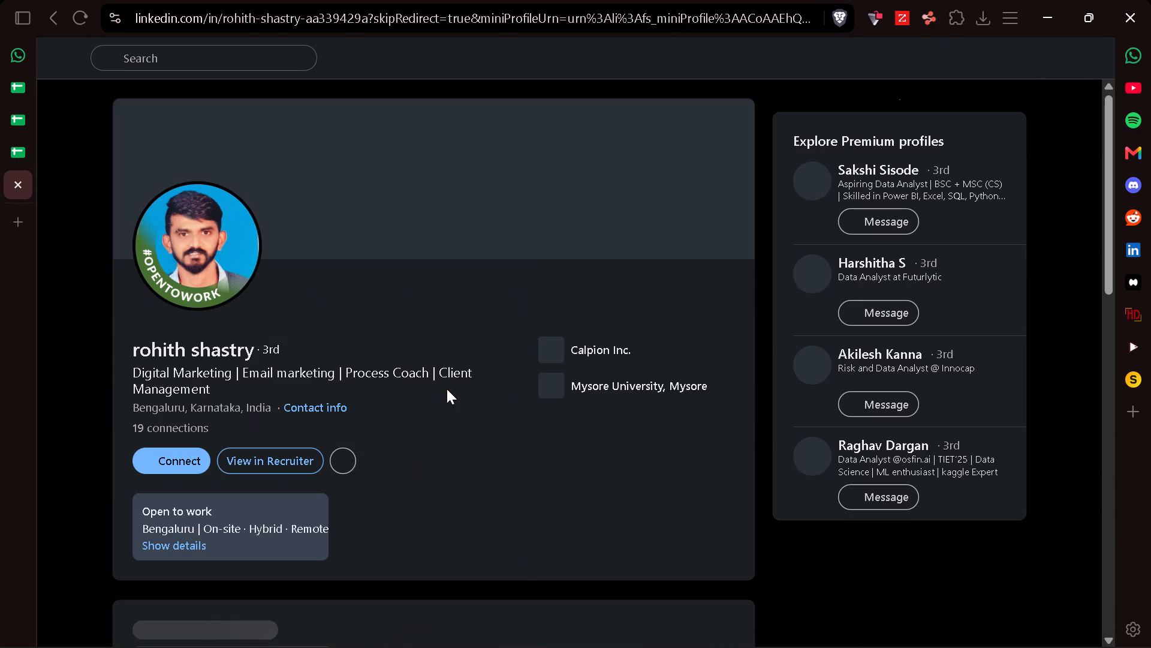
{"action": "left_click", "coordinate": [57, 13]}
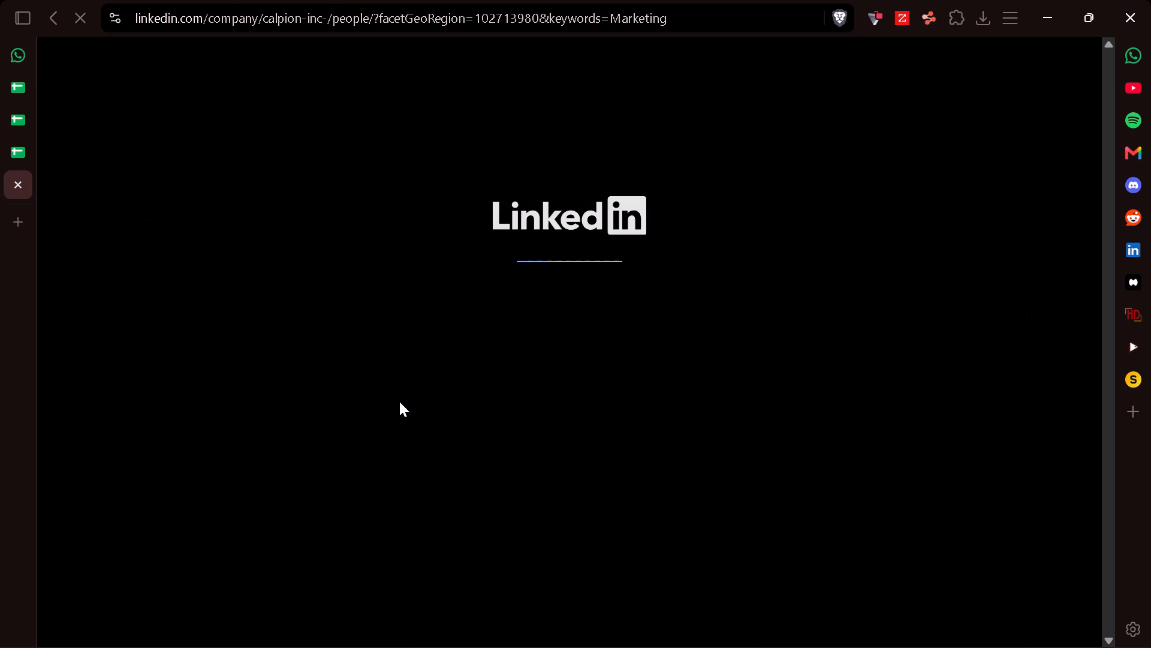
Load the additional Calpion members again and recheck their headlines for marketing roles.
{"action": "scroll", "coordinate": [406, 367], "scroll_direction": "down", "scroll_amount": 5}
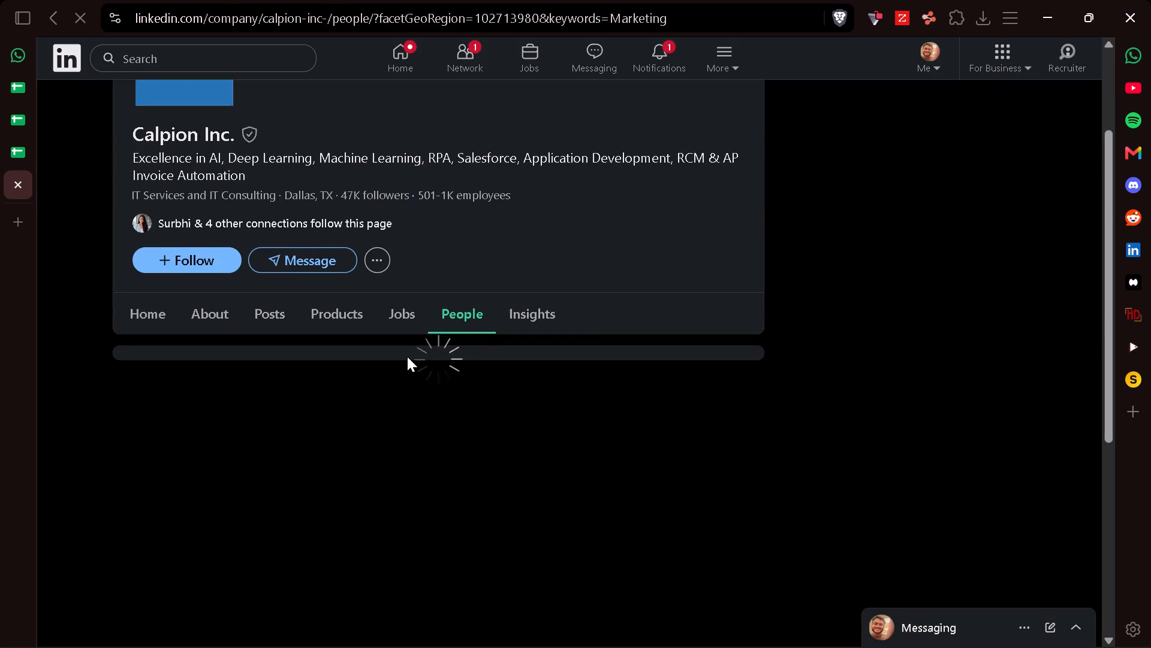
{"action": "scroll", "coordinate": [407, 356], "scroll_direction": "down", "scroll_amount": 2}
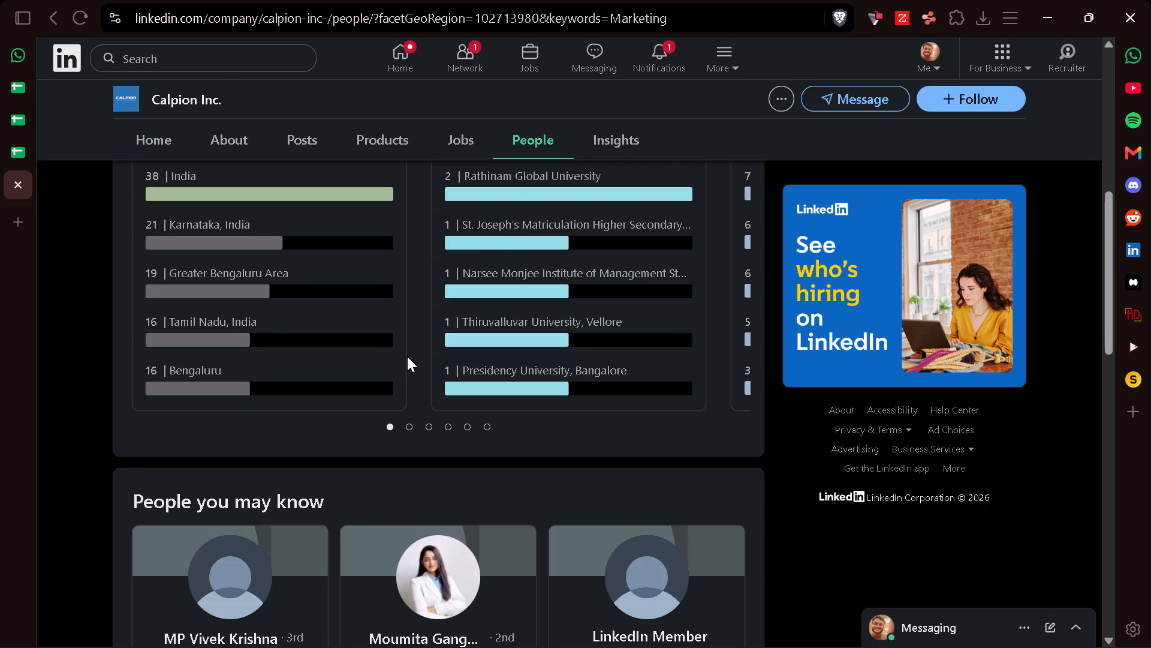
{"action": "scroll", "coordinate": [407, 356], "scroll_direction": "down", "scroll_amount": 12}
{"action": "left_click", "coordinate": [459, 563]}
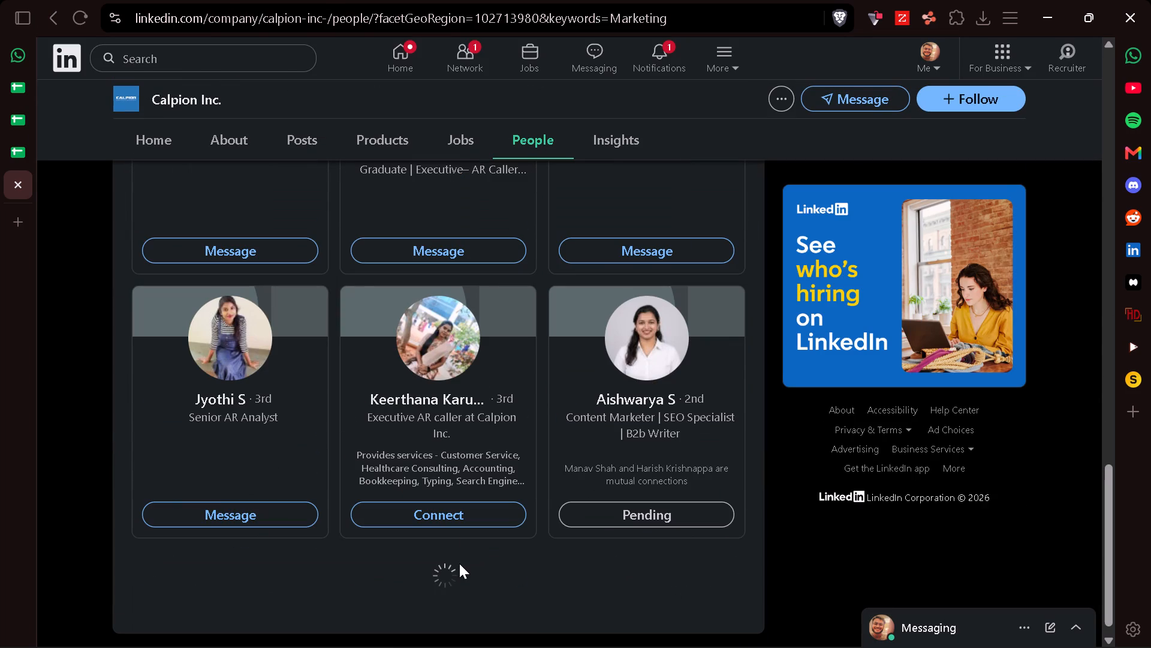
{"action": "scroll", "coordinate": [459, 563], "scroll_direction": "down", "scroll_amount": 3}
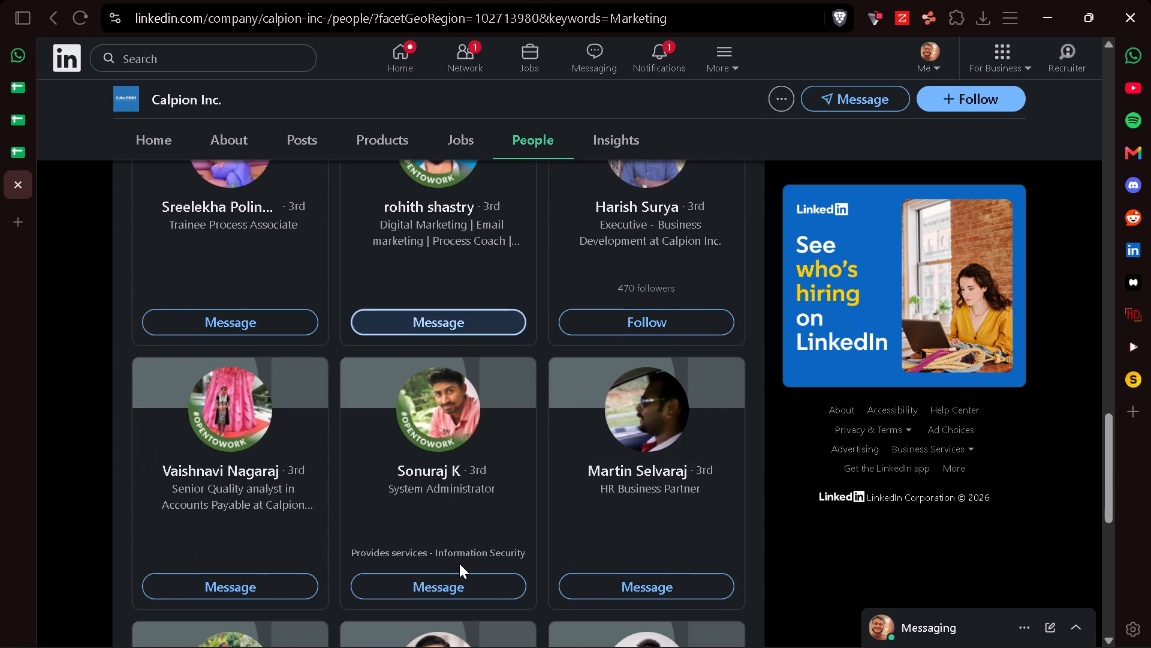
{"action": "scroll", "coordinate": [459, 563], "scroll_direction": "down", "scroll_amount": 4}
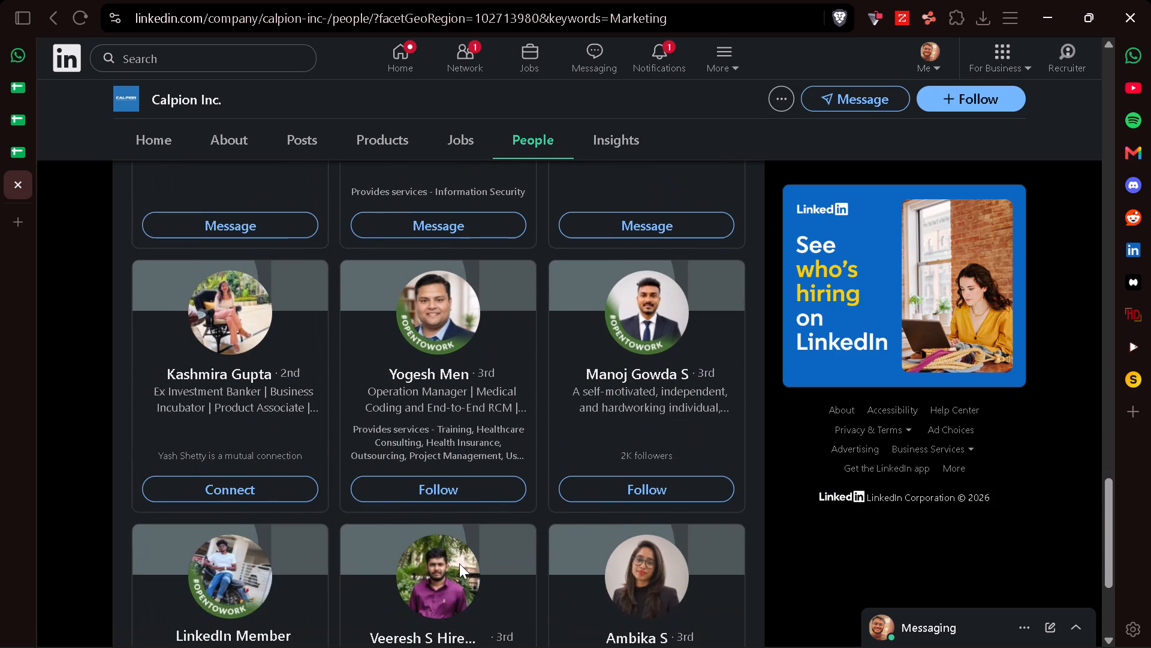
{"action": "scroll", "coordinate": [459, 563], "scroll_direction": "down", "scroll_amount": 3}
Load the next batch of filtered Calpion members and examine their headlines for marketing roles.
{"action": "left_click", "coordinate": [459, 563]}
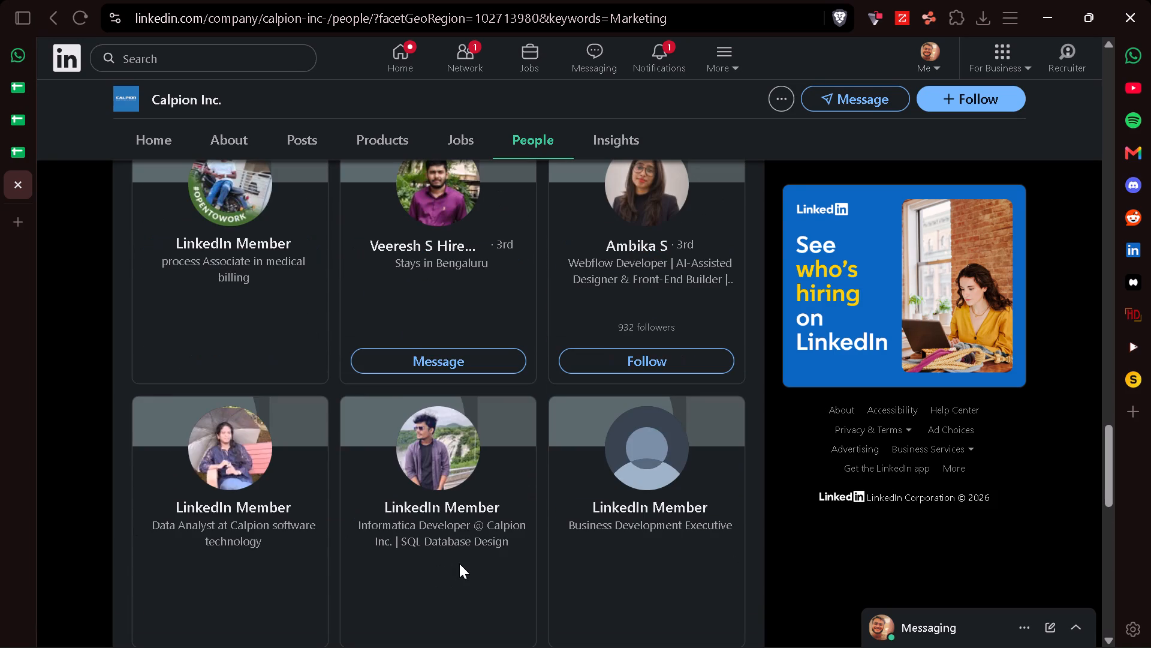
{"action": "scroll", "coordinate": [459, 563], "scroll_direction": "down", "scroll_amount": 2}
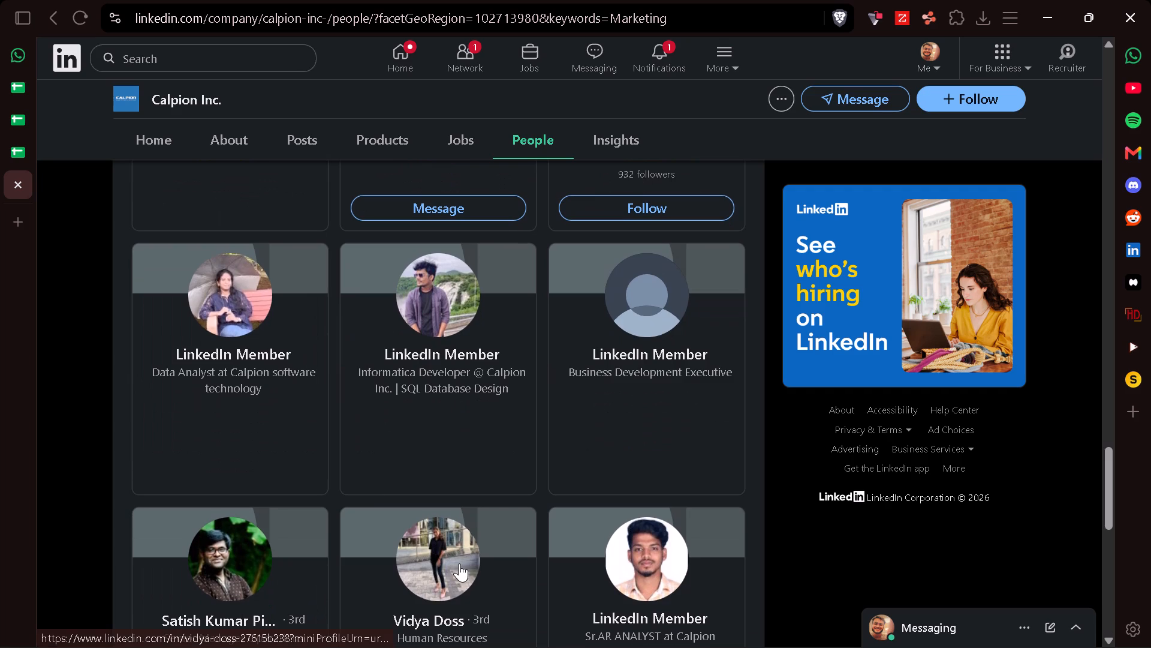
{"action": "scroll", "coordinate": [459, 563], "scroll_direction": "down", "scroll_amount": 2}
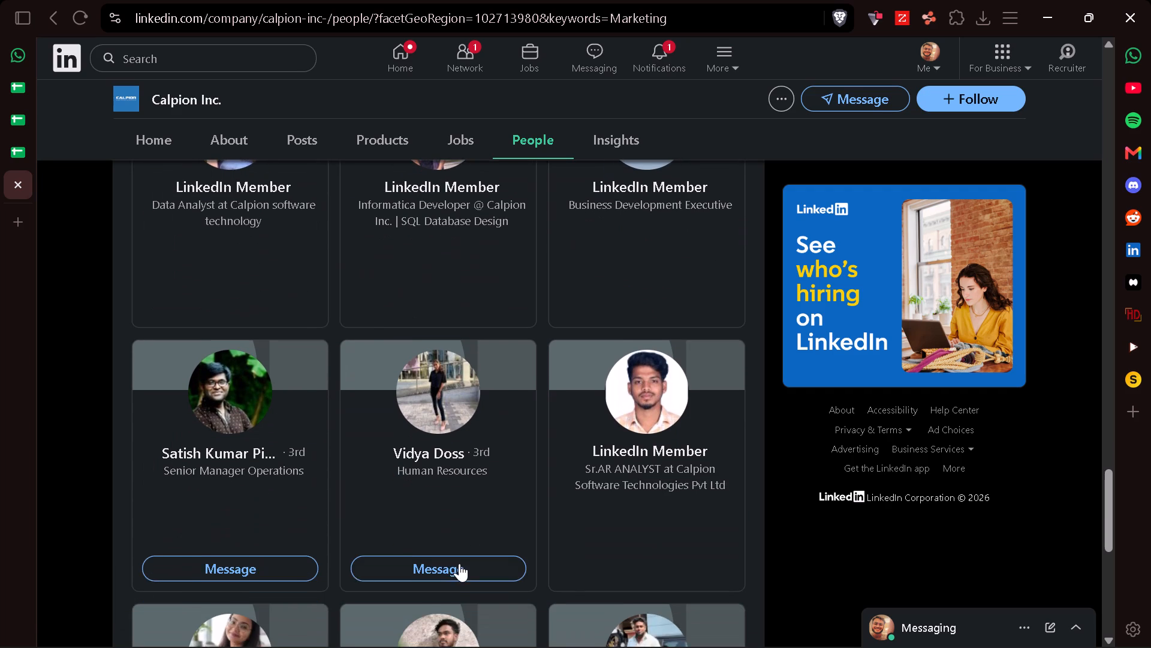
{"action": "scroll", "coordinate": [459, 563], "scroll_direction": "down", "scroll_amount": 2}
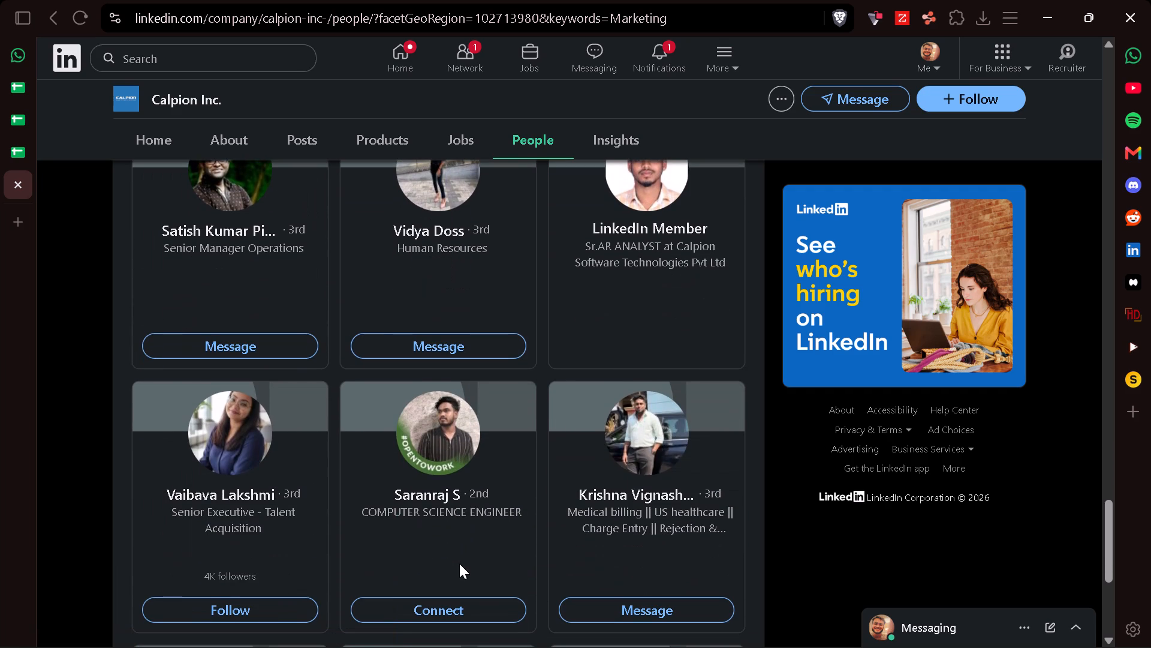
{"action": "scroll", "coordinate": [459, 563], "scroll_direction": "down", "scroll_amount": 3}
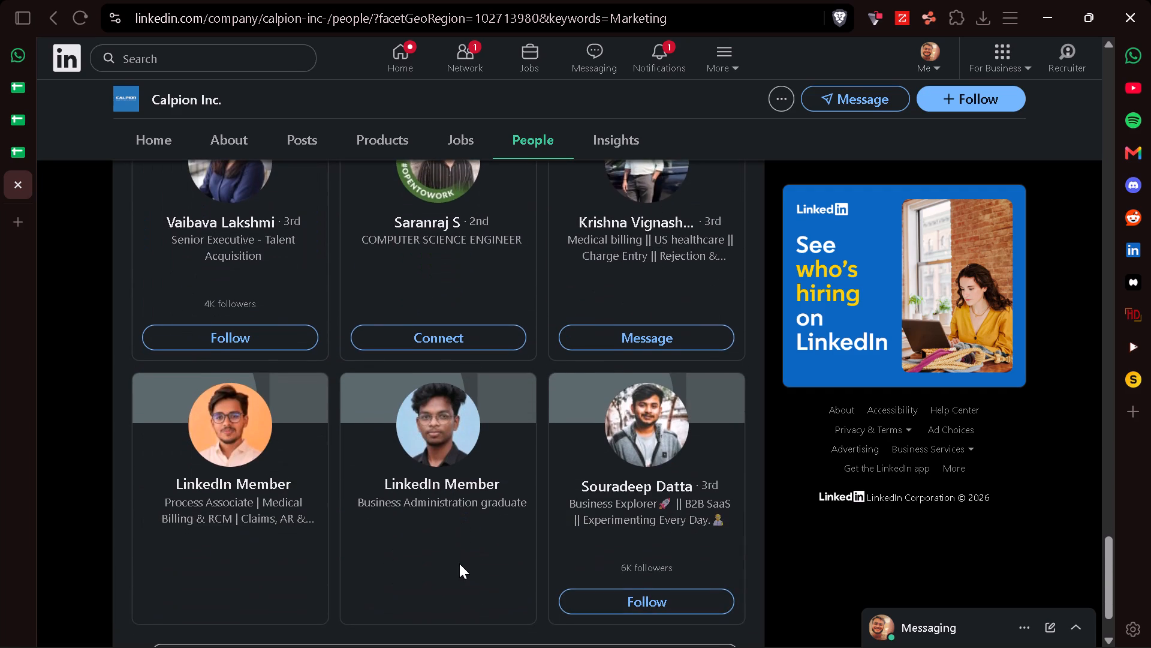
{"action": "scroll", "coordinate": [459, 563], "scroll_direction": "down", "scroll_amount": 2}
Load a further batch of filtered Calpion members and examine their headlines through the end of the list.
{"action": "left_click", "coordinate": [442, 564]}
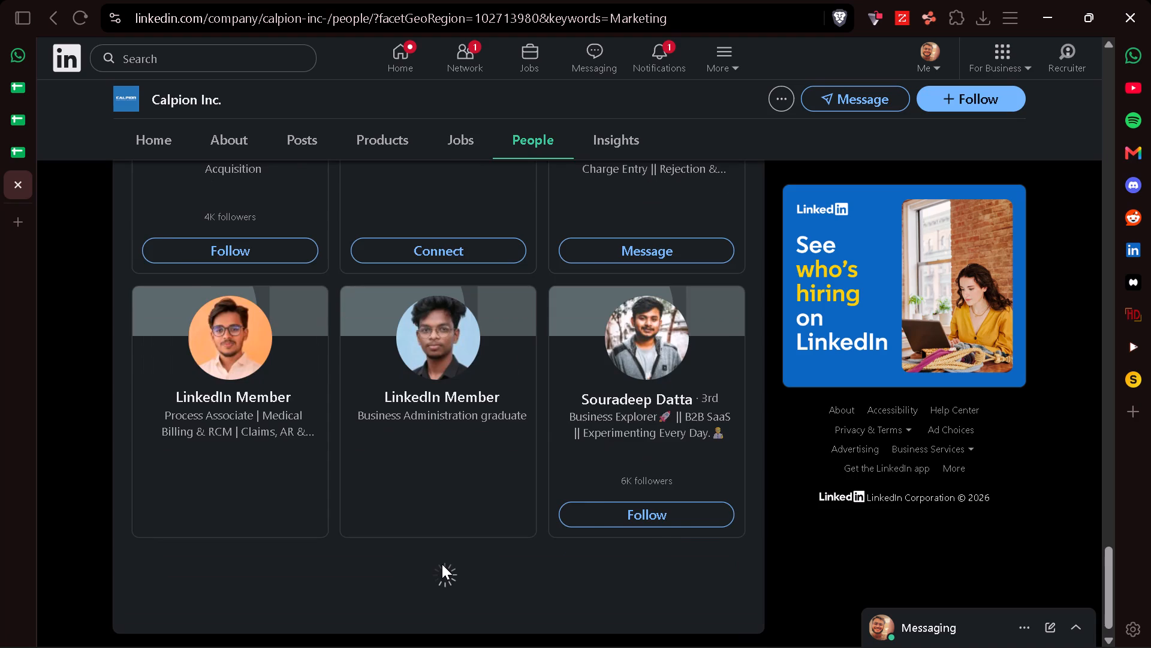
{"action": "scroll", "coordinate": [442, 564], "scroll_direction": "down", "scroll_amount": 1}
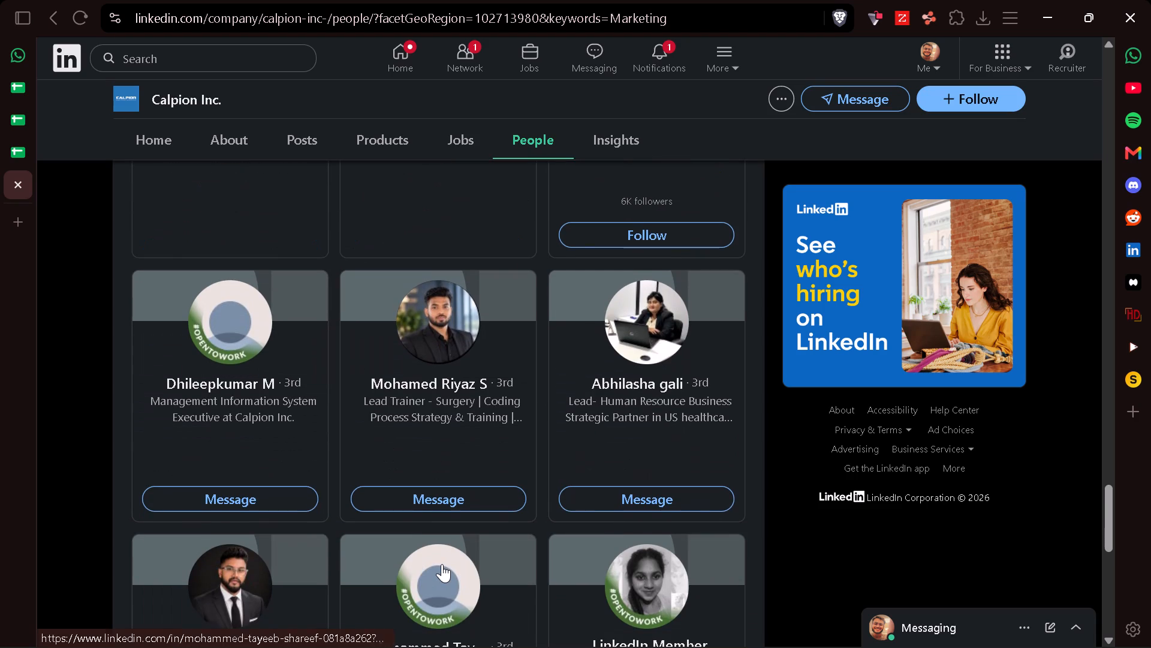
{"action": "scroll", "coordinate": [442, 564], "scroll_direction": "down", "scroll_amount": 4}
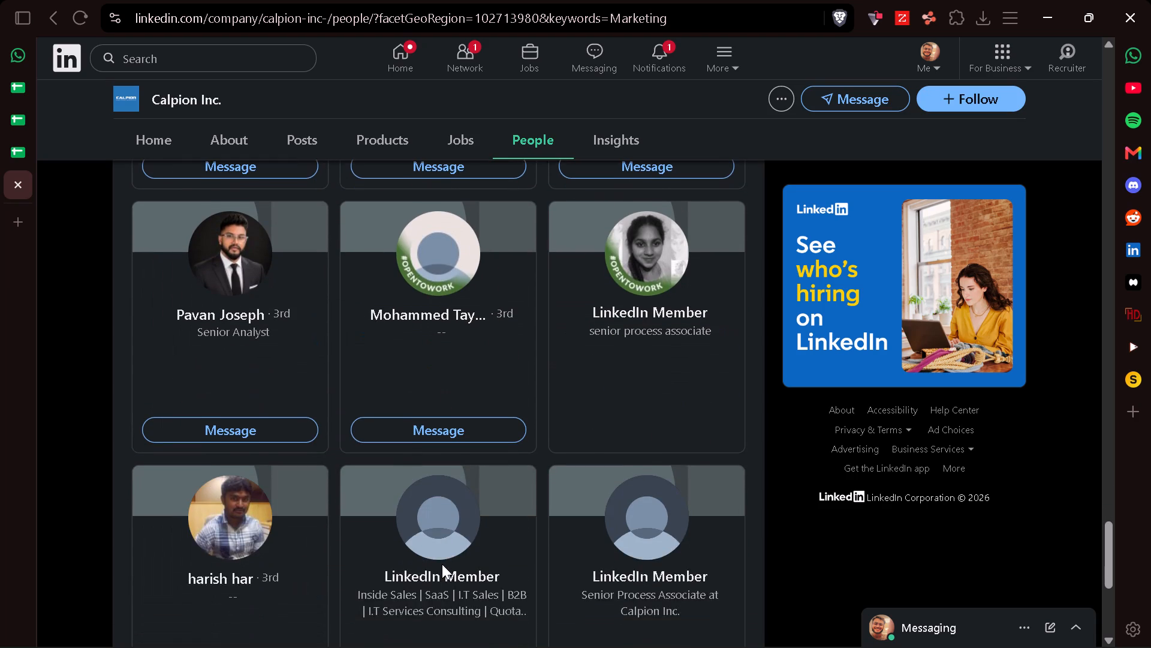
{"action": "scroll", "coordinate": [442, 564], "scroll_direction": "down", "scroll_amount": 3}
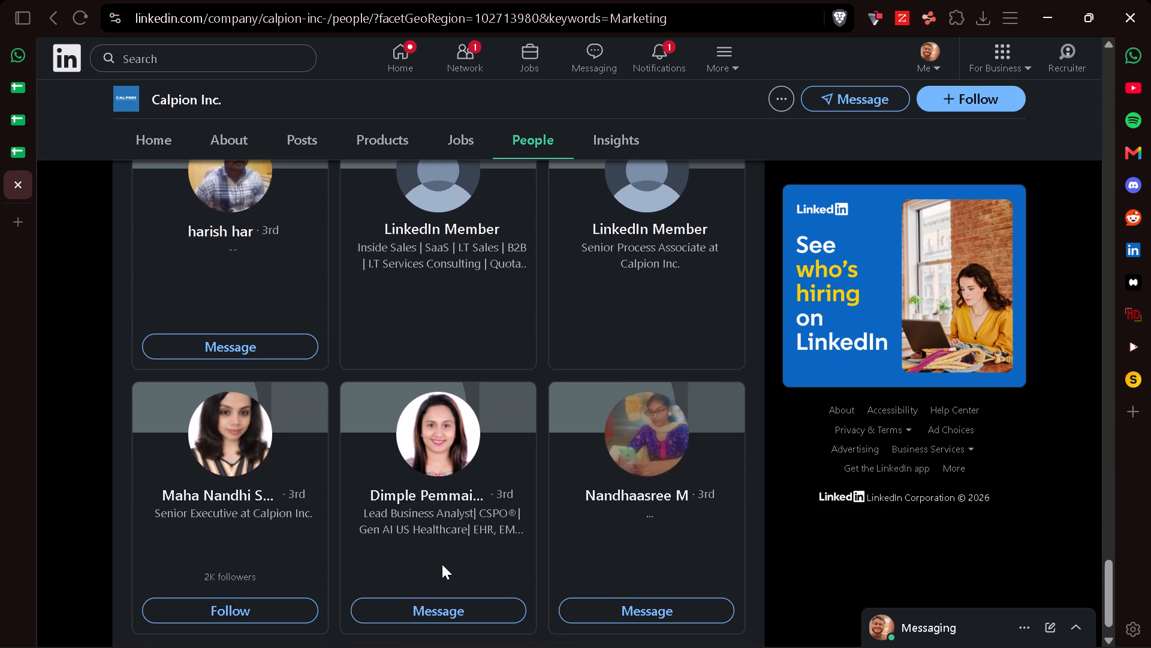
{"action": "scroll", "coordinate": [442, 564], "scroll_direction": "down", "scroll_amount": 3}
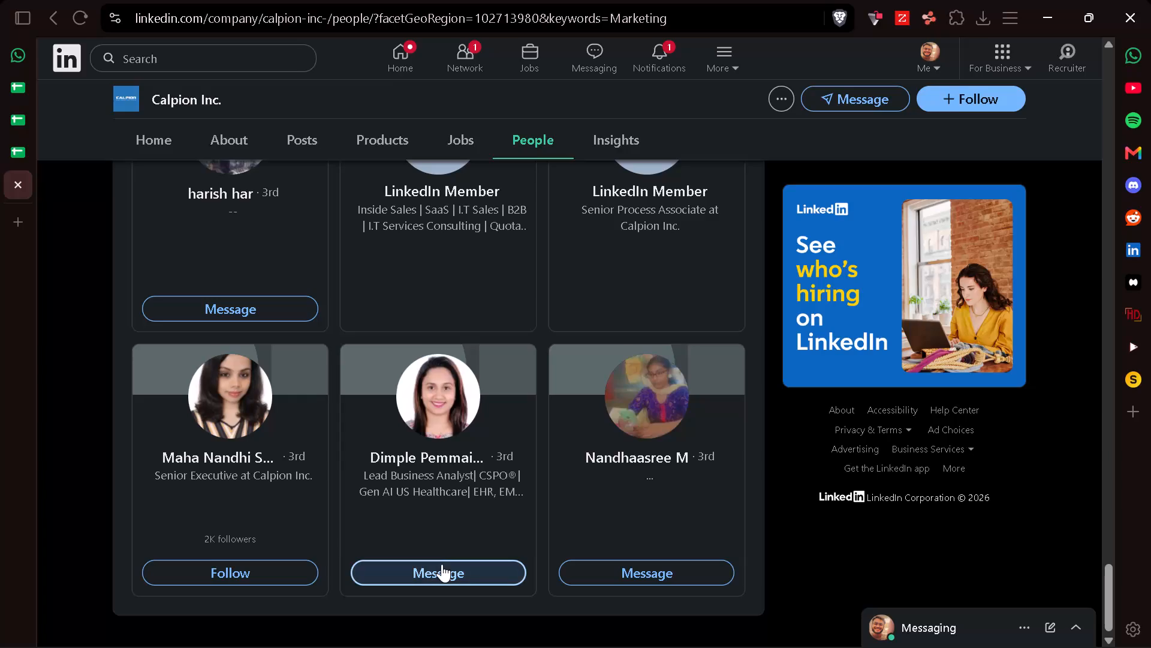
{"action": "scroll", "coordinate": [388, 526], "scroll_direction": "up", "scroll_amount": 1}
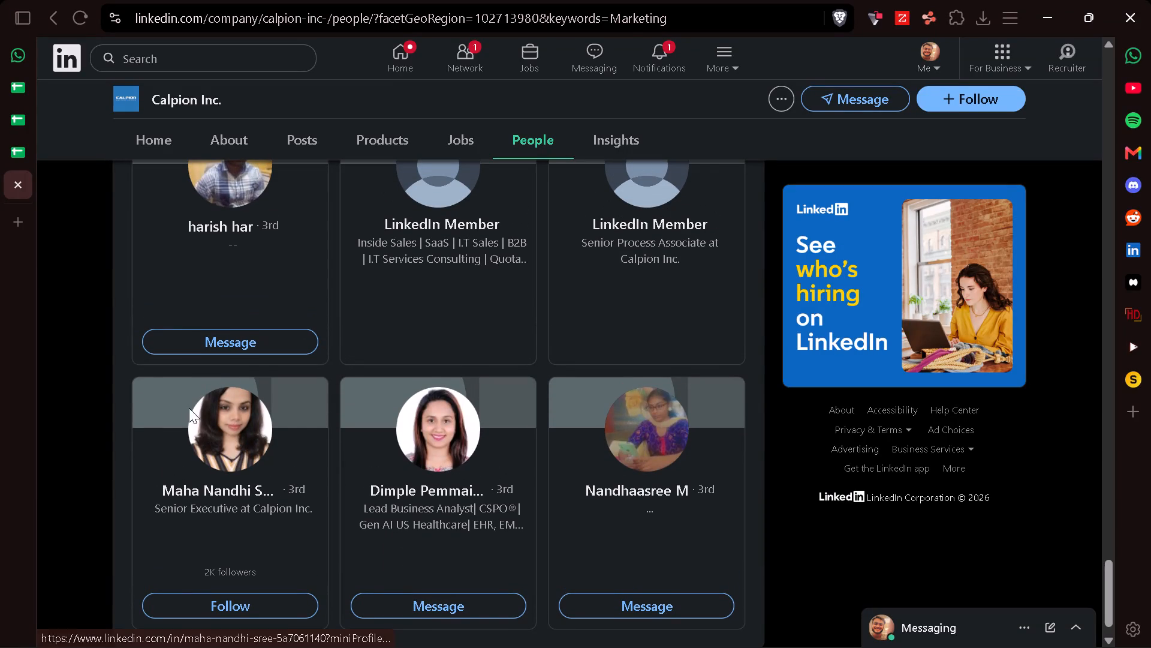
{"action": "scroll", "coordinate": [403, 363], "scroll_direction": "up", "scroll_amount": 2}
Check the LinkedIn network invitations and notifications, and close LinkedIn.
{"action": "left_click", "coordinate": [195, 55]}
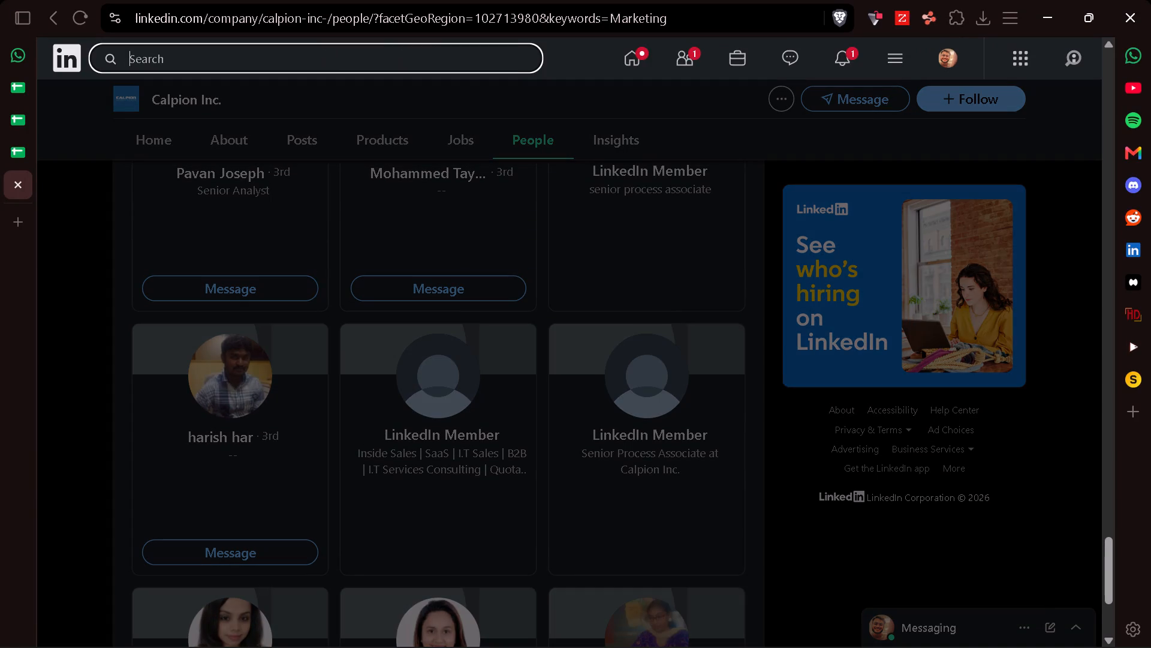
{"action": "left_click", "coordinate": [689, 50]}
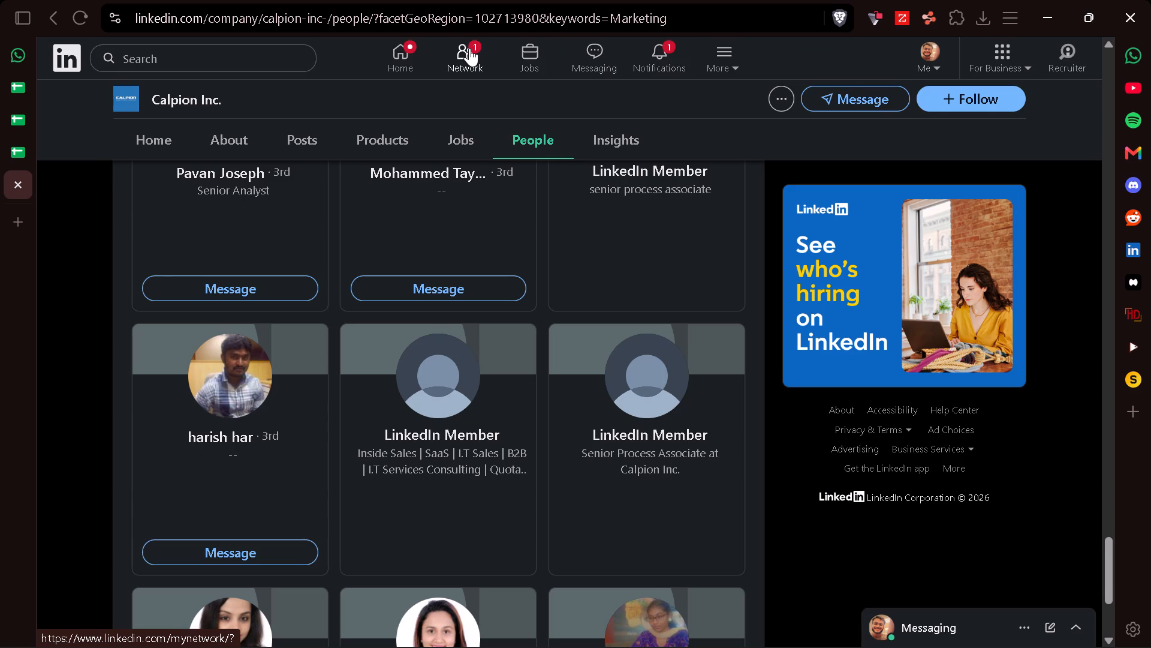
{"action": "left_click", "coordinate": [469, 48]}
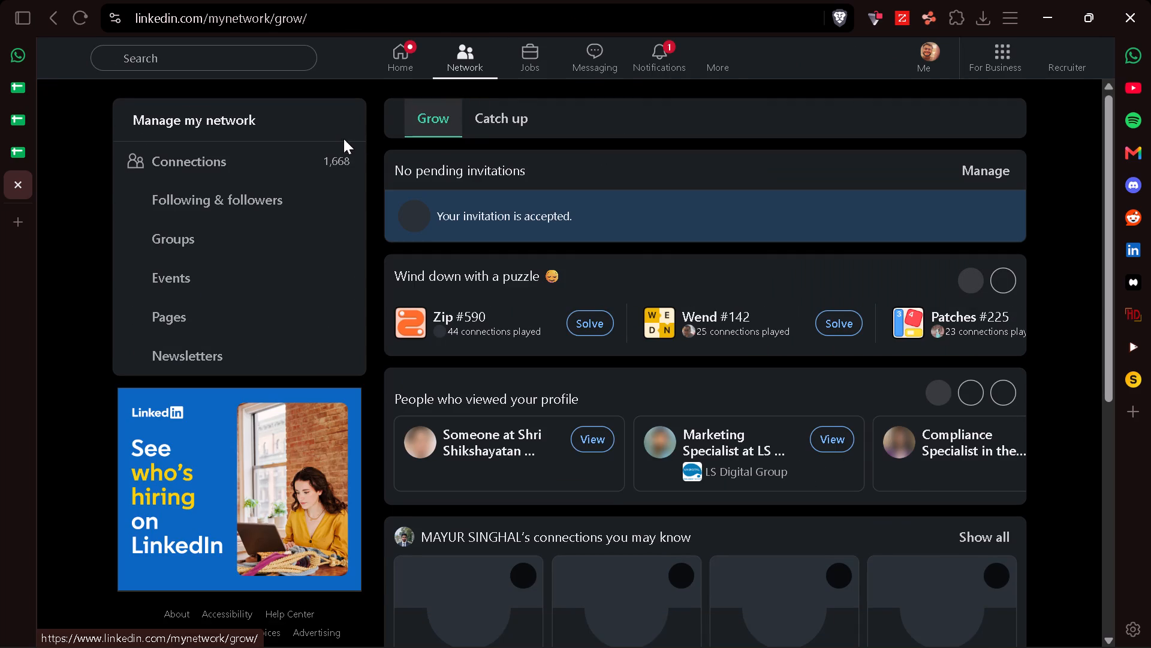
{"action": "left_click", "coordinate": [657, 59]}
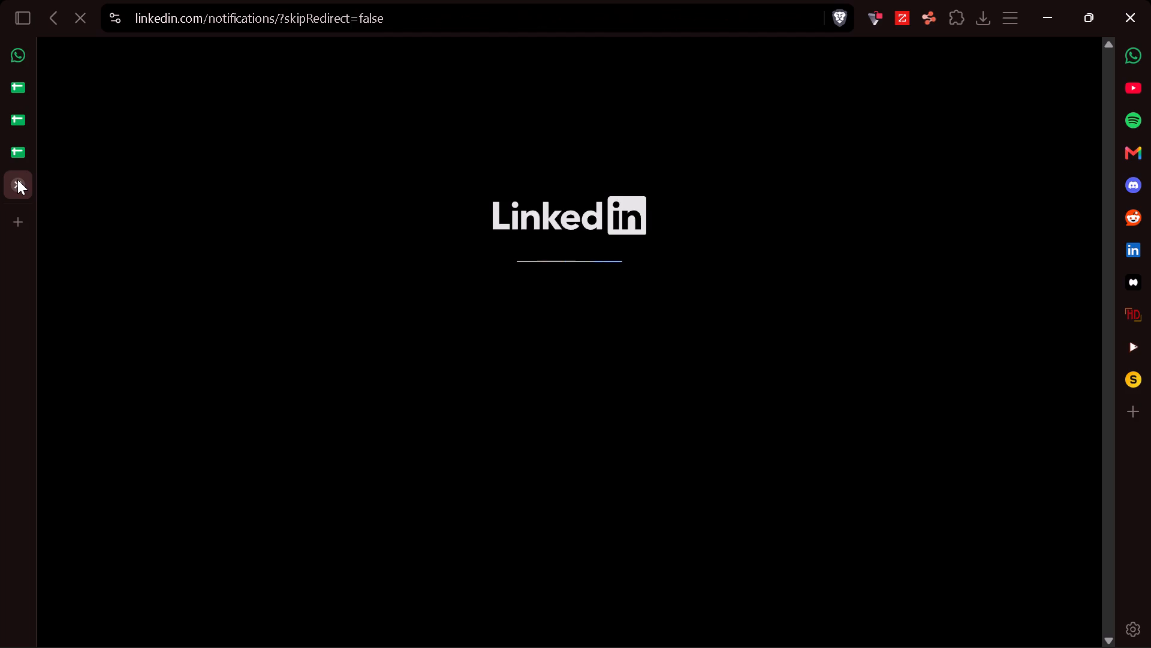
{"action": "left_click", "coordinate": [17, 179]}
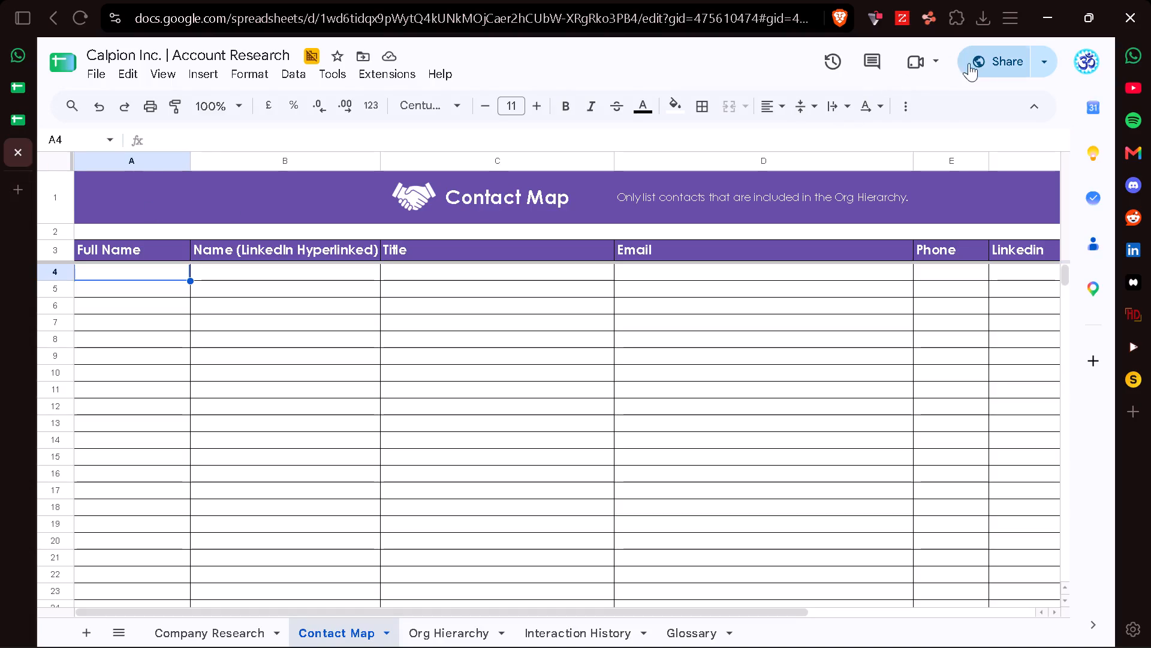
Copy the sharing link of the Calpion Inc. | Account Research spreadsheet and close that spreadsheet.
{"action": "left_click", "coordinate": [977, 60]}
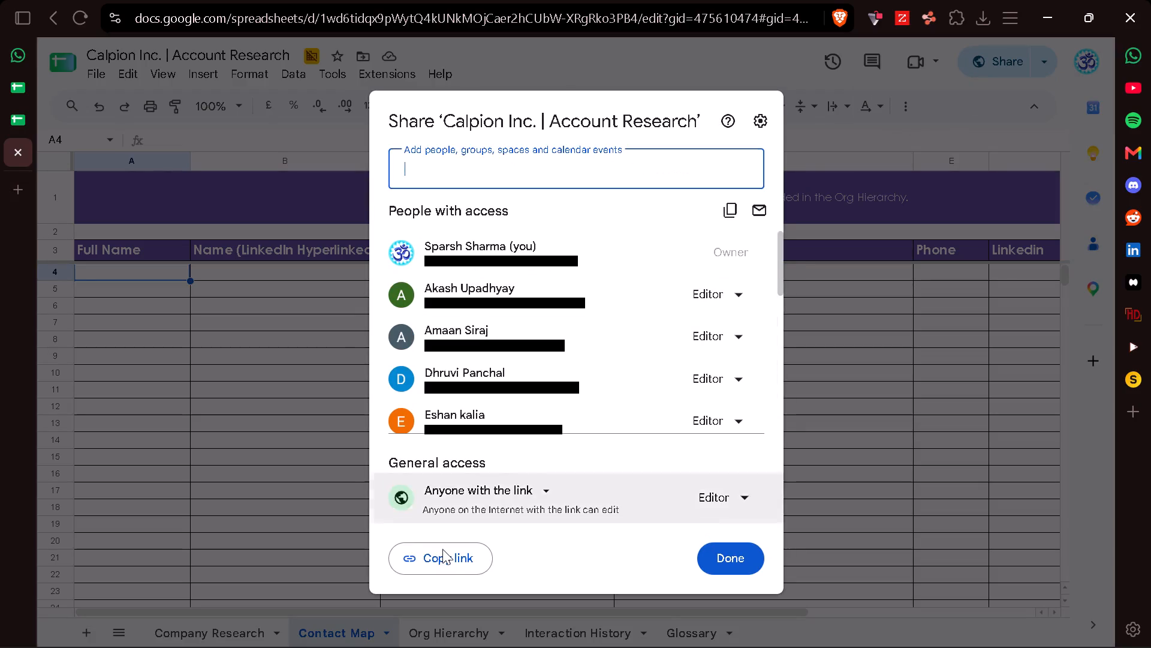
{"action": "left_click", "coordinate": [442, 549]}
{"action": "left_click", "coordinate": [733, 542]}
{"action": "scroll", "coordinate": [644, 461], "scroll_direction": "left", "scroll_amount": 6}
{"action": "scroll", "coordinate": [644, 461], "scroll_direction": "right", "scroll_amount": 6}
{"action": "left_click", "coordinate": [22, 150]}
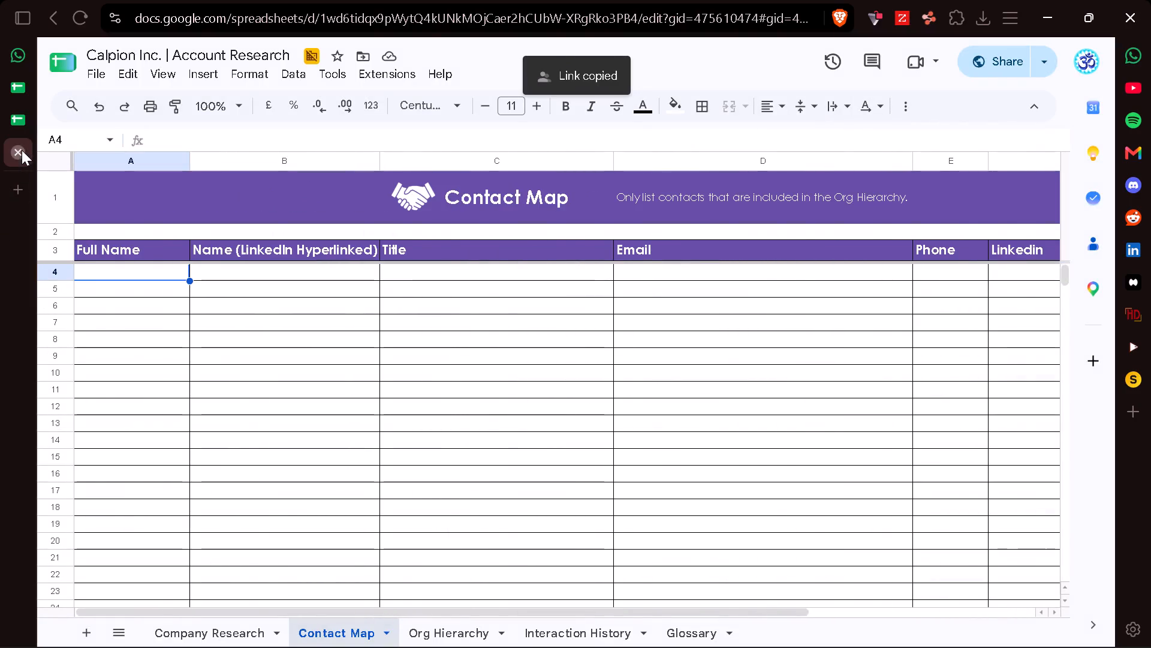
Paste the Calpion Inc. account research link into cell B96 of the AR Master Sheet's Tushar Account sheet.
{"action": "left_click", "coordinate": [19, 89]}
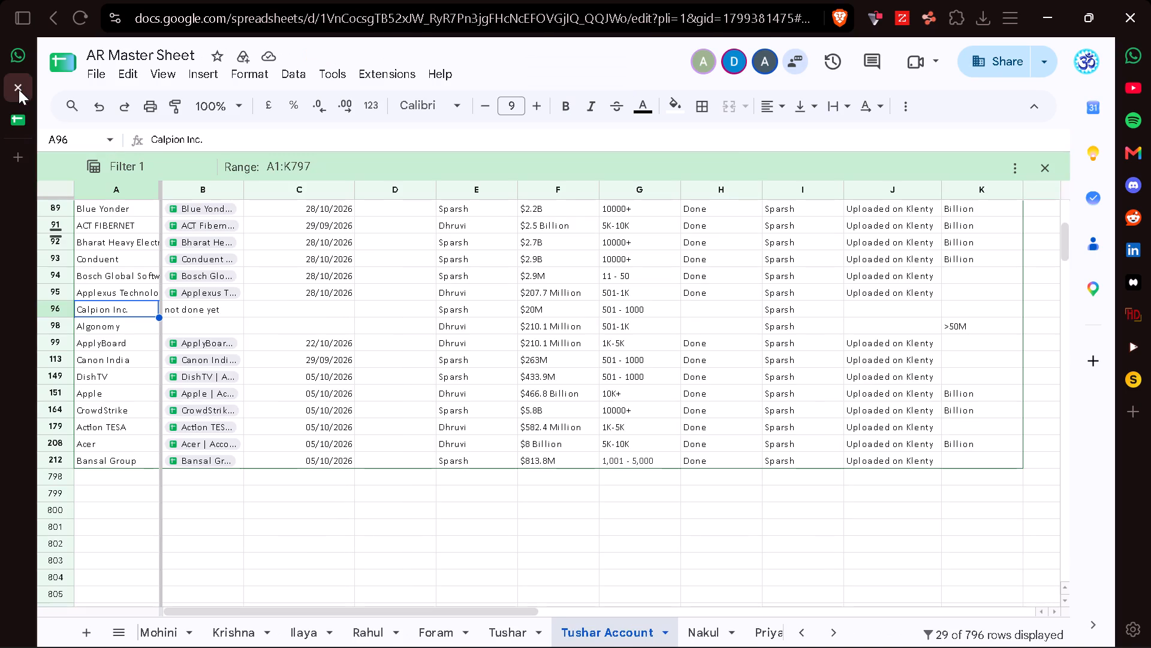
{"action": "left_click", "coordinate": [187, 313]}
{"action": "key", "text": "ctrl+v"}
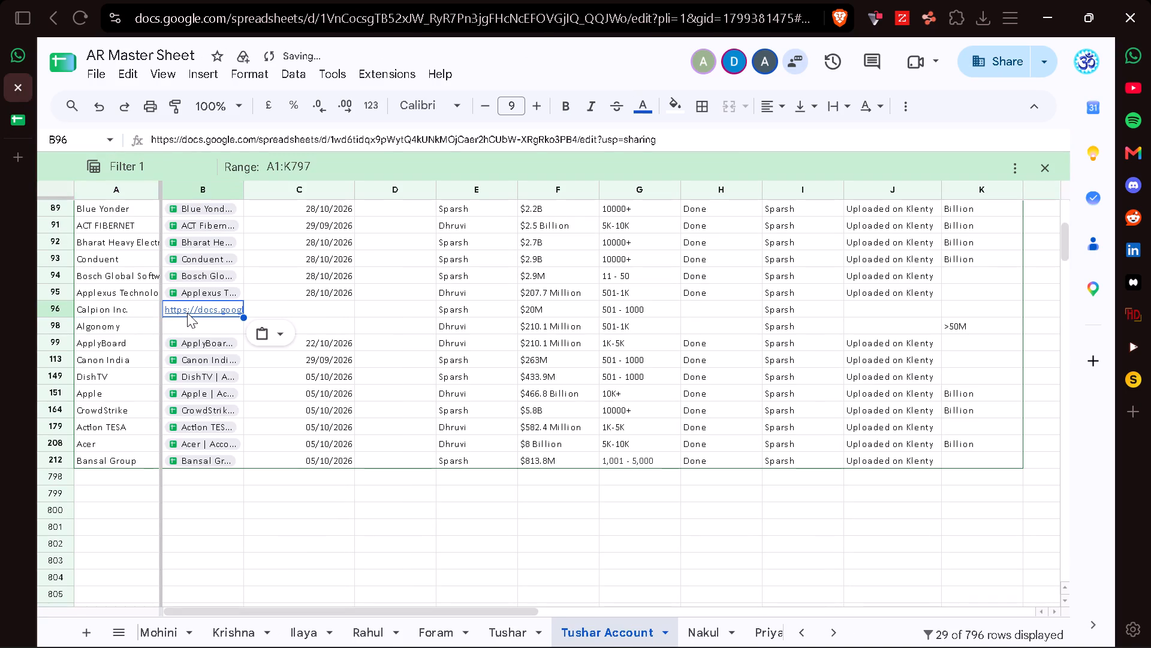
Set Calpion Inc.'s AR Date in cell C96 to 28/10/2026 by copying the date from the row above.
{"action": "key", "text": "Tab"}
{"action": "key", "text": "Right"}
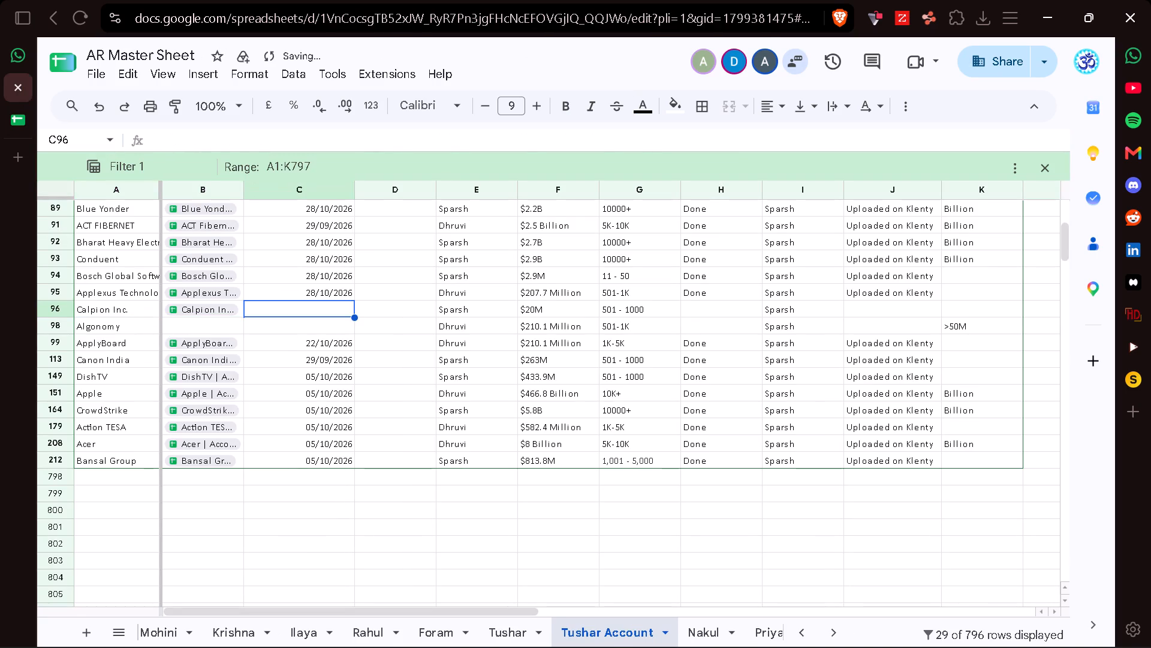
{"action": "key", "text": "Right"}
{"action": "key", "text": "Up"}
{"action": "key", "text": "Left"}
{"action": "key", "text": "ctrl+c"}
{"action": "key", "text": "Down"}
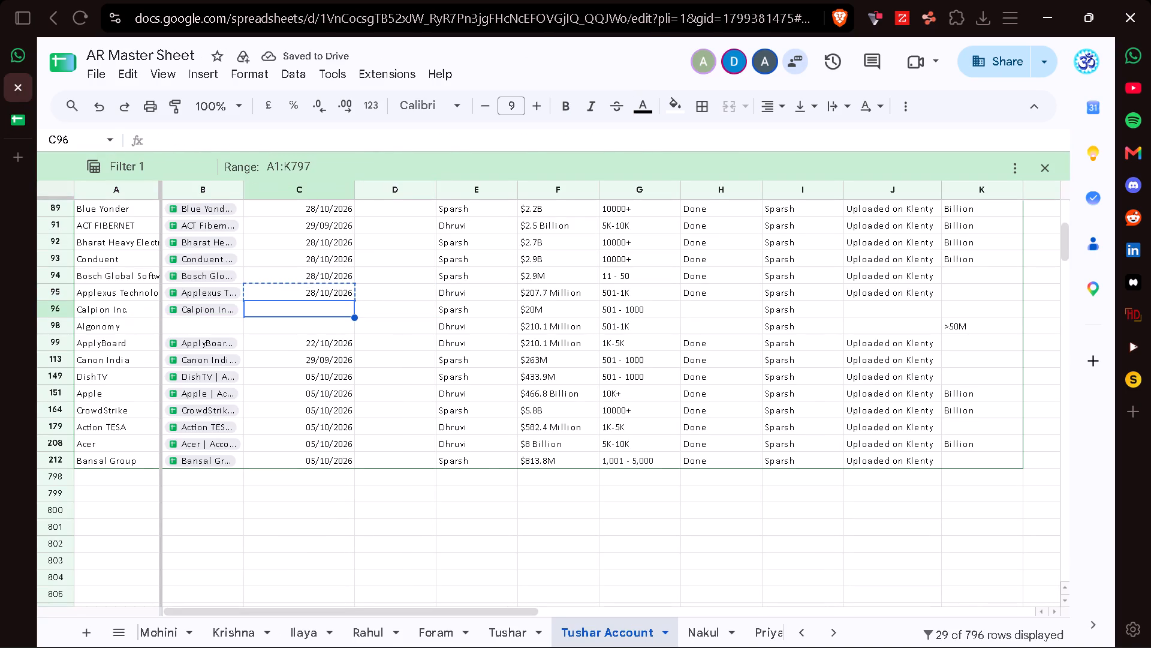
{"action": "key", "text": "ctrl+v"}
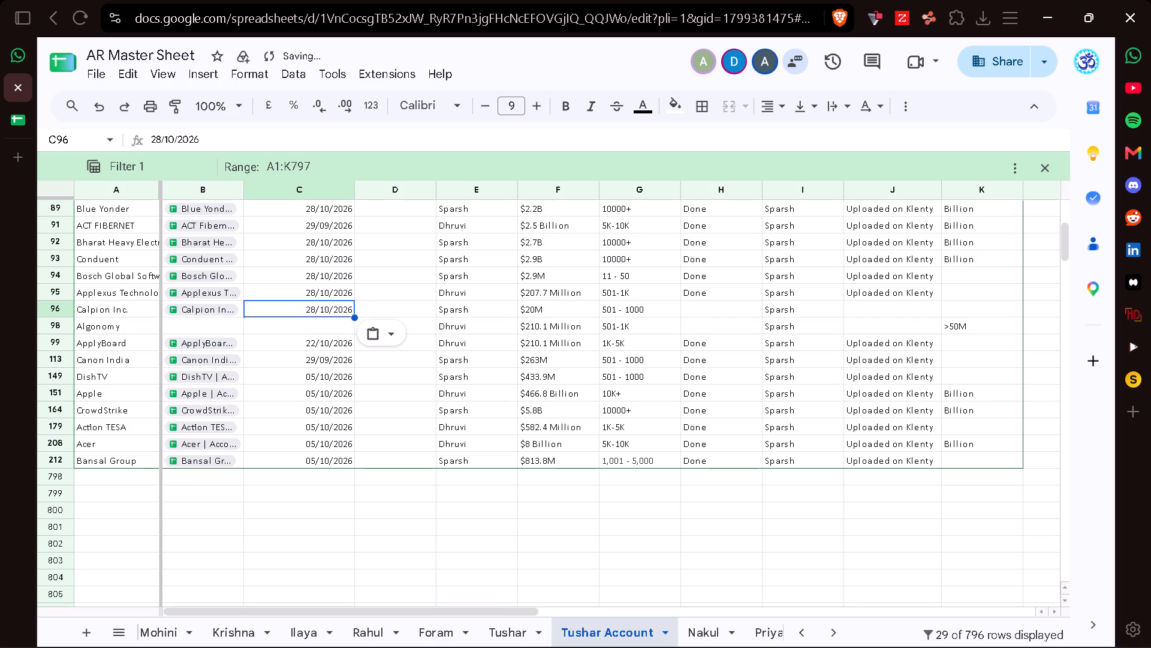
Fill Calpion Inc.'s Comments cell H96 with Done, copied from the row above.
{"action": "key", "text": "Right"}
{"action": "key", "text": "Right"}
{"action": "key", "text": "Right"}
{"action": "key", "text": "Right"}
{"action": "key", "text": "Right"}
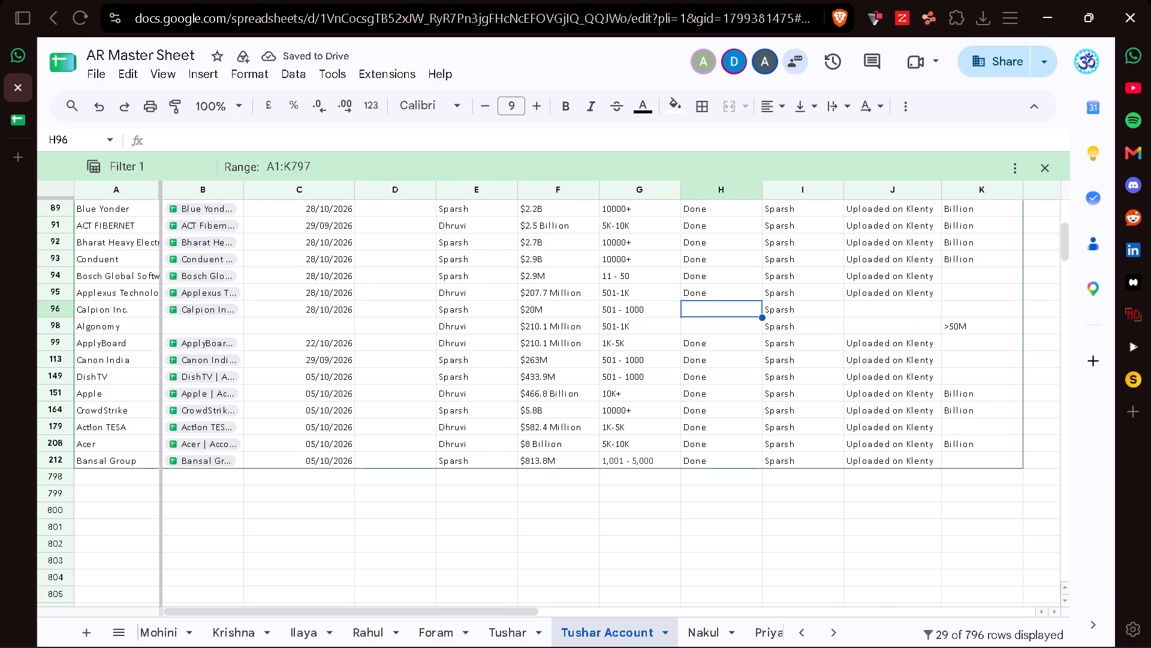
{"action": "key", "text": "Up"}
{"action": "key", "text": "ctrl+c"}
{"action": "key", "text": "Down"}
{"action": "key", "text": "ctrl+v"}
Fill Calpion Inc.'s Comments 2 cell J96 with Uploaded on Klenty, copied from the row above.
{"action": "key", "text": "Right"}
{"action": "key", "text": "Right"}
{"action": "key", "text": "Up"}
{"action": "key", "text": "ctrl+c"}
{"action": "key", "text": "Down"}
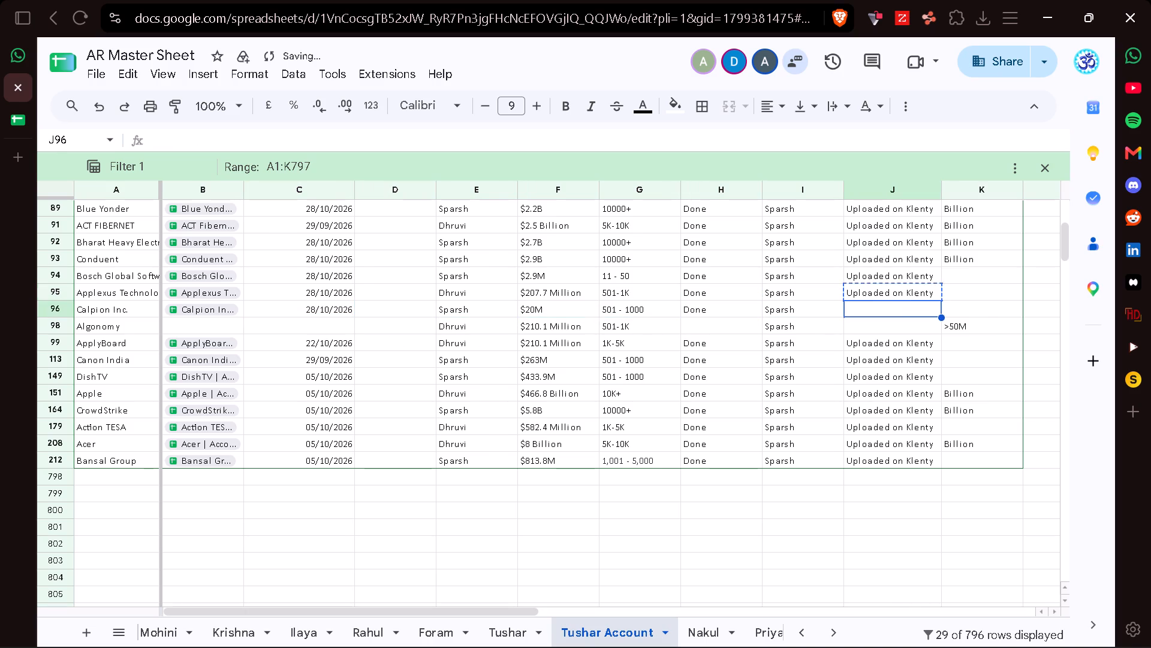
{"action": "key", "text": "ctrl+v"}
{"action": "key", "text": "Down"}
{"action": "key", "text": "Left"}
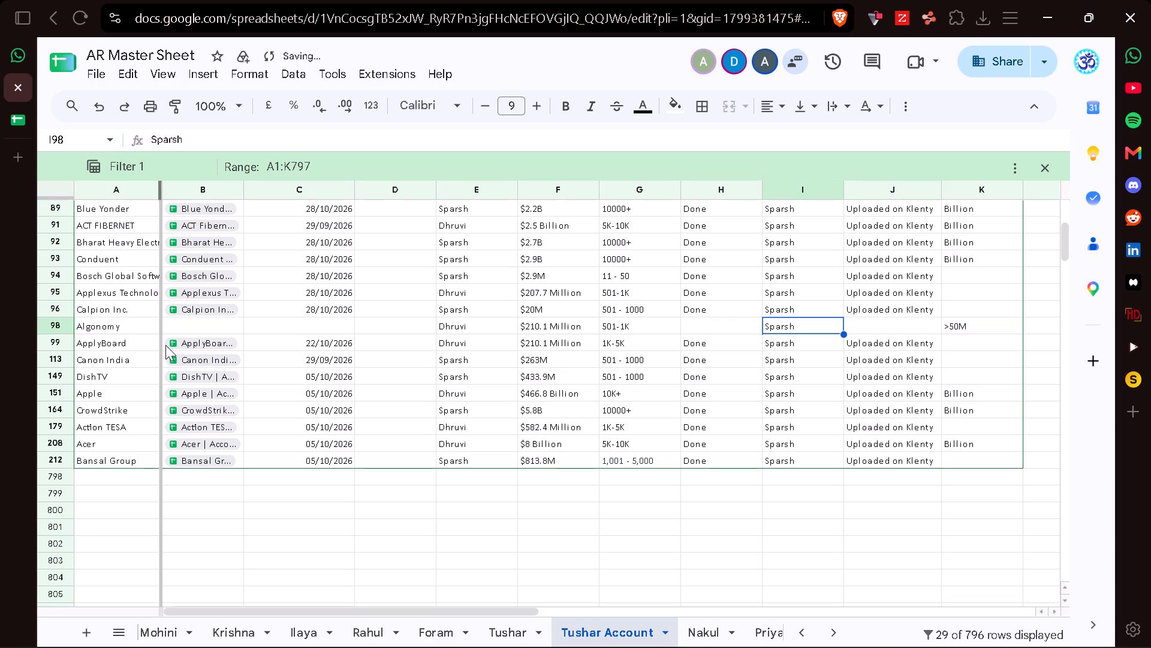
Copy the company name Algonomy from cell A98 and open the linked Calpion Inc. account research spreadsheet.
{"action": "left_click", "coordinate": [194, 328]}
{"action": "left_click", "coordinate": [100, 323]}
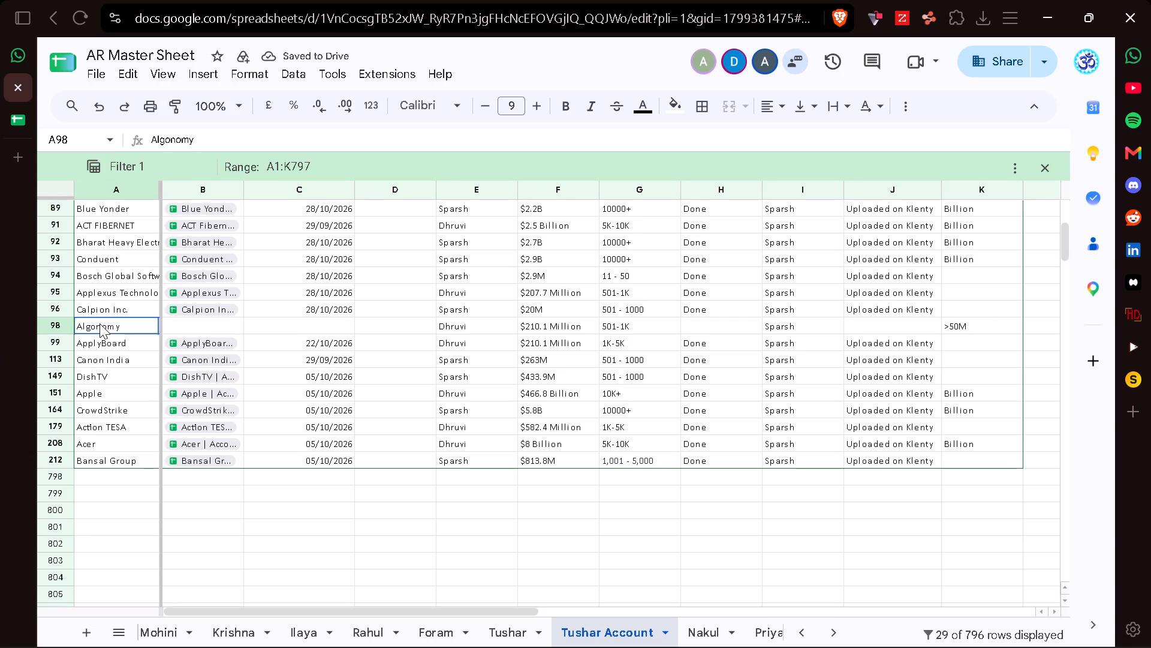
{"action": "key", "text": "ctrl+c"}
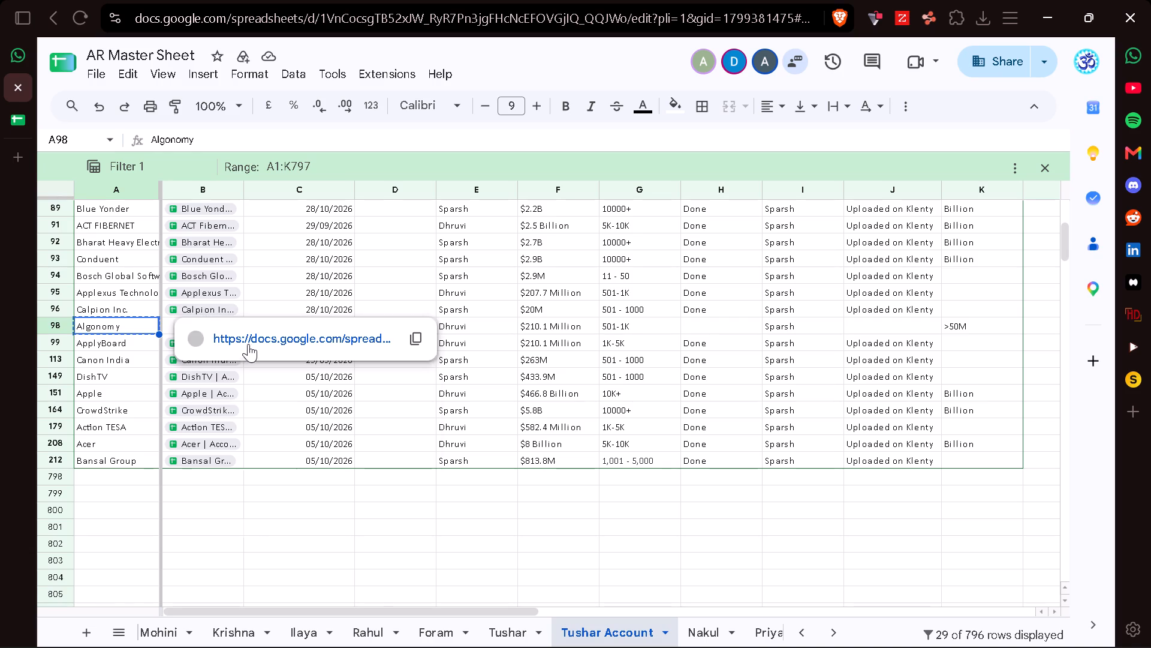
{"action": "left_click", "coordinate": [251, 344]}
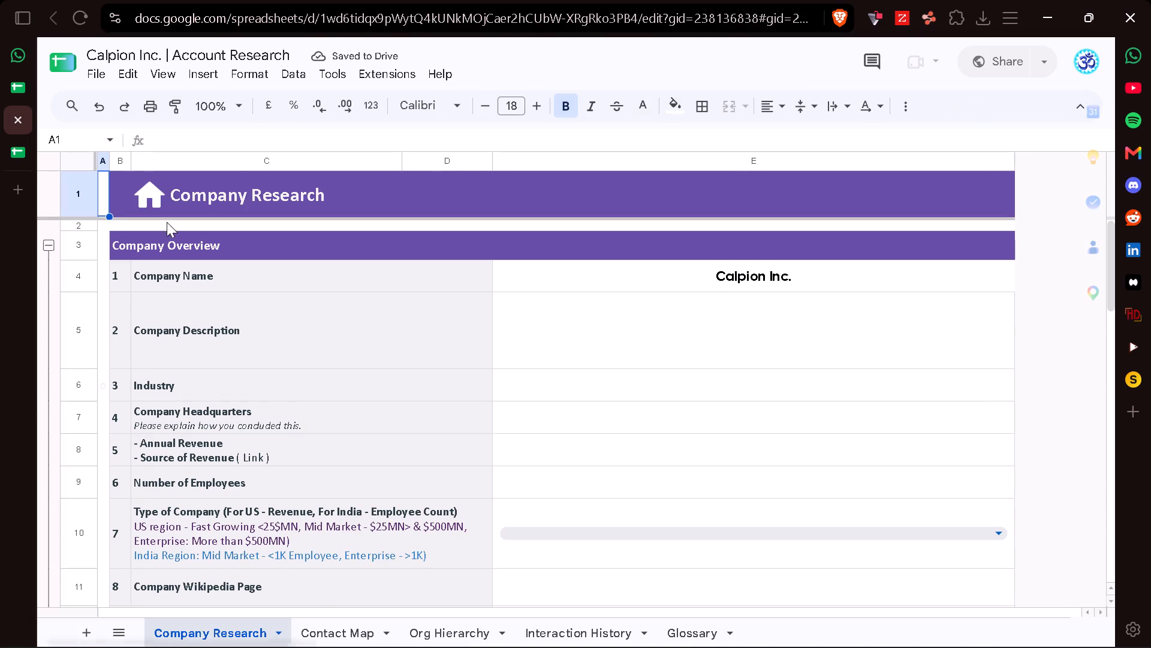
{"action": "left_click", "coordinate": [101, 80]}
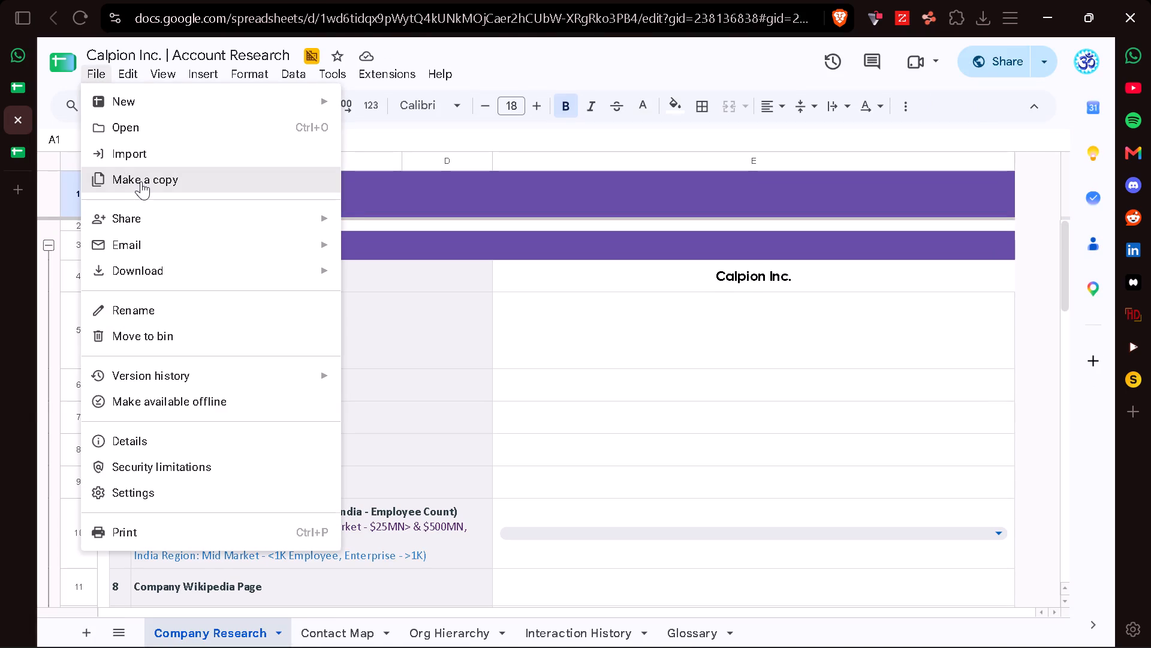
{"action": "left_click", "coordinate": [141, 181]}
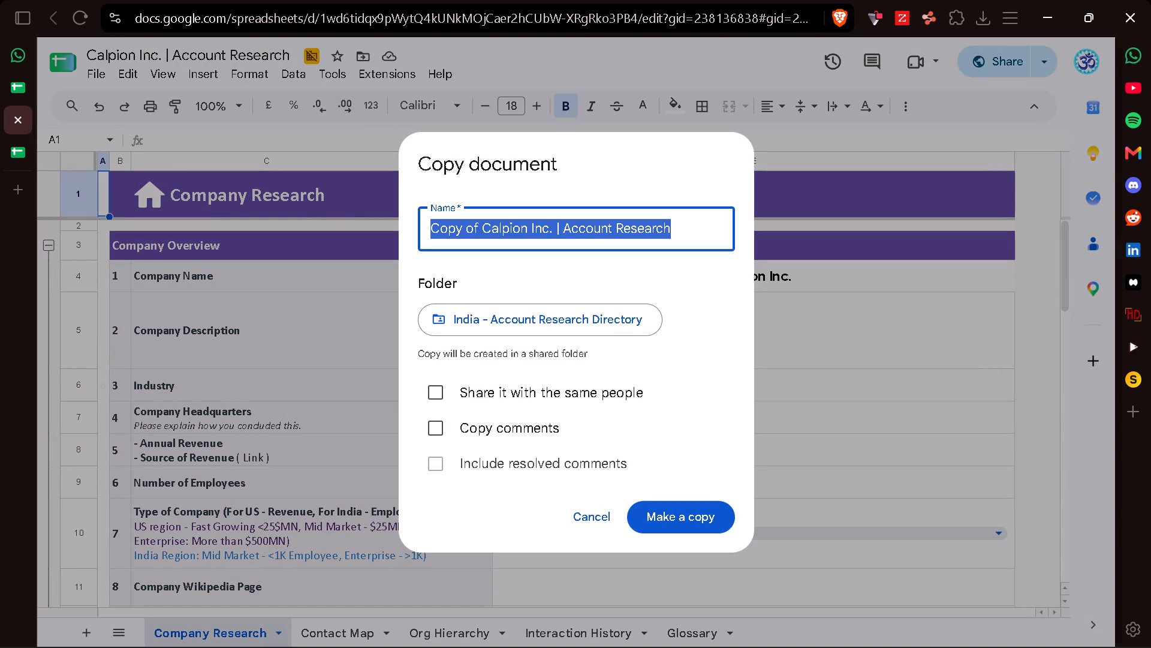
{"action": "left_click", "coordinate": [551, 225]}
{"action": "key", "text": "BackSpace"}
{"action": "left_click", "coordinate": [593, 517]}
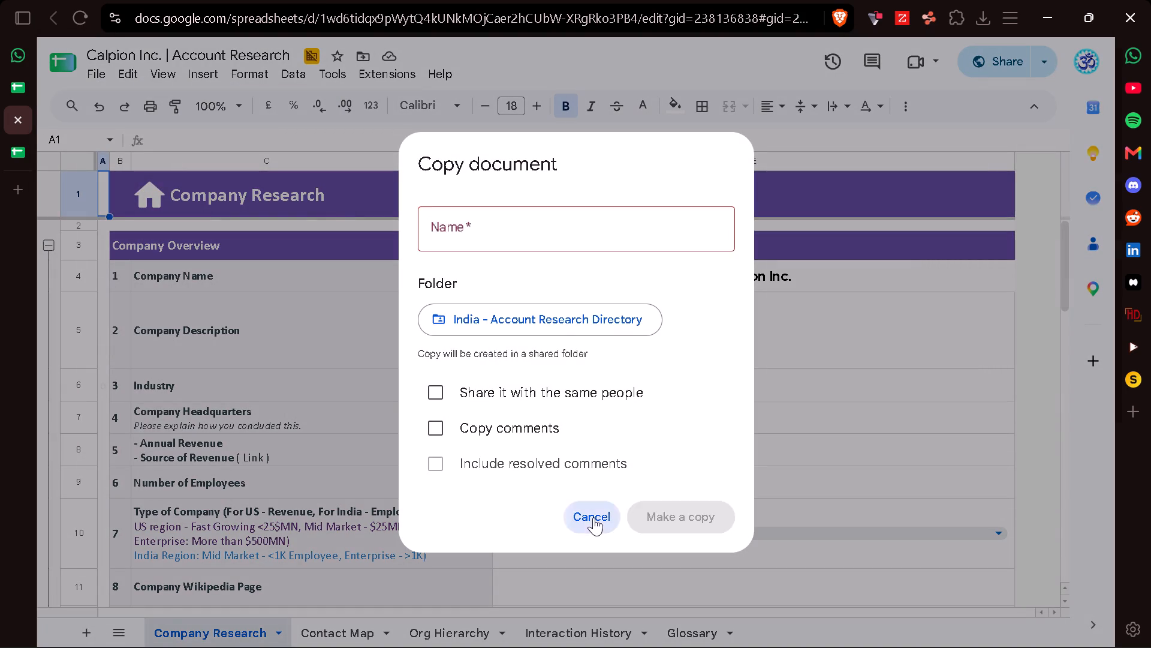
Make a copy of the Calpion Inc. spreadsheet named "Algonomy | Account Research" in the India - Account Research Directory folder.
{"action": "left_click", "coordinate": [98, 64]}
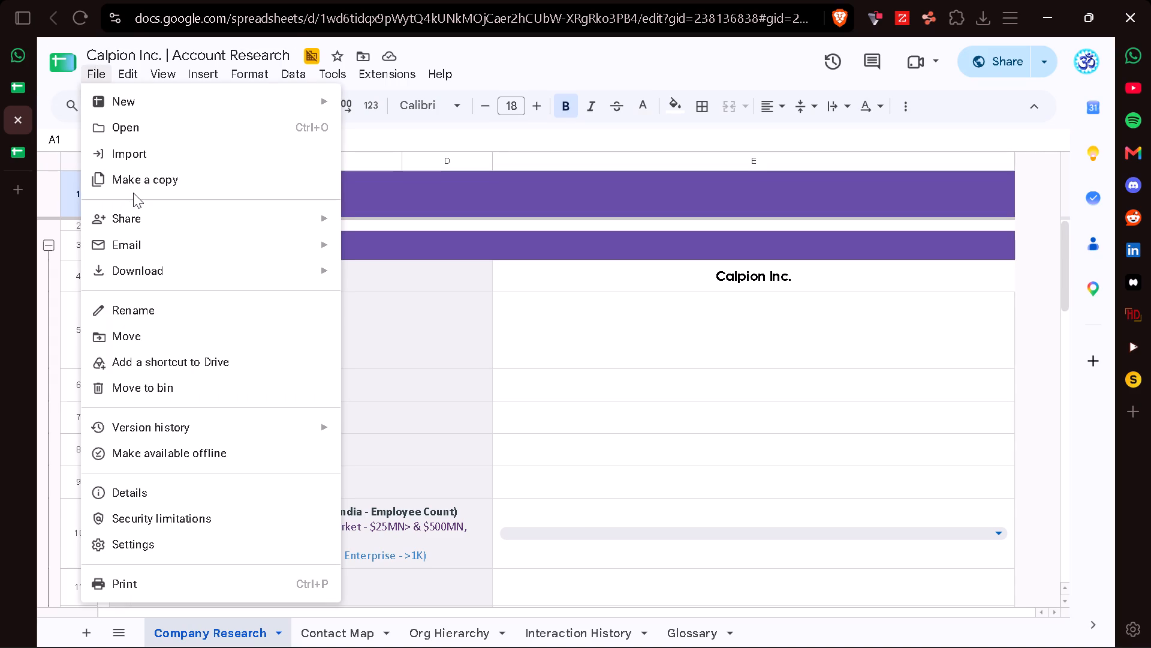
{"action": "left_click", "coordinate": [133, 193]}
{"action": "left_click", "coordinate": [160, 182]}
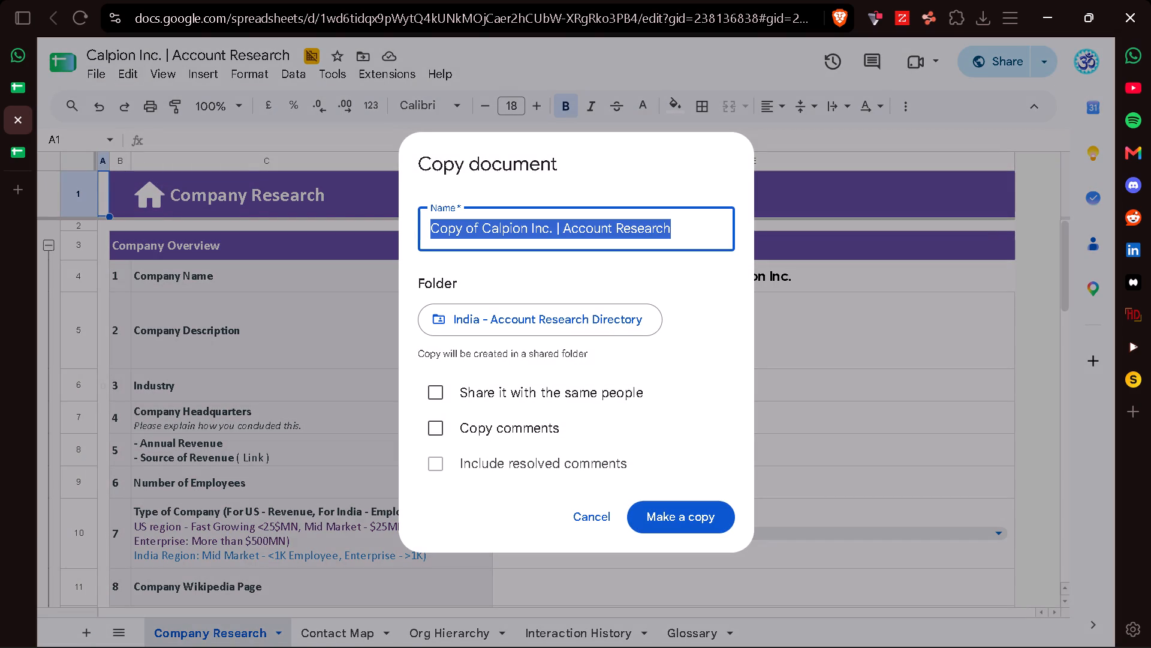
{"action": "left_click", "coordinate": [550, 227]}
{"action": "key", "text": "BackSpace"}
{"action": "key", "text": "Right"}
{"action": "key", "text": "BackSpace"}
{"action": "key", "text": "BackSpace"}
{"action": "key", "text": "BackSpace"}
{"action": "key", "text": "BackSpace"}
{"action": "key", "text": "BackSpace"}
{"action": "key", "text": "BackSpace"}
{"action": "key", "text": "BackSpace"}
{"action": "key", "text": "BackSpace"}
{"action": "key", "text": "BackSpace"}
{"action": "key", "text": "BackSpace"}
{"action": "key", "text": "BackSpace"}
{"action": "key", "text": "BackSpace"}
{"action": "key", "text": "BackSpace"}
{"action": "key", "text": "BackSpace"}
{"action": "key", "text": "BackSpace"}
{"action": "key", "text": "BackSpace"}
{"action": "key", "text": "BackSpace"}
{"action": "key", "text": "BackSpace"}
{"action": "key", "text": "BackSpace"}
{"action": "key", "text": "BackSpace"}
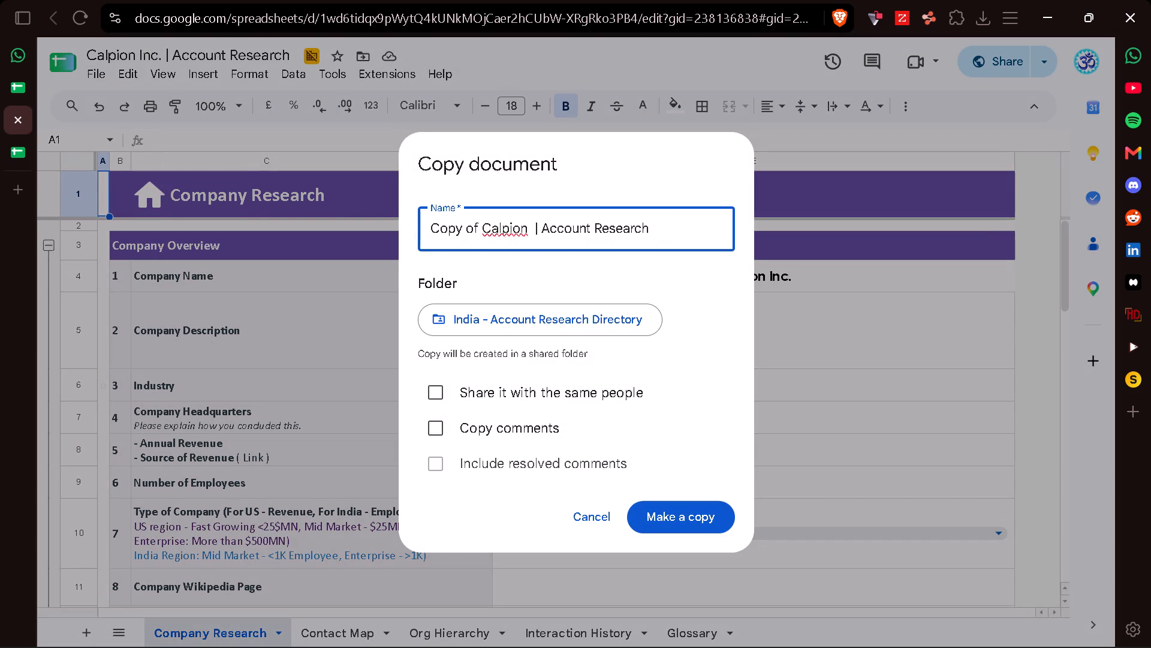
{"action": "key", "text": "ctrl+v"}
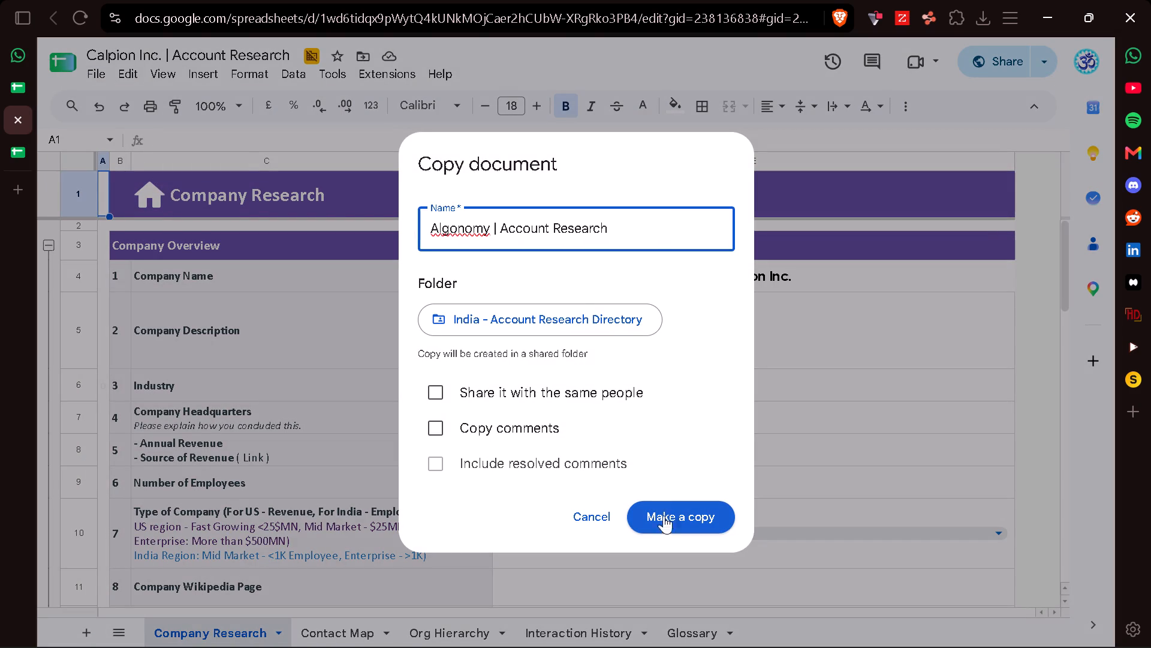
{"action": "left_click", "coordinate": [677, 526]}
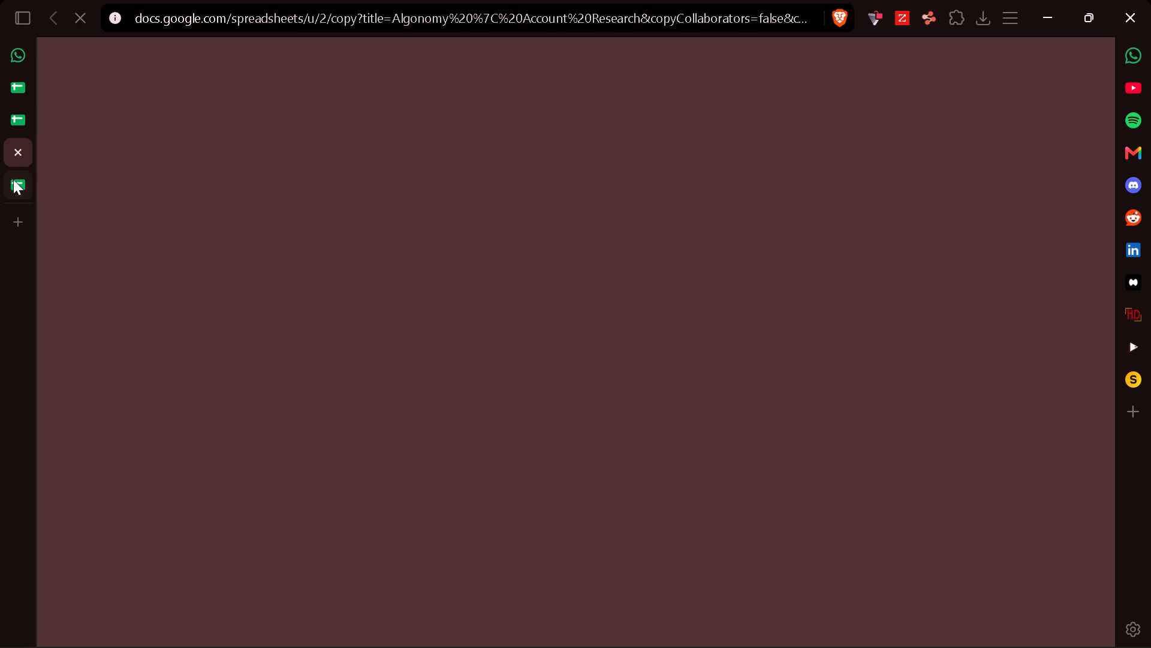
Close the Calpion Inc. spreadsheet and move the new Algonomy copy to the end of the open tabs.
{"action": "left_click", "coordinate": [13, 179]}
{"action": "double_click", "coordinate": [16, 119]}
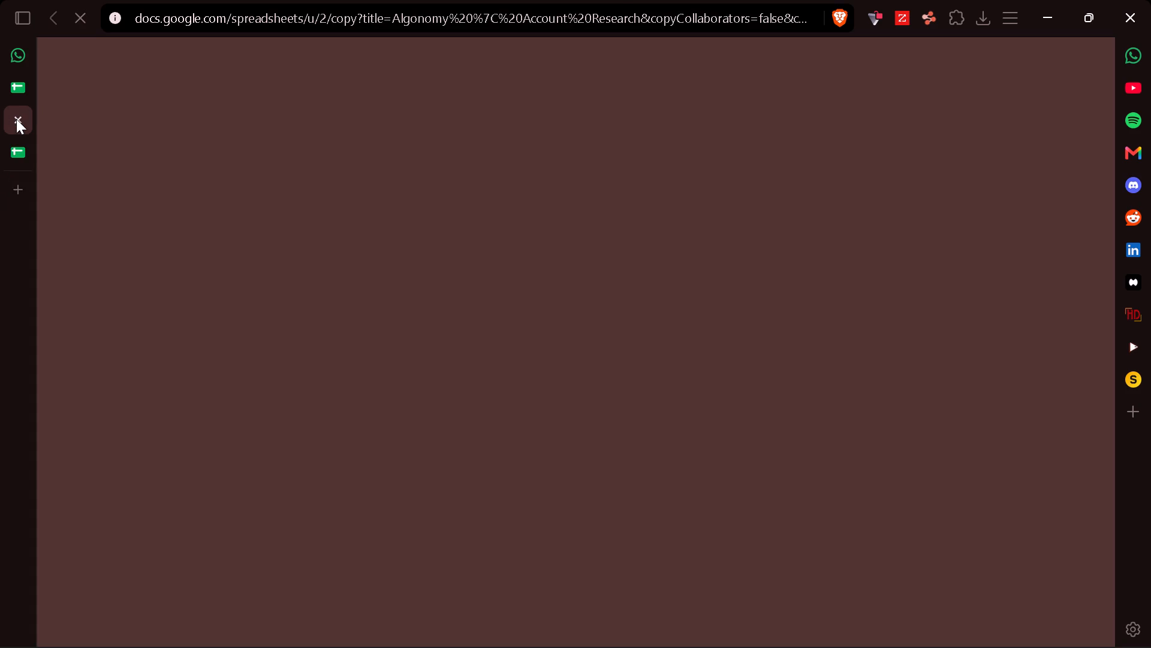
{"action": "left_click_drag", "start_coordinate": [8, 122], "coordinate": [7, 156]}
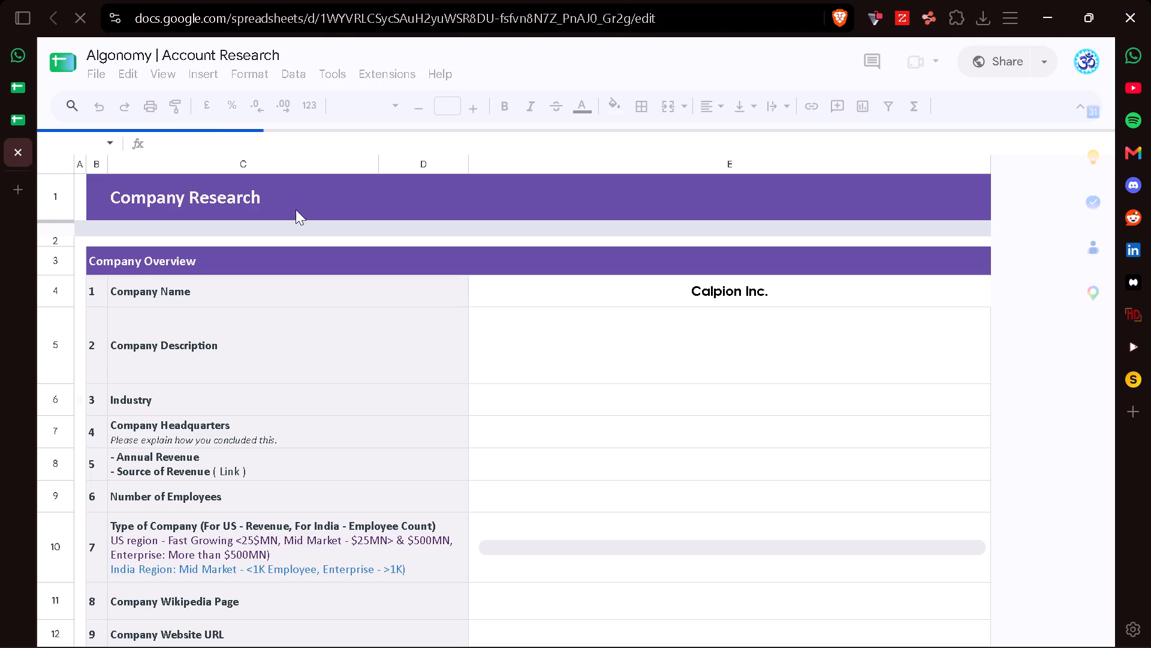
Replace the company name in cell E4 of the Company Research sheet with Algonomy.
{"action": "left_click", "coordinate": [710, 296]}
{"action": "key", "text": "BackSpace"}
{"action": "key", "text": "a"}
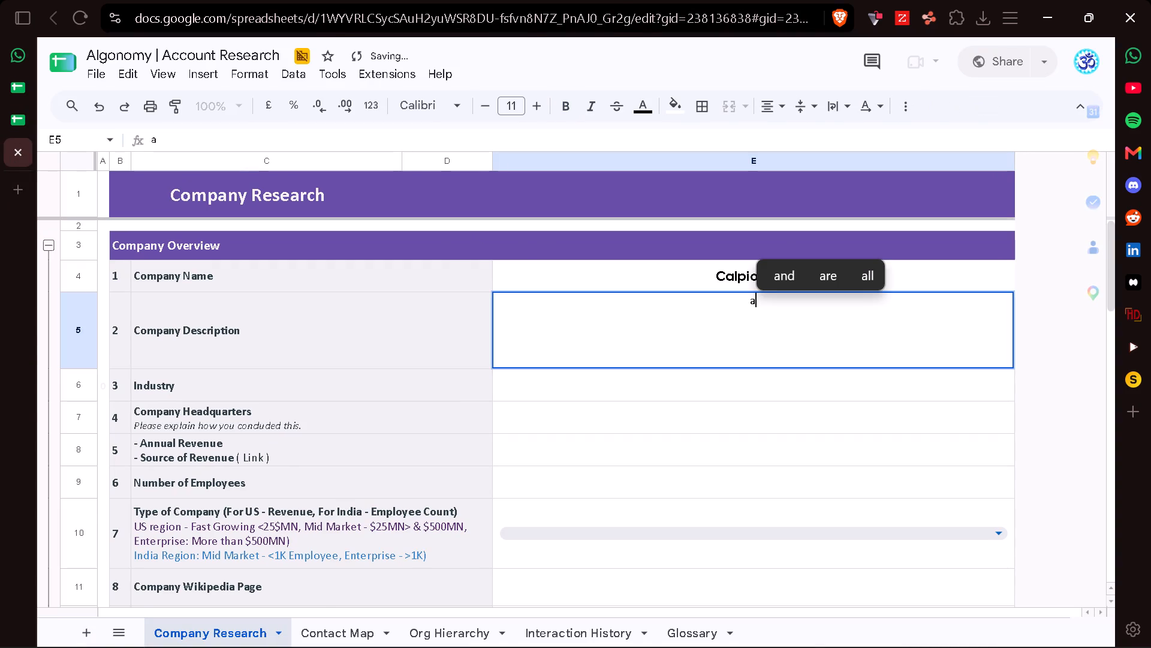
{"action": "key", "text": "BackSpace"}
{"action": "key", "text": "Up"}
{"action": "key", "text": "BackSpace"}
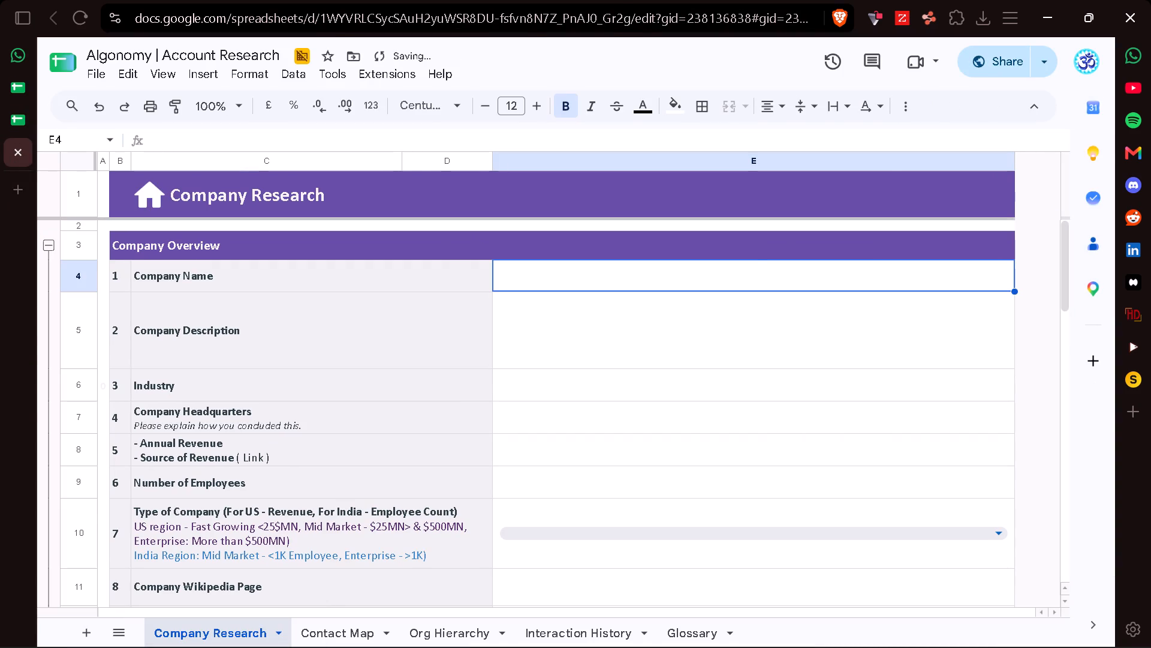
{"action": "type", "text": "Al"}
{"action": "type", "text": "gom"}
{"action": "key", "text": "BackSpace"}
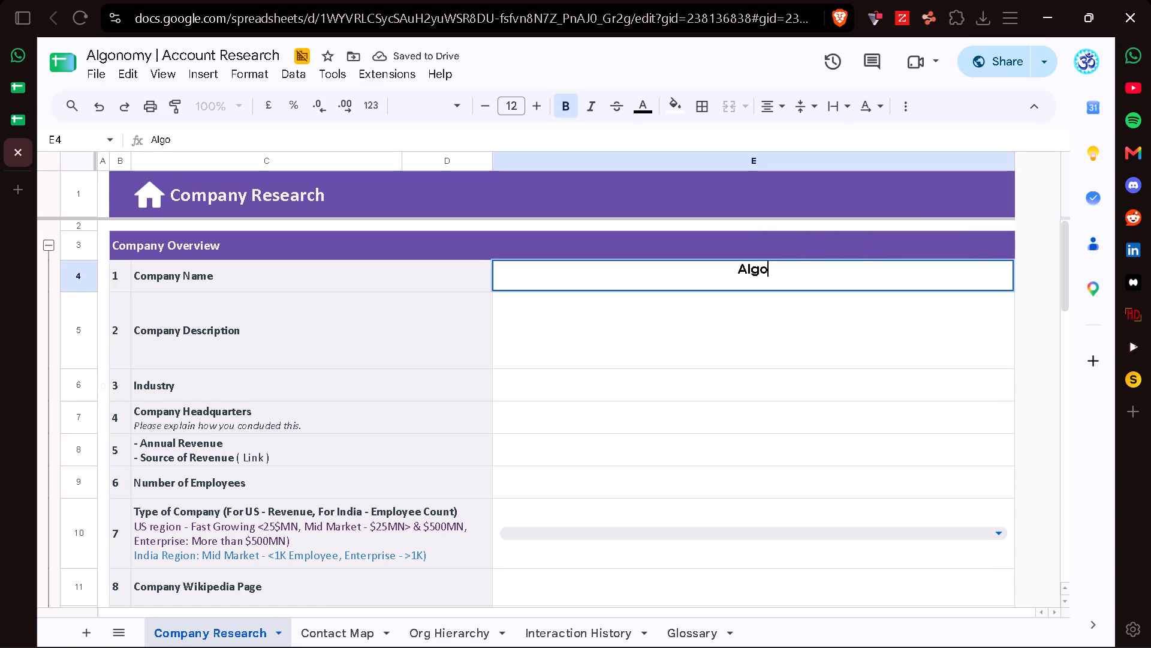
{"action": "type", "text": "nomy"}
{"action": "key", "text": "Return"}
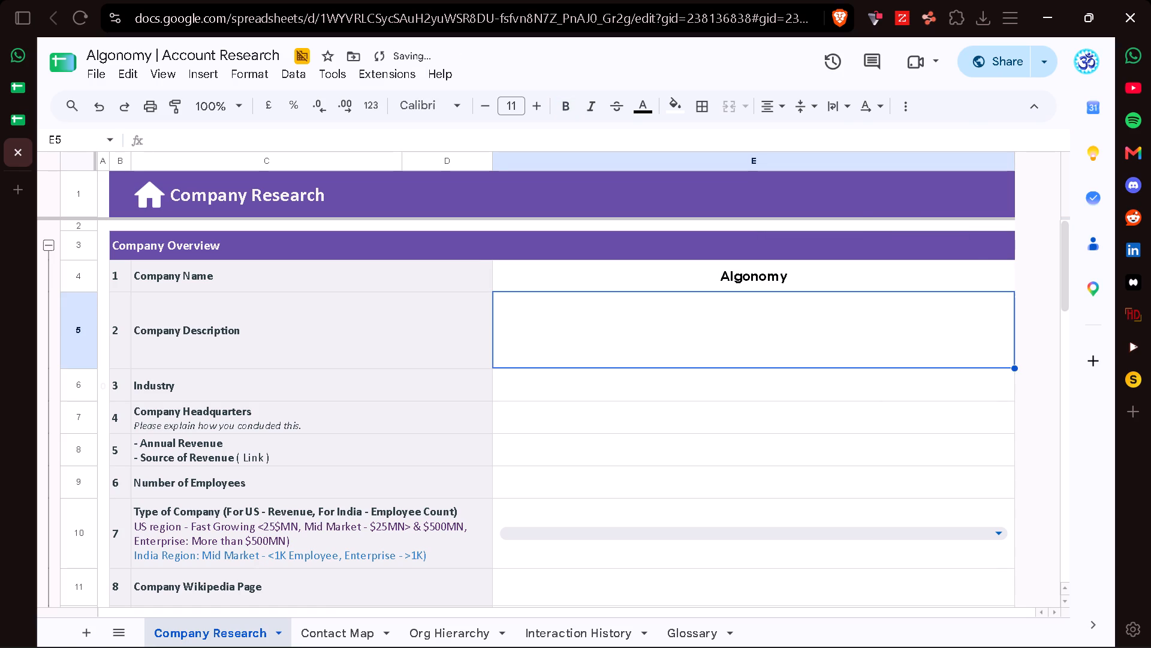
{"action": "key", "text": "Up"}
Go to the Algonomy spreadsheet's Contact Map sheet and select the first Full Name entry cell, A4.
{"action": "left_click", "coordinate": [346, 627]}
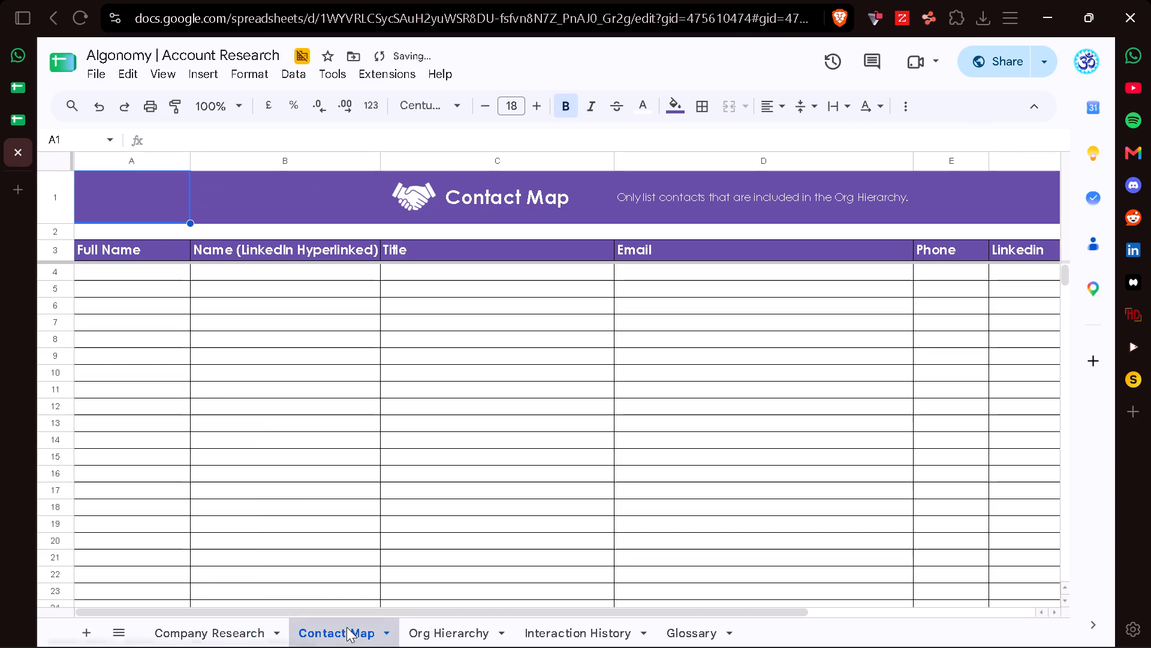
{"action": "left_click", "coordinate": [133, 272]}
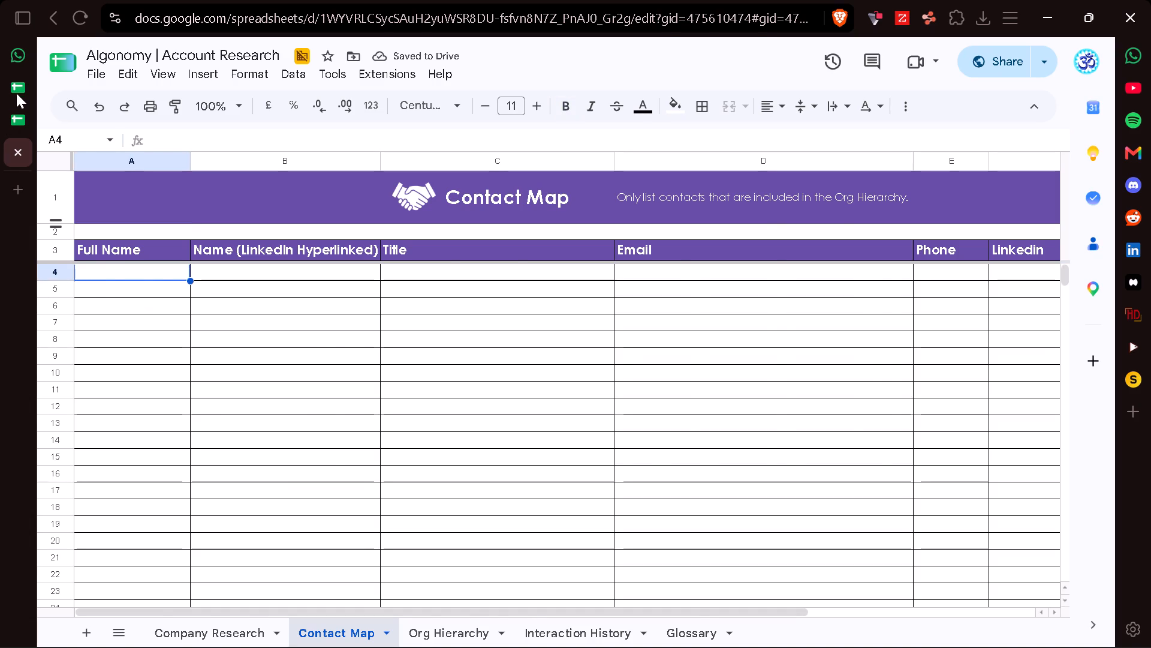
Return to the AR Master Sheet, select Algonomy's AR Sheet cell B98, and look through the filtered company rows.
{"action": "left_click", "coordinate": [16, 90]}
{"action": "key", "text": "Right"}
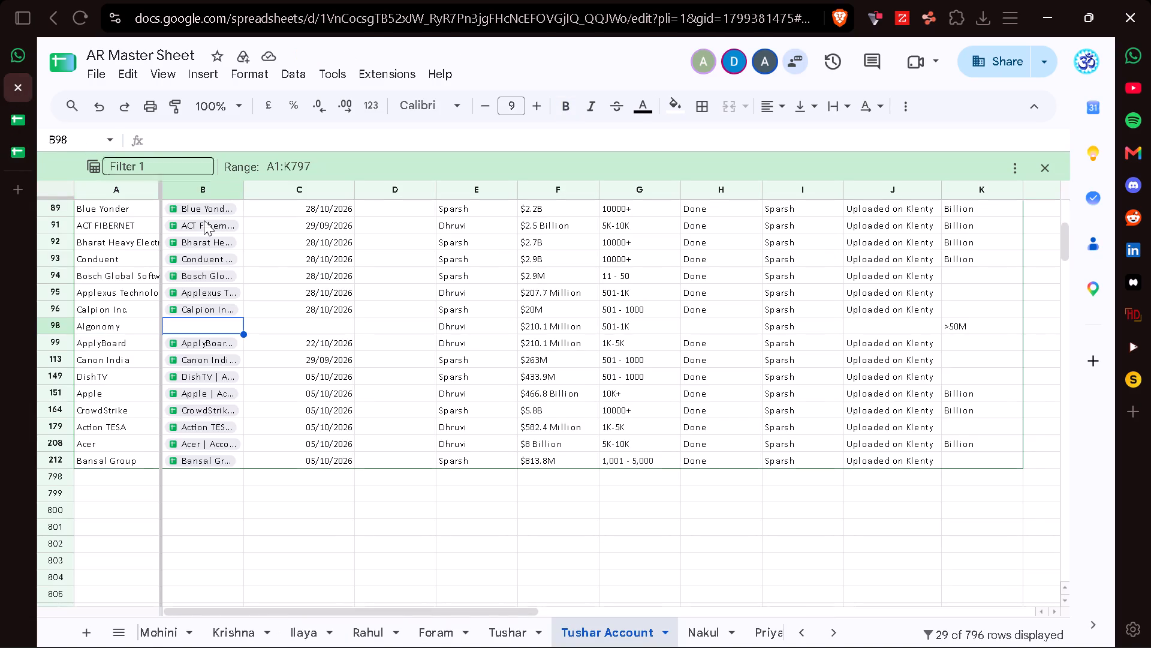
{"action": "scroll", "coordinate": [334, 304], "scroll_direction": "up", "scroll_amount": 1}
{"action": "scroll", "coordinate": [409, 424], "scroll_direction": "up", "scroll_amount": 5}
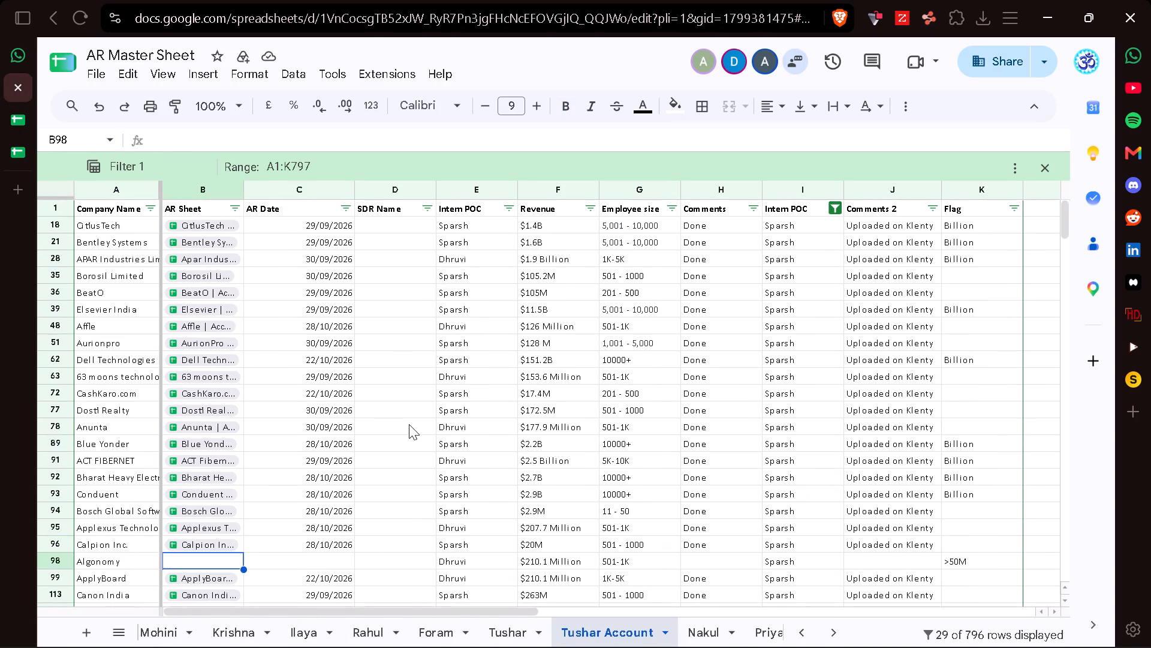
{"action": "scroll", "coordinate": [693, 632], "scroll_direction": "down", "scroll_amount": 2}
{"action": "scroll", "coordinate": [851, 631], "scroll_direction": "down", "scroll_amount": 3}
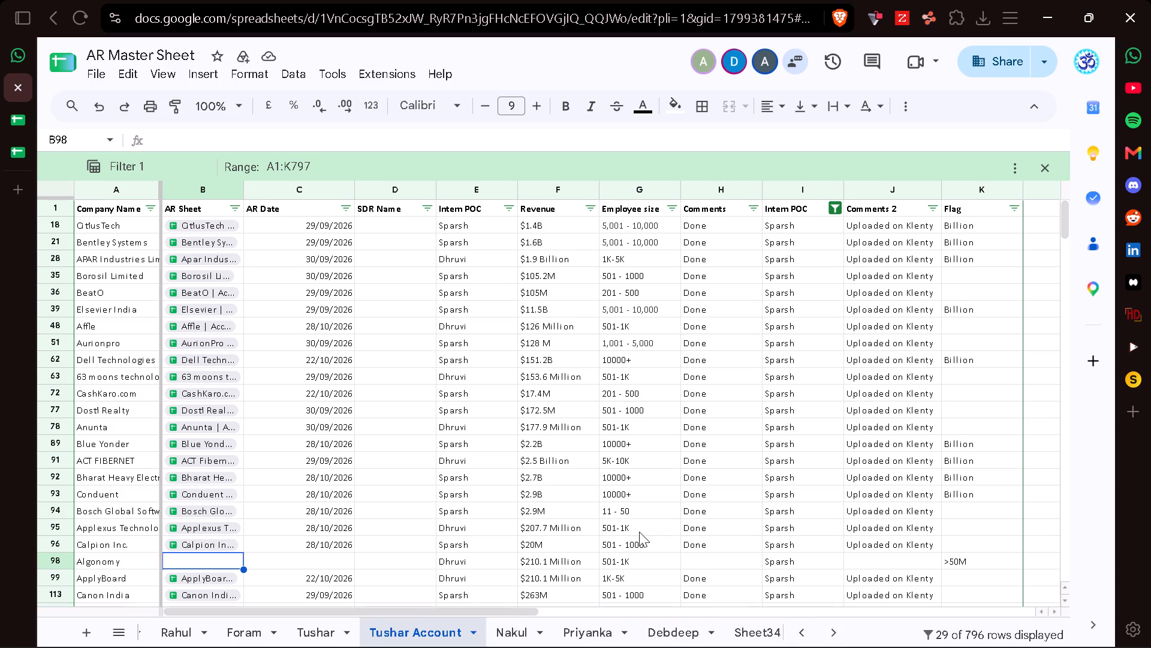
{"action": "scroll", "coordinate": [639, 532], "scroll_direction": "down", "scroll_amount": 2}
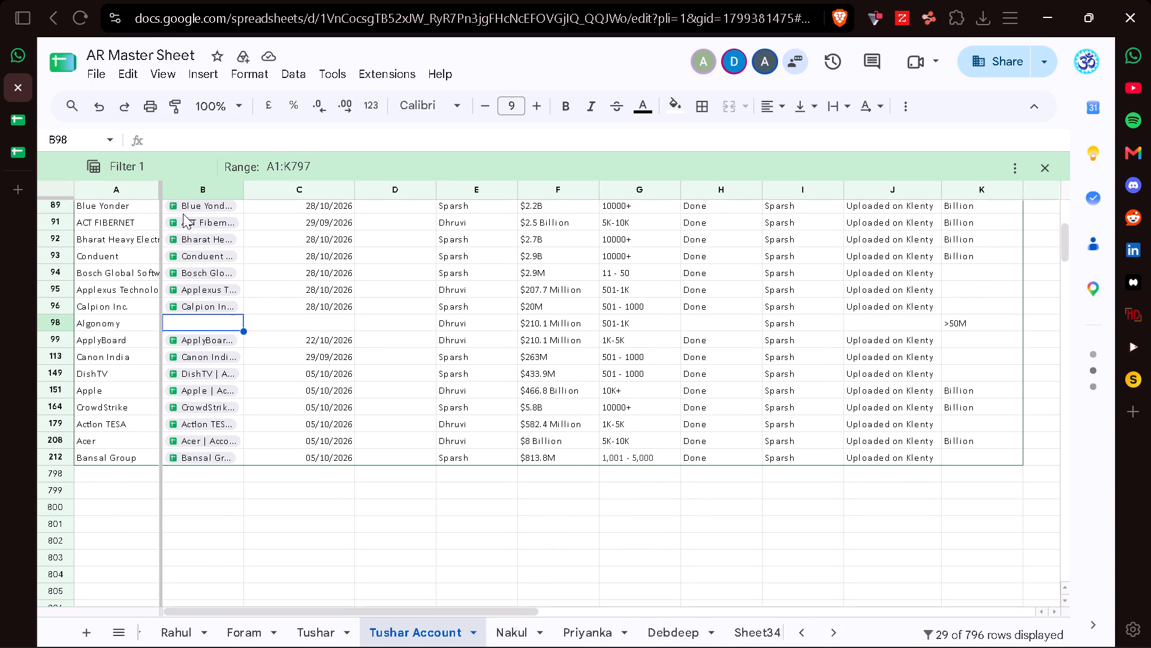
Open LinkedIn in a new tab, launch LinkedIn Recruiter from it, and close the LinkedIn feed.
{"action": "left_click", "coordinate": [18, 192]}
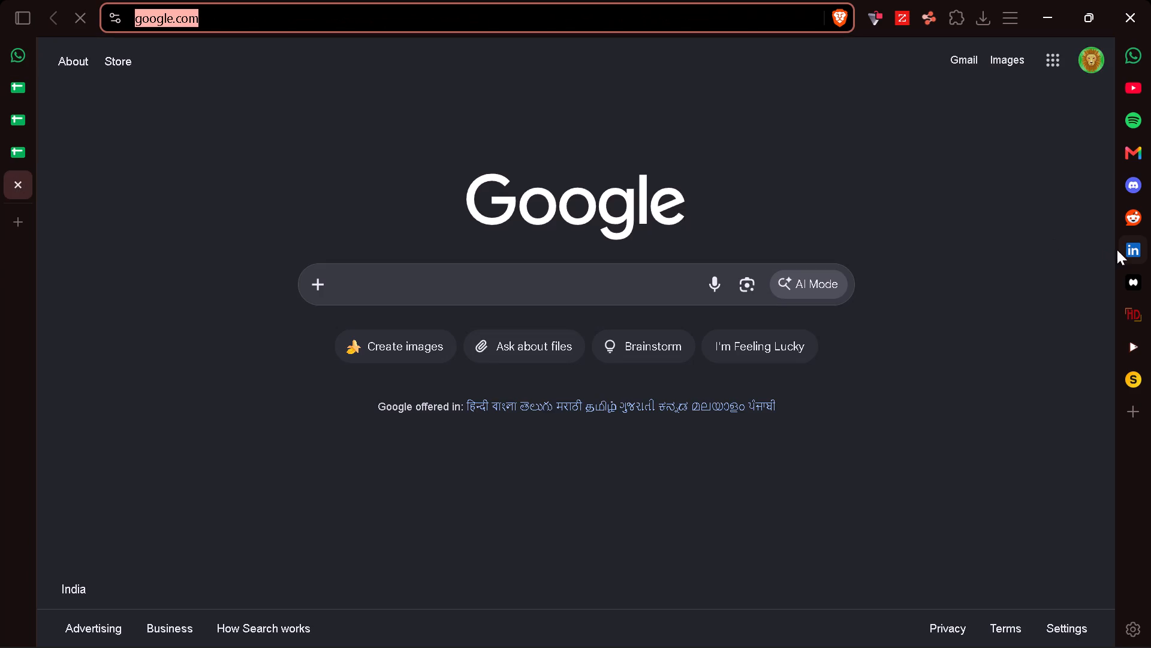
{"action": "left_click", "coordinate": [1123, 251]}
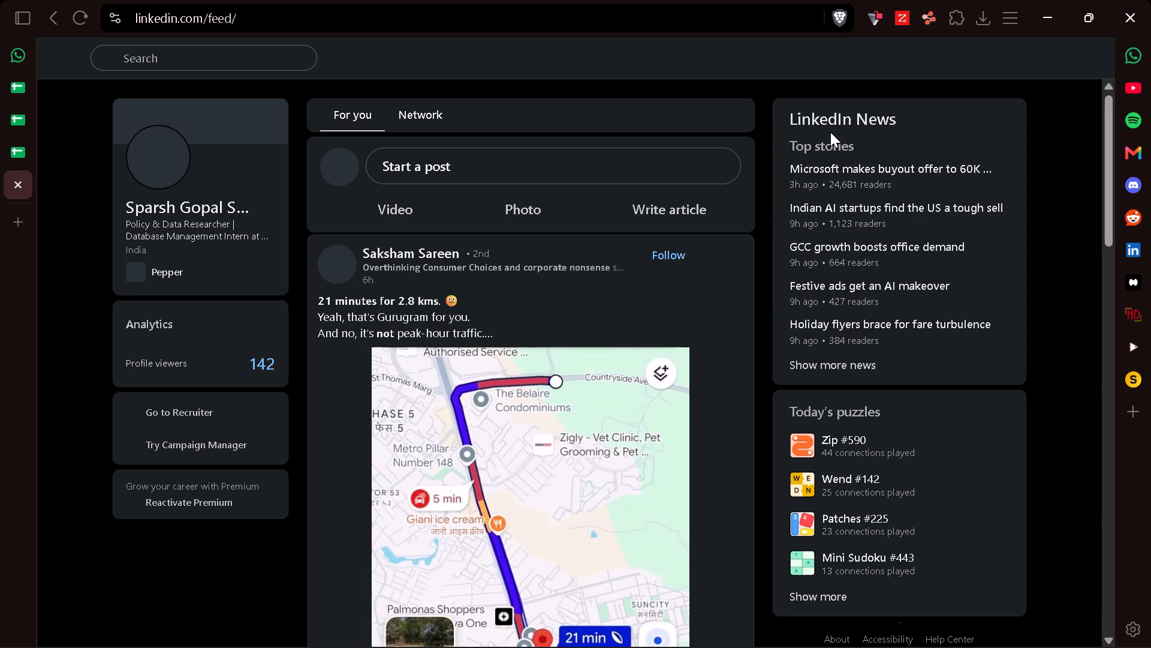
{"action": "left_click", "coordinate": [1058, 61]}
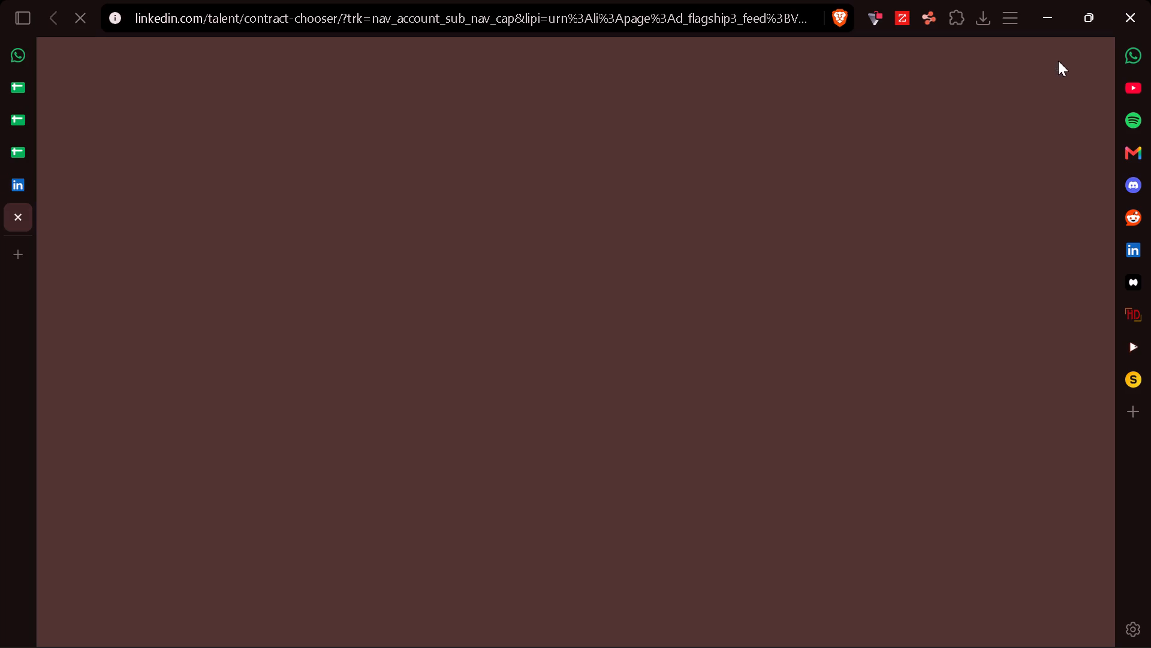
{"action": "double_click", "coordinate": [19, 182]}
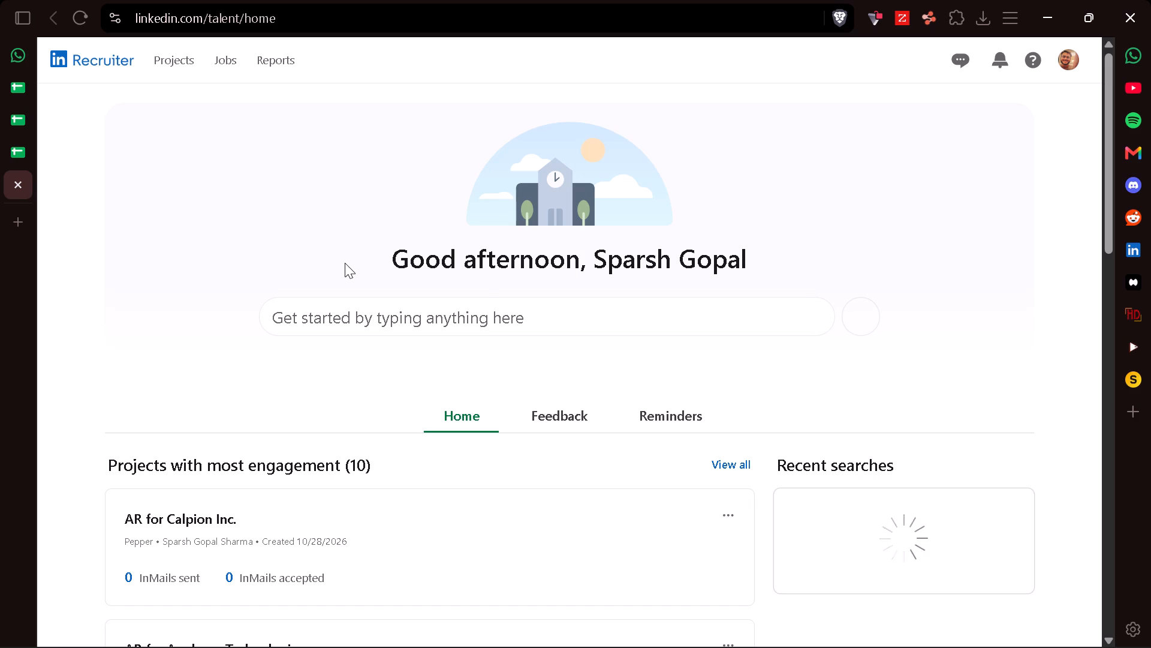
Create a new private Recruiter project named AR for Algonomy, leaving the ideal candidate criteria blank.
{"action": "left_click", "coordinate": [860, 329]}
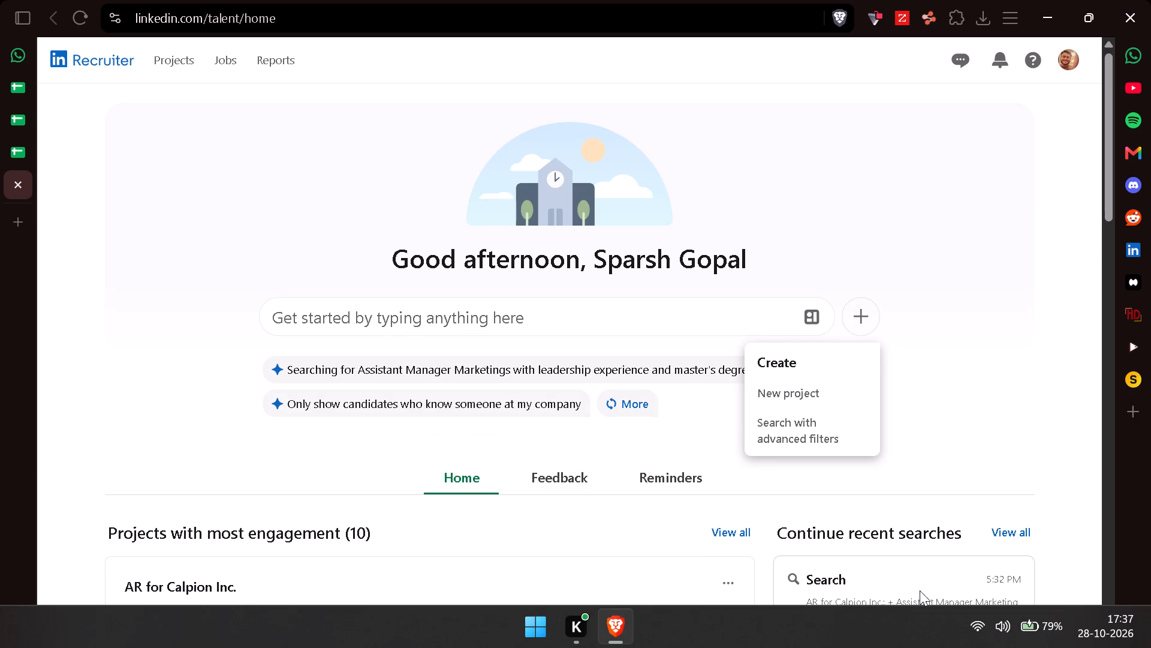
{"action": "left_click", "coordinate": [787, 396]}
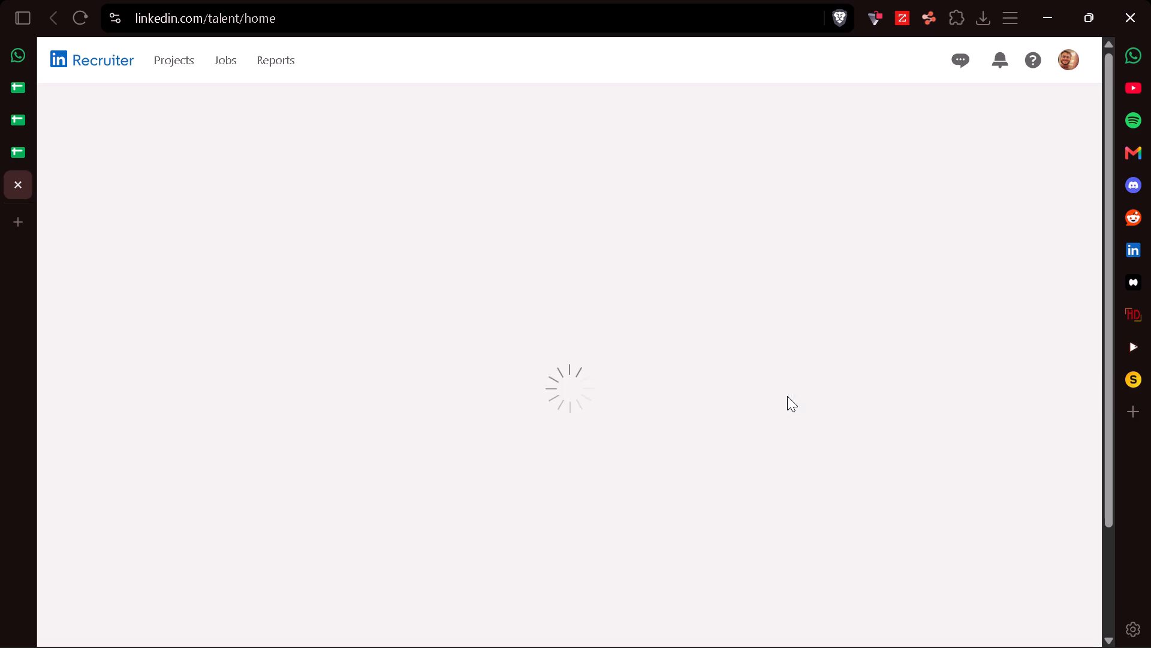
{"action": "left_click", "coordinate": [207, 277]}
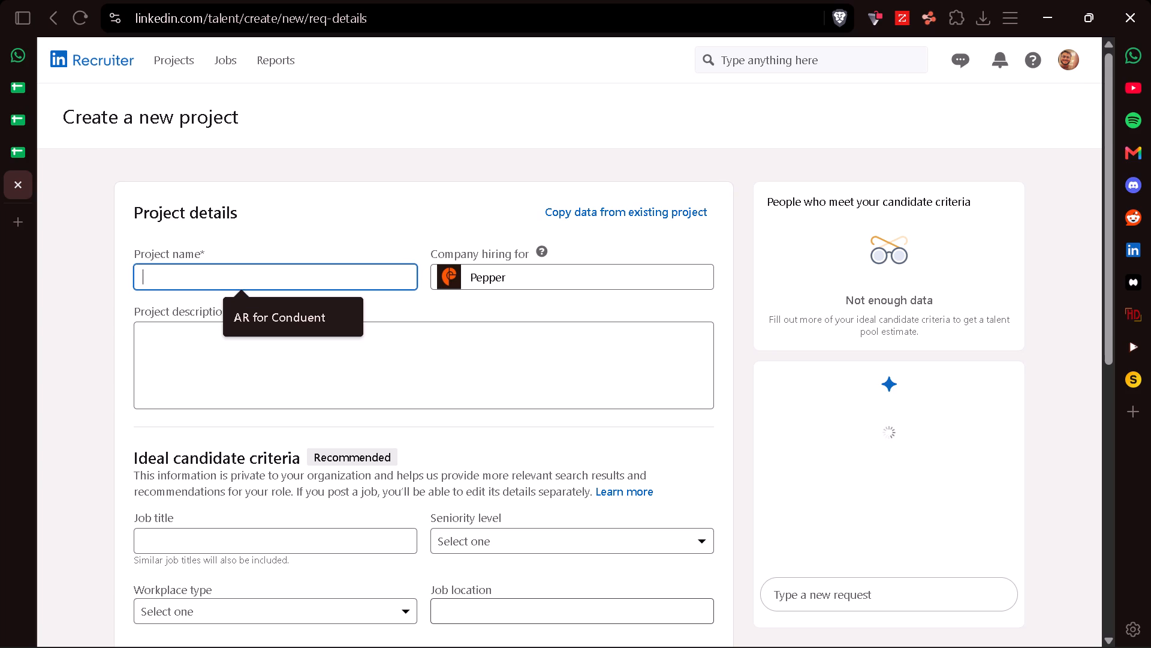
{"action": "left_click", "coordinate": [344, 319]}
{"action": "left_click", "coordinate": [248, 282]}
{"action": "type", "text": "AR for"}
{"action": "key", "text": "space"}
{"action": "key", "text": "ctrl+v"}
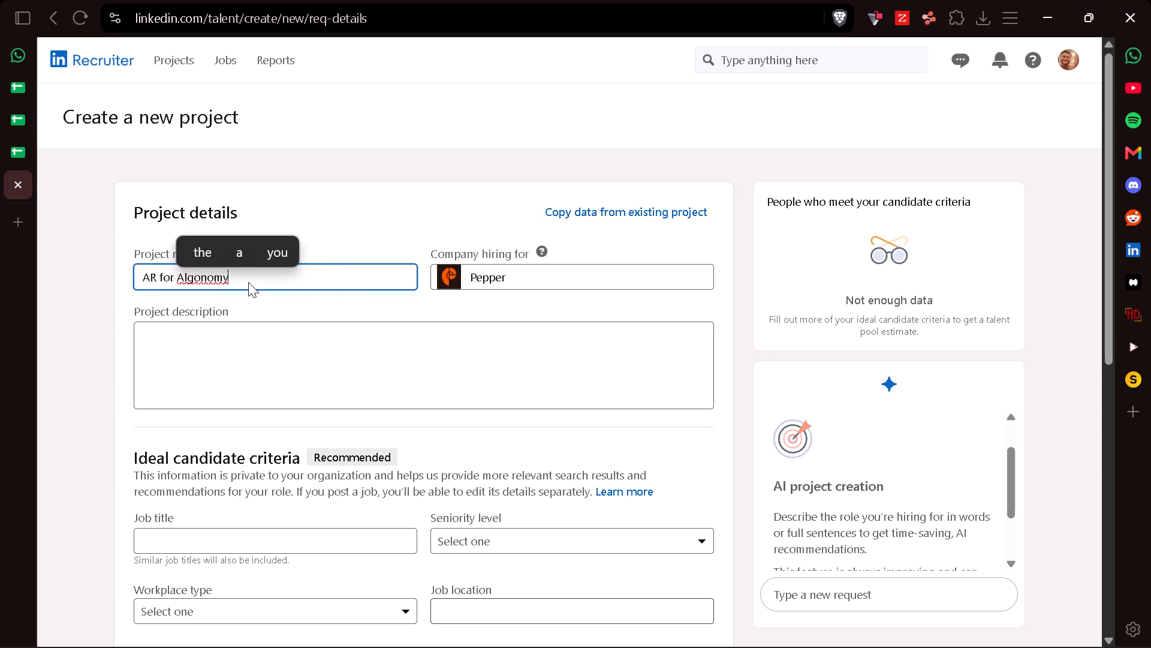
{"action": "scroll", "coordinate": [431, 453], "scroll_direction": "down", "scroll_amount": 5}
{"action": "left_click", "coordinate": [652, 546]}
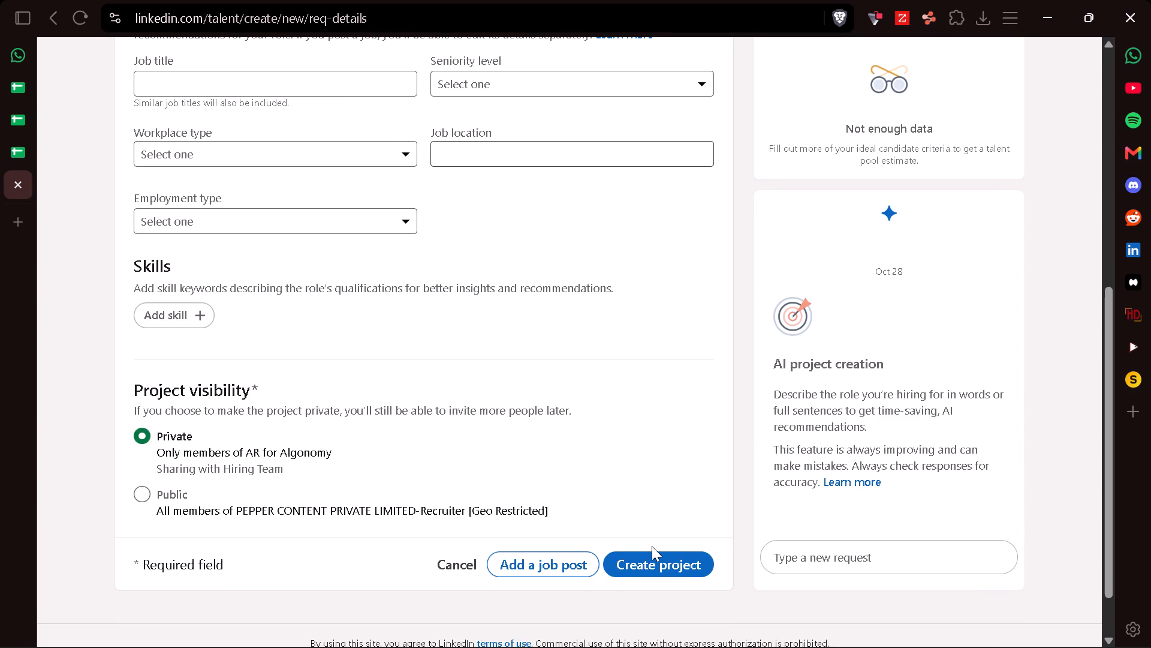
{"action": "left_click", "coordinate": [652, 548]}
{"action": "left_click", "coordinate": [650, 557]}
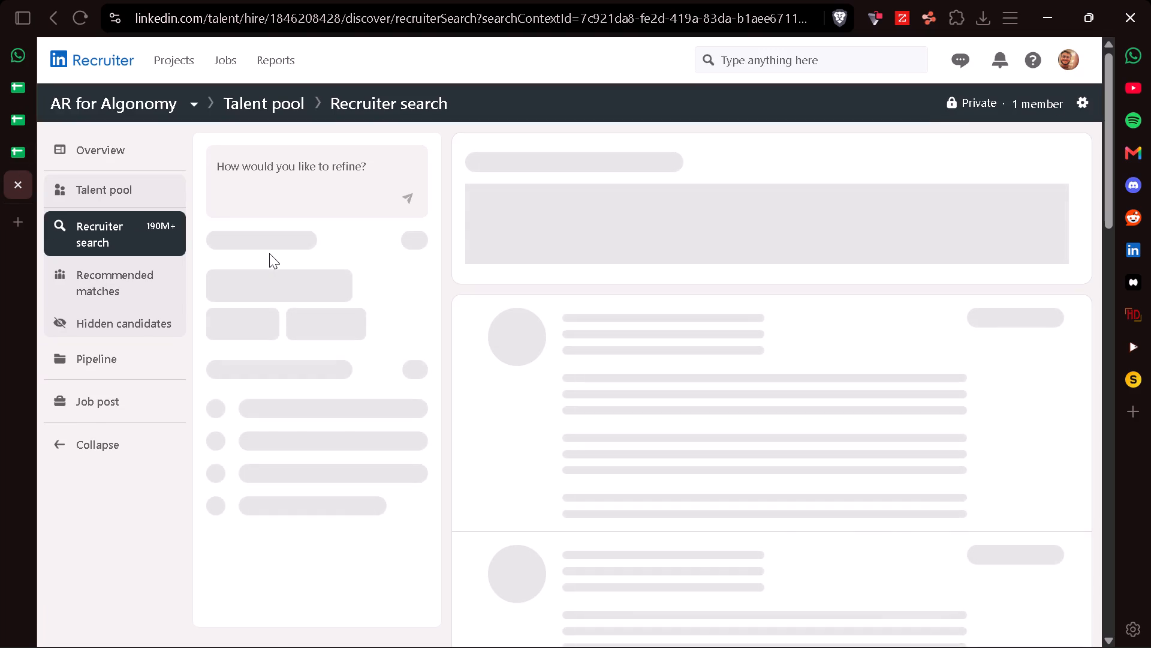
Apply the saved custom filter named main to the project's Recruiter search.
{"action": "left_click", "coordinate": [403, 241]}
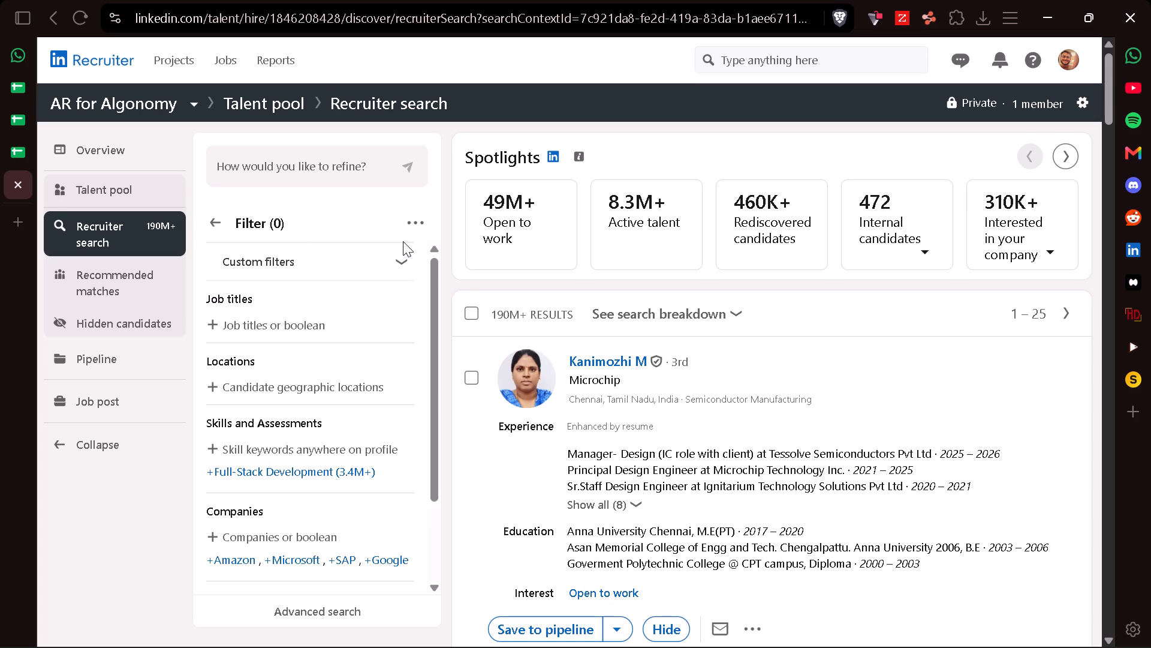
{"action": "left_click", "coordinate": [252, 255]}
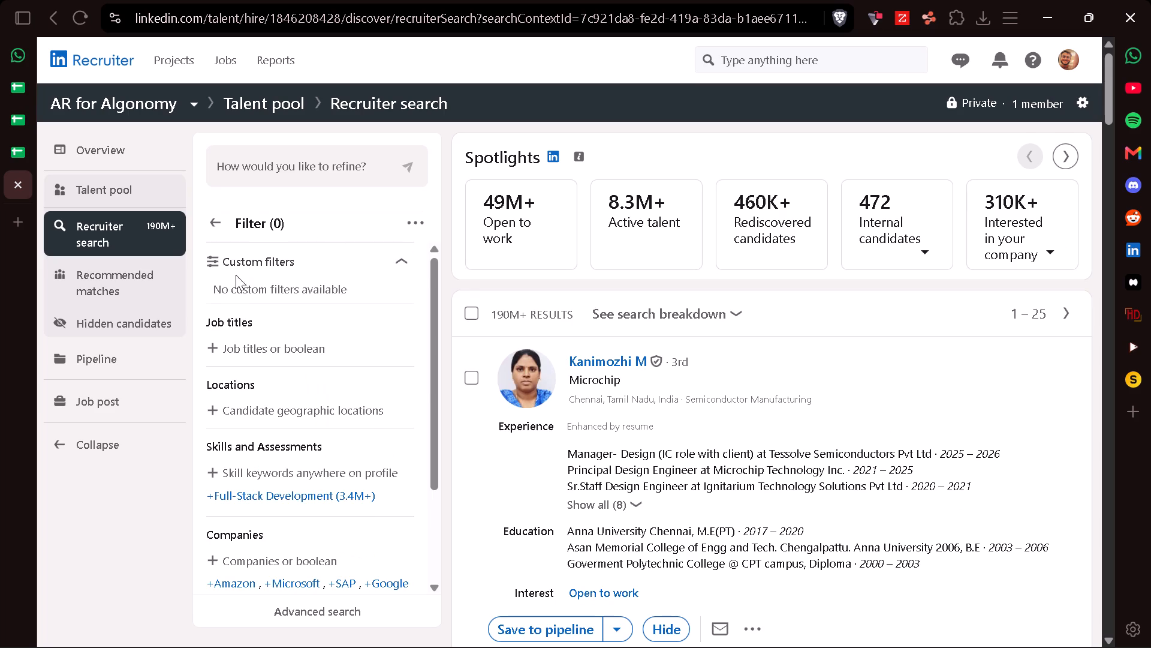
{"action": "left_click", "coordinate": [235, 290]}
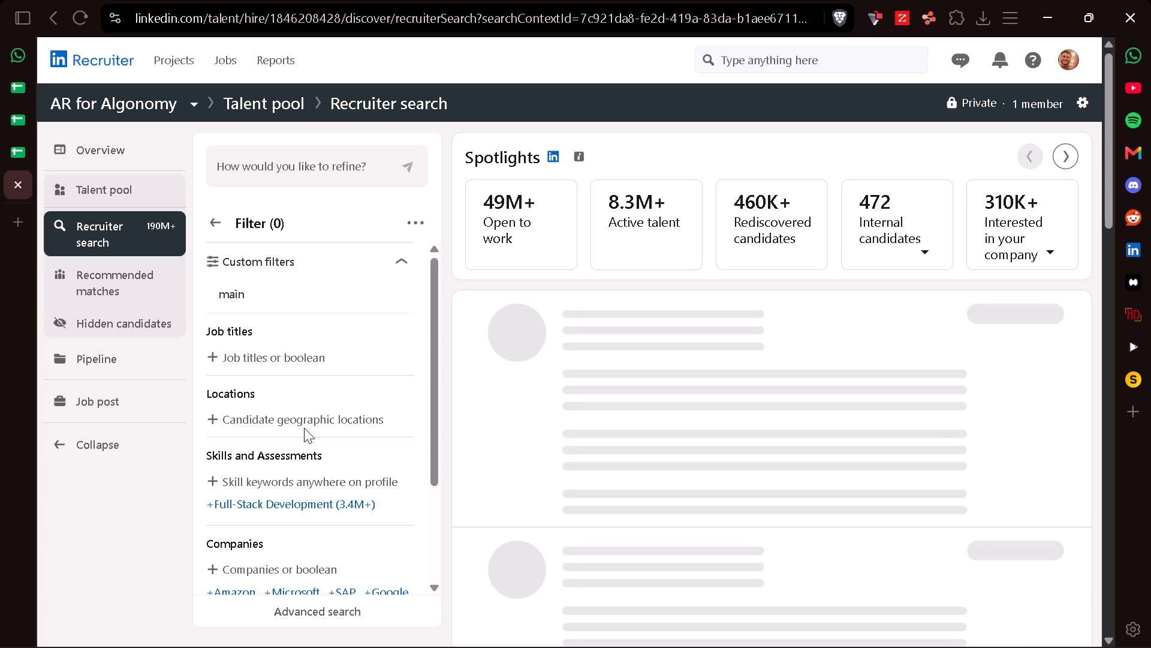
Replace the Justdial company filter with Algonomy and limit its preference to Current.
{"action": "scroll", "coordinate": [306, 413], "scroll_direction": "down", "scroll_amount": 6}
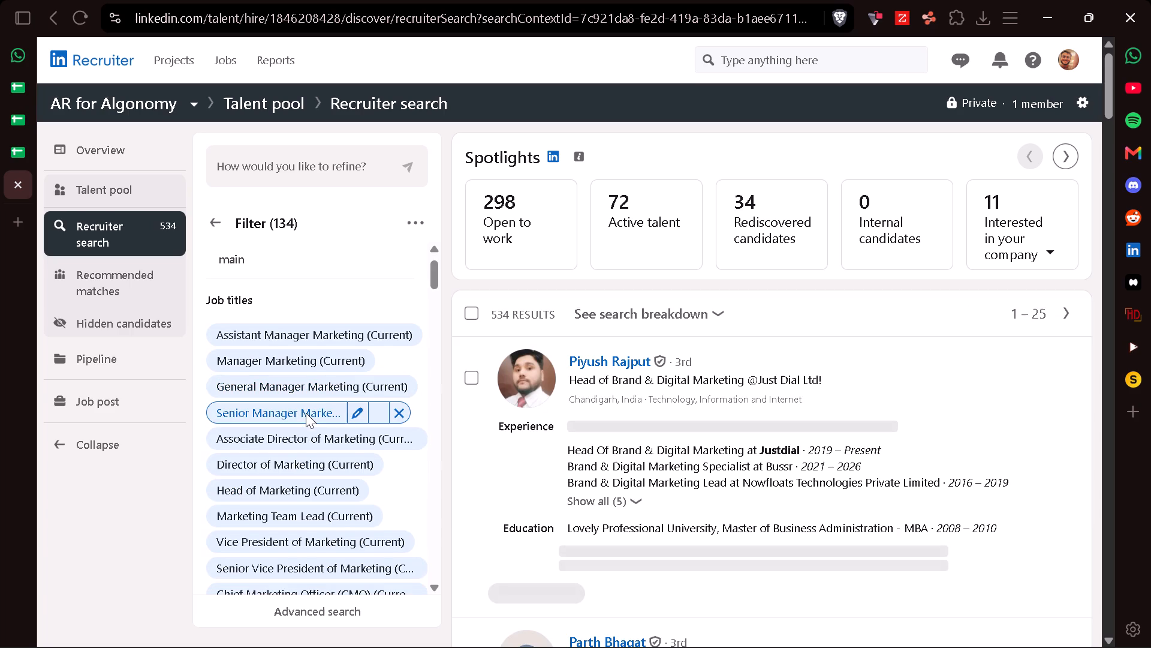
{"action": "scroll", "coordinate": [306, 413], "scroll_direction": "down", "scroll_amount": 9}
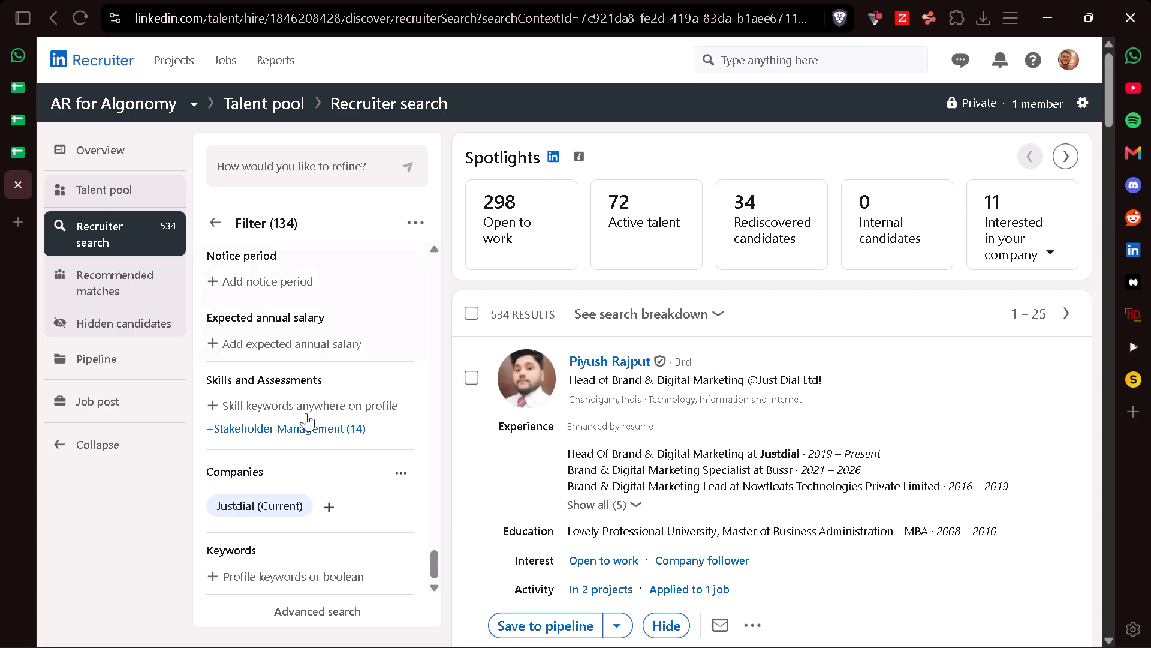
{"action": "left_click", "coordinate": [299, 505]}
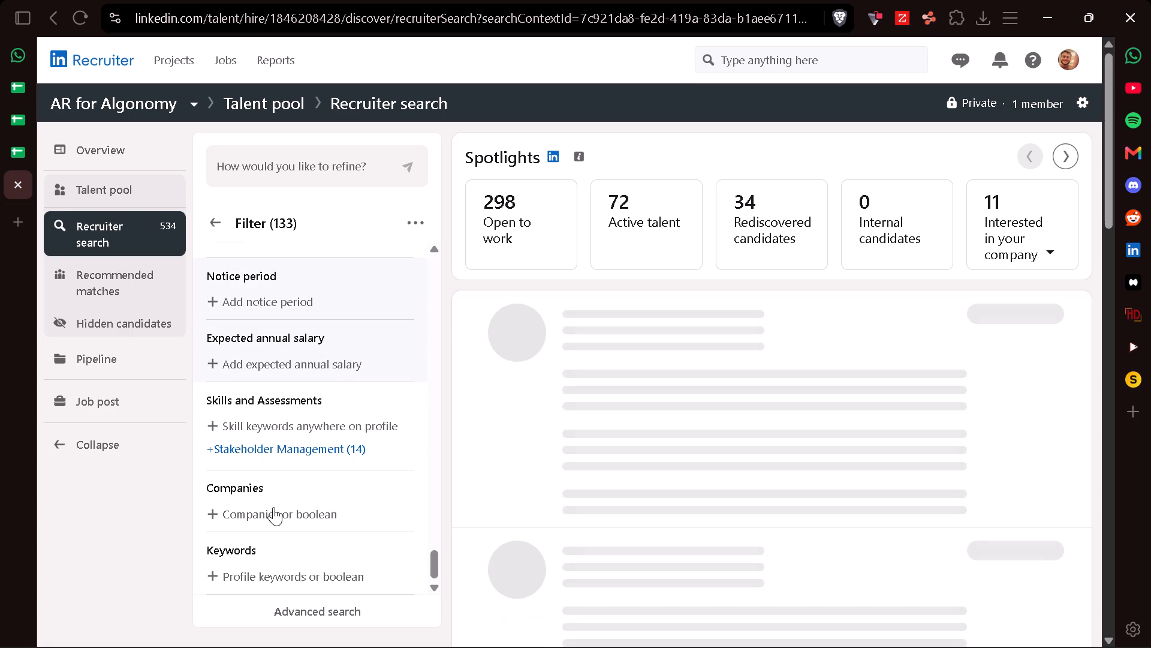
{"action": "left_click", "coordinate": [270, 510]}
{"action": "type", "text": "Al"}
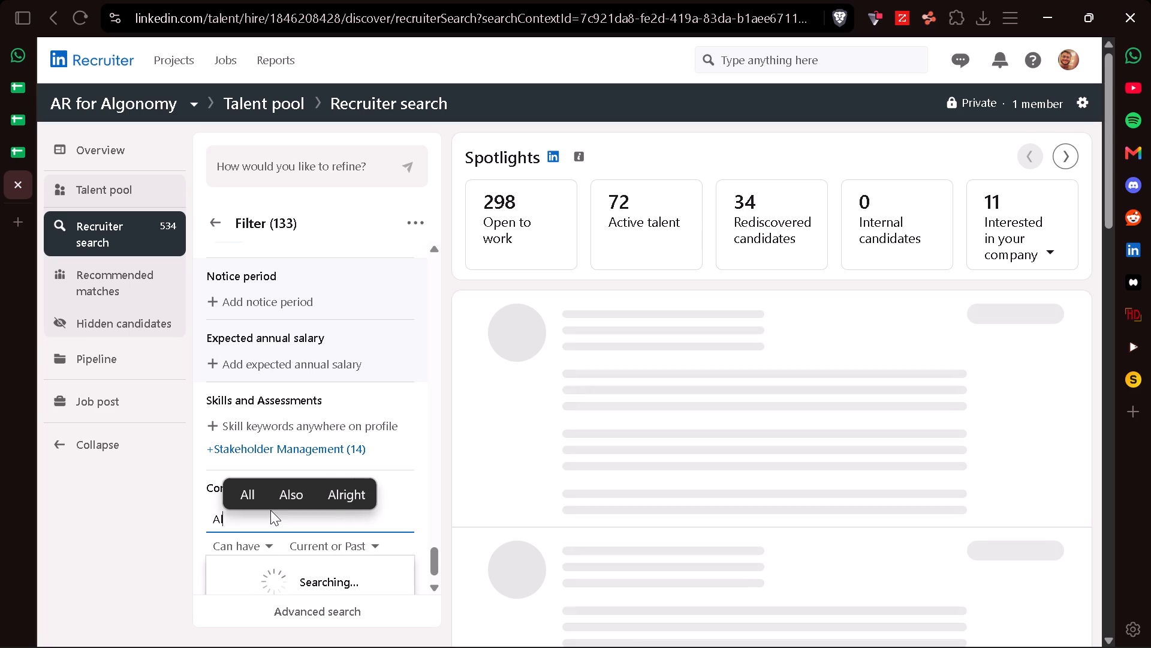
{"action": "type", "text": "gono"}
{"action": "left_click", "coordinate": [246, 566]}
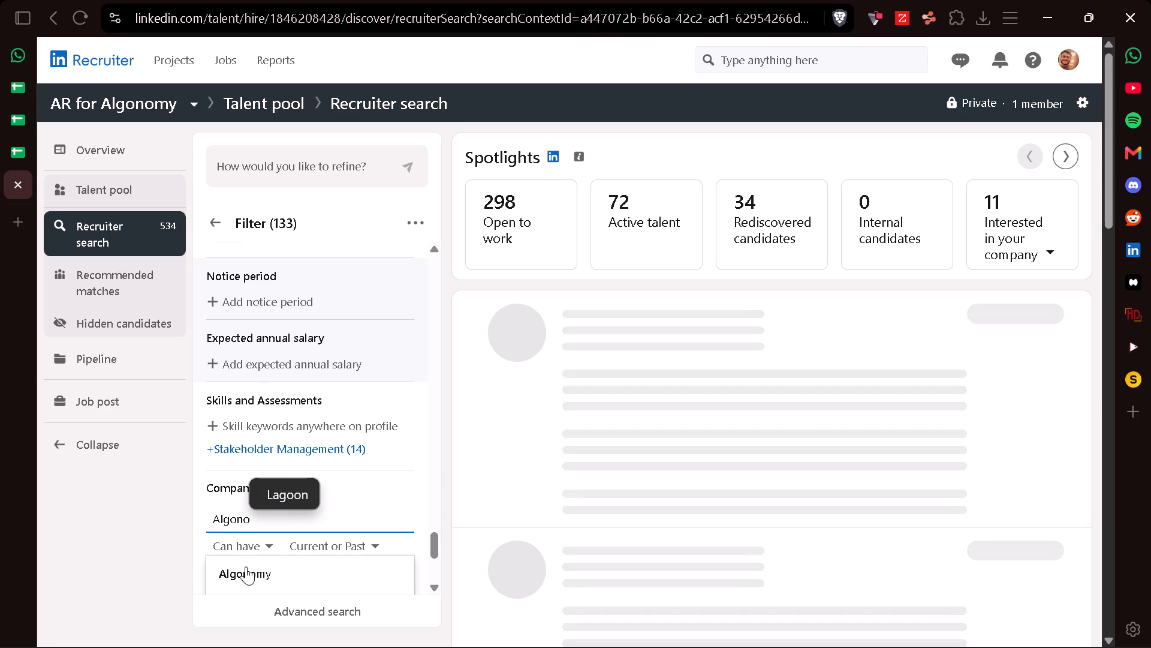
{"action": "scroll", "coordinate": [366, 515], "scroll_direction": "down", "scroll_amount": 2}
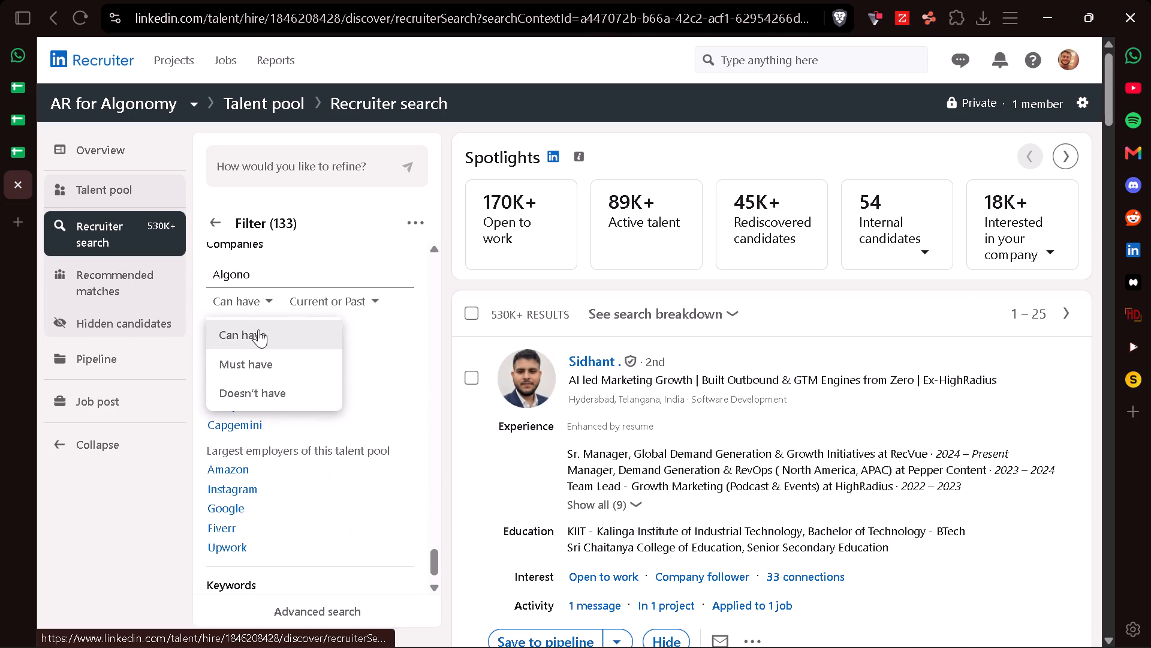
{"action": "left_click", "coordinate": [272, 271]}
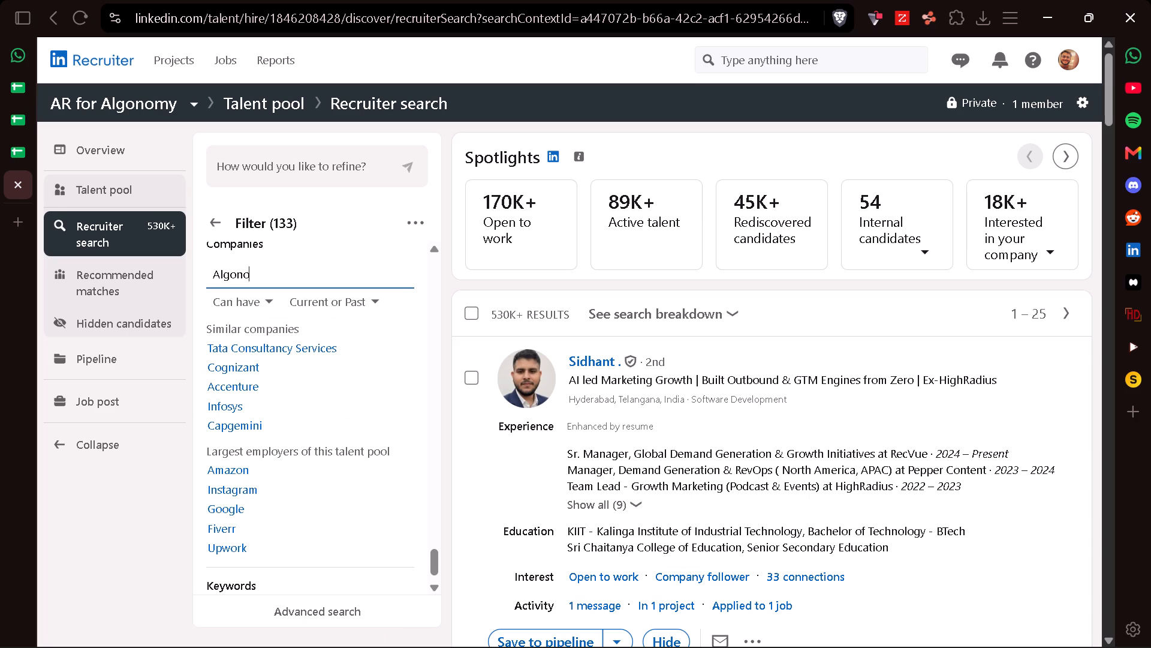
{"action": "key", "text": "m"}
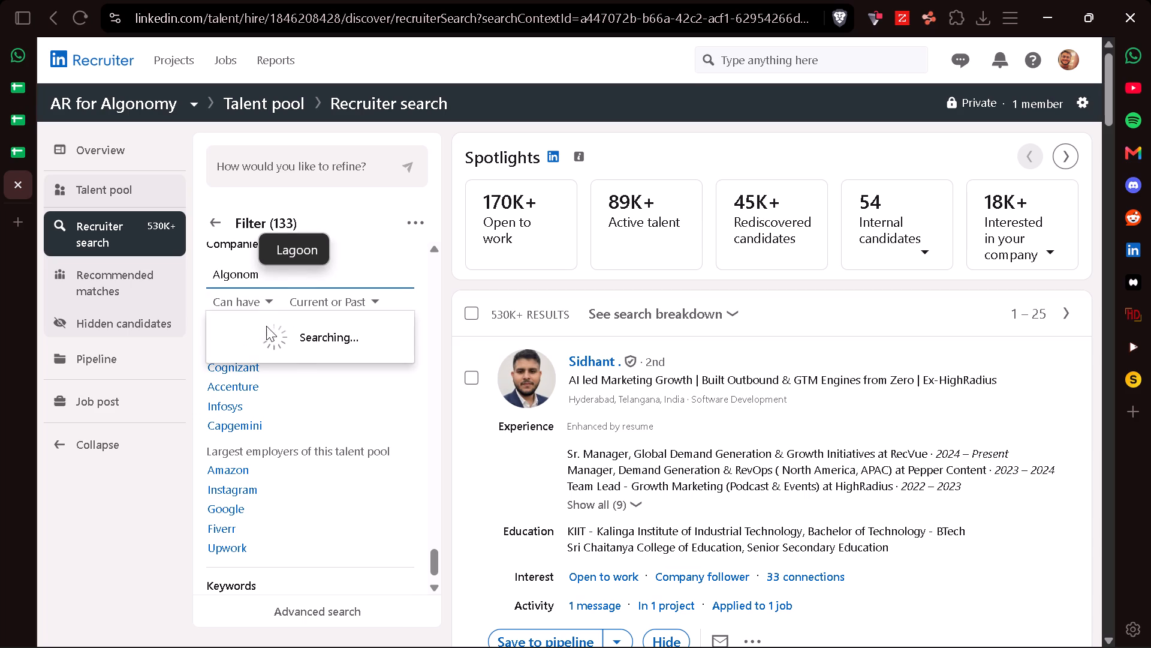
{"action": "left_click", "coordinate": [254, 334]}
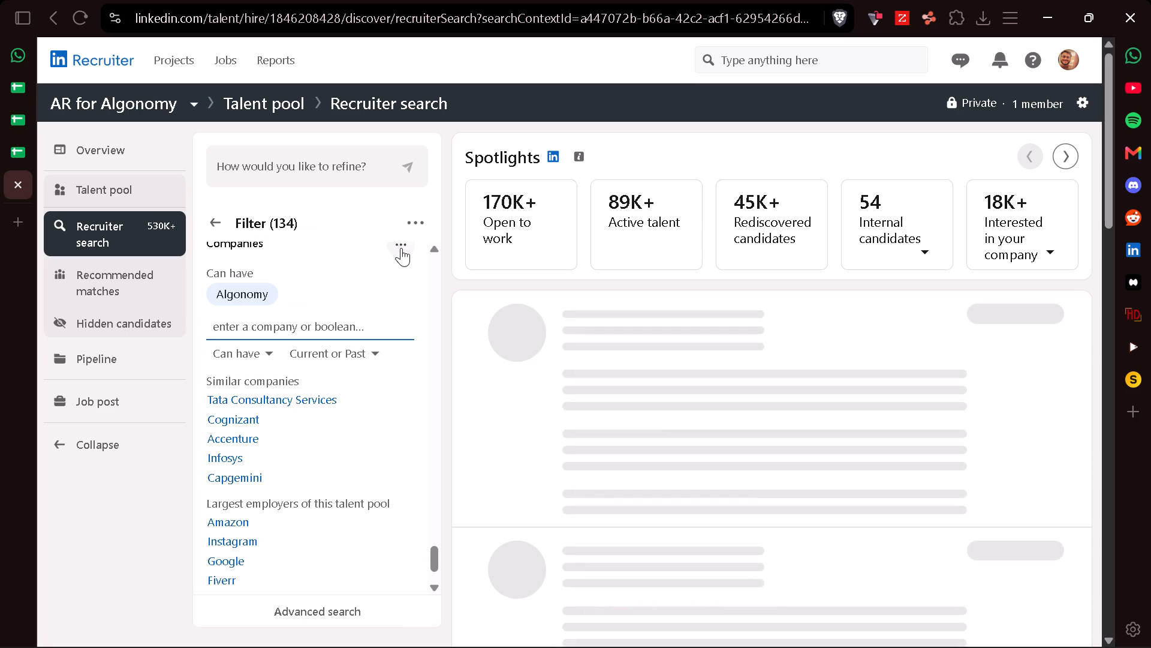
{"action": "left_click", "coordinate": [401, 245]}
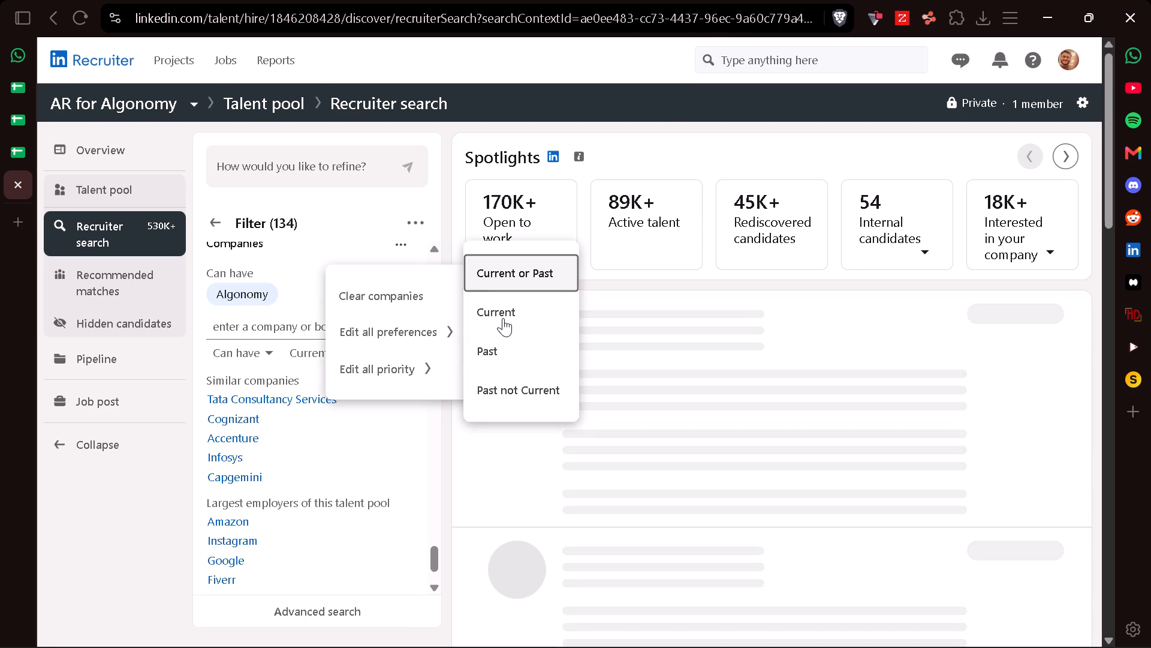
{"action": "left_click", "coordinate": [503, 318]}
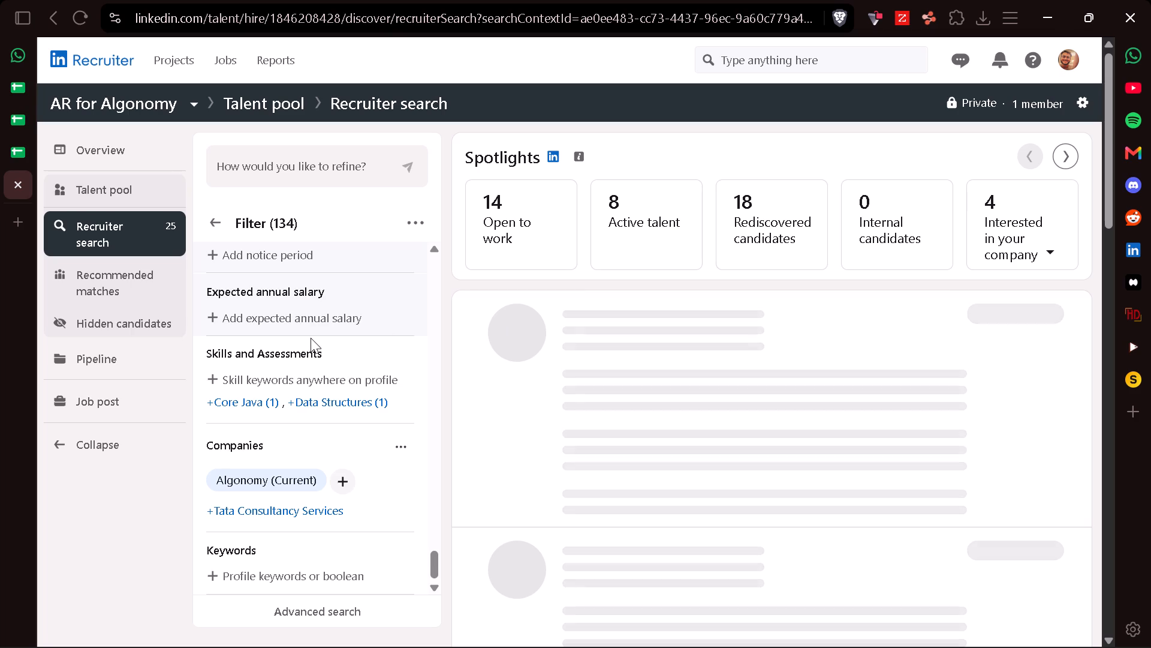
Save the first four Algonomy search results to the pipeline: the Senior Content Manager, Growth Marketing Director, Growth Marketing Manager and SEO-background Marketing Manager.
{"action": "scroll", "coordinate": [311, 338], "scroll_direction": "up", "scroll_amount": 1}
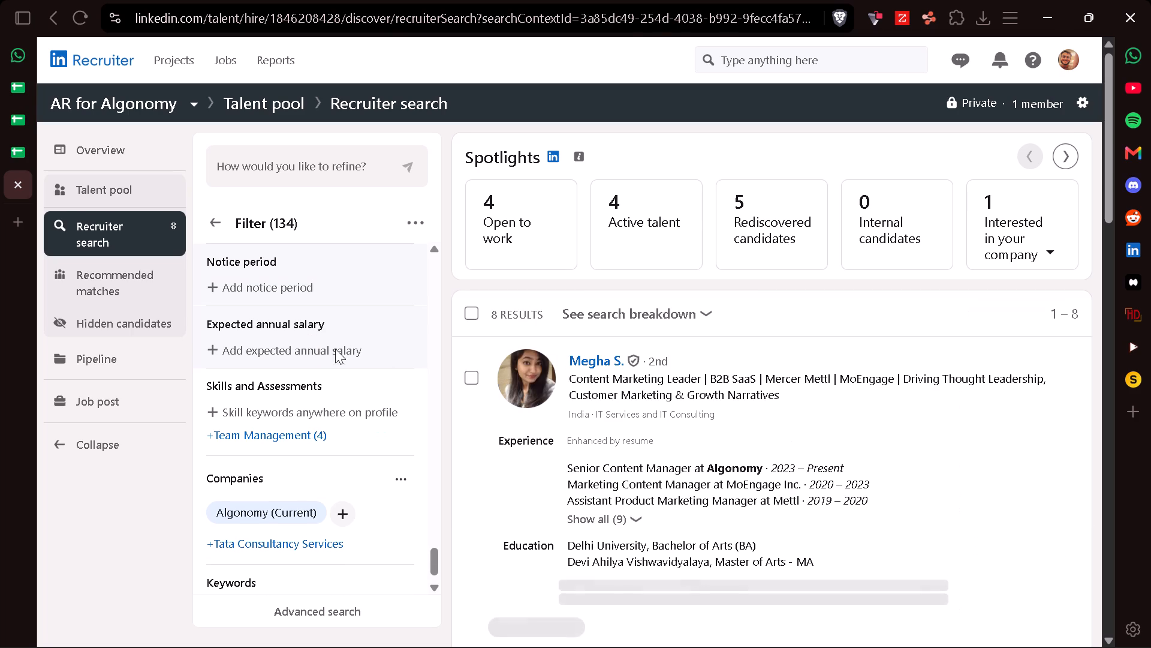
{"action": "scroll", "coordinate": [535, 473], "scroll_direction": "down", "scroll_amount": 1}
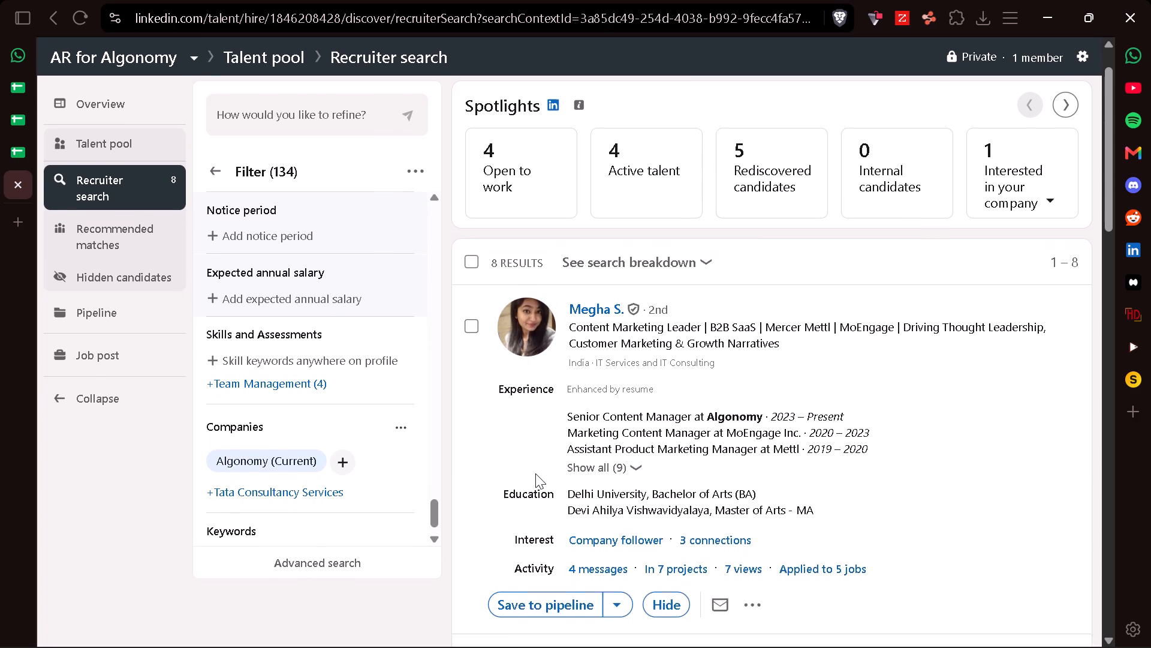
{"action": "scroll", "coordinate": [535, 473], "scroll_direction": "down", "scroll_amount": 1}
{"action": "left_click", "coordinate": [562, 545]}
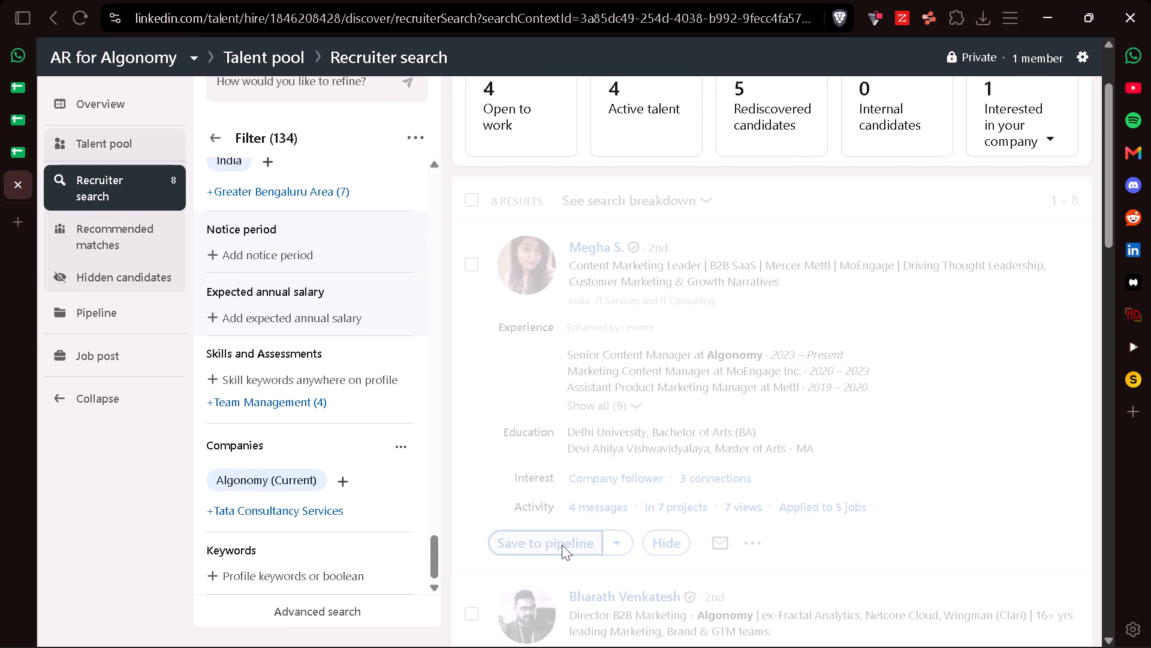
{"action": "scroll", "coordinate": [562, 545], "scroll_direction": "down", "scroll_amount": 1}
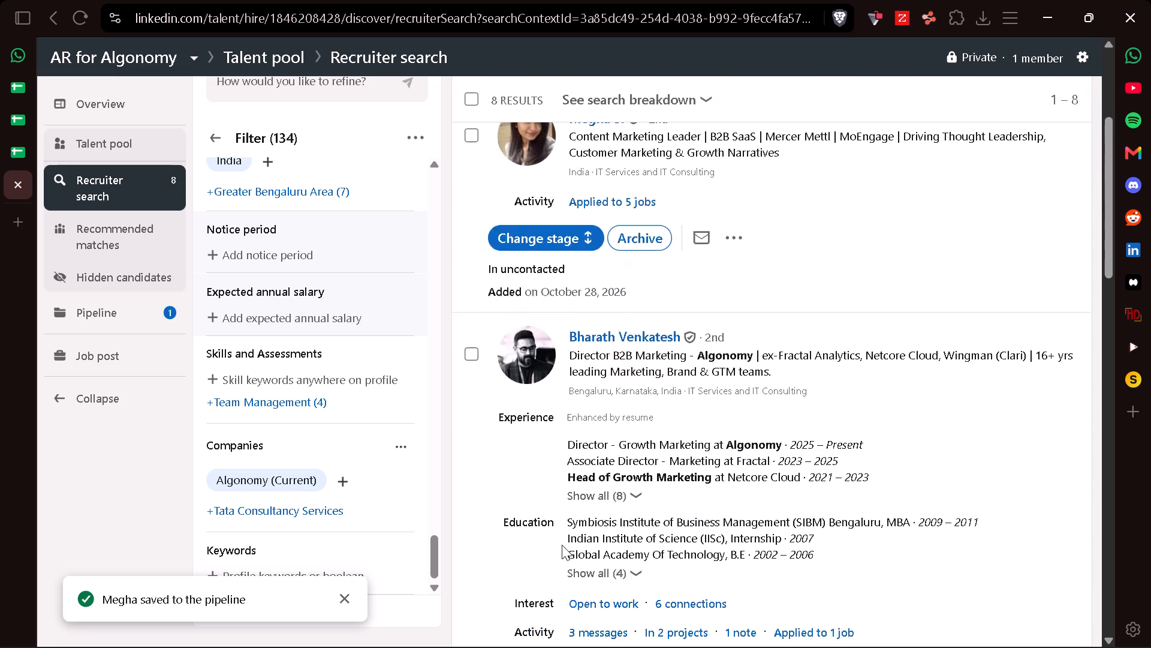
{"action": "scroll", "coordinate": [562, 545], "scroll_direction": "down", "scroll_amount": 1}
{"action": "left_click", "coordinate": [528, 614]}
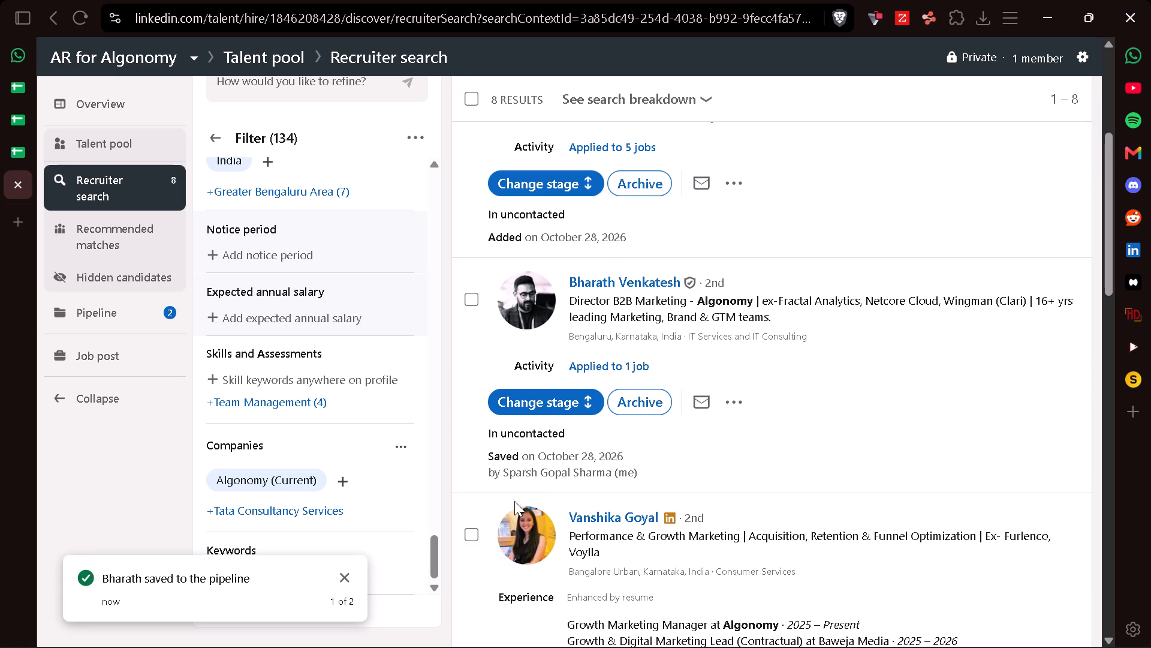
{"action": "scroll", "coordinate": [535, 491], "scroll_direction": "down", "scroll_amount": 1}
{"action": "left_click", "coordinate": [553, 611]}
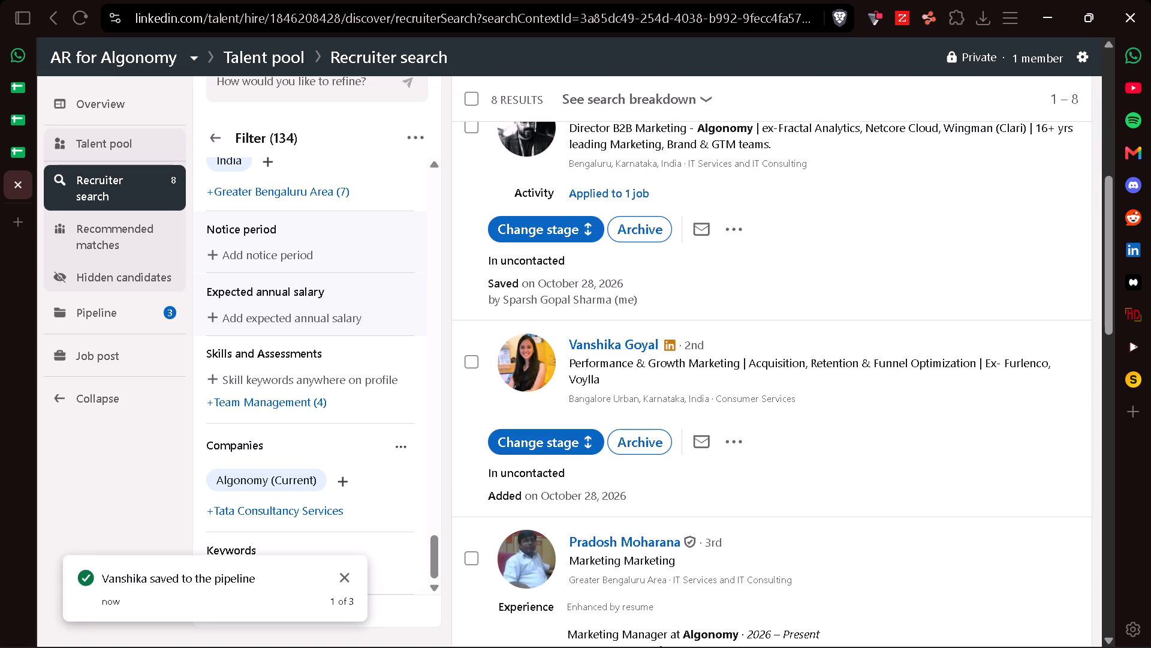
{"action": "scroll", "coordinate": [533, 493], "scroll_direction": "down", "scroll_amount": 2}
{"action": "left_click", "coordinate": [557, 592]}
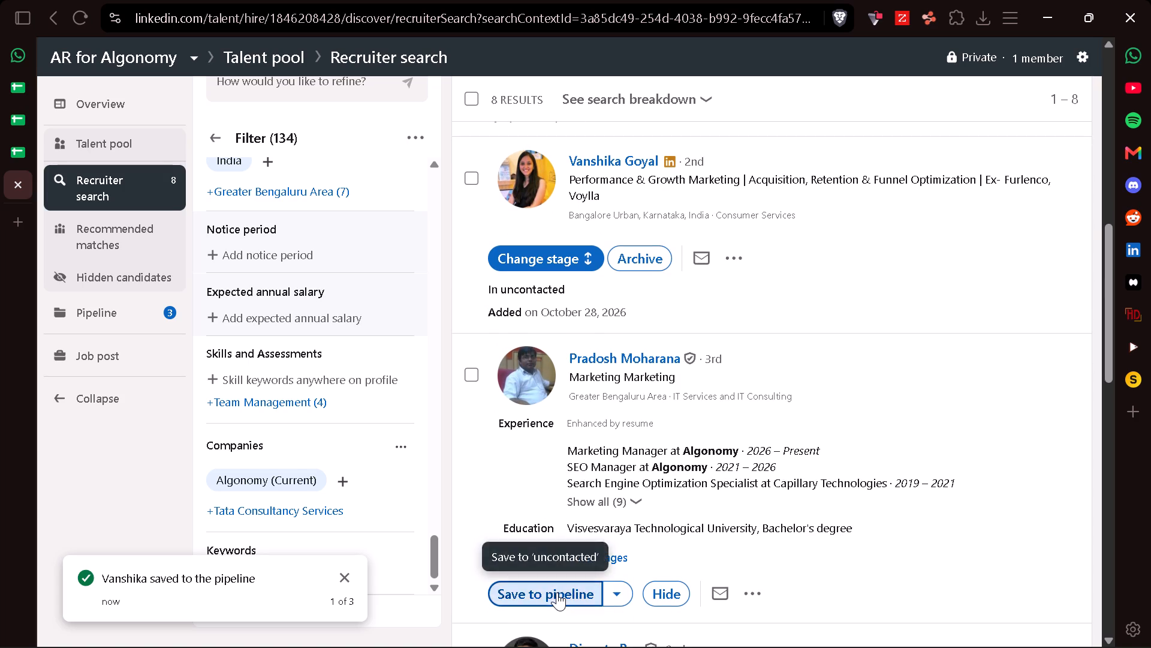
Skip the ADA product marketing candidate, save the go-to-market Marketing Manager to the pipeline, and check the remaining creative services results.
{"action": "scroll", "coordinate": [557, 592], "scroll_direction": "down", "scroll_amount": 1}
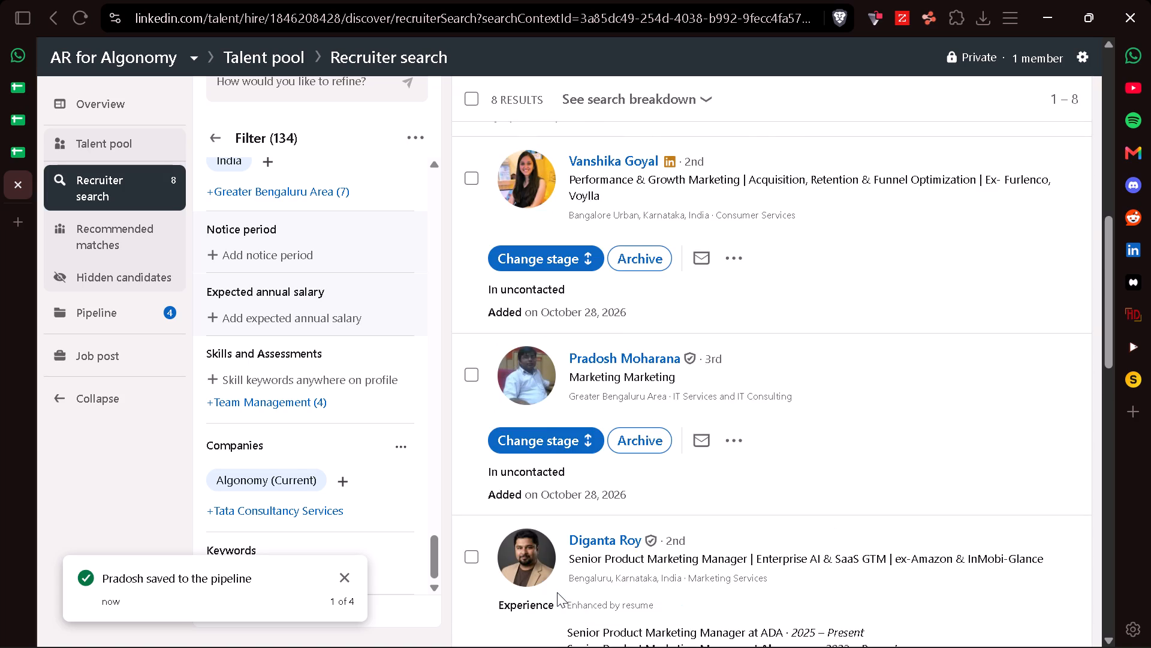
{"action": "scroll", "coordinate": [557, 592], "scroll_direction": "down", "scroll_amount": 2}
{"action": "scroll", "coordinate": [493, 496], "scroll_direction": "down", "scroll_amount": 3}
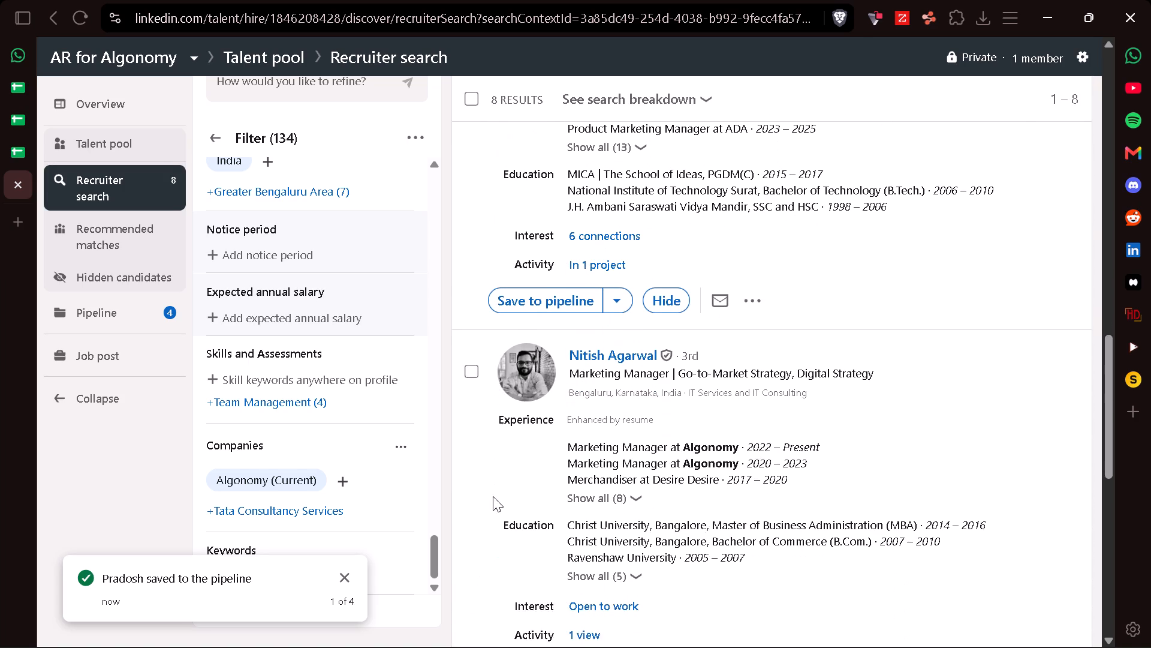
{"action": "scroll", "coordinate": [539, 574], "scroll_direction": "down", "scroll_amount": 3}
{"action": "left_click", "coordinate": [533, 445]}
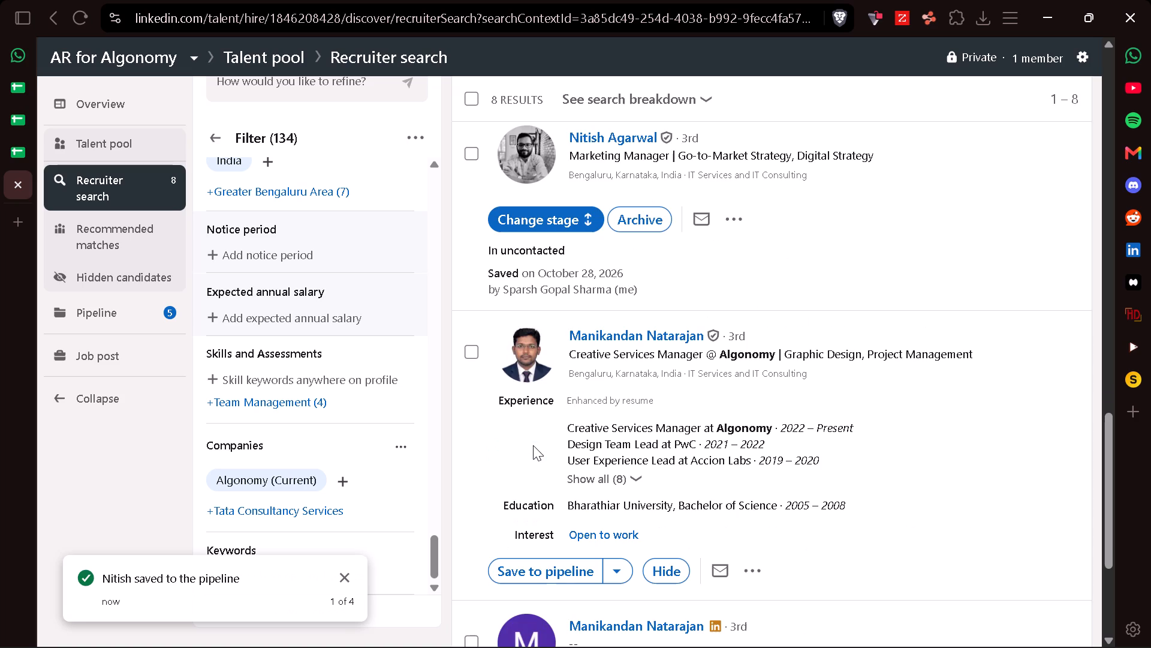
{"action": "scroll", "coordinate": [533, 445], "scroll_direction": "down", "scroll_amount": 2}
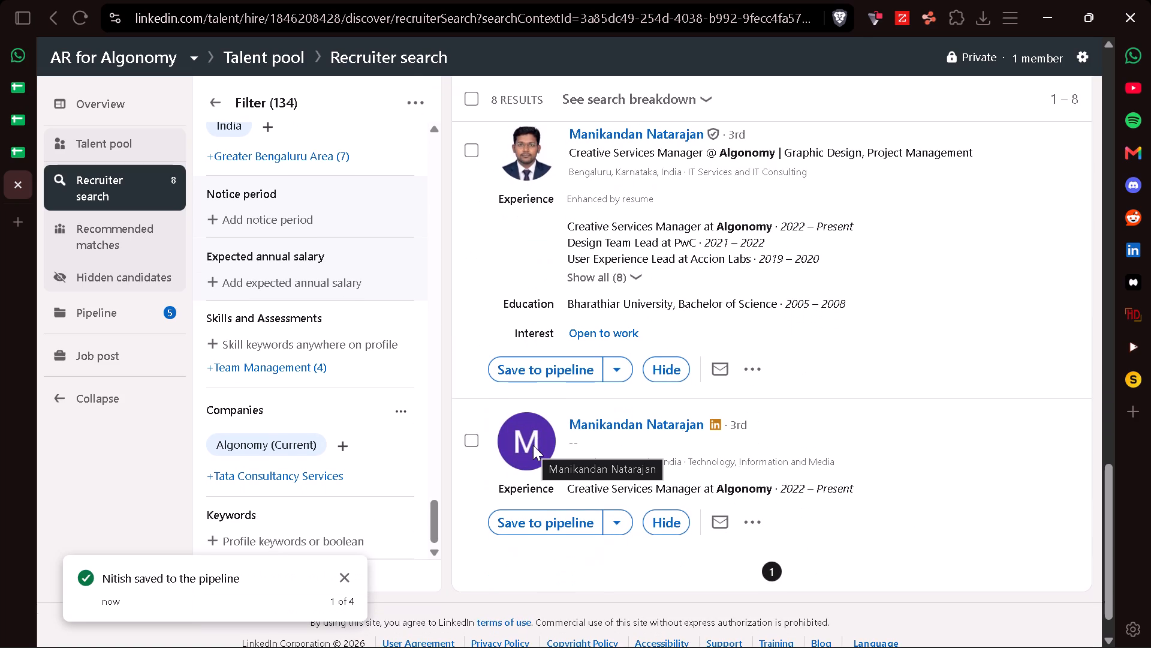
{"action": "scroll", "coordinate": [532, 455], "scroll_direction": "up", "scroll_amount": 3}
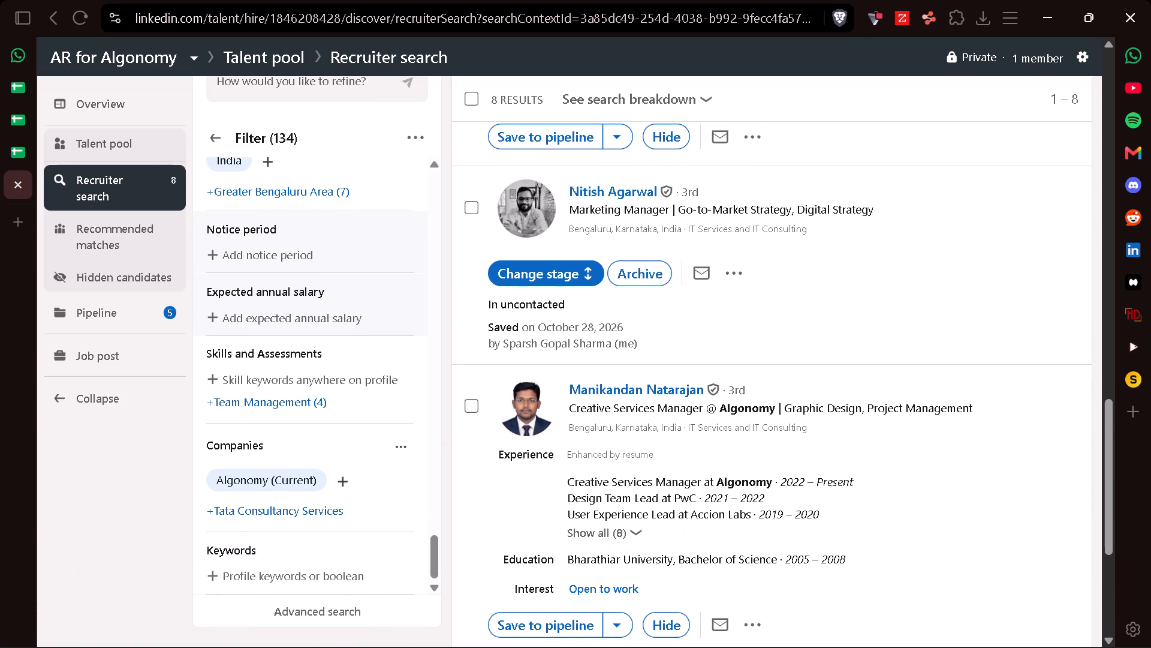
Open the project's pipeline, select all five saved candidates, and save them to CSV.
{"action": "left_click", "coordinate": [98, 310]}
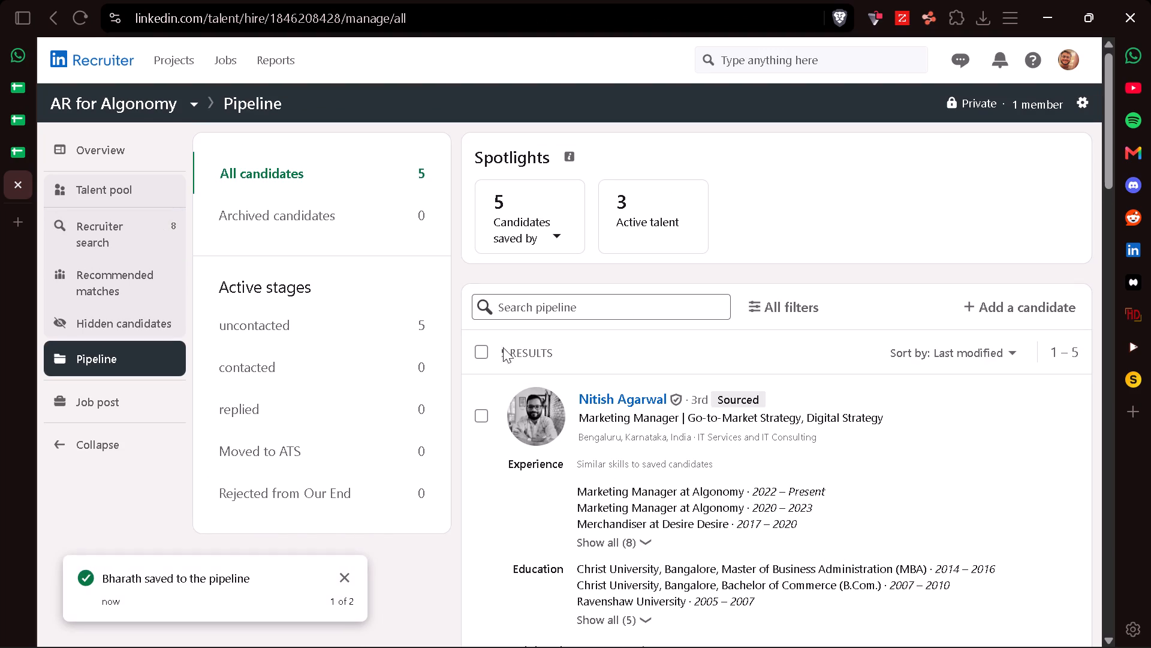
{"action": "left_click", "coordinate": [477, 353]}
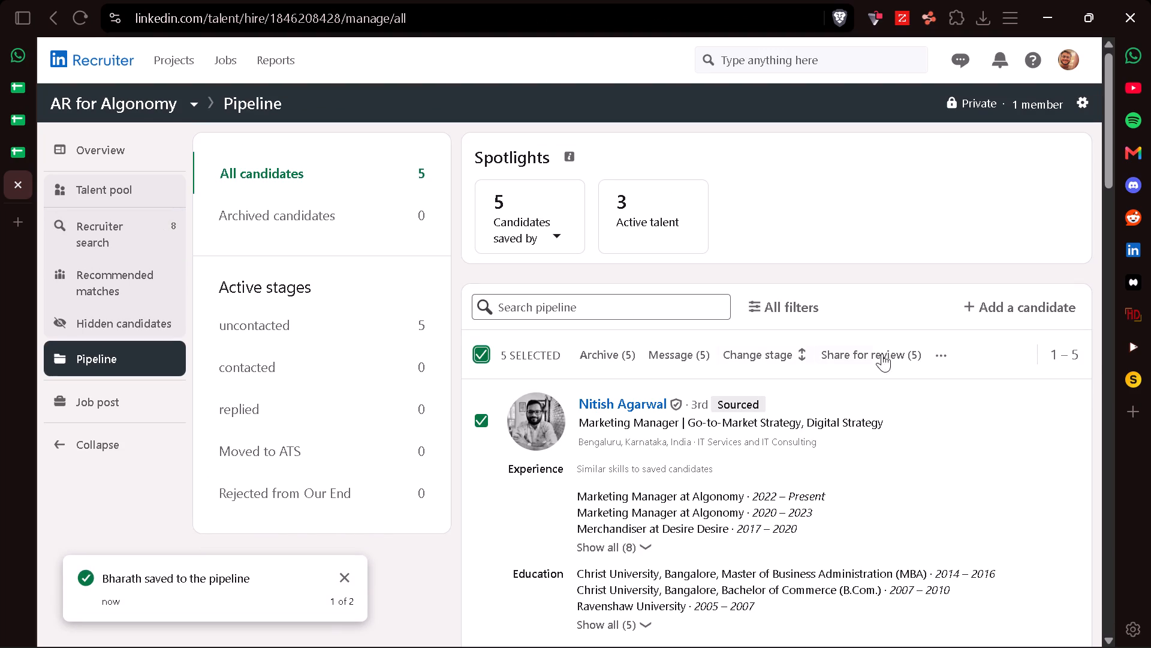
{"action": "left_click", "coordinate": [937, 352]}
{"action": "left_click", "coordinate": [897, 470]}
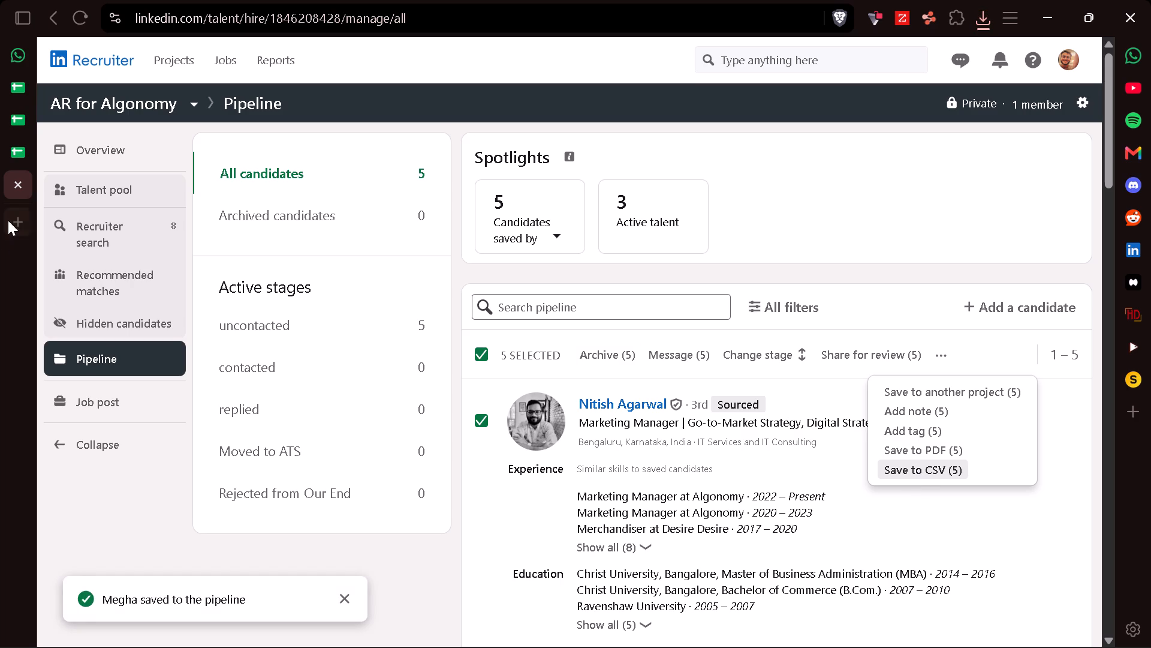
Close the Recruiter page and insert an empty column before Headline in the exported pipeline workbook in Excel.
{"action": "left_click", "coordinate": [18, 183]}
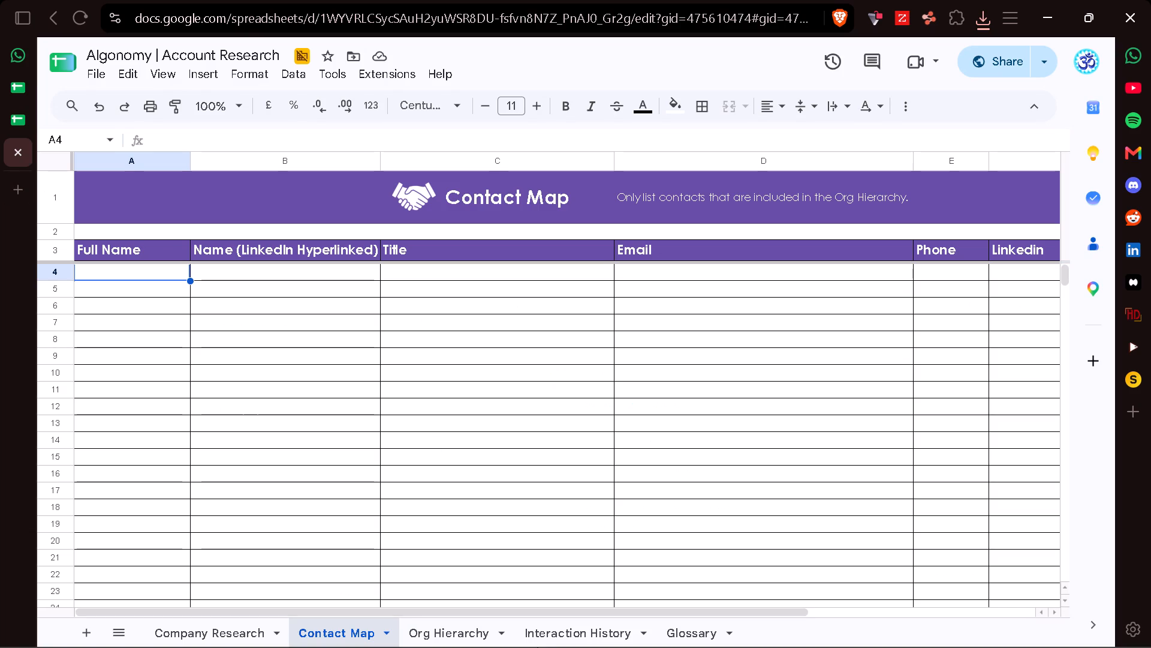
{"action": "left_click", "coordinate": [631, 628]}
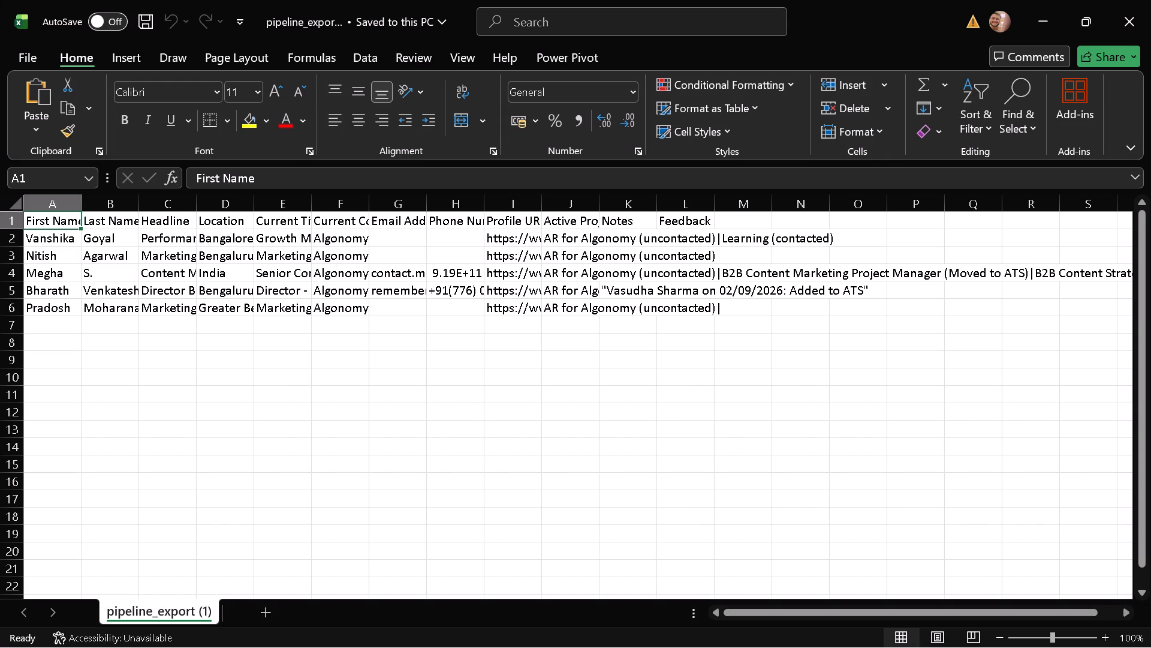
{"action": "left_click", "coordinate": [171, 211]}
{"action": "right_click", "coordinate": [171, 211]}
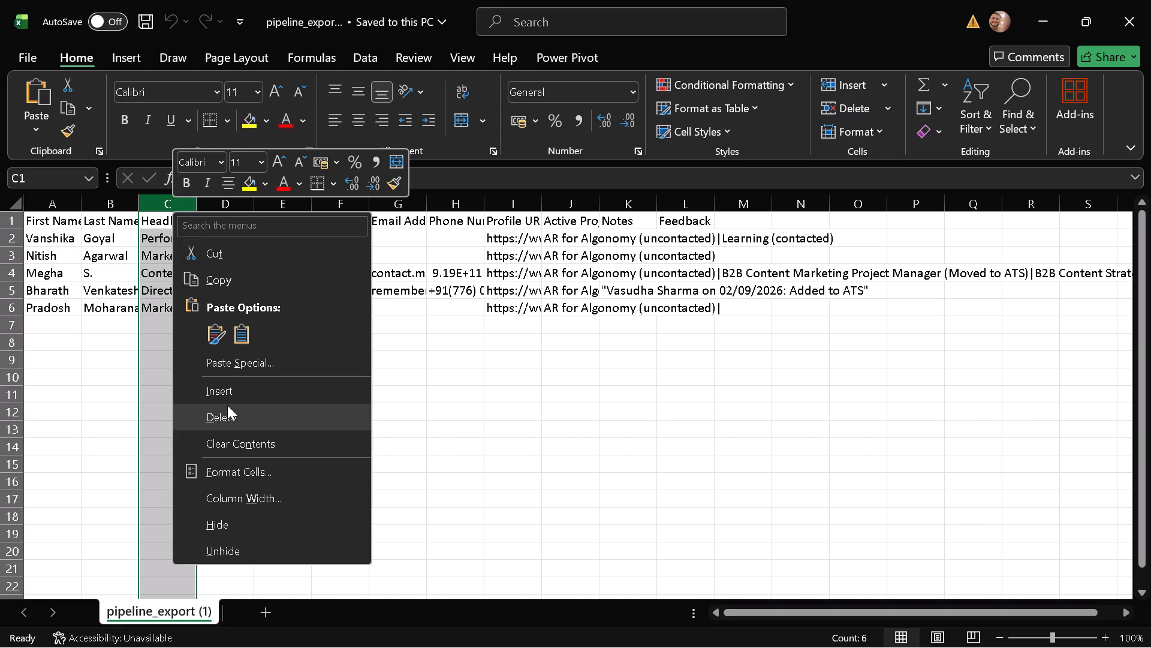
{"action": "left_click", "coordinate": [221, 402]}
{"action": "left_click", "coordinate": [165, 233]}
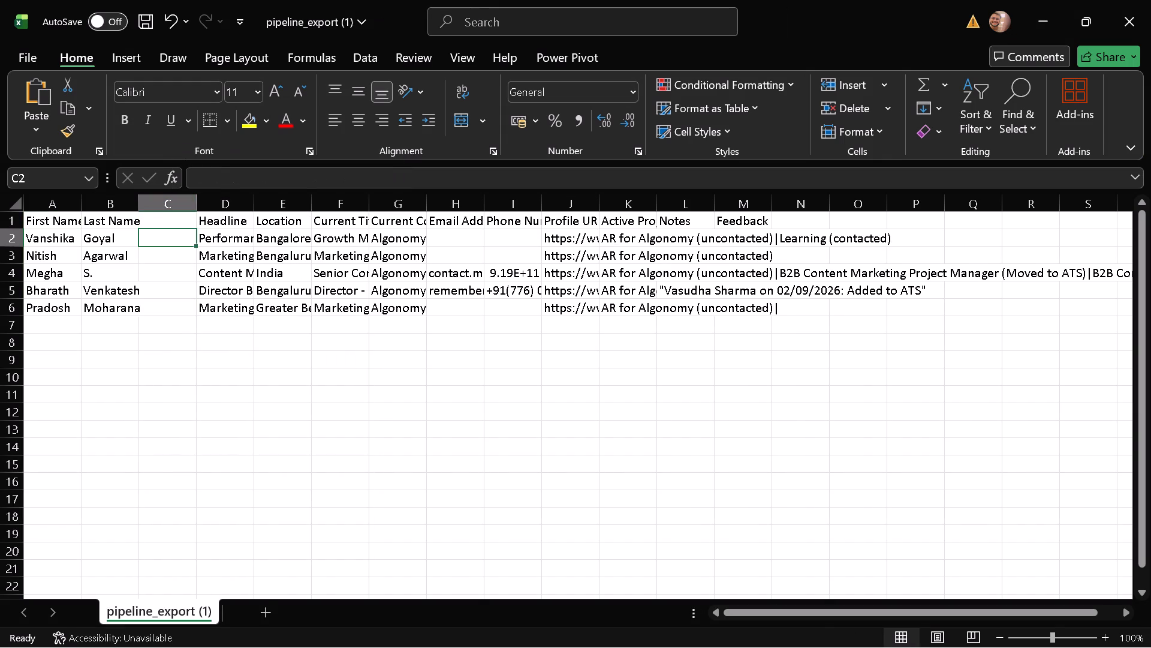
Combine first and last names in C2 with =CONCATENATE(A2," ",B2) and fill the formula down to C6.
{"action": "type", "text": "=co"}
{"action": "type", "text": "nc"}
{"action": "double_click", "coordinate": [183, 272]}
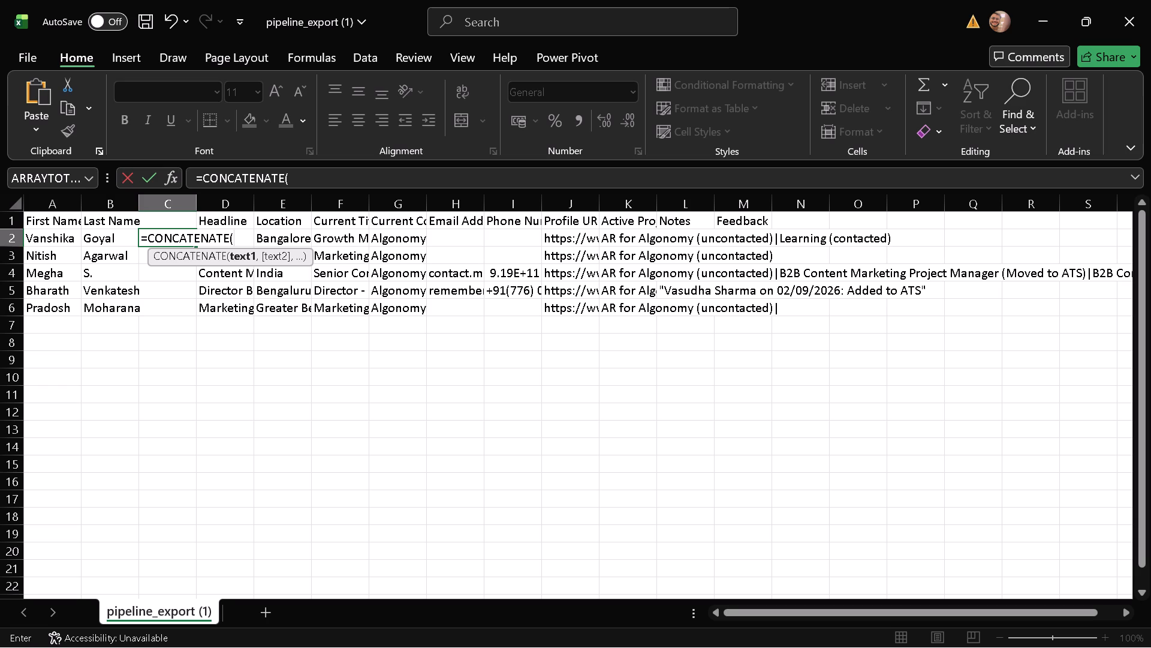
{"action": "left_click", "coordinate": [52, 244]}
{"action": "type", "text": ",\" '"}
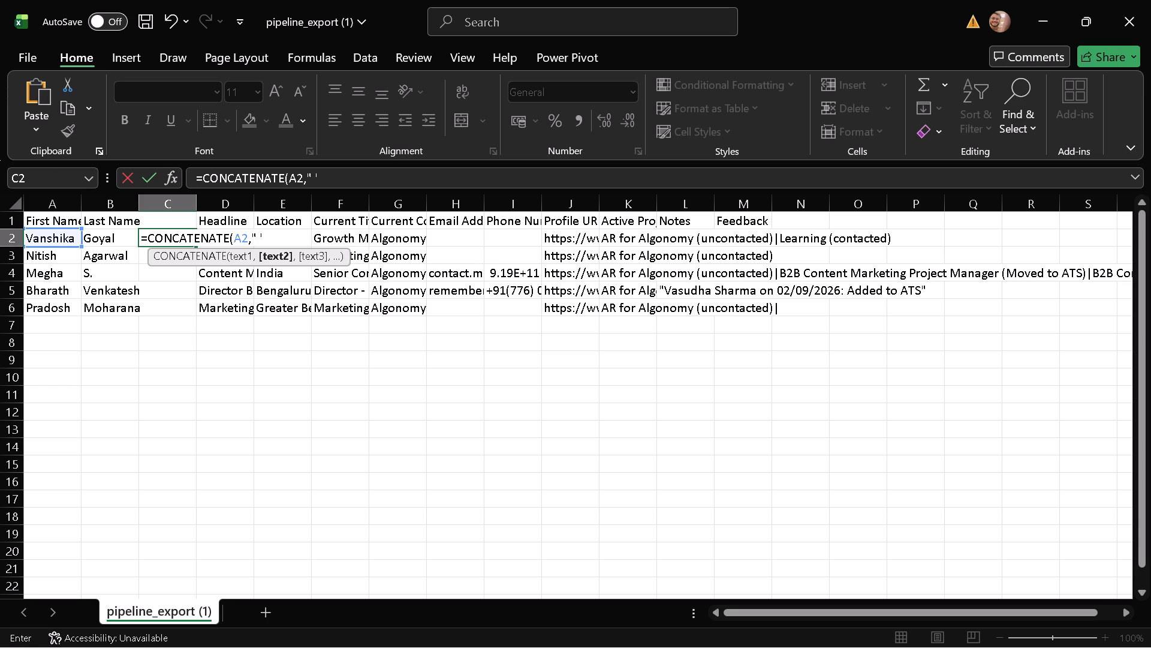
{"action": "key", "text": "BackSpace"}
{"action": "type", "text": "\","}
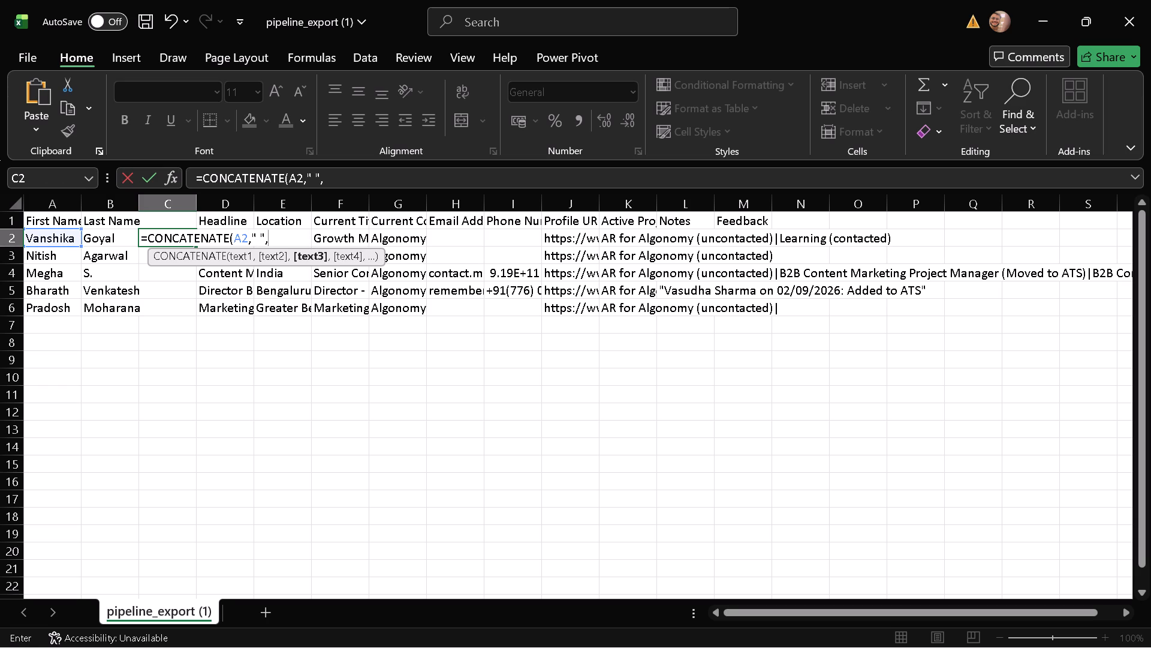
{"action": "left_click", "coordinate": [98, 237]}
{"action": "key", "text": "Return"}
{"action": "key", "text": "Return"}
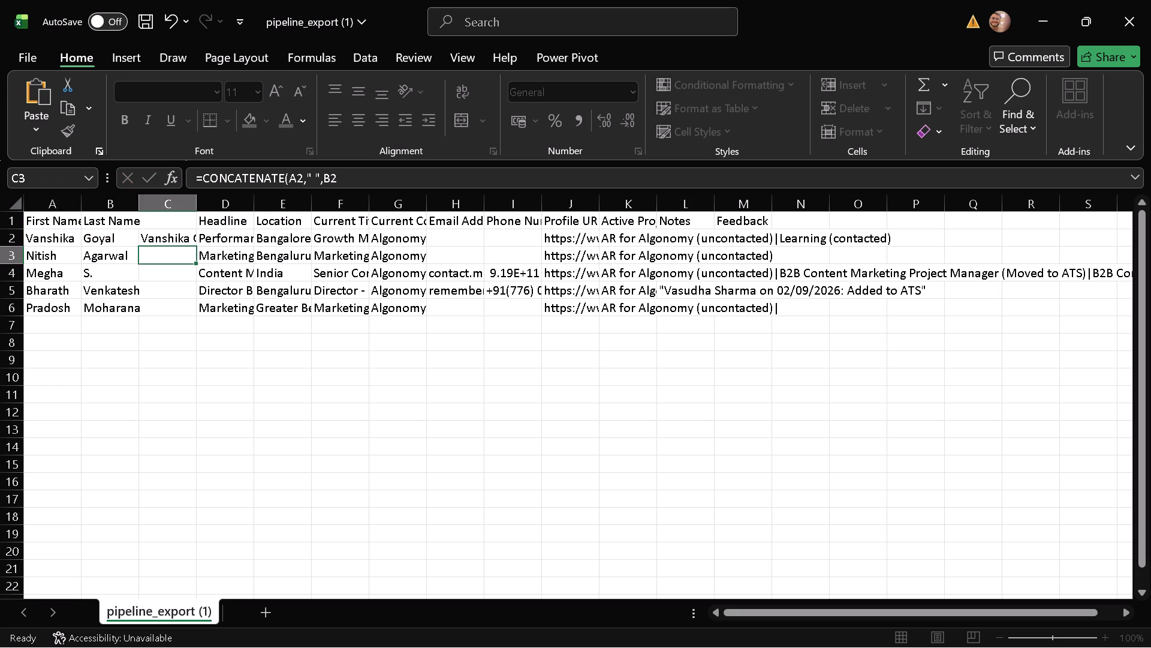
{"action": "key", "text": "Up"}
{"action": "key", "text": "ctrl+c"}
{"action": "key", "text": "Down"}
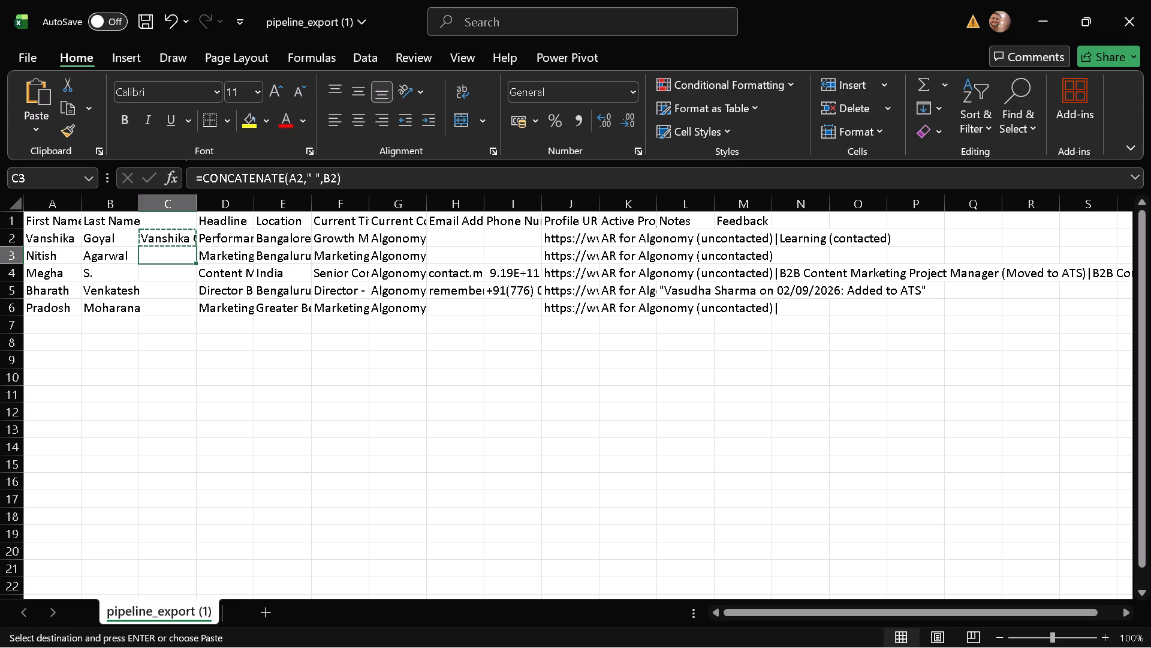
{"action": "key", "text": "Up"}
{"action": "left_click_drag", "start_coordinate": [195, 246], "coordinate": [197, 333]}
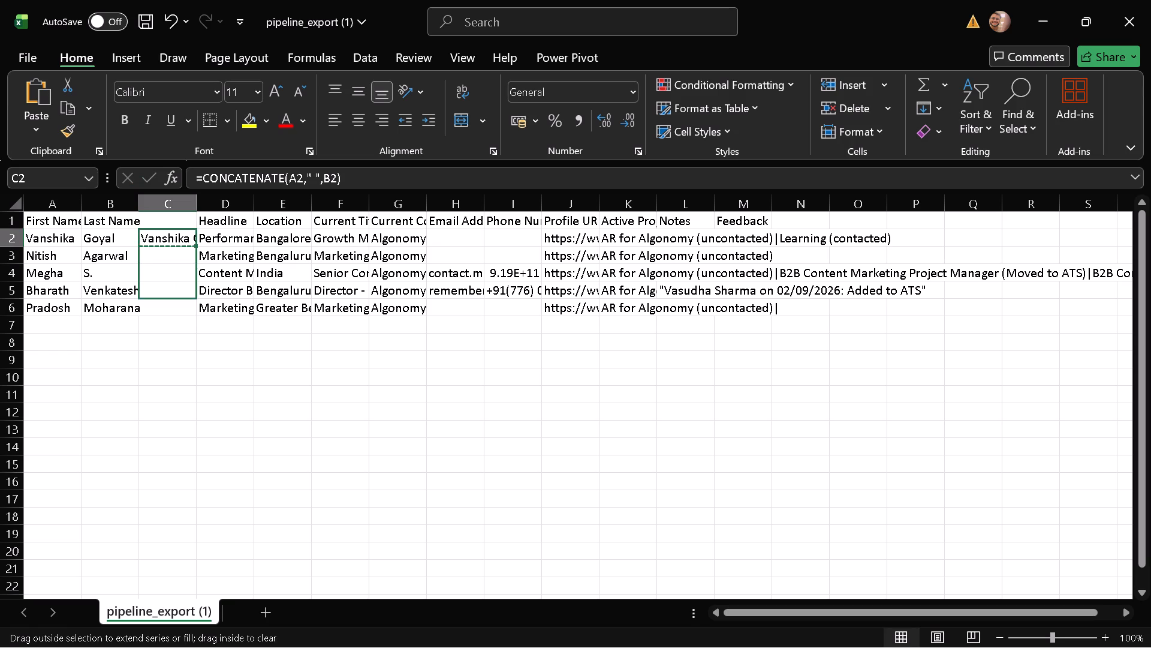
{"action": "left_click_drag", "start_coordinate": [197, 333], "coordinate": [197, 320]}
Copy the five combined names into the Algonomy Contact Map's Full Name column from A4, and clear the stray autofilled name in B8.
{"action": "key", "text": "ctrl+c"}
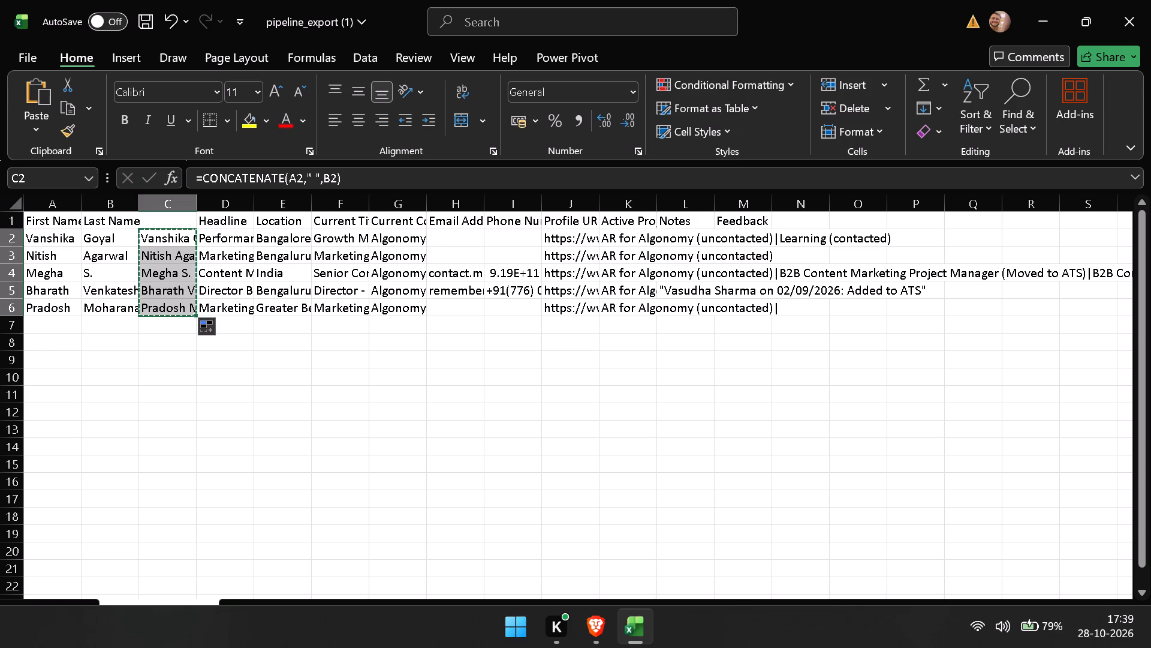
{"action": "left_click", "coordinate": [596, 622]}
{"action": "key", "text": "ctrl+v"}
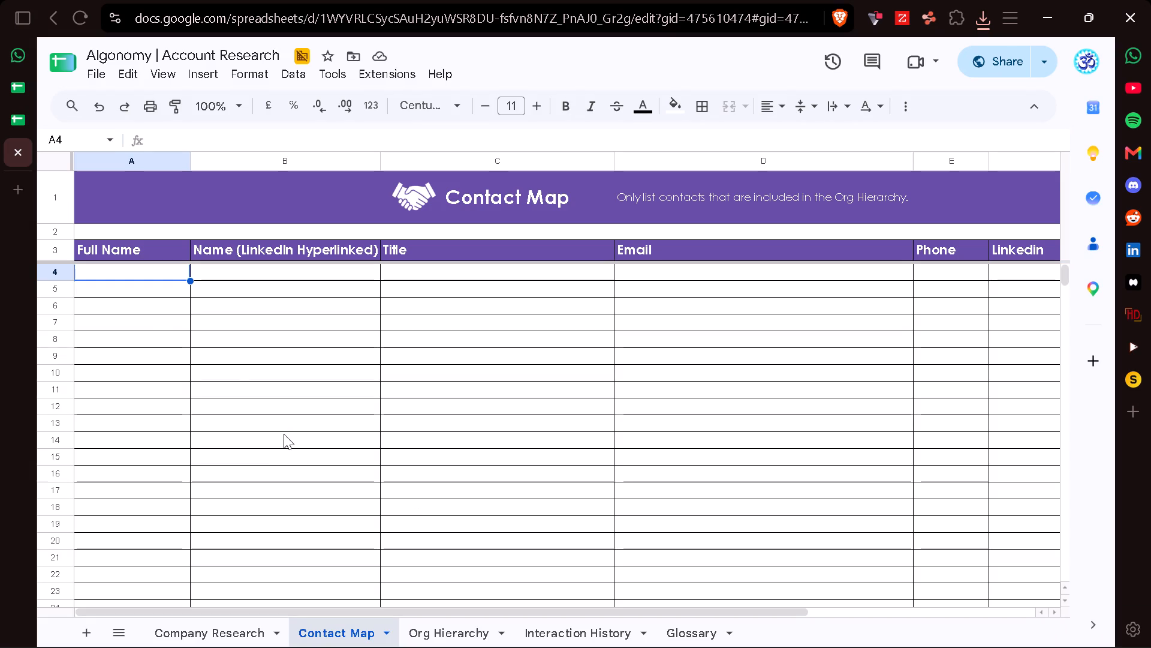
{"action": "key", "text": "Right"}
{"action": "key", "text": "Right"}
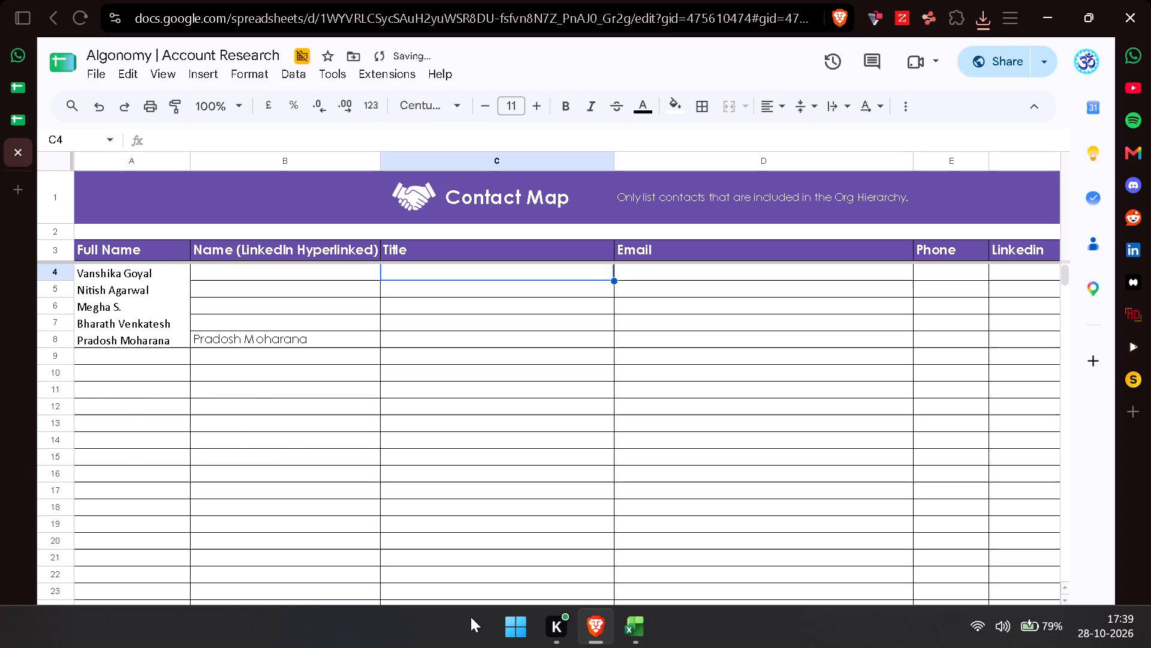
{"action": "left_click", "coordinate": [278, 342]}
{"action": "key", "text": "BackSpace"}
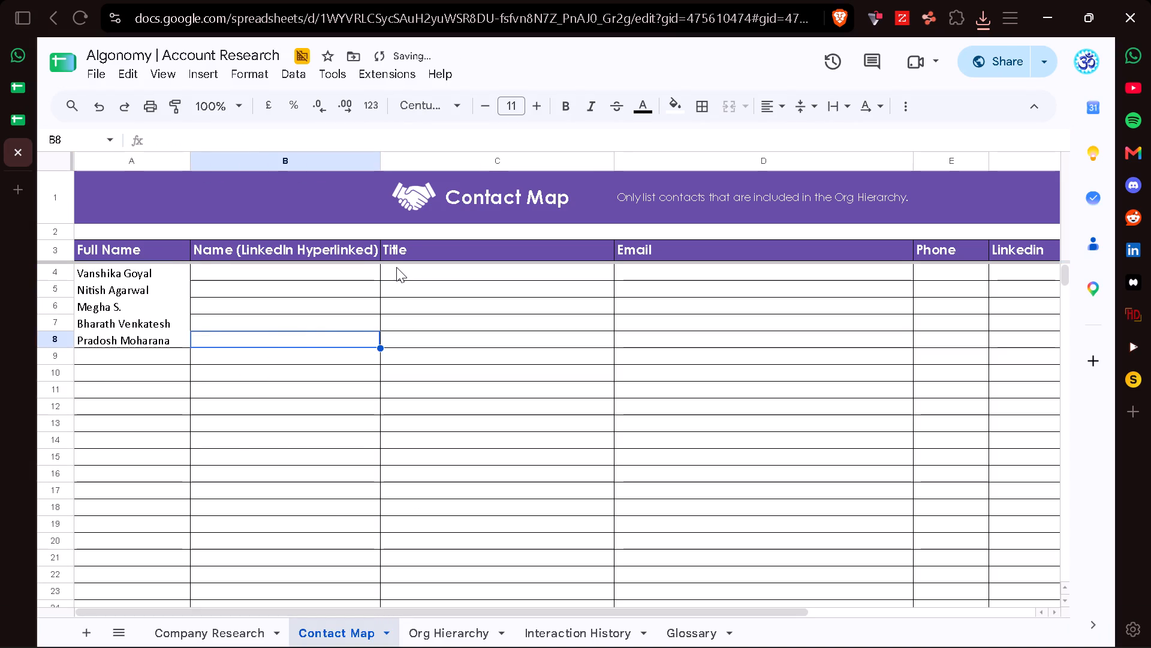
Copy the five current titles from the export into the Contact Map's Title column, starting at C4.
{"action": "left_click", "coordinate": [396, 267]}
{"action": "left_click", "coordinate": [646, 637]}
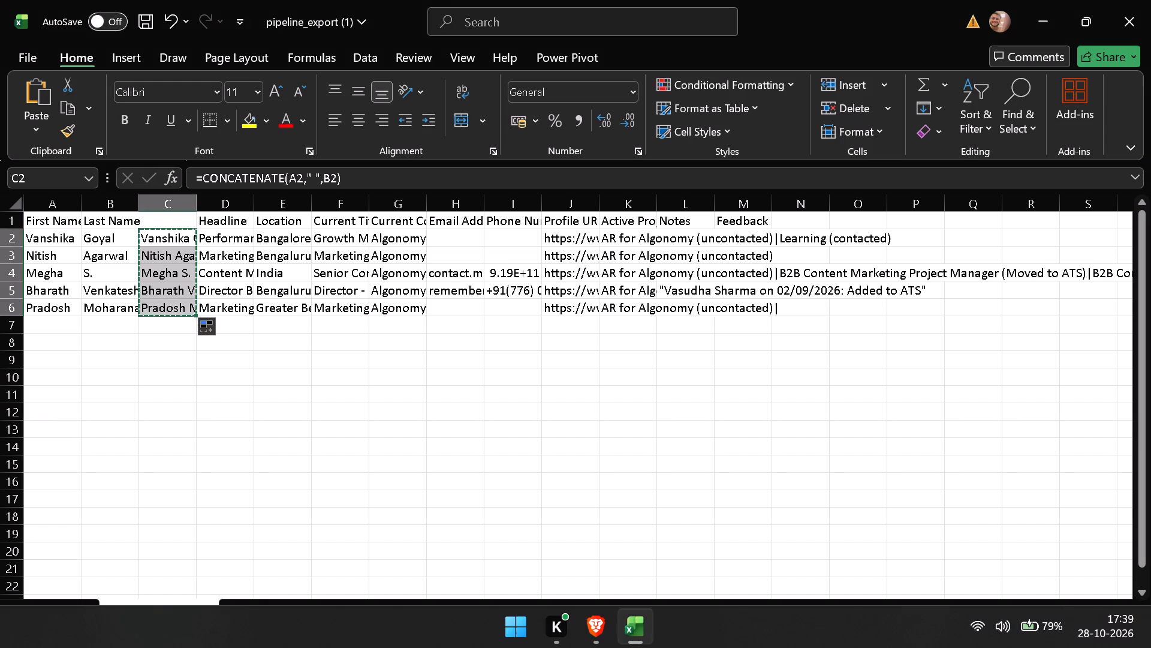
{"action": "left_click", "coordinate": [324, 238]}
{"action": "key", "text": "ctrl+shift+Down"}
{"action": "key", "text": "ctrl+c"}
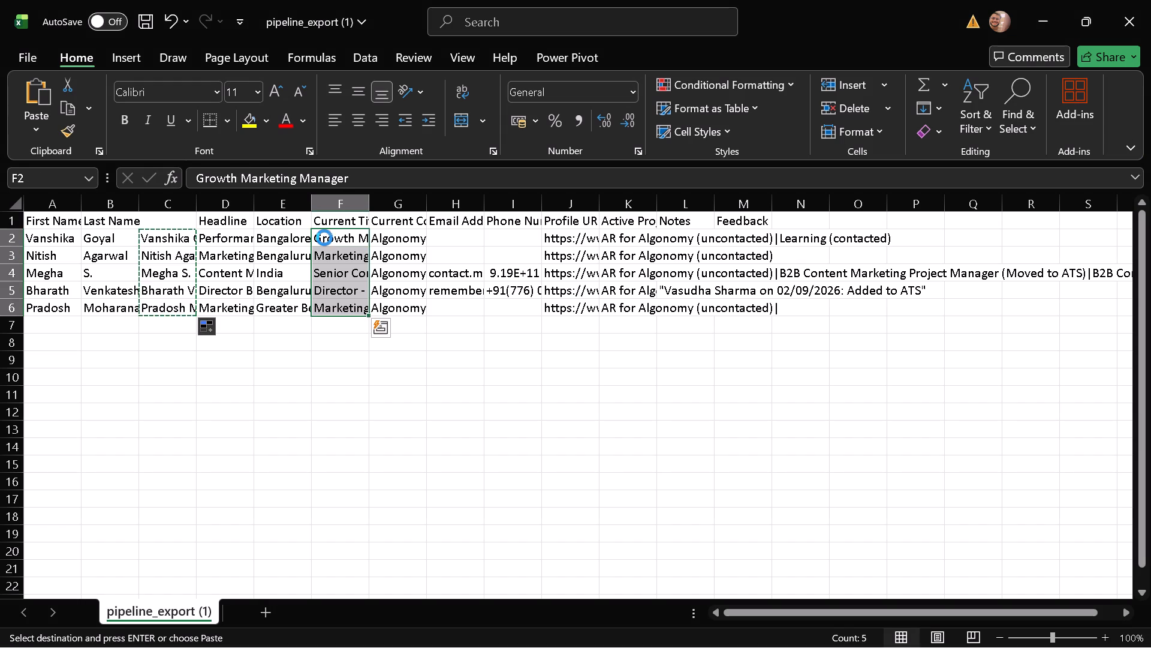
{"action": "left_click", "coordinate": [599, 619]}
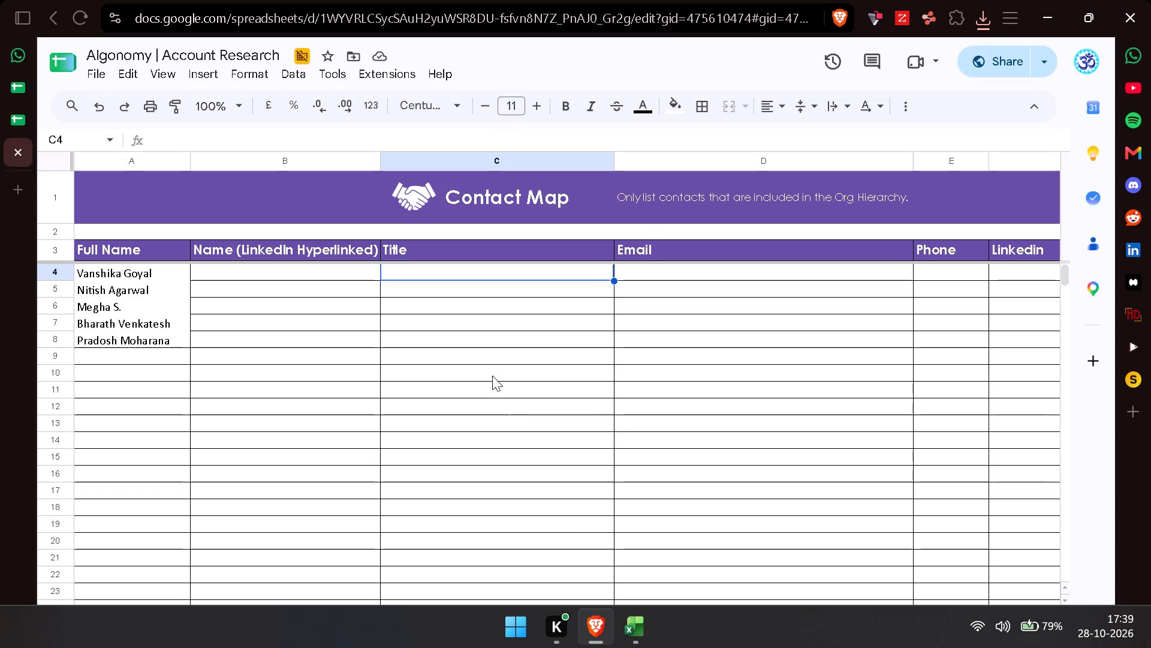
{"action": "key", "text": "ctrl+v"}
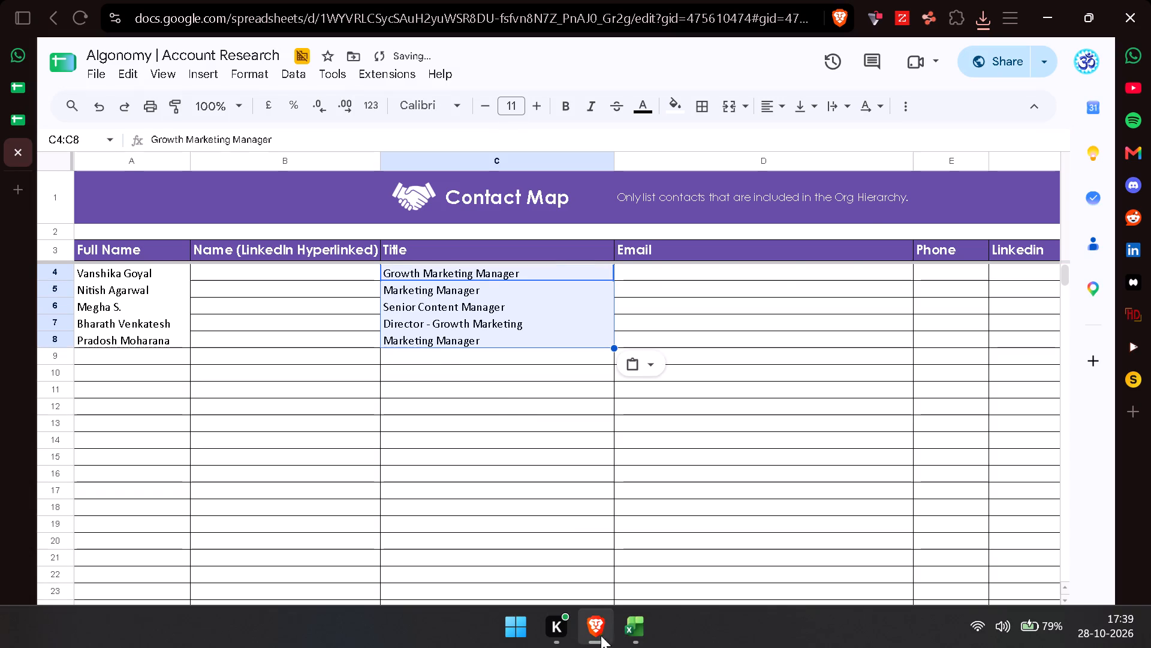
Copy the five profile URLs from the export into the Contact Map's Linkedin column, starting at F4.
{"action": "left_click", "coordinate": [632, 625]}
{"action": "left_click", "coordinate": [573, 245]}
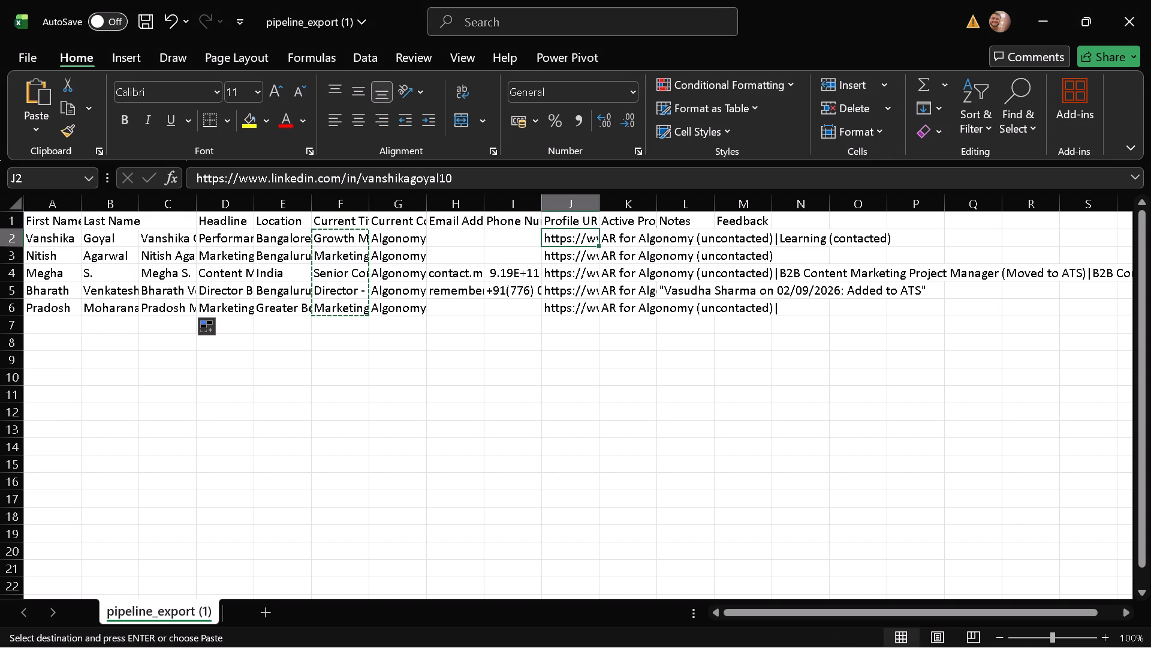
{"action": "key", "text": "ctrl+shift+Down"}
{"action": "key", "text": "ctrl+c"}
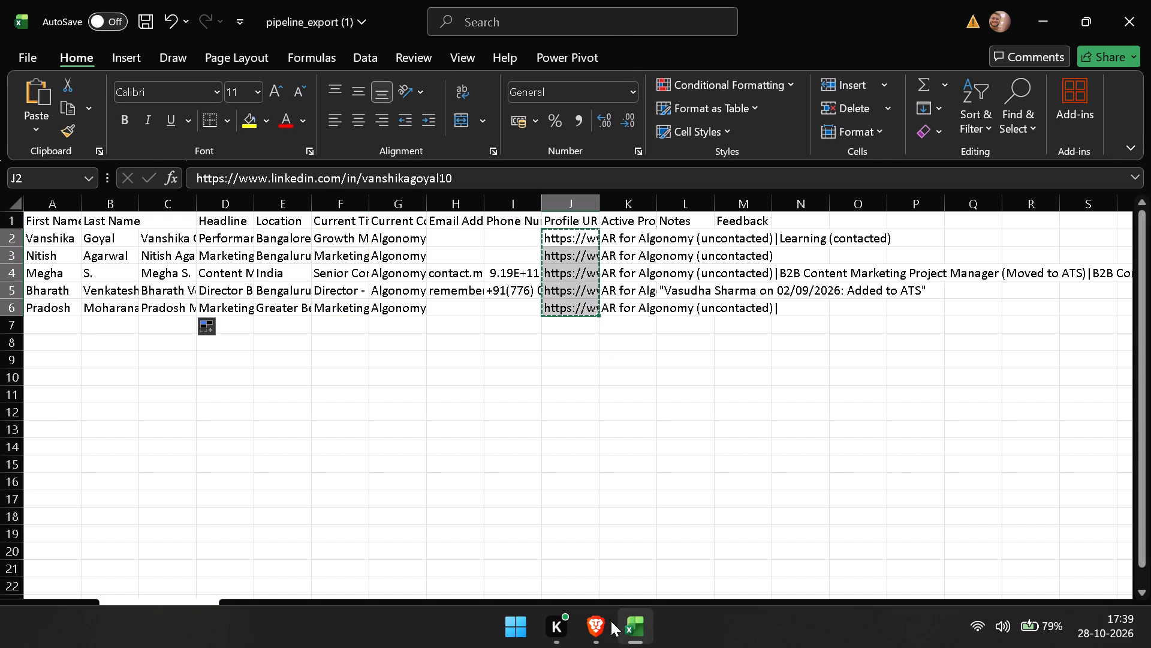
{"action": "left_click", "coordinate": [605, 628]}
{"action": "scroll", "coordinate": [751, 484], "scroll_direction": "left", "scroll_amount": 4}
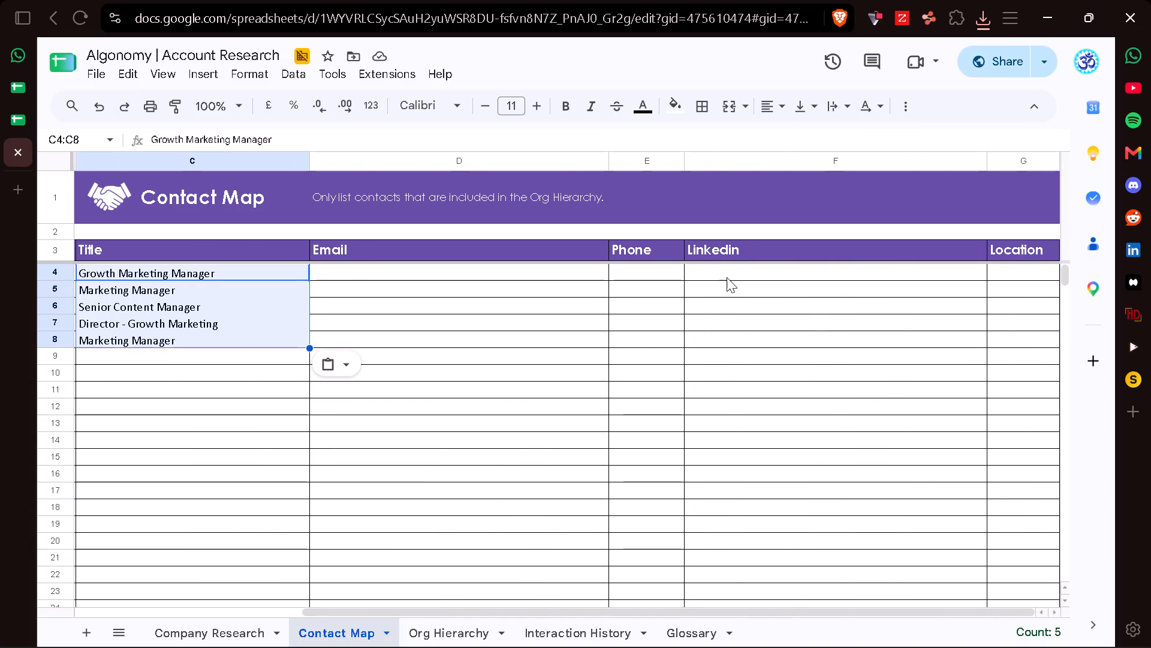
{"action": "left_click", "coordinate": [727, 277]}
{"action": "key", "text": "ctrl+v"}
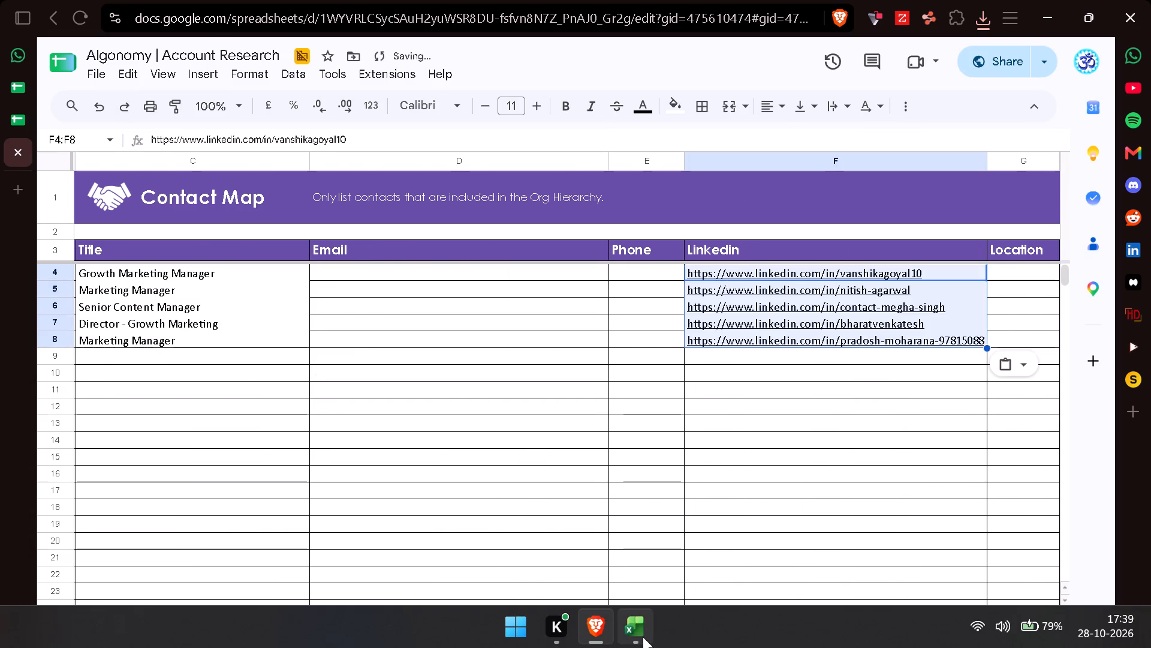
Copy the five locations from the export into the Contact Map's Location column, starting at G4.
{"action": "left_click", "coordinate": [643, 637]}
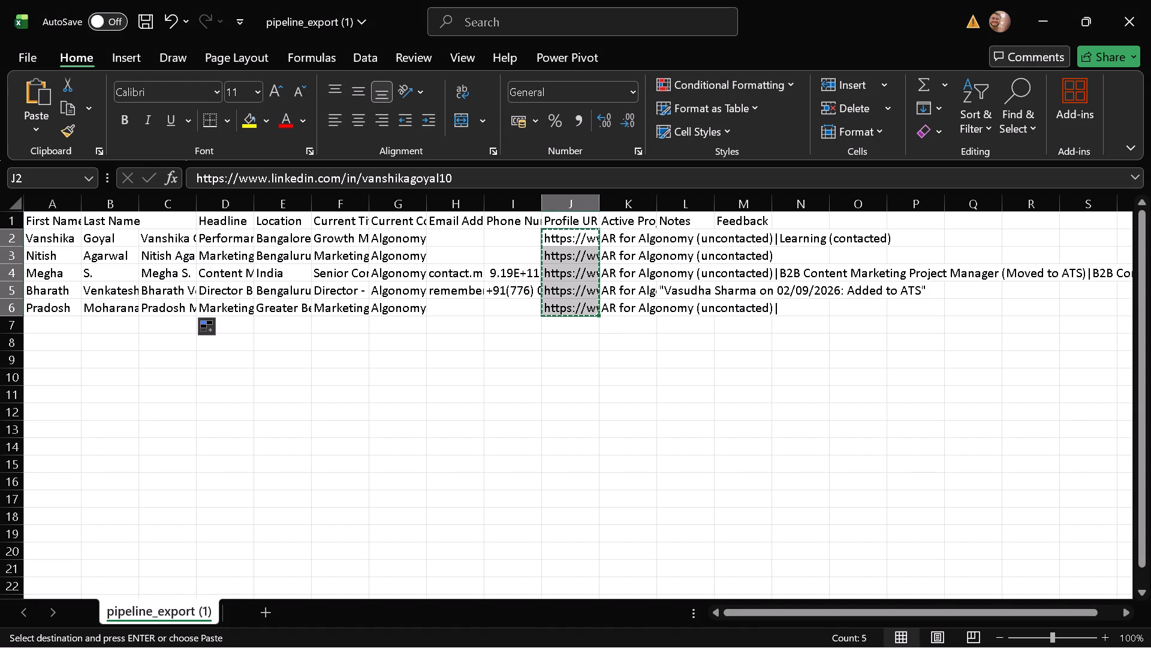
{"action": "left_click", "coordinate": [279, 242]}
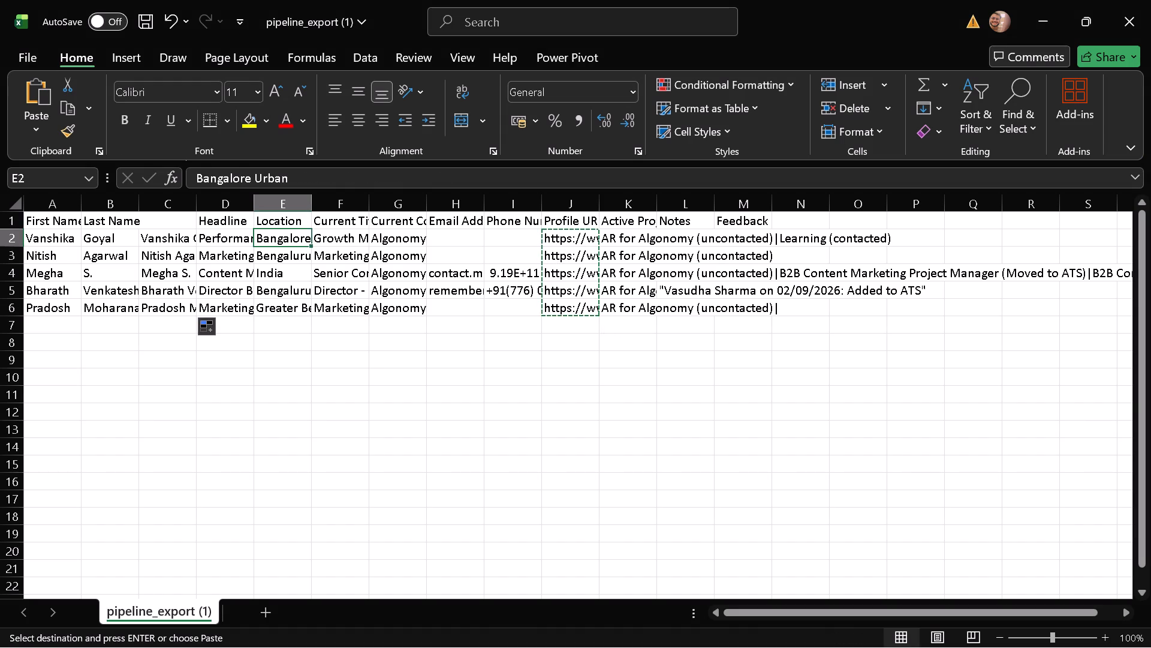
{"action": "key", "text": "ctrl+shift+Down"}
{"action": "key", "text": "ctrl+c"}
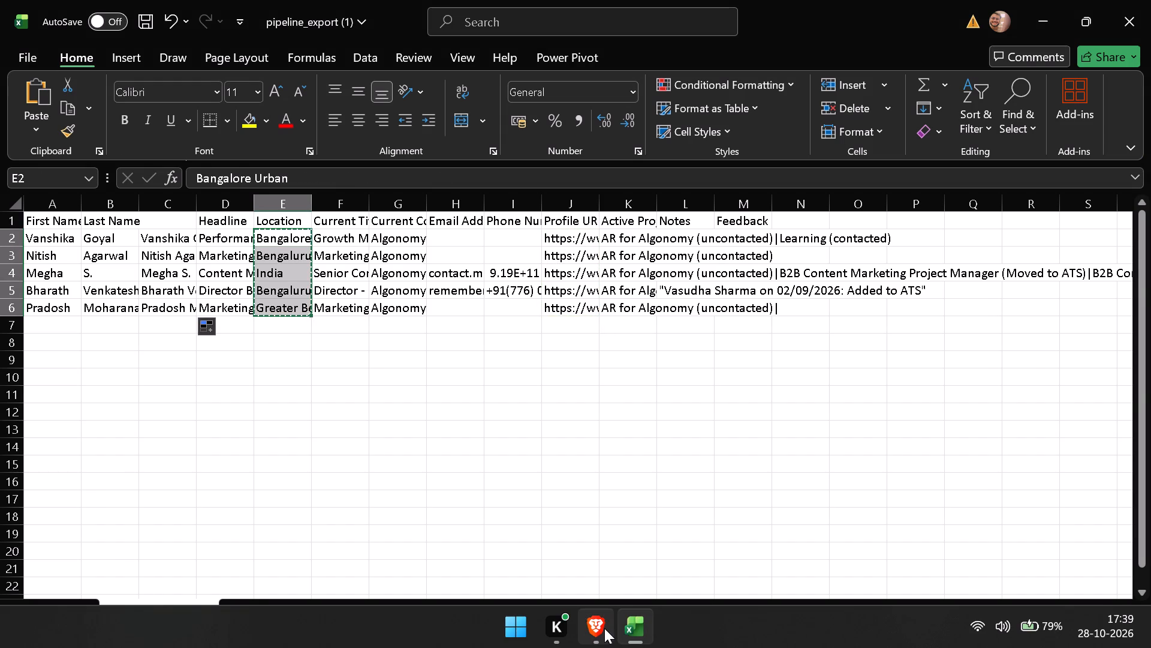
{"action": "left_click", "coordinate": [604, 628]}
{"action": "left_click", "coordinate": [1022, 276]}
{"action": "key", "text": "ctrl+v"}
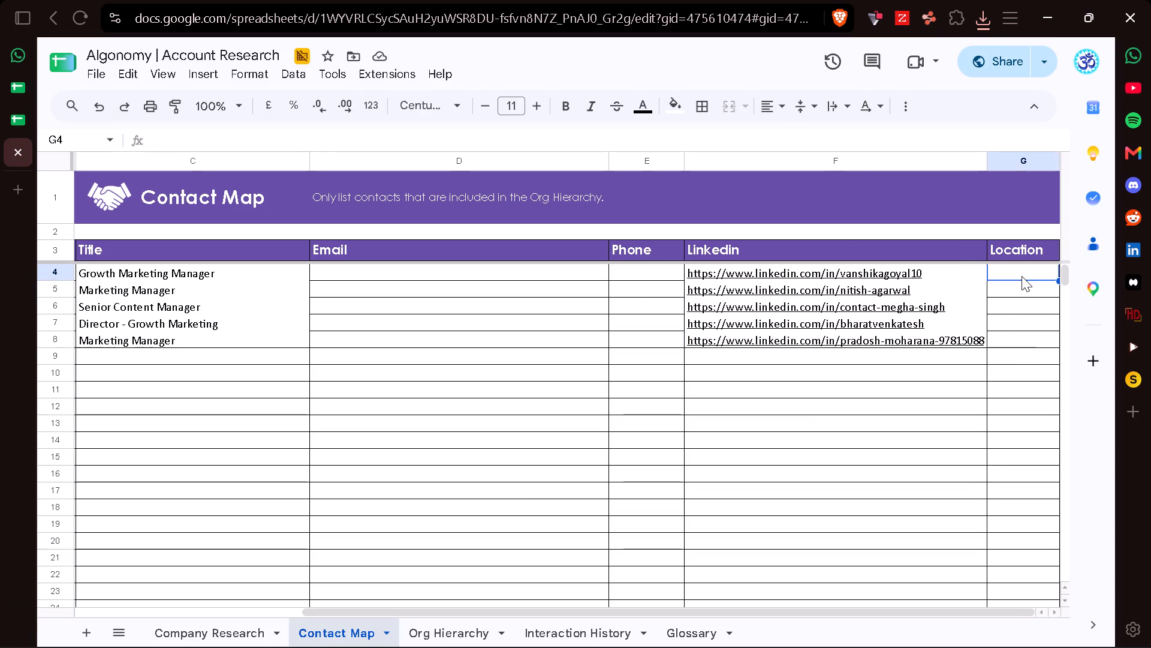
Close the pipeline export workbook in Excel without saving the changes.
{"action": "left_click", "coordinate": [649, 629]}
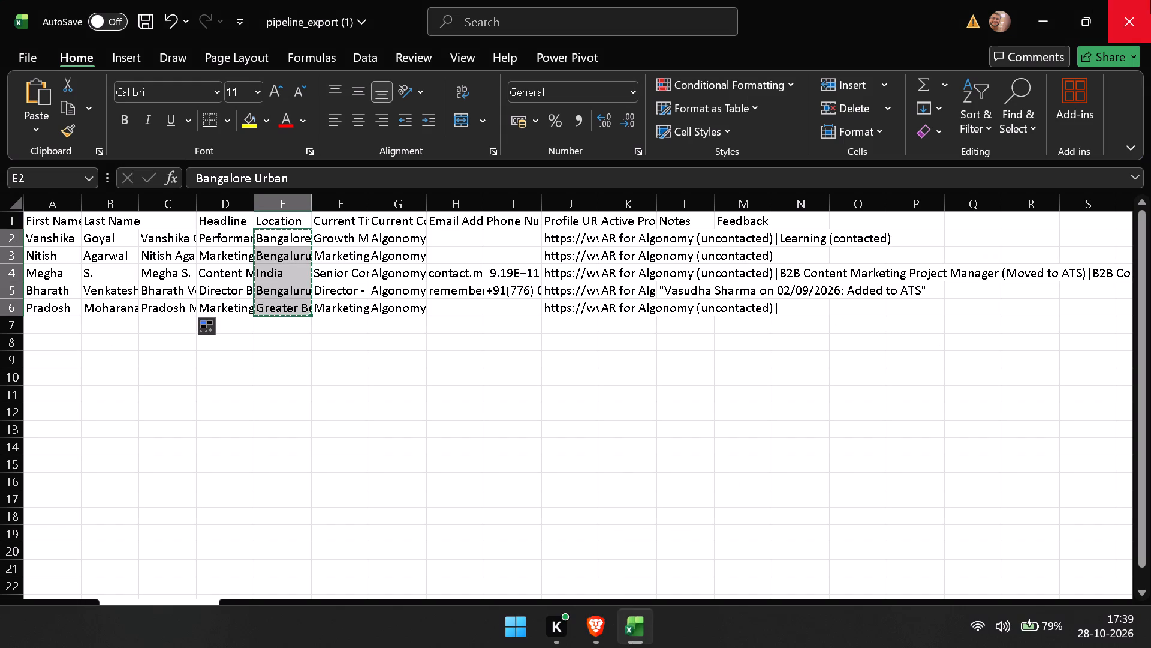
{"action": "left_click", "coordinate": [1150, 0]}
{"action": "left_click", "coordinate": [599, 361]}
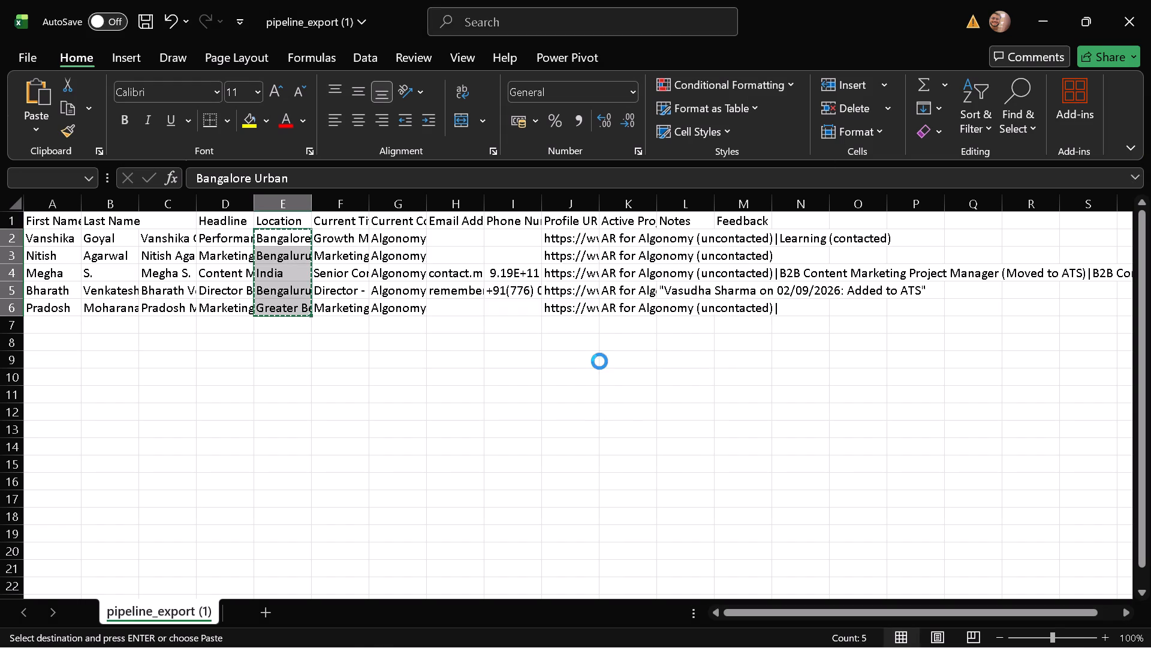
Open the Downloads folder from the browser's download history and delete both pipeline_export CSV files.
{"action": "left_click", "coordinate": [981, 19]}
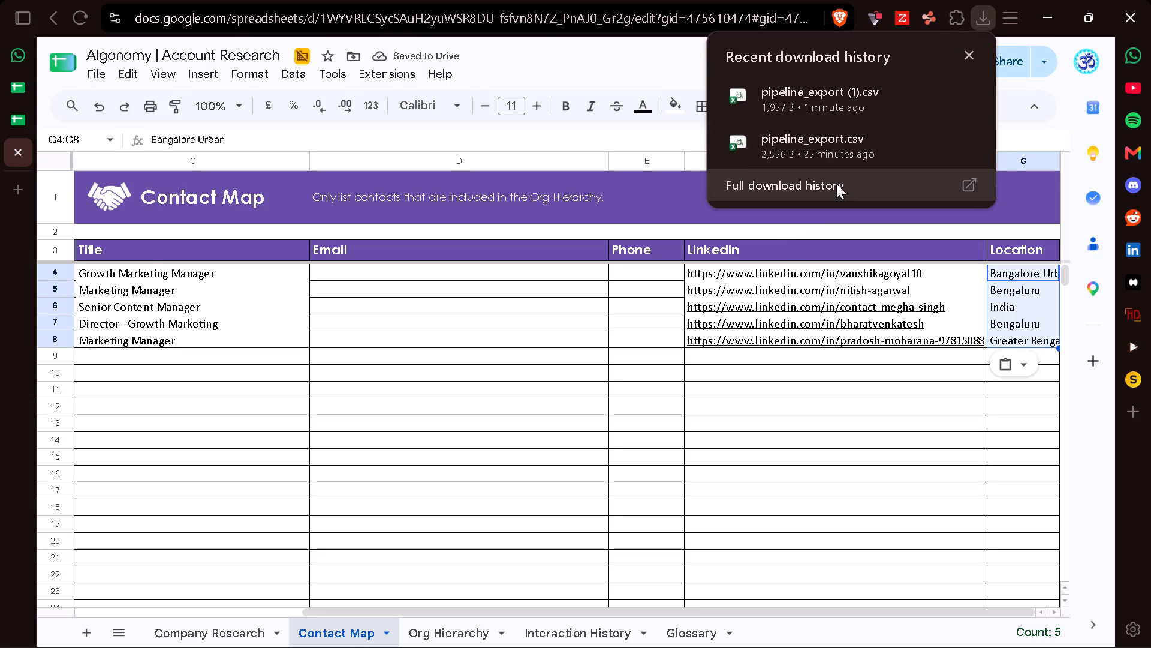
{"action": "left_click", "coordinate": [836, 184]}
{"action": "left_click", "coordinate": [785, 161]}
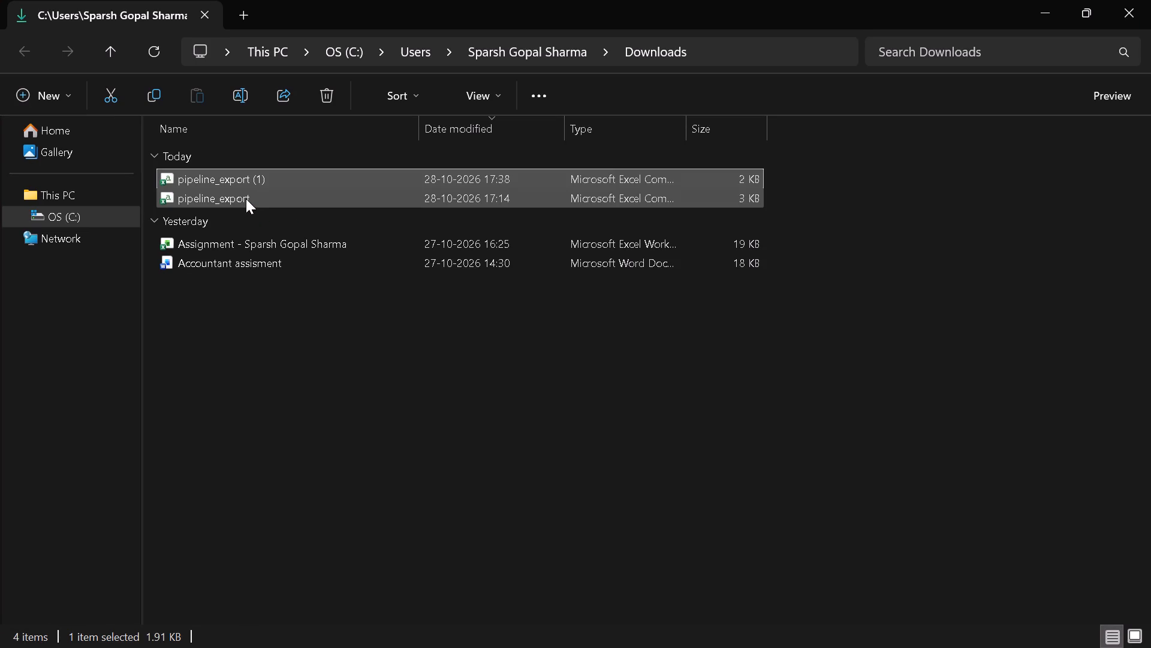
{"action": "key", "text": "Delete"}
{"action": "left_click", "coordinate": [208, 172]}
{"action": "key", "text": "Delete"}
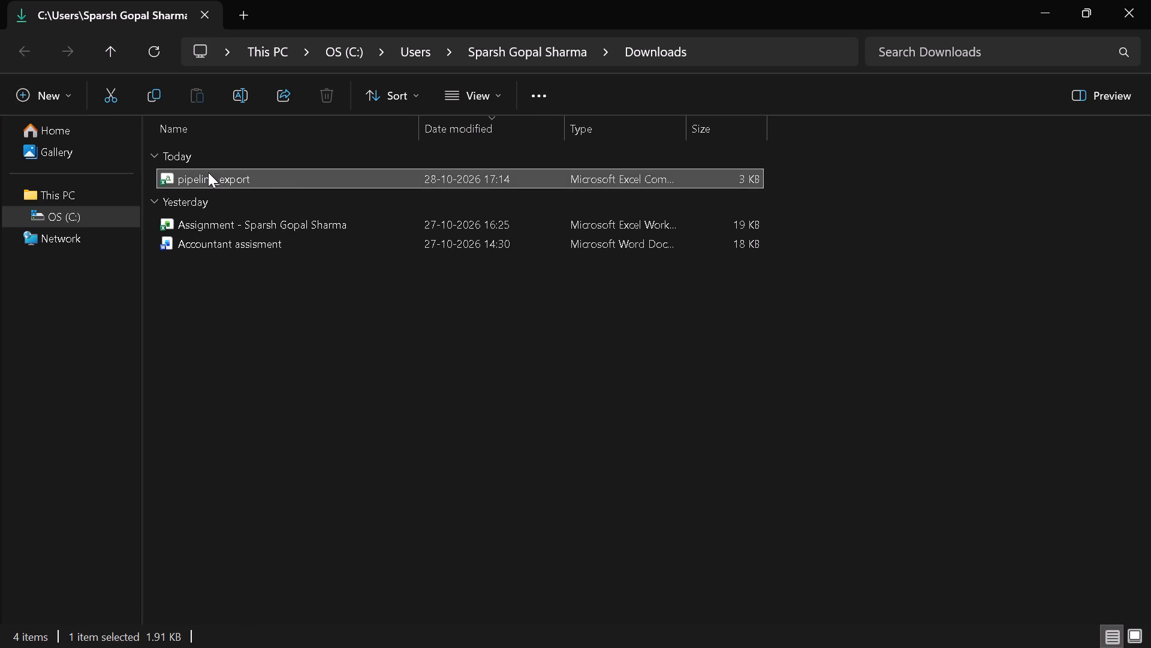
Empty the Recycle Bin to permanently remove the deleted exports, and close File Explorer.
{"action": "left_click", "coordinate": [230, 59]}
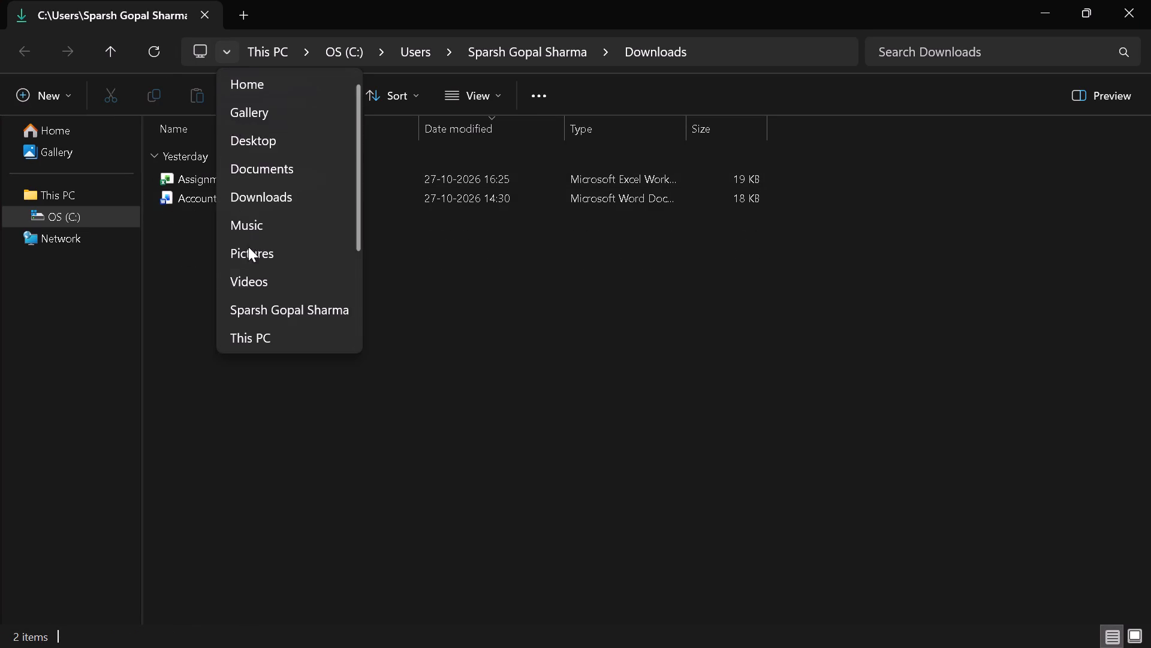
{"action": "scroll", "coordinate": [255, 269], "scroll_direction": "down", "scroll_amount": 2}
{"action": "left_click", "coordinate": [249, 313]}
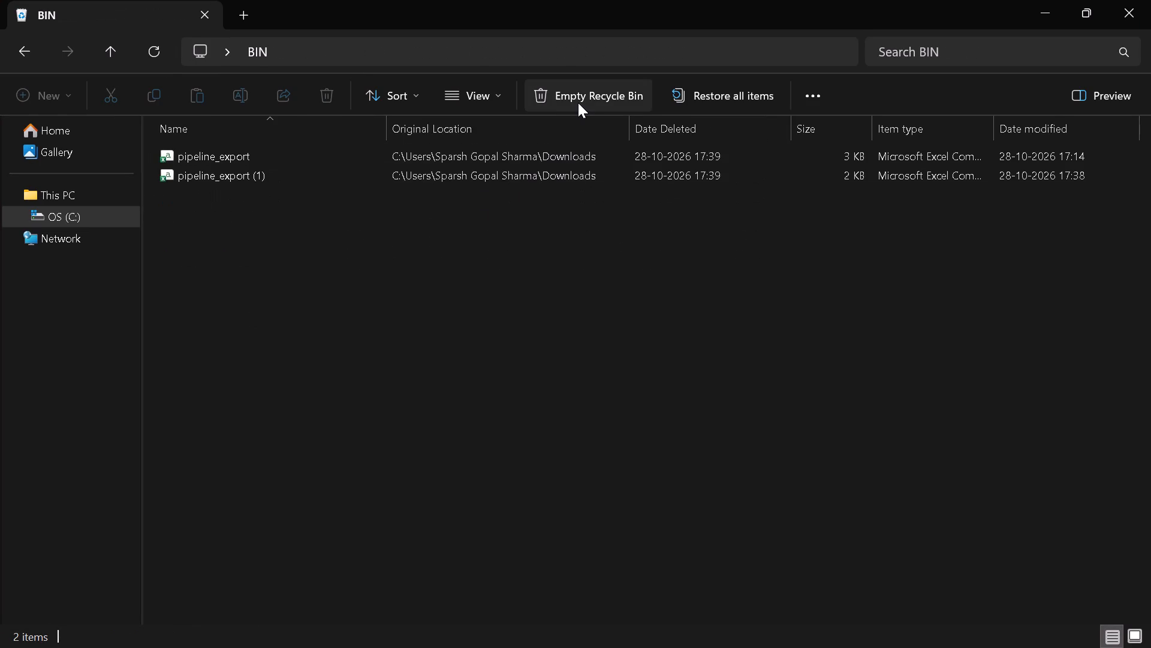
{"action": "left_click", "coordinate": [578, 103]}
{"action": "left_click", "coordinate": [630, 357]}
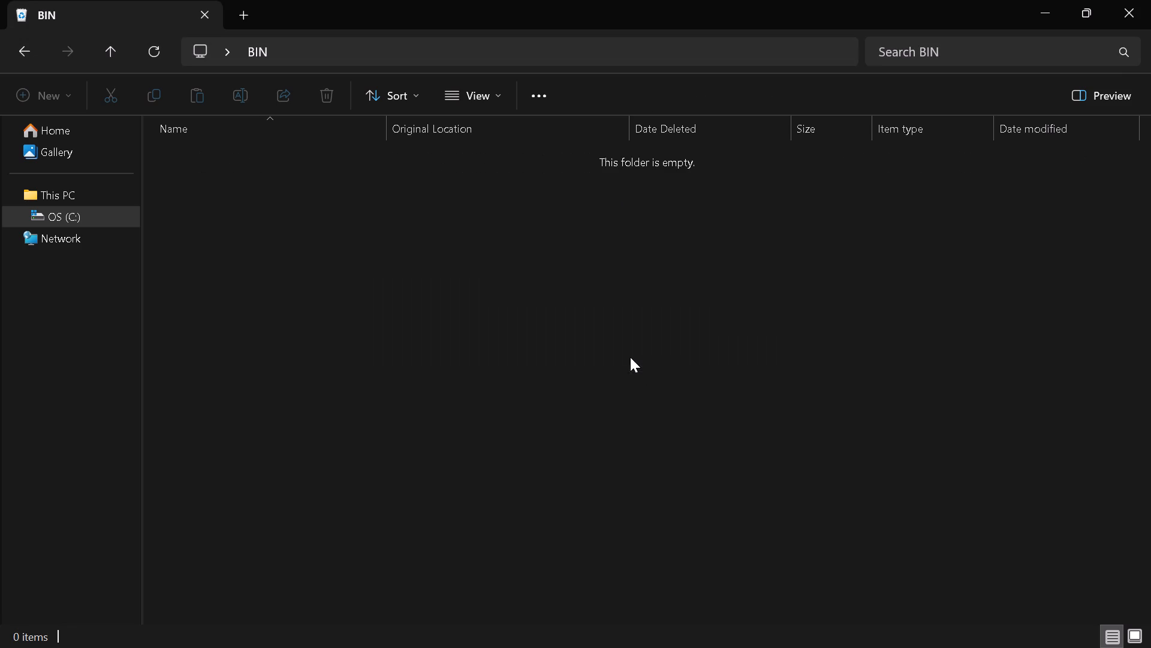
{"action": "left_click", "coordinate": [1150, 0]}
Remove both pipeline_export entries from the browser's download history and close the Downloads page.
{"action": "double_click", "coordinate": [819, 152]}
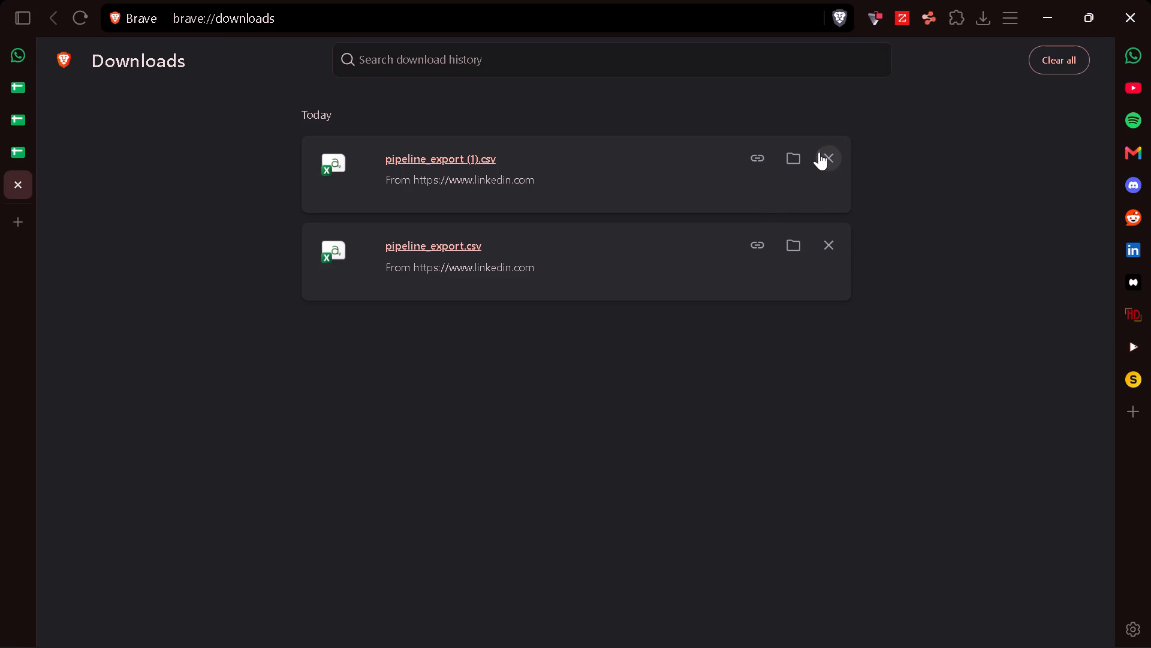
{"action": "left_click", "coordinate": [15, 184]}
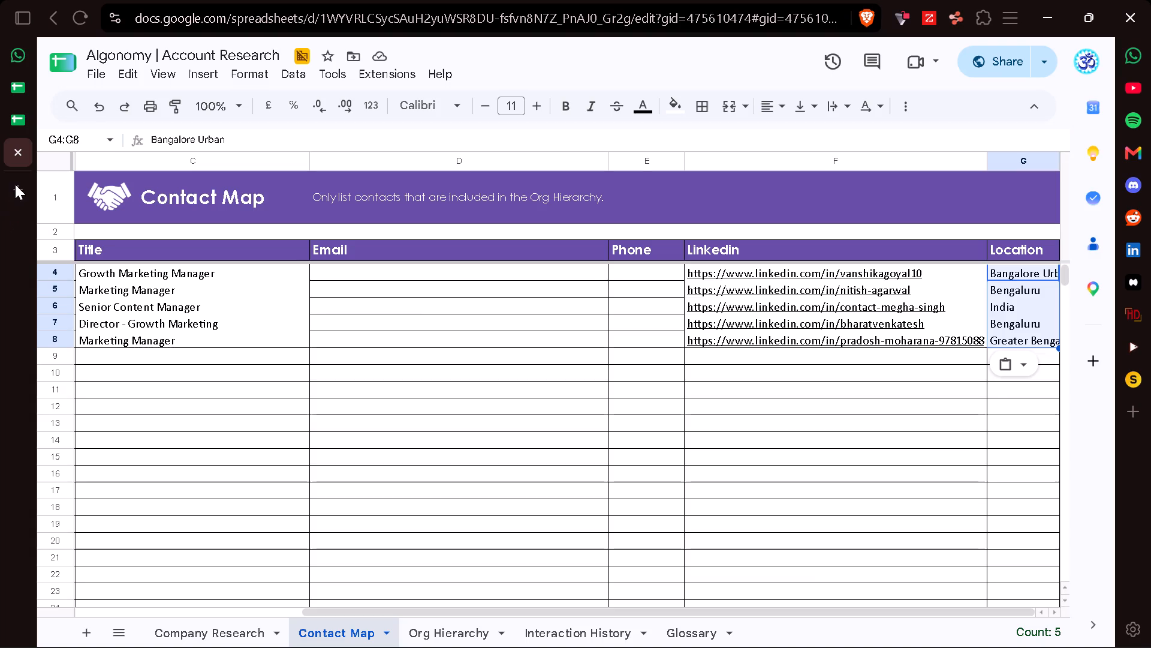
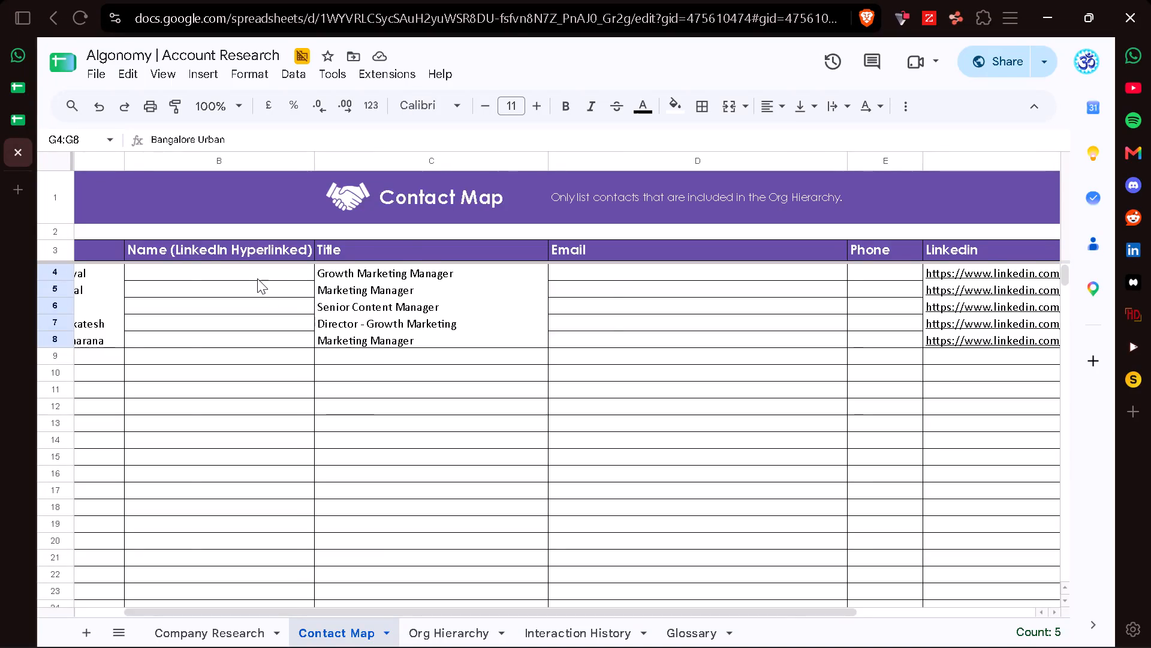
Build a HYPERLINK formula in B4 combining the LinkedIn URL in F4 with the name in A4, and fill it down to B8.
{"action": "left_click", "coordinate": [257, 278]}
{"action": "type", "text": "=hyp"}
{"action": "left_click", "coordinate": [261, 289]}
{"action": "scroll", "coordinate": [556, 313], "scroll_direction": "left", "scroll_amount": 6}
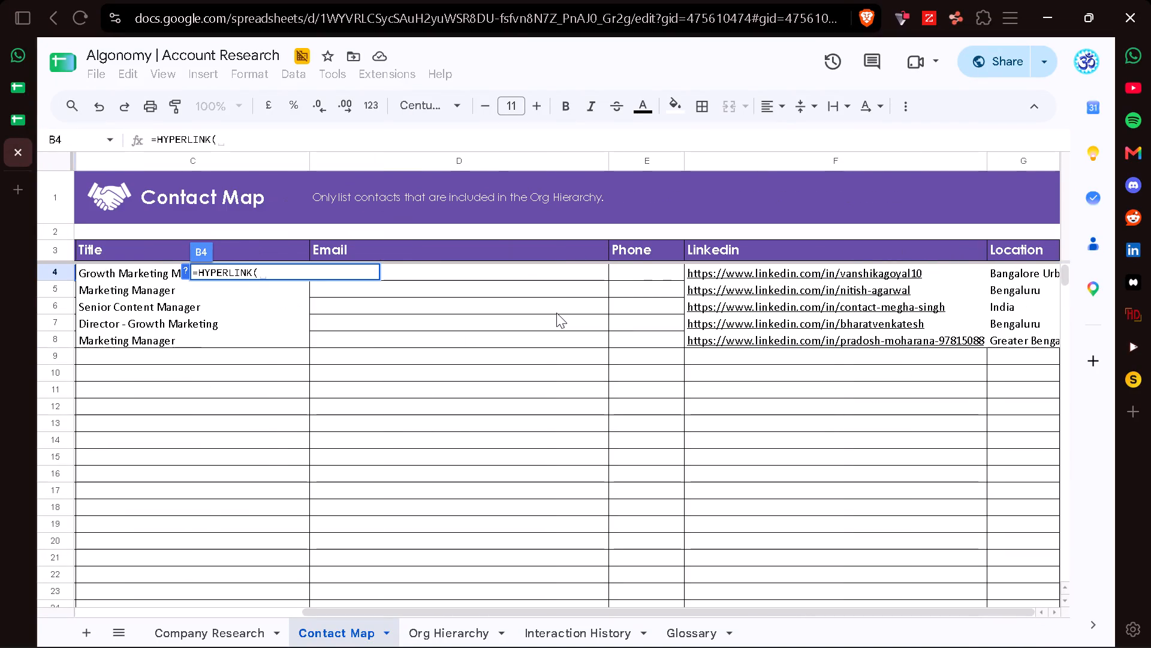
{"action": "left_click", "coordinate": [730, 278]}
{"action": "scroll", "coordinate": [480, 356], "scroll_direction": "right", "scroll_amount": 8}
{"action": "key", "text": "comma"}
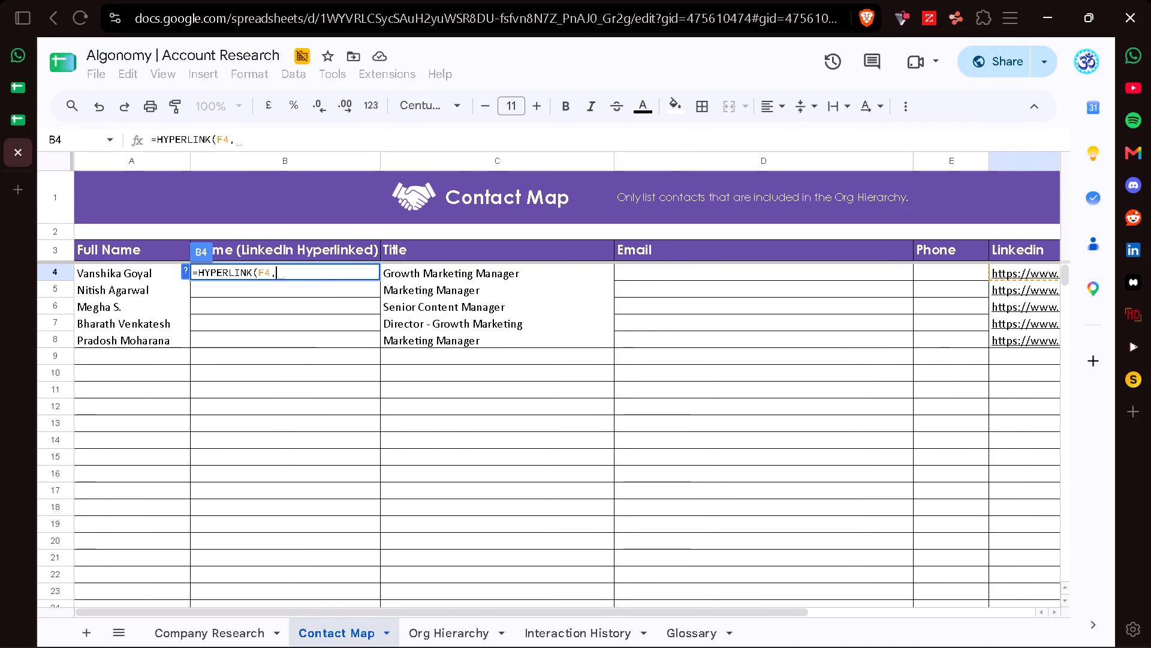
{"action": "left_click", "coordinate": [149, 268]}
{"action": "key", "text": "Return"}
{"action": "key", "text": "Up"}
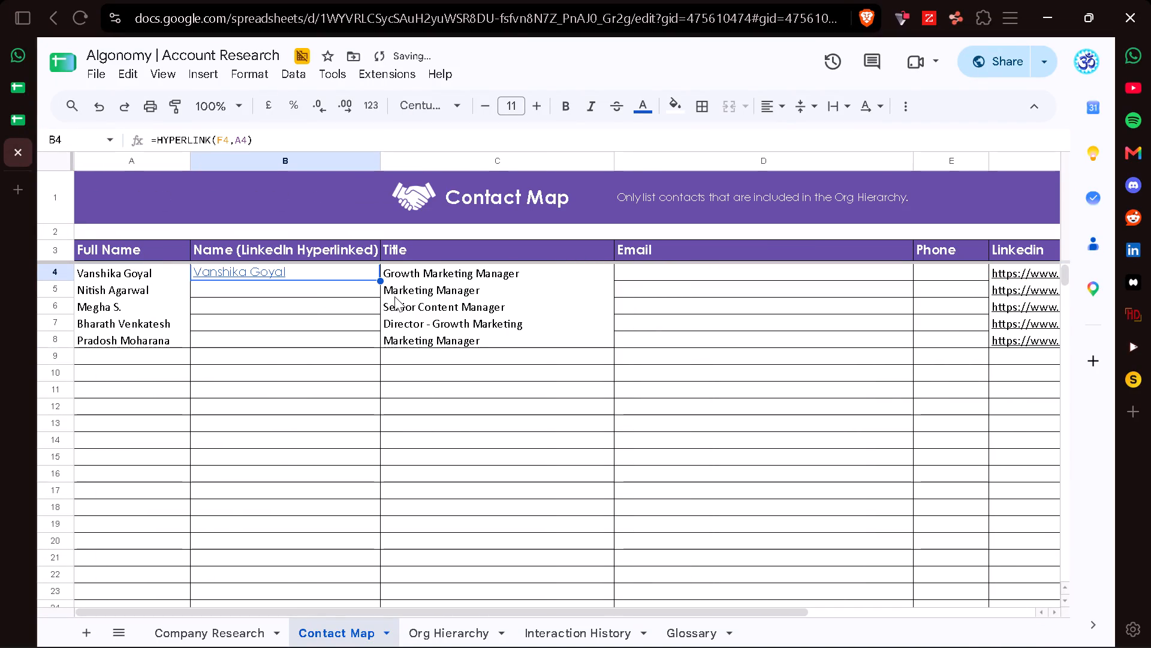
{"action": "left_click_drag", "start_coordinate": [378, 280], "coordinate": [378, 332]}
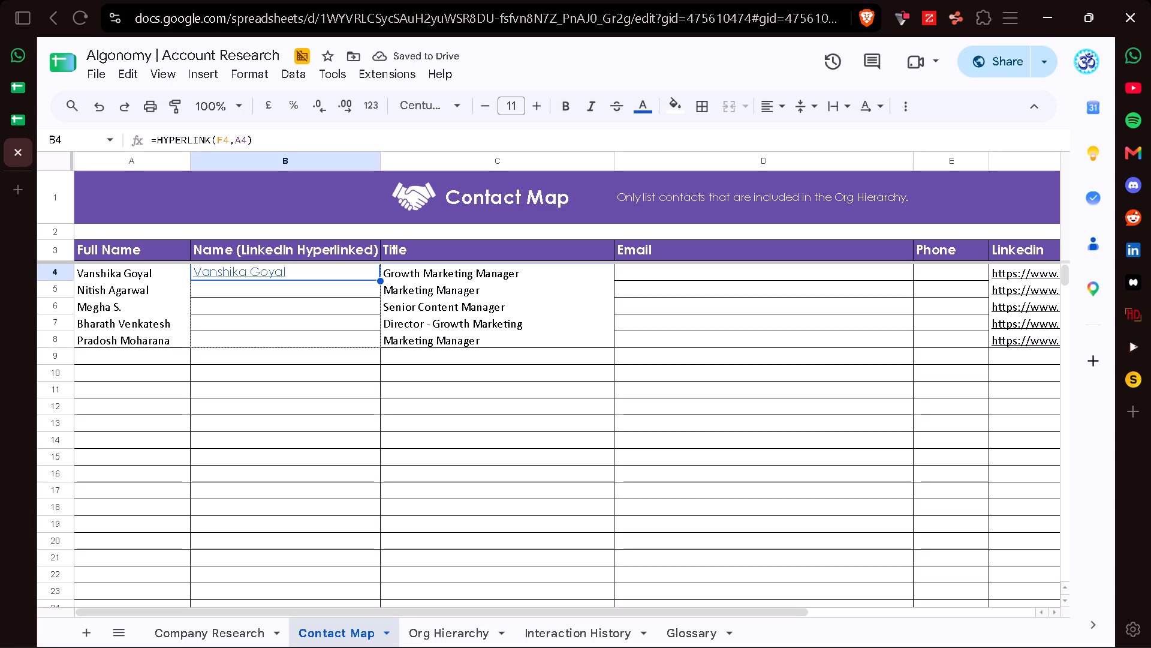
{"action": "left_click_drag", "start_coordinate": [378, 332], "coordinate": [378, 337]}
Set the font of the contact rows A4:G8 to Century Gothic.
{"action": "left_click", "coordinate": [138, 272]}
{"action": "key", "text": "ctrl+shift+Down"}
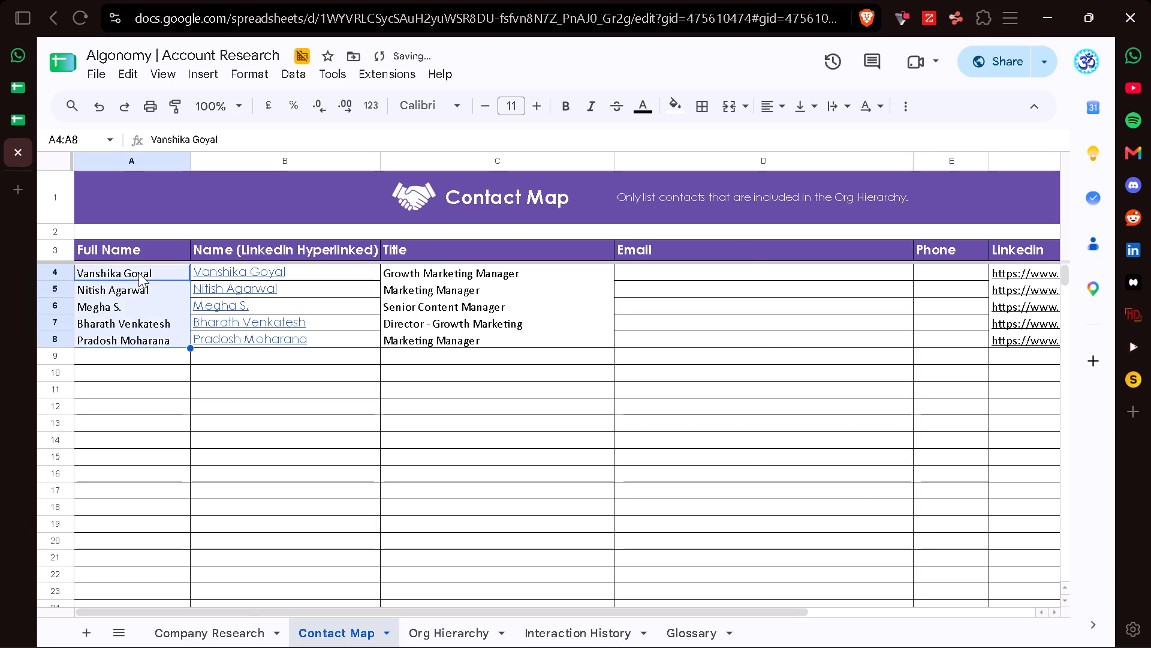
{"action": "key", "text": "ctrl+shift+Right"}
{"action": "key", "text": "ctrl+shift+Right"}
{"action": "key", "text": "ctrl+shift+Right"}
{"action": "key", "text": "ctrl+shift+Right"}
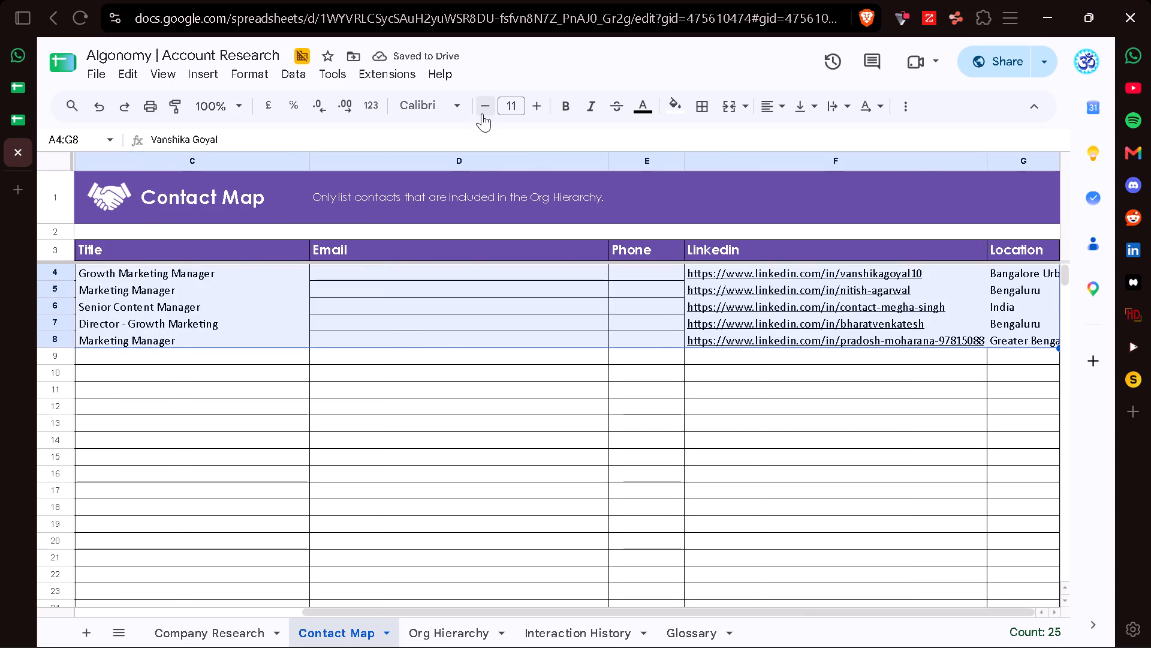
{"action": "left_click", "coordinate": [454, 112]}
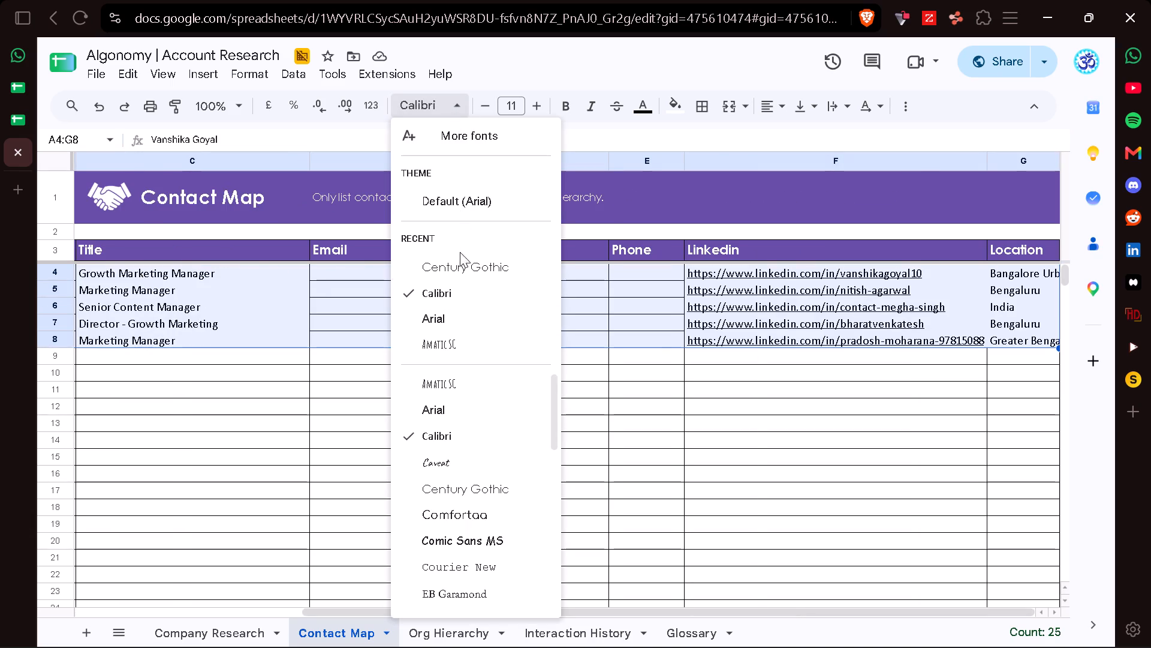
{"action": "left_click", "coordinate": [460, 257]}
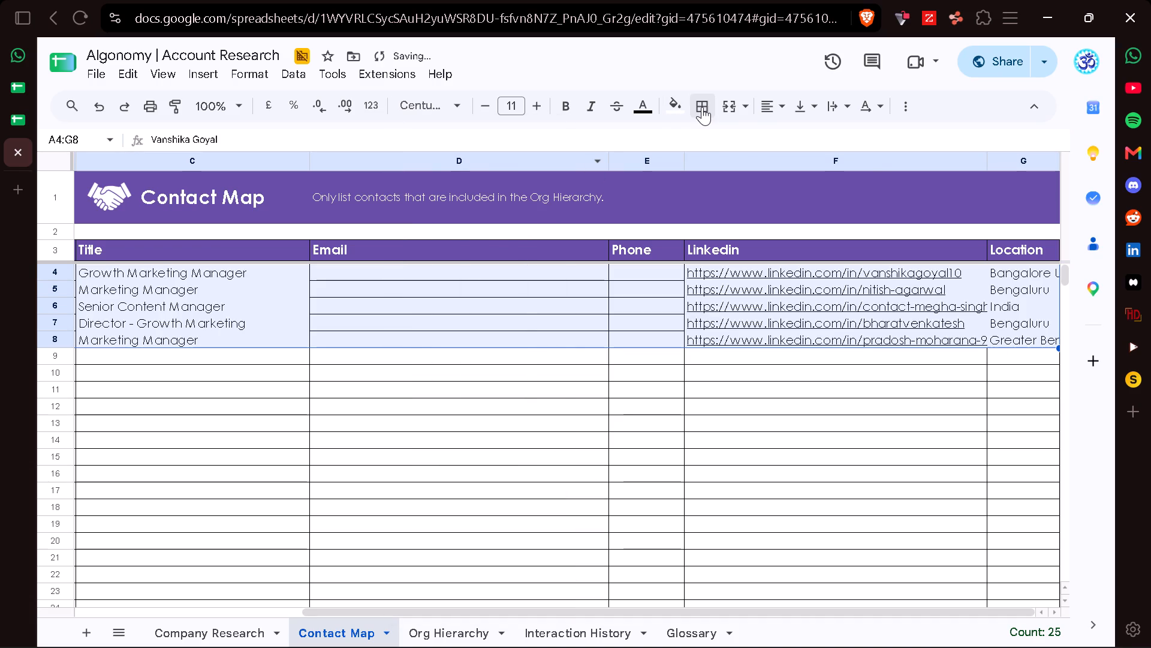
Apply all borders to the contact range A4:G8 and reset its text colour.
{"action": "left_click_drag", "start_coordinate": [702, 107], "coordinate": [710, 133]}
{"action": "left_click", "coordinate": [710, 133]}
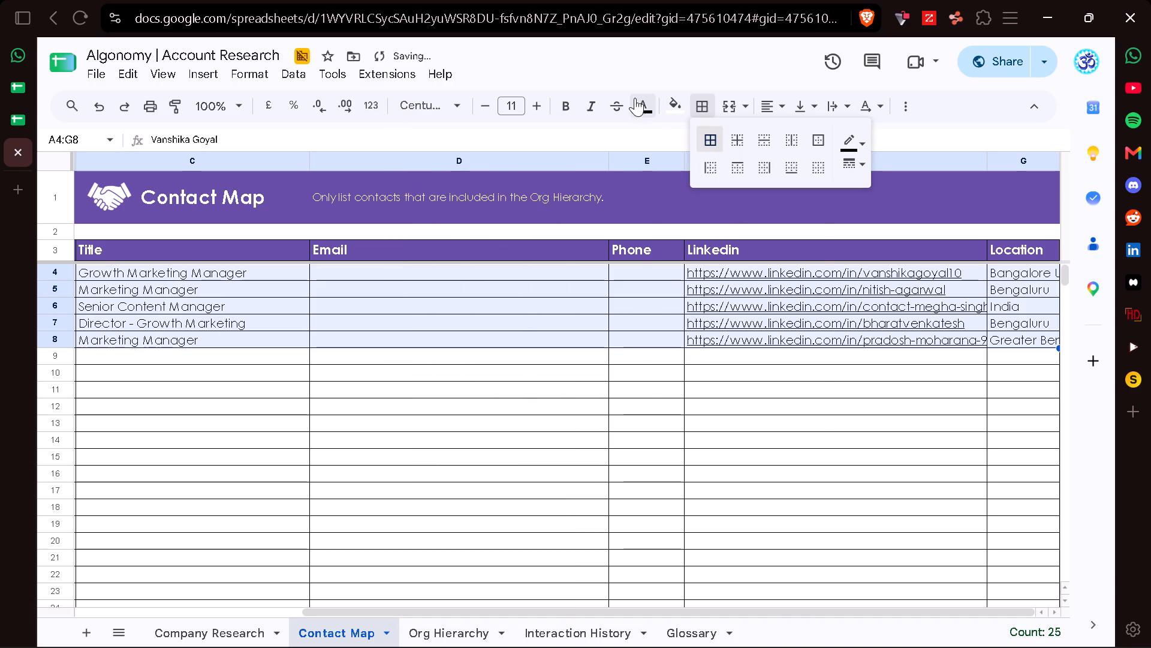
{"action": "left_click", "coordinate": [635, 98]}
{"action": "left_click", "coordinate": [661, 127]}
{"action": "scroll", "coordinate": [556, 220], "scroll_direction": "right", "scroll_amount": 5}
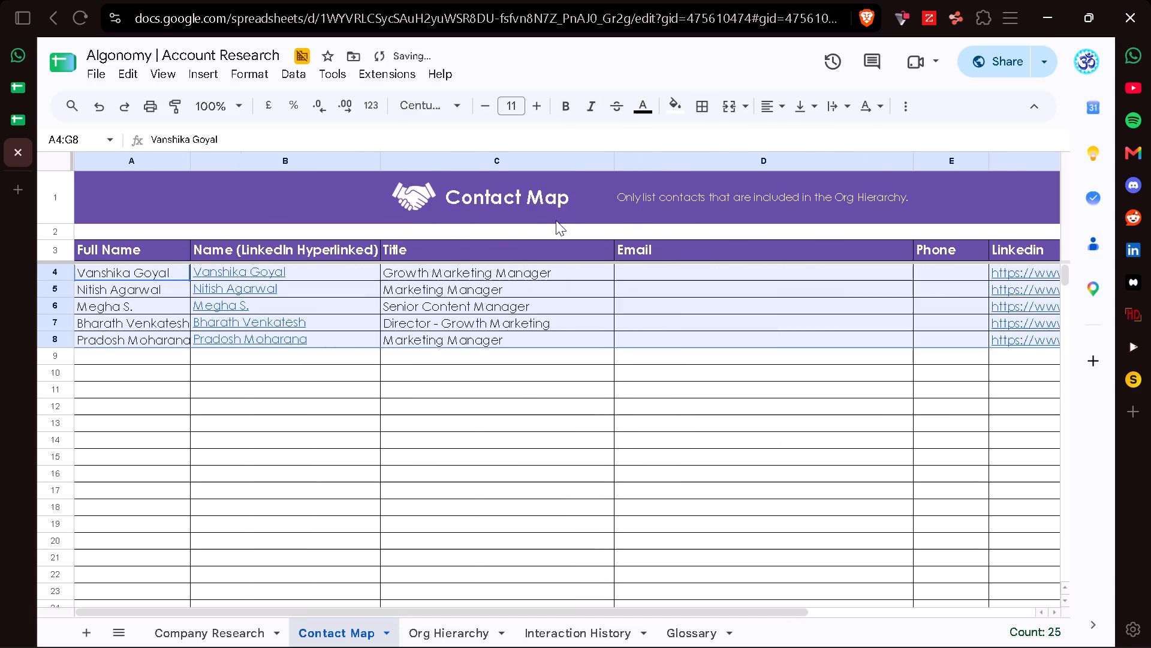
{"action": "scroll", "coordinate": [556, 220], "scroll_direction": "left", "scroll_amount": 5}
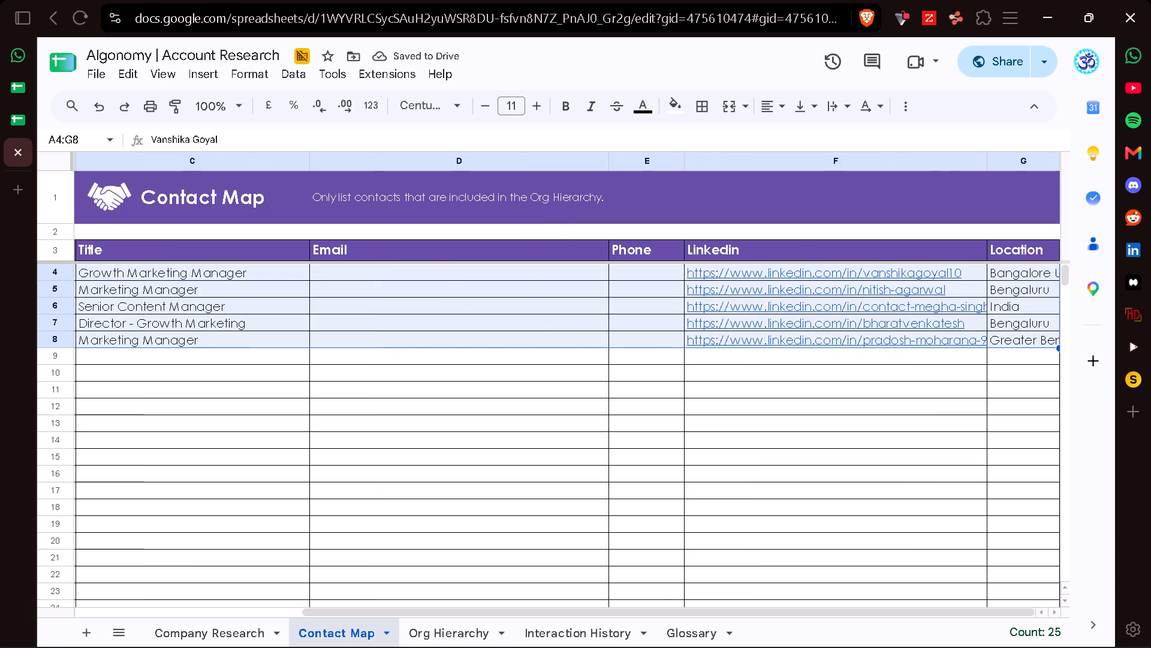
{"action": "left_click", "coordinate": [450, 265]}
{"action": "left_click", "coordinate": [430, 269]}
Sort the contact range A4:G8 by Column A from A to Z.
{"action": "scroll", "coordinate": [430, 269], "scroll_direction": "right", "scroll_amount": 4}
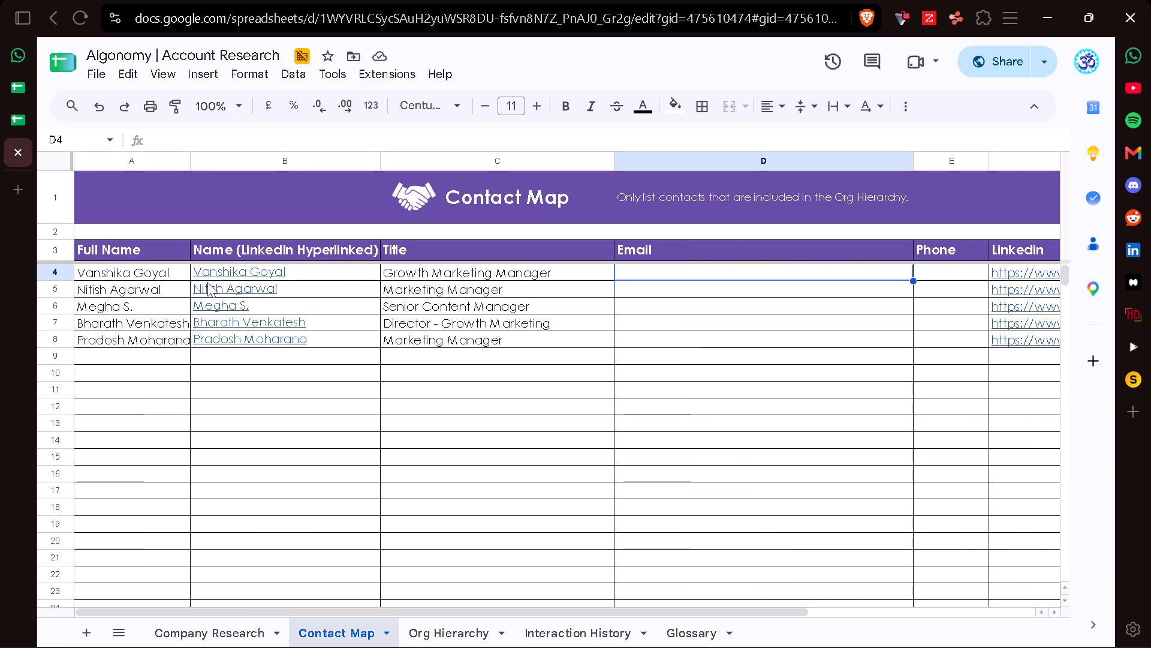
{"action": "left_click", "coordinate": [162, 280]}
{"action": "key", "text": "ctrl+shift+Down"}
{"action": "key", "text": "ctrl+shift+Right"}
{"action": "key", "text": "ctrl+shift+Right"}
{"action": "key", "text": "ctrl+shift+Right"}
{"action": "key", "text": "ctrl+shift+Right"}
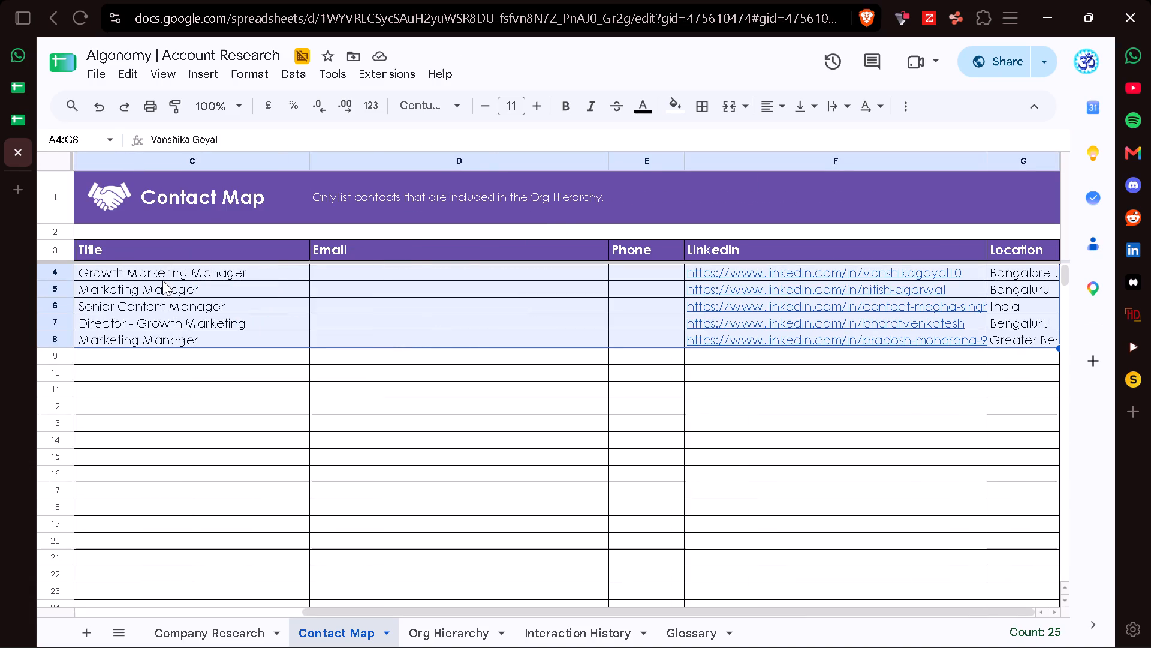
{"action": "right_click", "coordinate": [162, 280]}
{"action": "scroll", "coordinate": [250, 448], "scroll_direction": "down", "scroll_amount": 5}
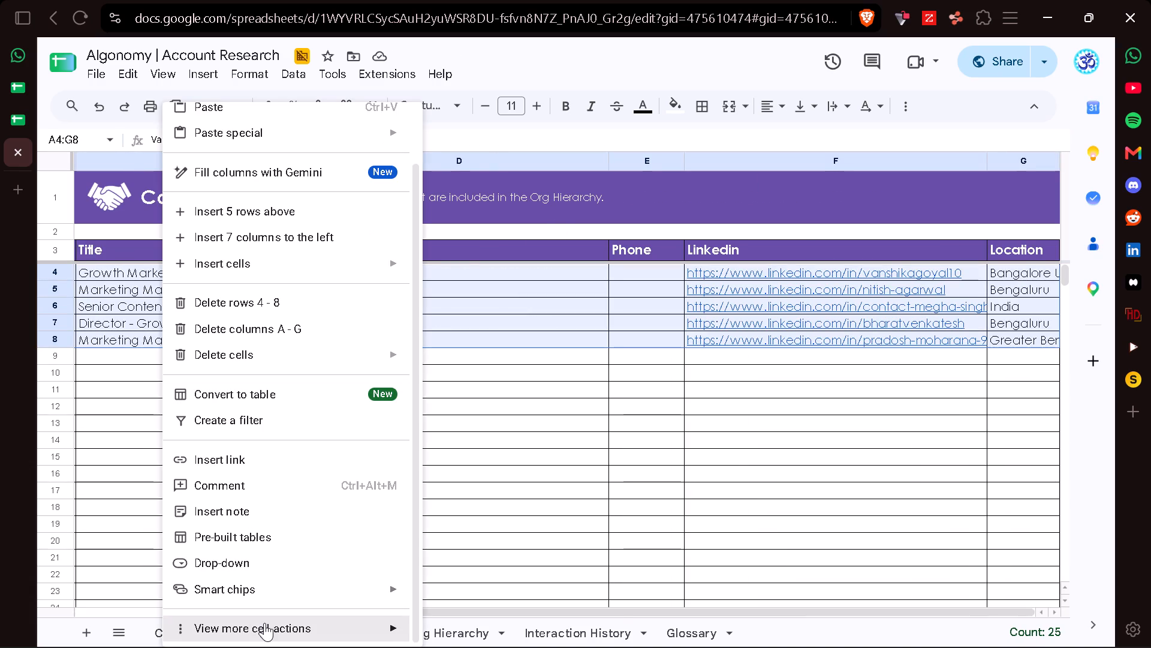
{"action": "left_click", "coordinate": [461, 544]}
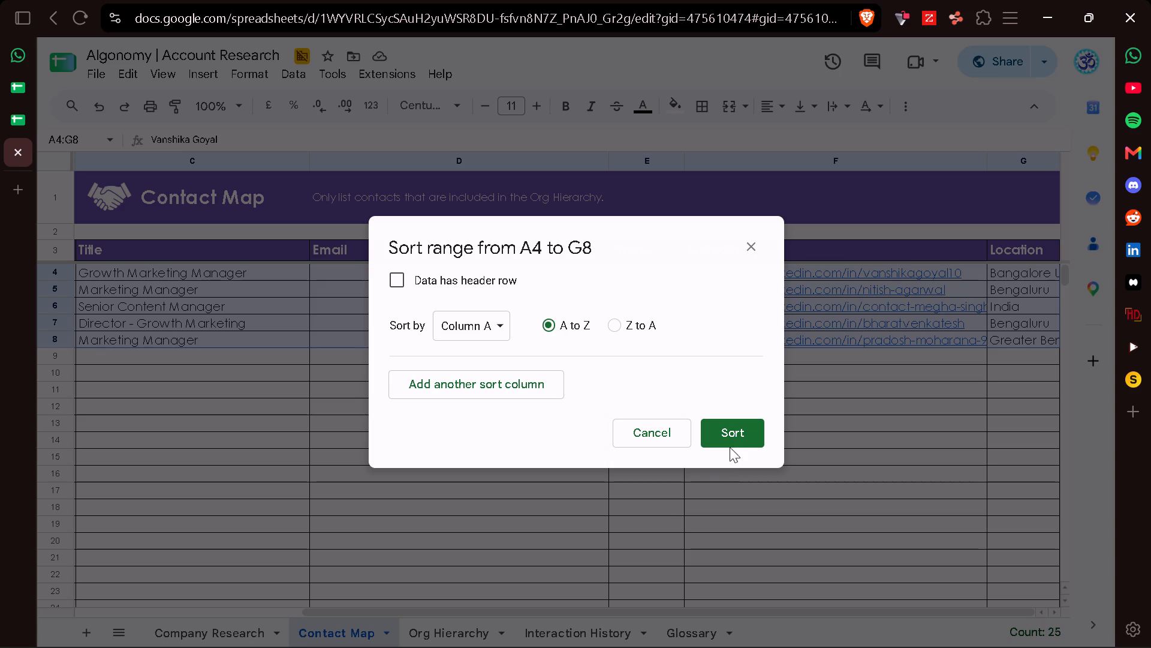
{"action": "left_click", "coordinate": [730, 442]}
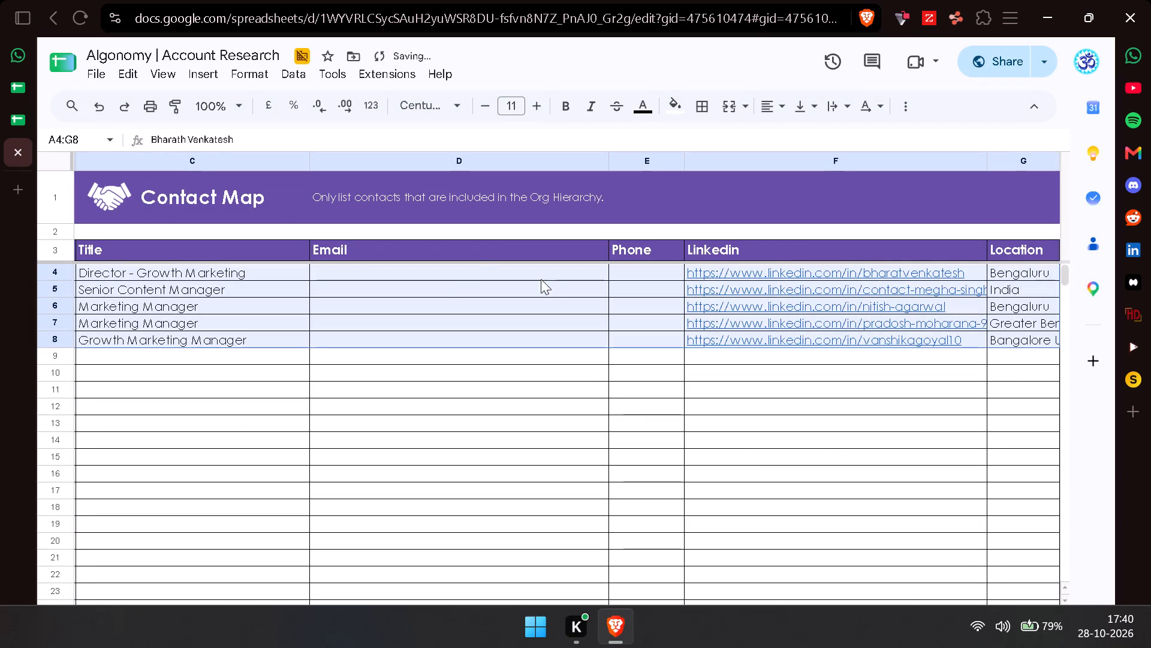
Open the row 4 contact's LinkedIn profile, copy the business email from ZoomInfo, and paste it into D4.
{"action": "left_click", "coordinate": [445, 273]}
{"action": "scroll", "coordinate": [445, 273], "scroll_direction": "left", "scroll_amount": 2}
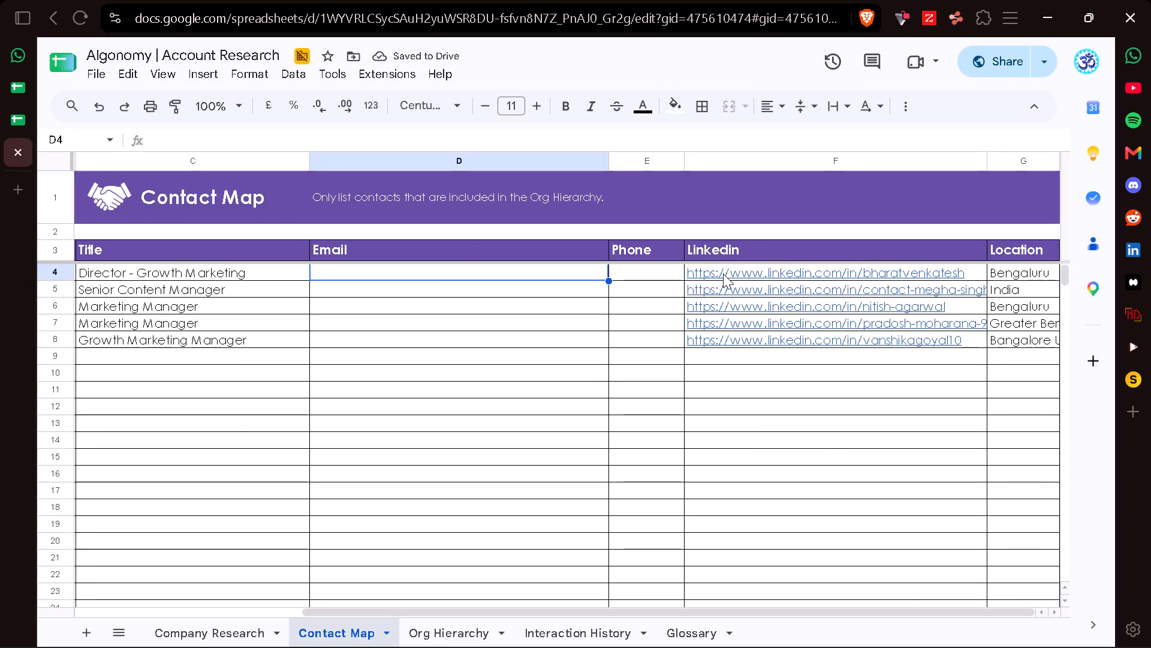
{"action": "left_click", "coordinate": [788, 306]}
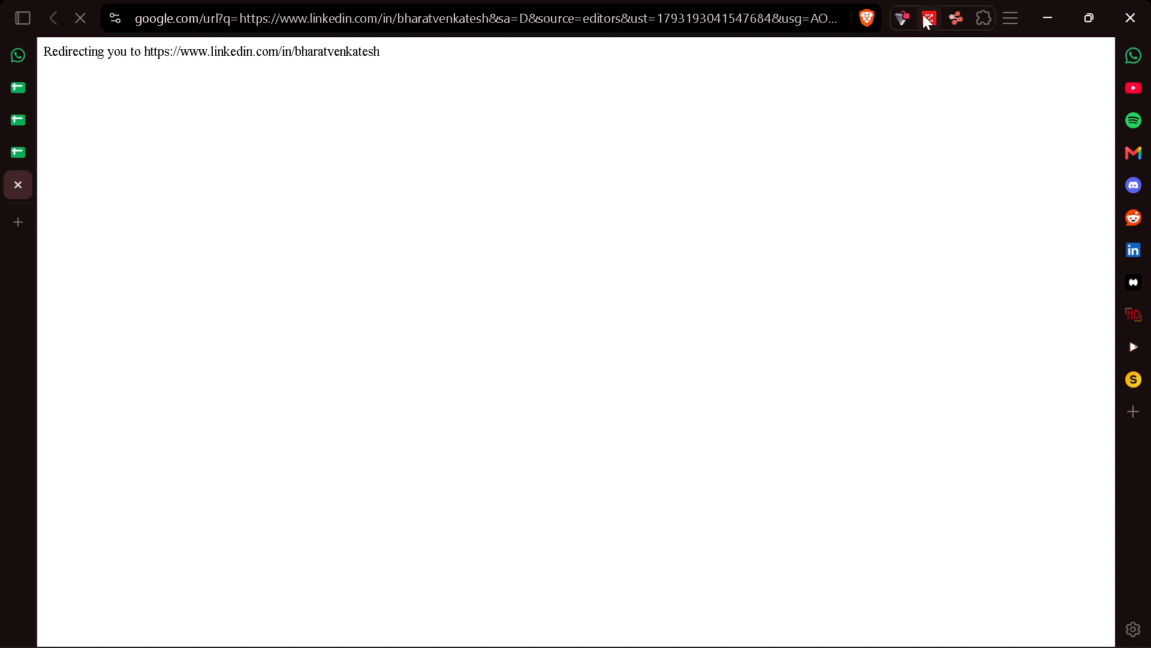
{"action": "left_click", "coordinate": [923, 14]}
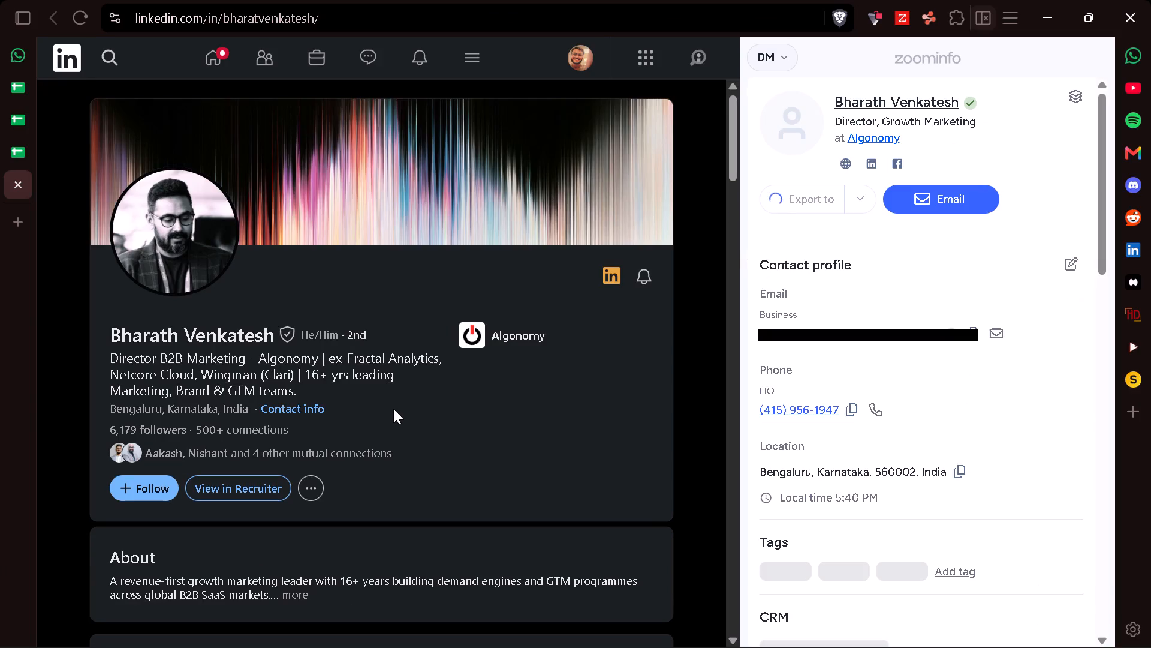
{"action": "left_click", "coordinate": [975, 334]}
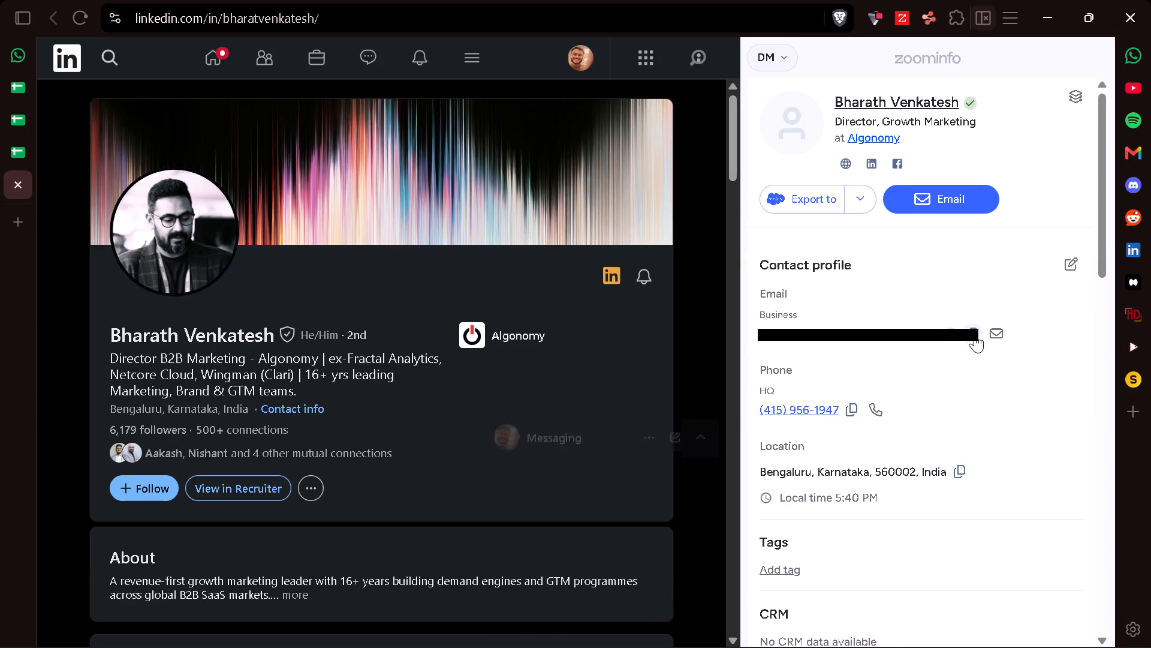
{"action": "left_click", "coordinate": [932, 19]}
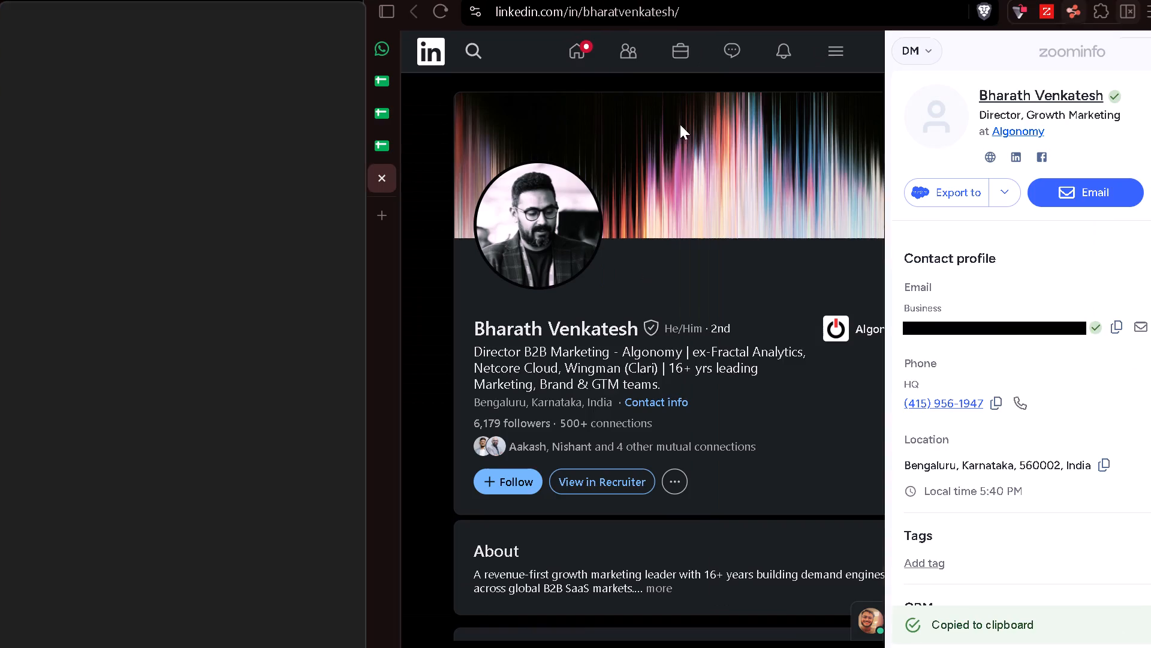
{"action": "left_click", "coordinate": [1129, 11]}
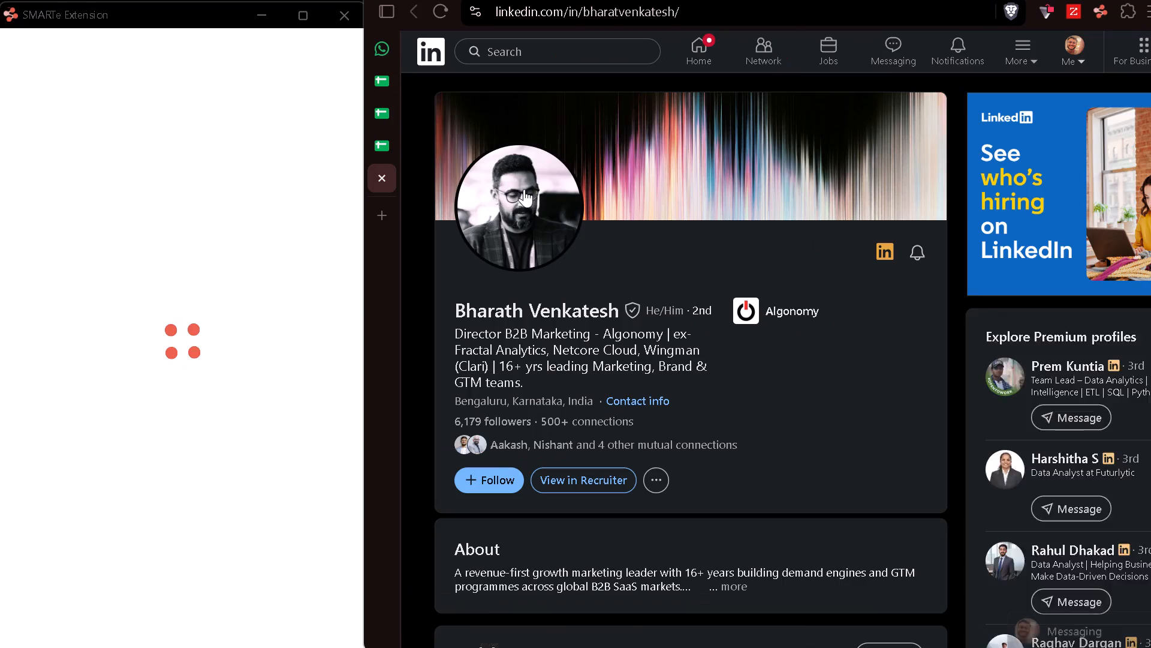
{"action": "left_click", "coordinate": [383, 145]}
{"action": "key", "text": "ctrl+v"}
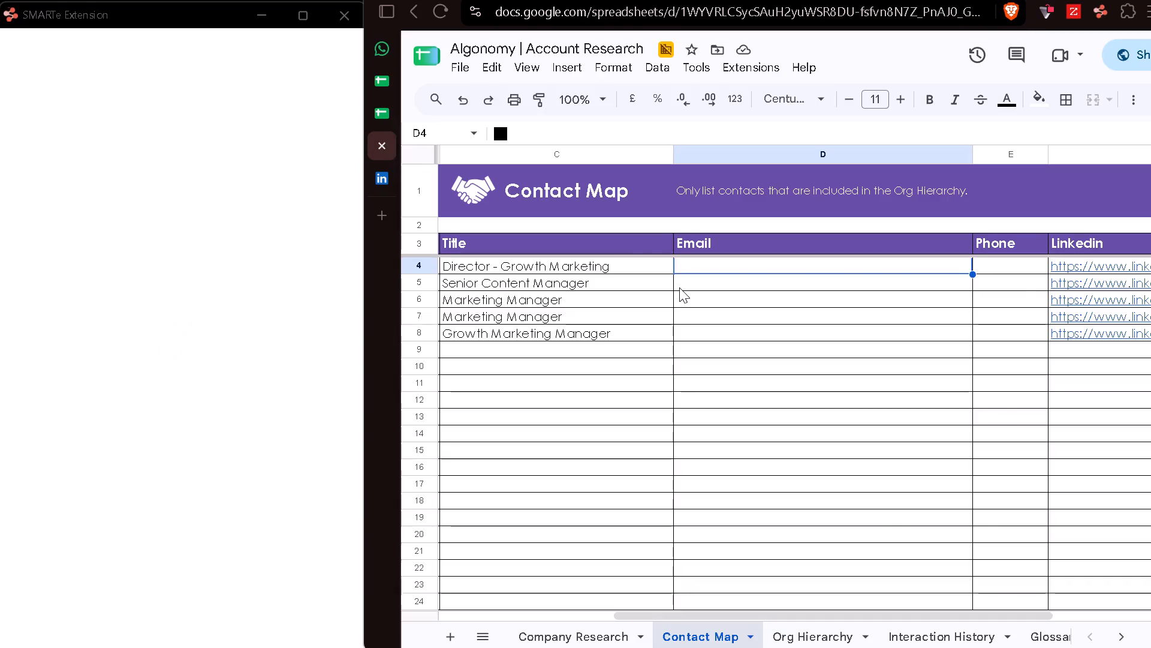
Reveal the row 4 contact's mobile number in SMARTe, paste it into Phone cell E4, and clean up the pasted entry.
{"action": "scroll", "coordinate": [679, 287], "scroll_direction": "left", "scroll_amount": 2}
{"action": "key", "text": "Right"}
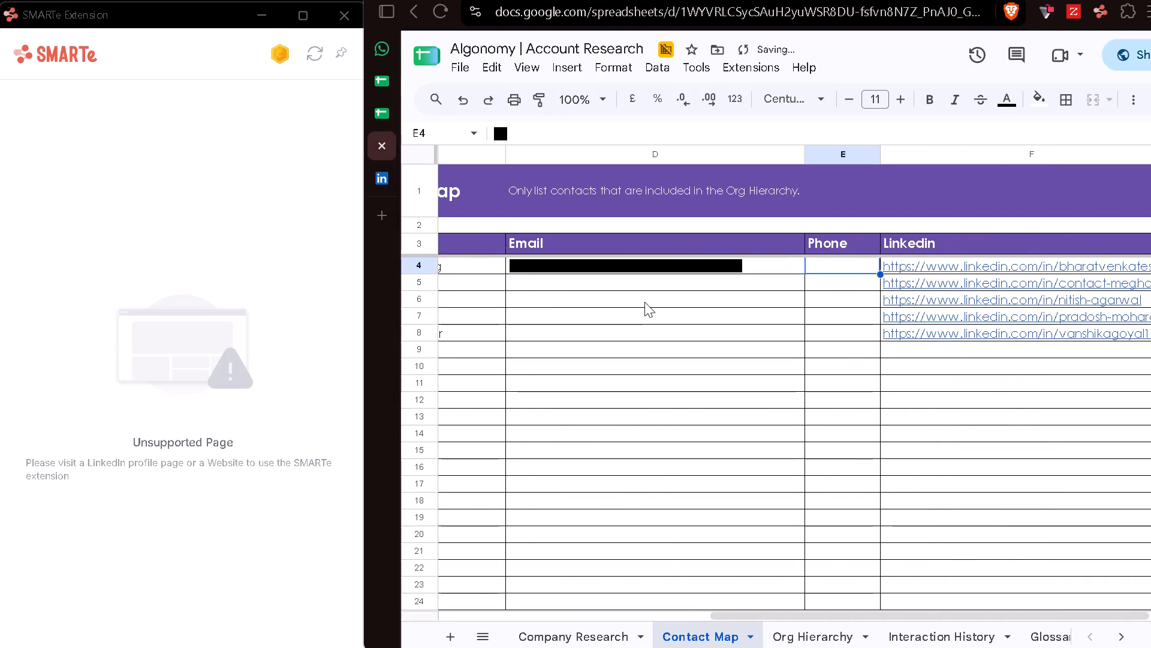
{"action": "left_click", "coordinate": [378, 175]}
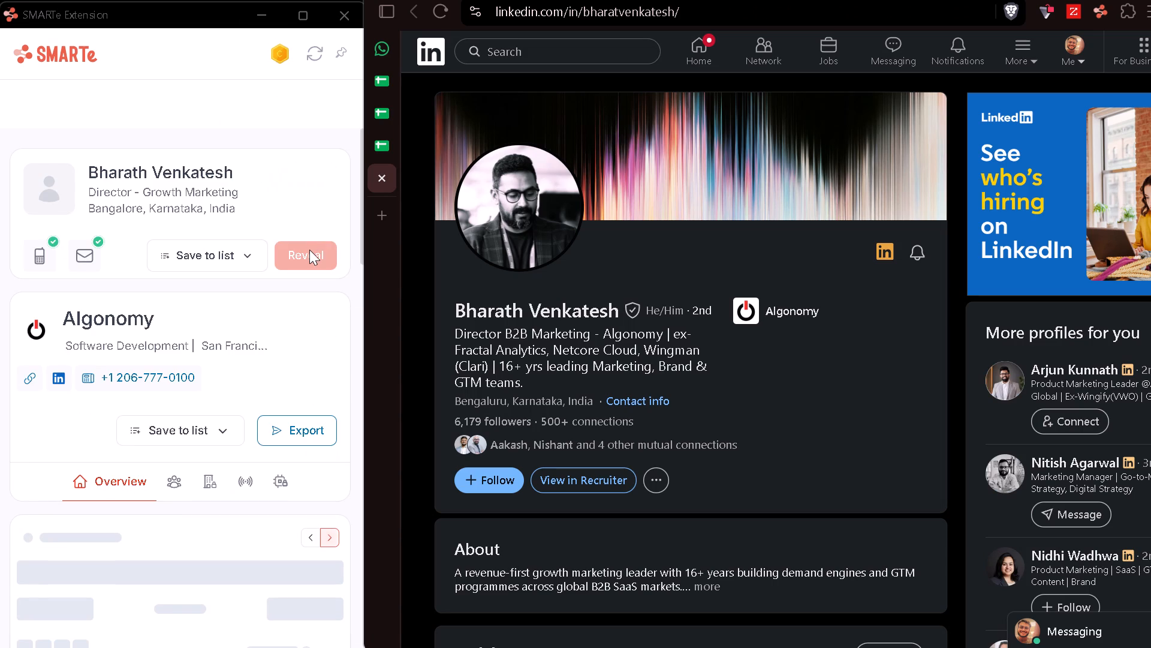
{"action": "left_click", "coordinate": [309, 250]}
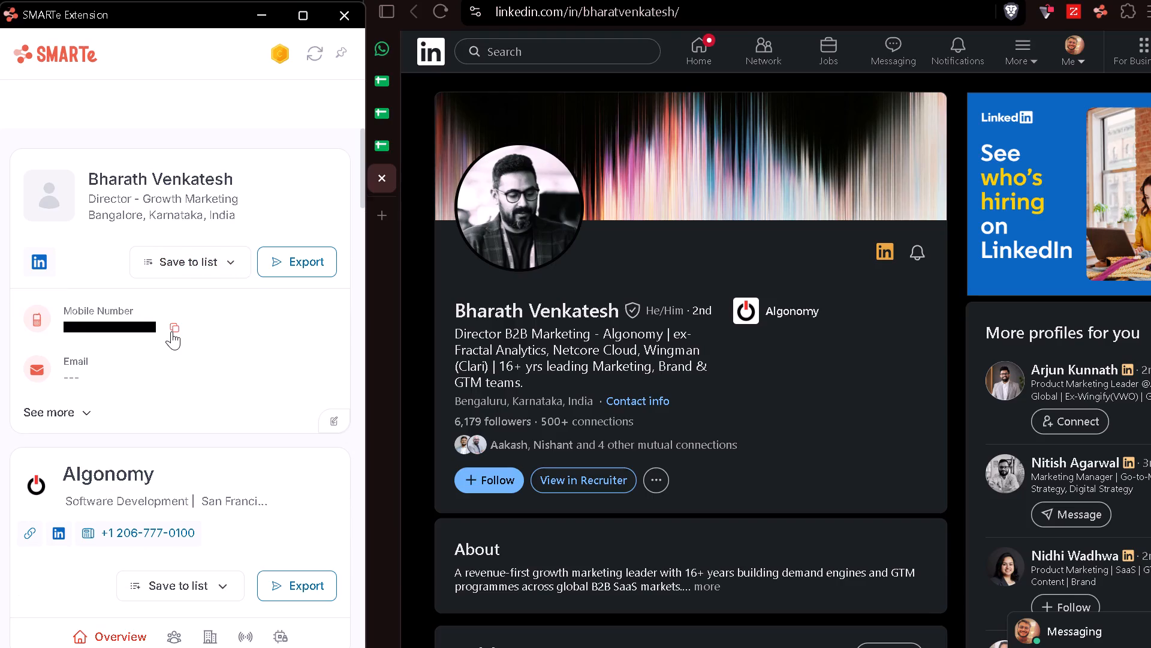
{"action": "left_click", "coordinate": [171, 331]}
{"action": "left_click", "coordinate": [387, 179]}
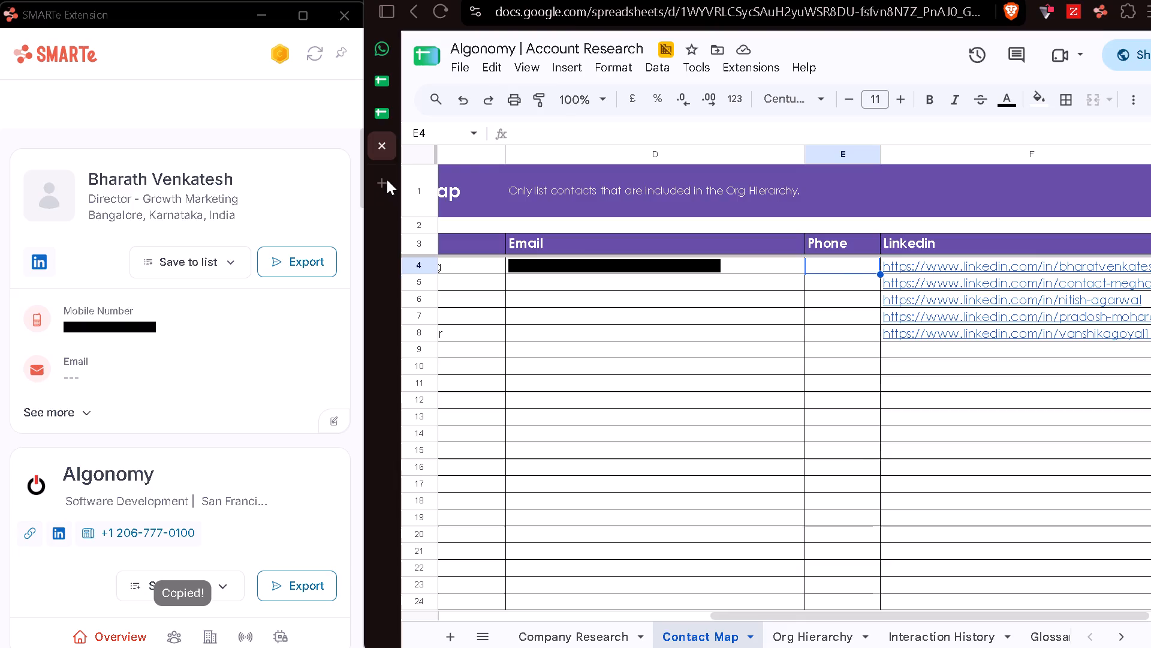
{"action": "key", "text": "ctrl+v"}
{"action": "left_click", "coordinate": [541, 129]}
{"action": "key", "text": "BackSpace"}
{"action": "key", "text": "BackSpace"}
{"action": "key", "text": "BackSpace"}
{"action": "key", "text": "BackSpace"}
{"action": "key", "text": "BackSpace"}
{"action": "key", "text": "BackSpace"}
{"action": "key", "text": "BackSpace"}
{"action": "key", "text": "BackSpace"}
{"action": "key", "text": "BackSpace"}
{"action": "key", "text": "BackSpace"}
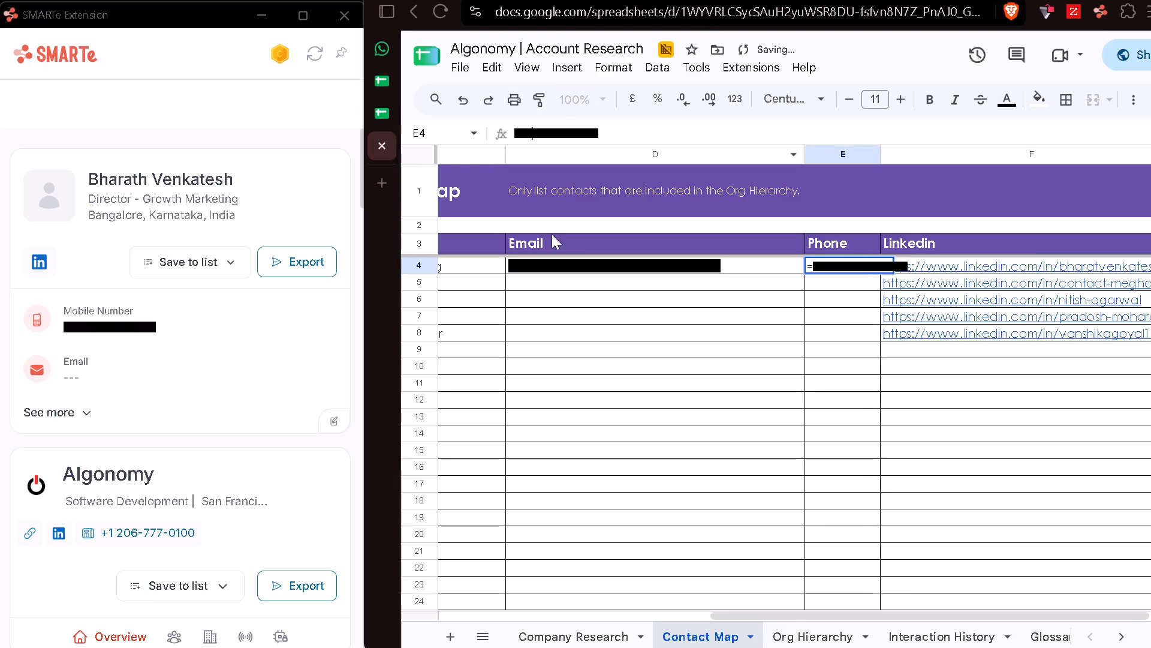
{"action": "left_click", "coordinate": [533, 287]}
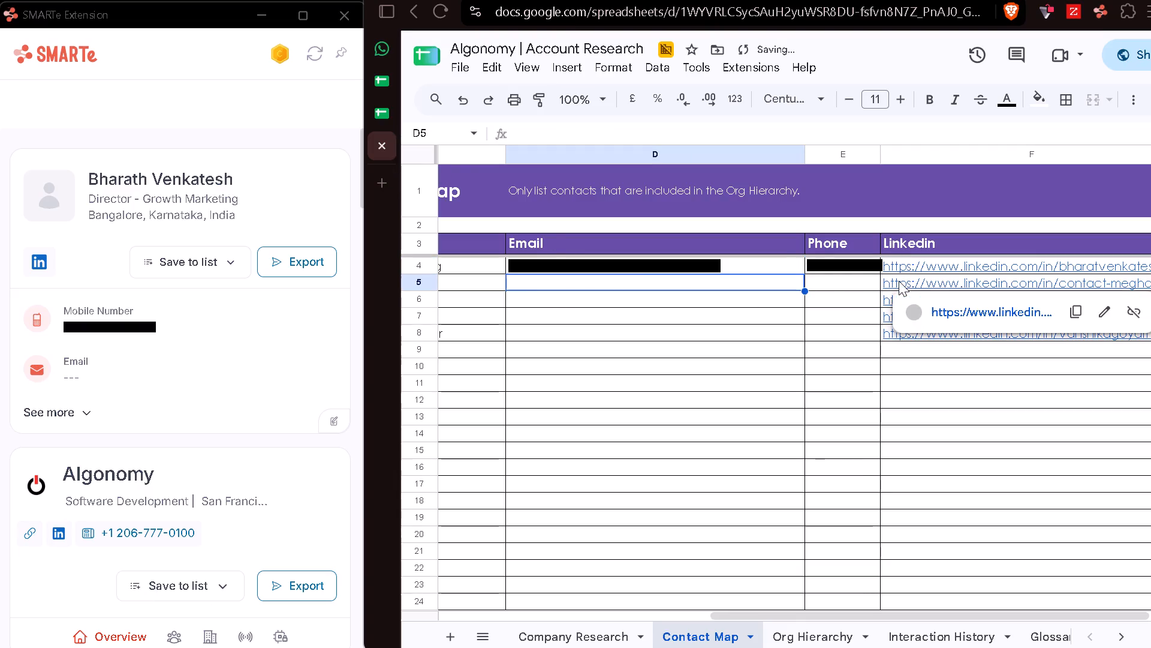
Open the row 5 contact's LinkedIn profile, copy the business email from ZoomInfo, and paste it into D5.
{"action": "left_click", "coordinate": [972, 308]}
{"action": "left_click", "coordinate": [1071, 11]}
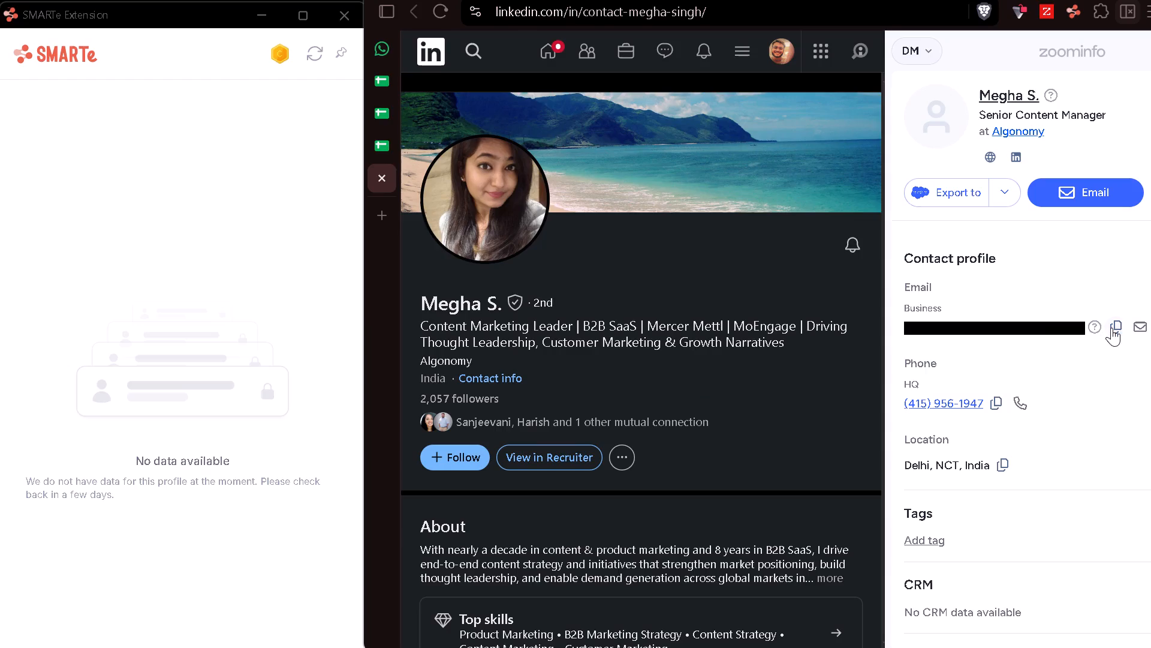
{"action": "left_click", "coordinate": [1111, 328]}
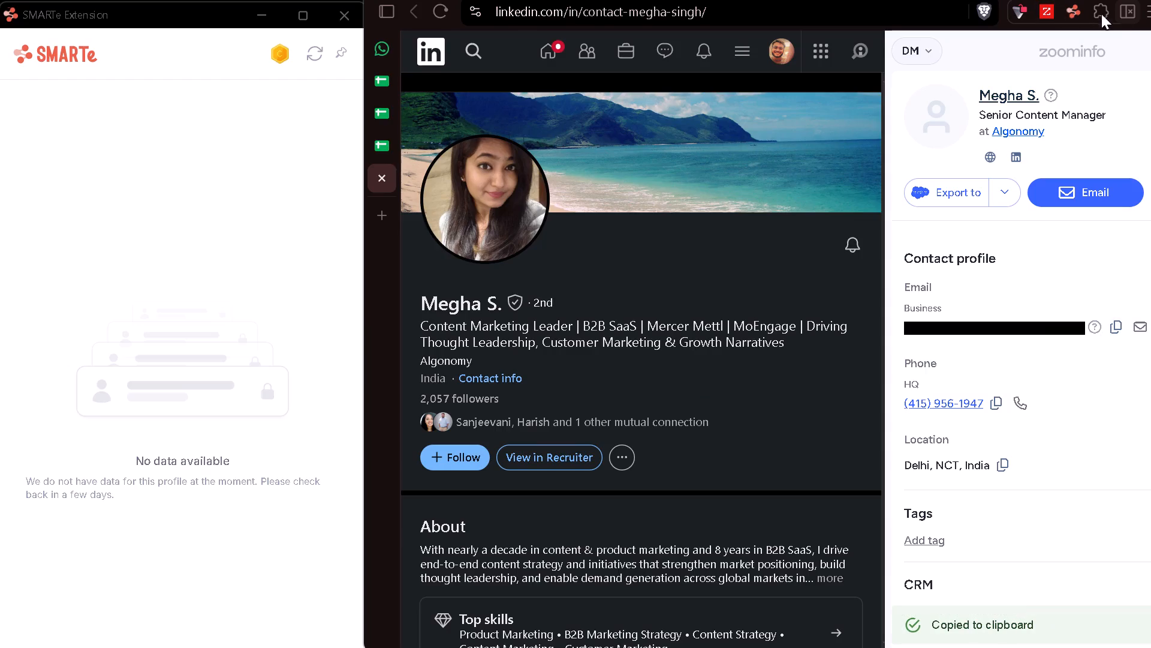
{"action": "left_click", "coordinate": [1125, 17]}
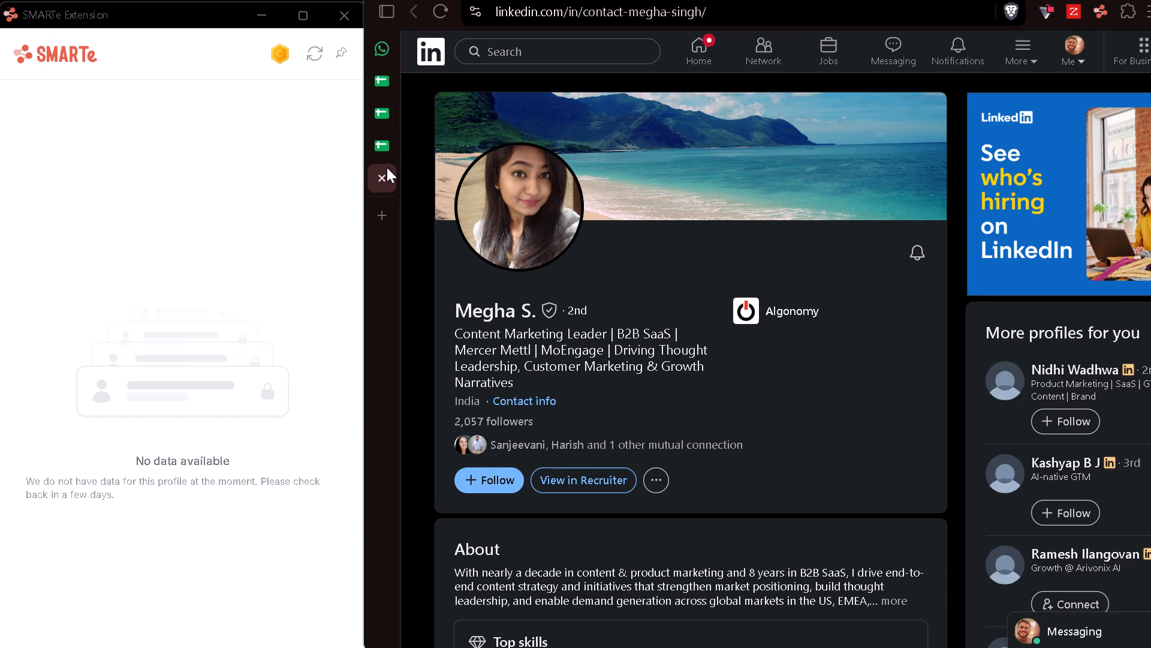
{"action": "left_click", "coordinate": [387, 167]}
{"action": "left_click", "coordinate": [385, 172]}
{"action": "key", "text": "ctrl+v"}
Enter nf as the row 5 contact's phone in E5.
{"action": "key", "text": "Right"}
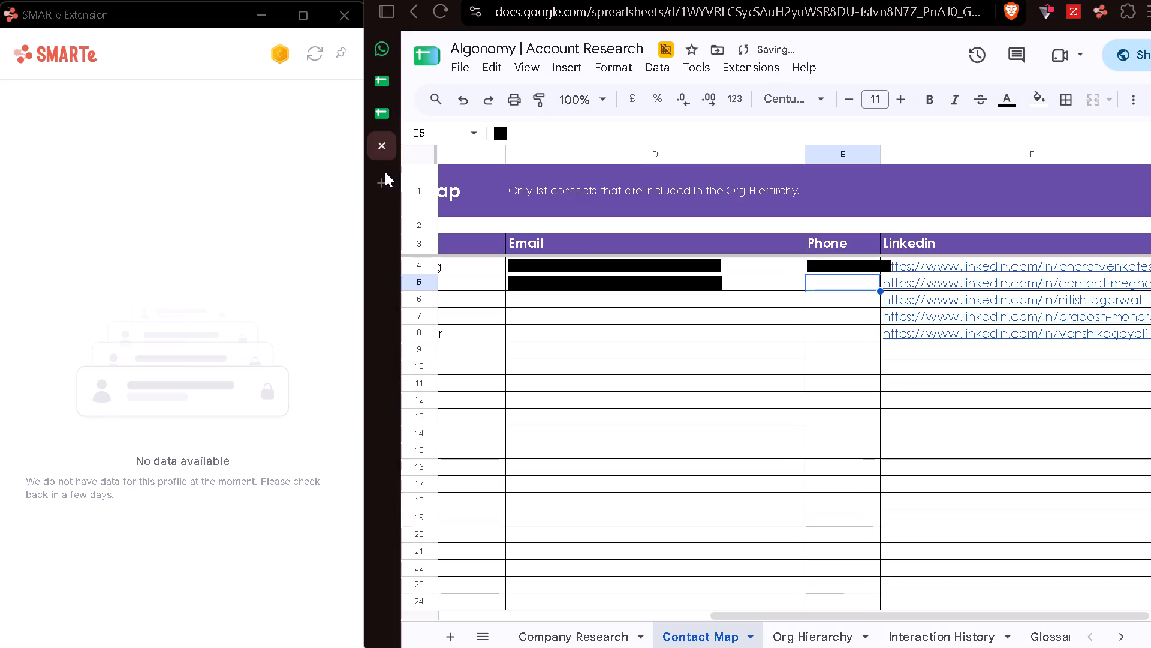
{"action": "type", "text": "nf"}
{"action": "key", "text": "Down"}
{"action": "key", "text": "Left"}
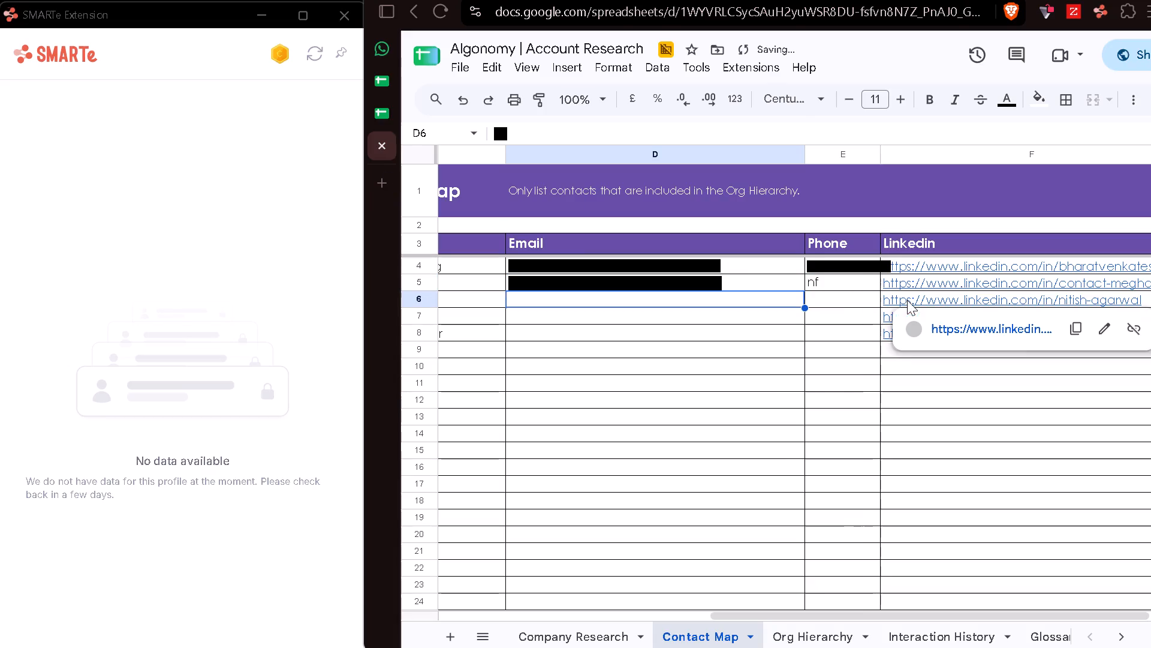
Open the row 6 contact's LinkedIn profile, copy the business email from ZoomInfo, and paste it into D6.
{"action": "left_click", "coordinate": [981, 337]}
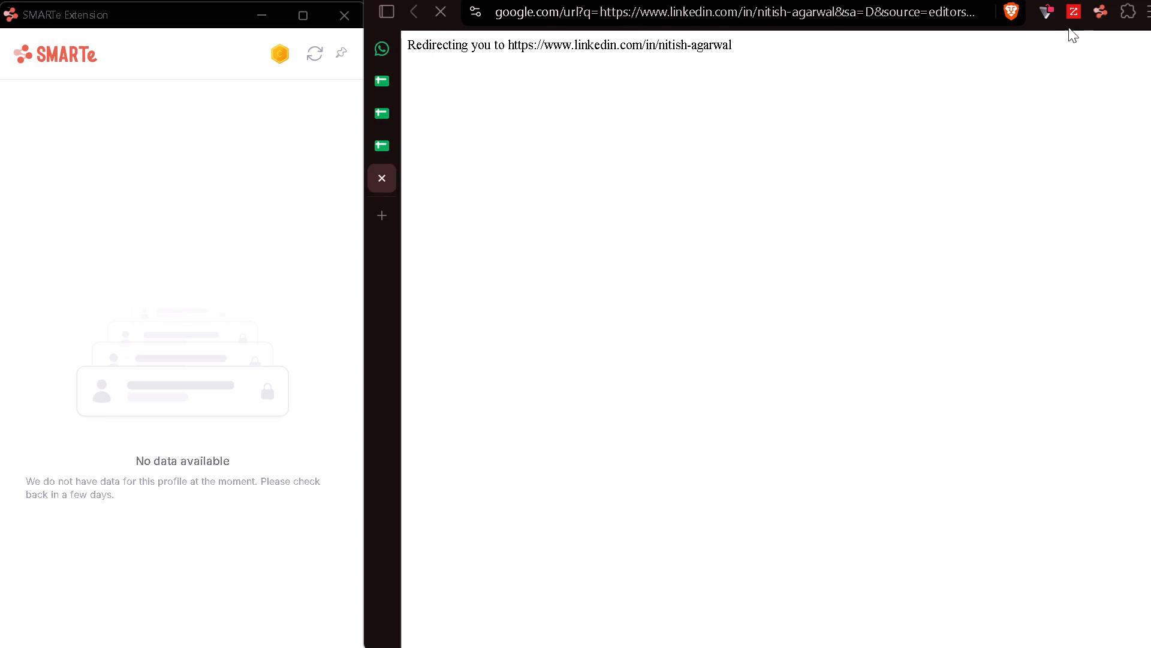
{"action": "left_click", "coordinate": [1074, 14]}
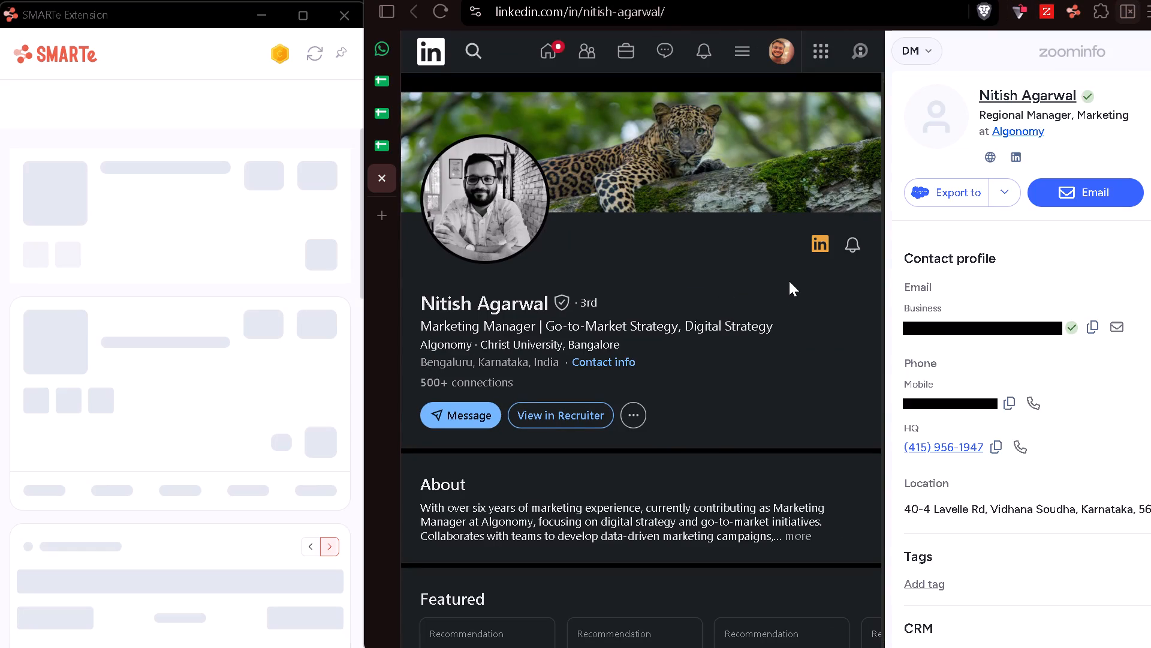
{"action": "left_click", "coordinate": [1090, 321]}
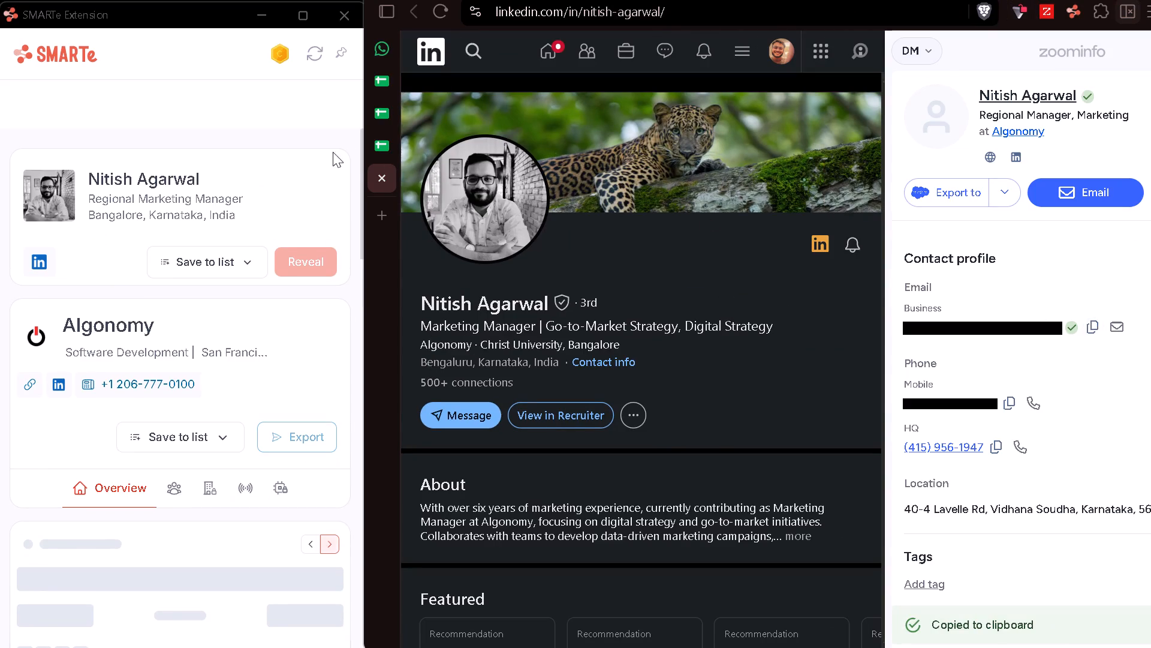
{"action": "left_click", "coordinate": [375, 145]}
{"action": "key", "text": "ctrl+v"}
Copy the row 6 contact's mobile number from ZoomInfo, paste it into Phone cell E6, and strip the leading characters before the number.
{"action": "key", "text": "Right"}
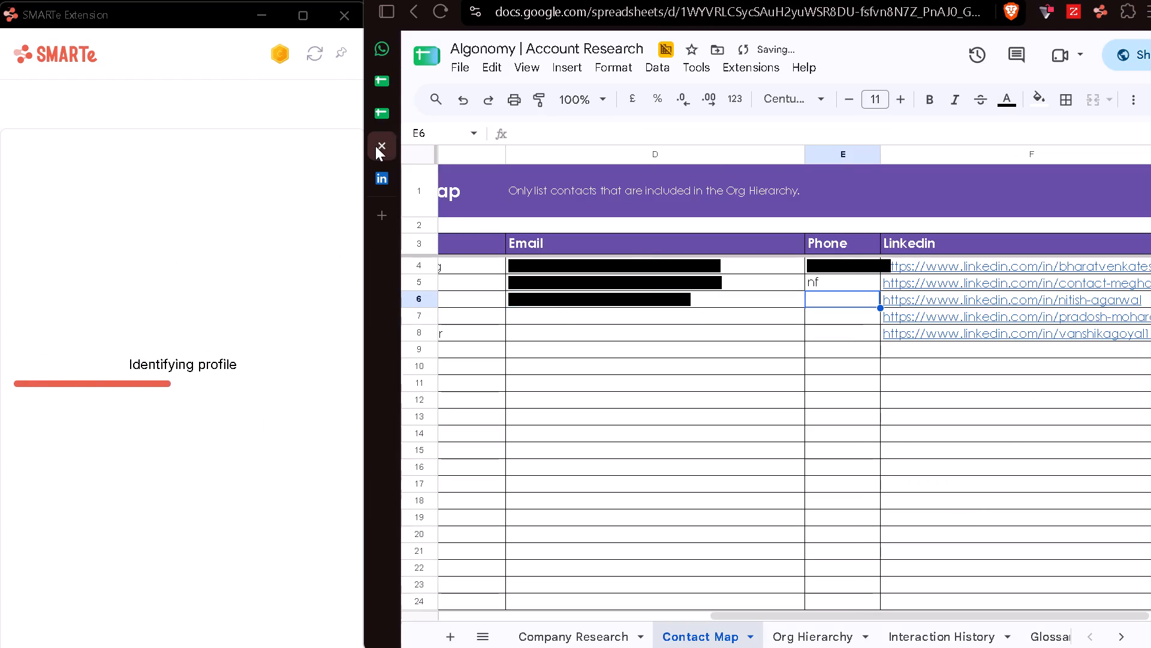
{"action": "left_click", "coordinate": [380, 178]}
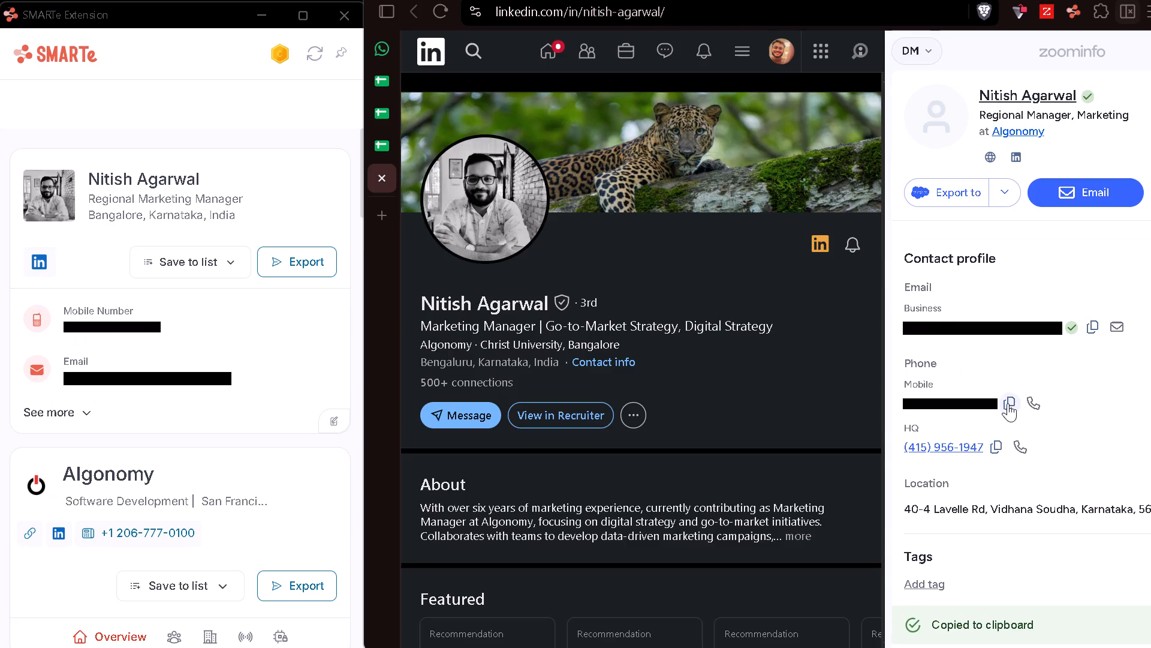
{"action": "left_click", "coordinate": [1008, 403]}
{"action": "left_click", "coordinate": [387, 174]}
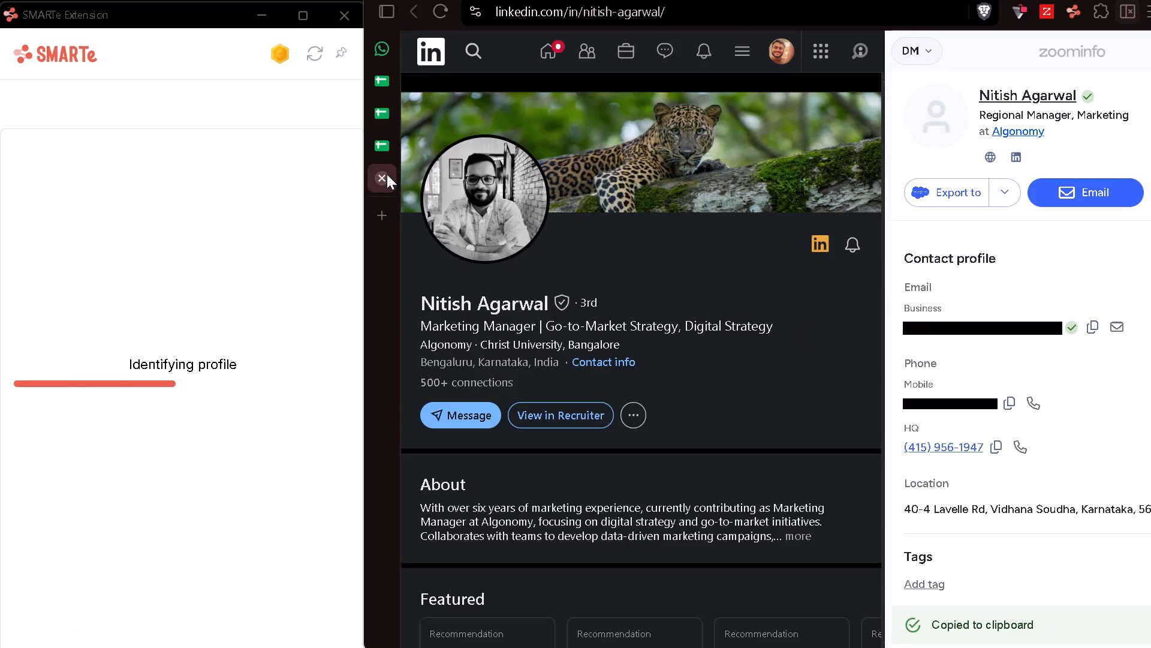
{"action": "key", "text": "ctrl+v"}
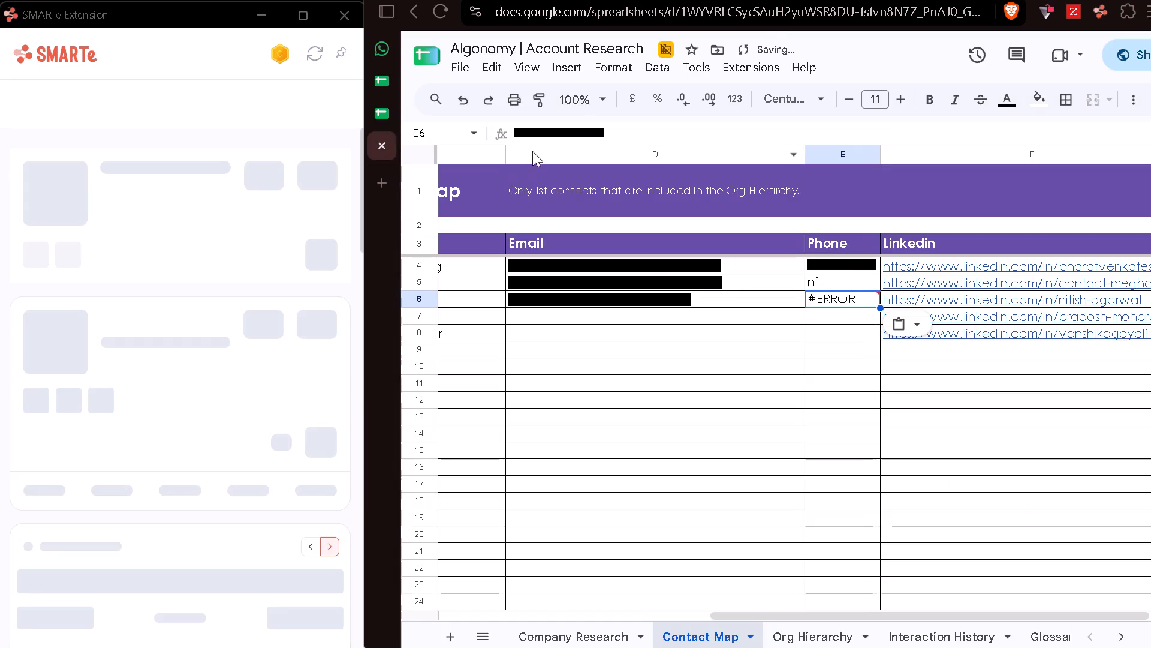
{"action": "left_click", "coordinate": [537, 127]}
{"action": "key", "text": "BackSpace"}
{"action": "key", "text": "BackSpace"}
{"action": "key", "text": "BackSpace"}
{"action": "key", "text": "BackSpace"}
{"action": "key", "text": "BackSpace"}
{"action": "key", "text": "BackSpace"}
{"action": "key", "text": "BackSpace"}
{"action": "key", "text": "BackSpace"}
{"action": "key", "text": "BackSpace"}
{"action": "key", "text": "BackSpace"}
{"action": "key", "text": "BackSpace"}
{"action": "key", "text": "BackSpace"}
{"action": "key", "text": "BackSpace"}
{"action": "left_click", "coordinate": [547, 314]}
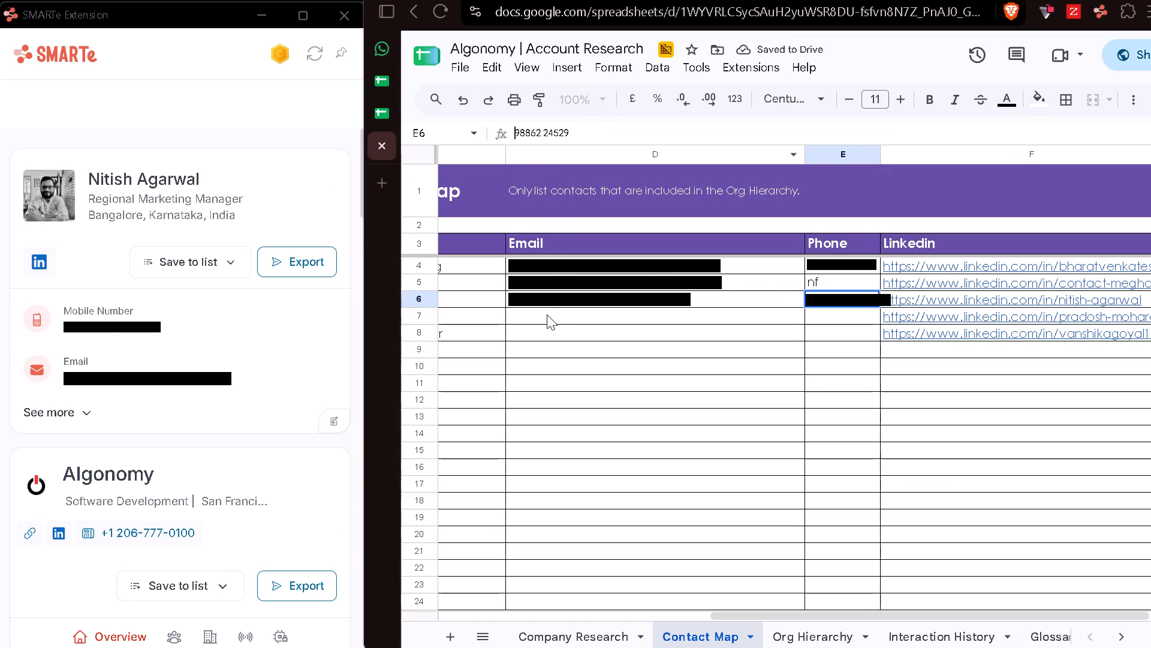
Open the row 7 contact's LinkedIn profile, copy the business email from ZoomInfo, and paste it into D7.
{"action": "left_click", "coordinate": [974, 344]}
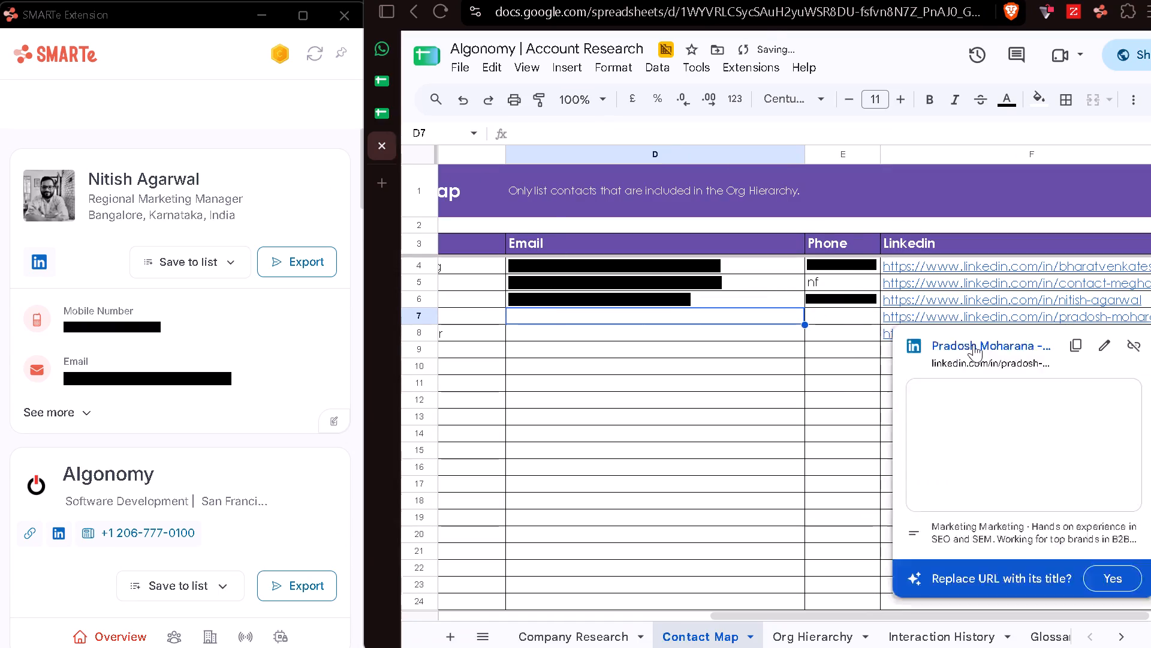
{"action": "left_click", "coordinate": [1073, 13]}
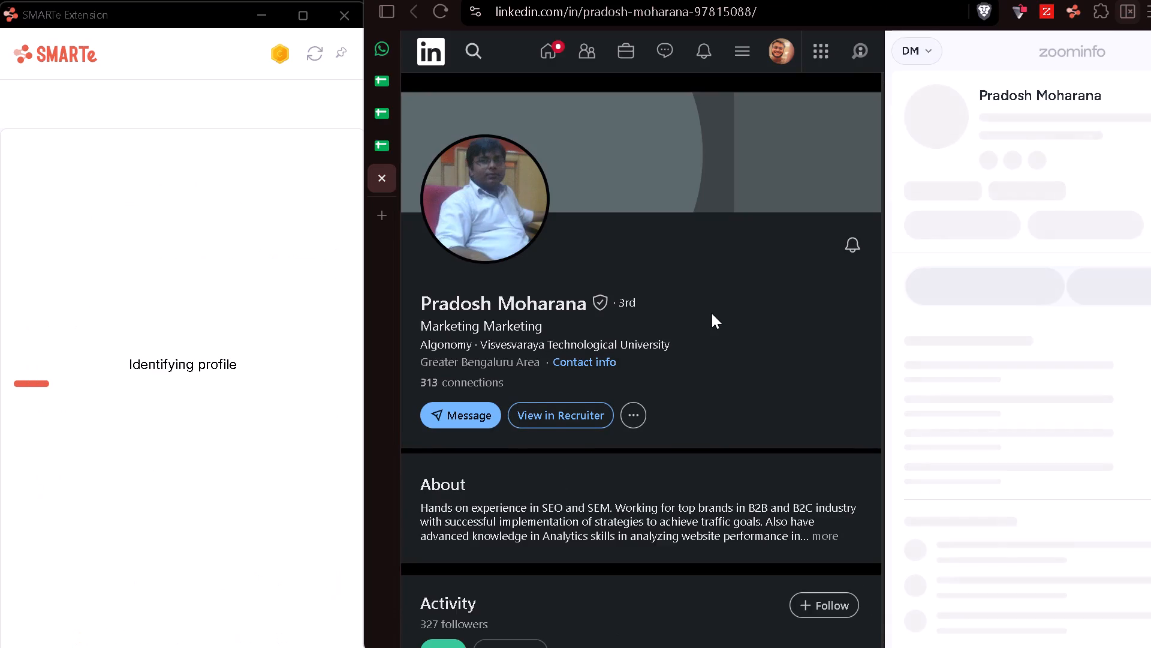
{"action": "scroll", "coordinate": [639, 404], "scroll_direction": "down", "scroll_amount": 7}
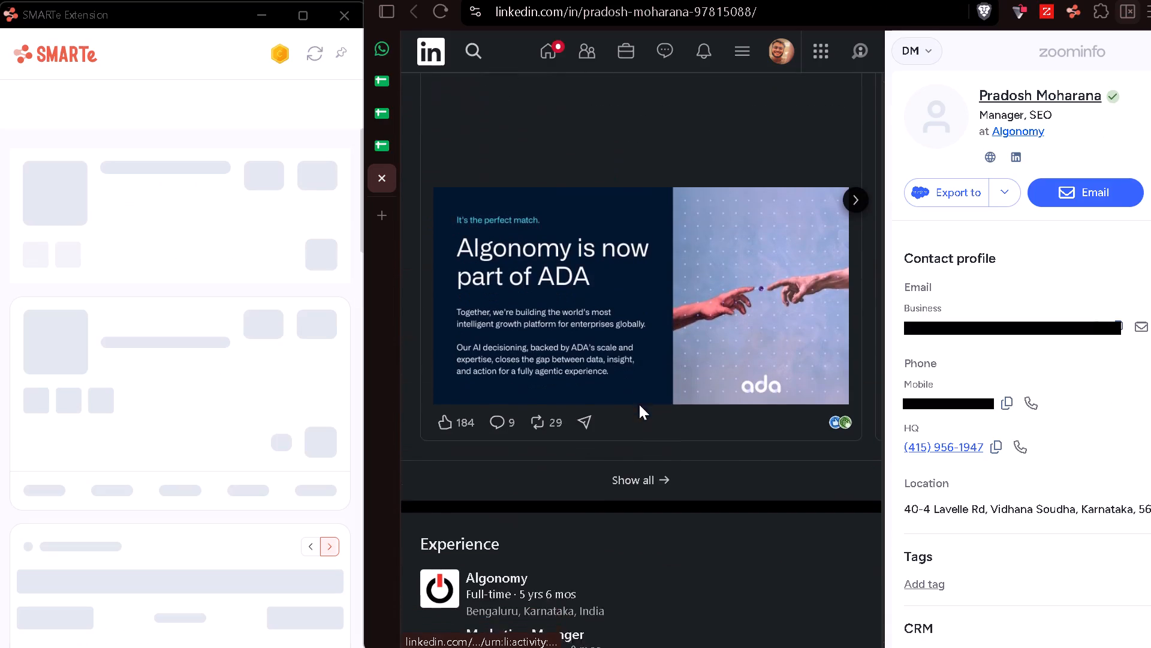
{"action": "scroll", "coordinate": [639, 404], "scroll_direction": "down", "scroll_amount": 1}
{"action": "scroll", "coordinate": [639, 404], "scroll_direction": "up", "scroll_amount": 10}
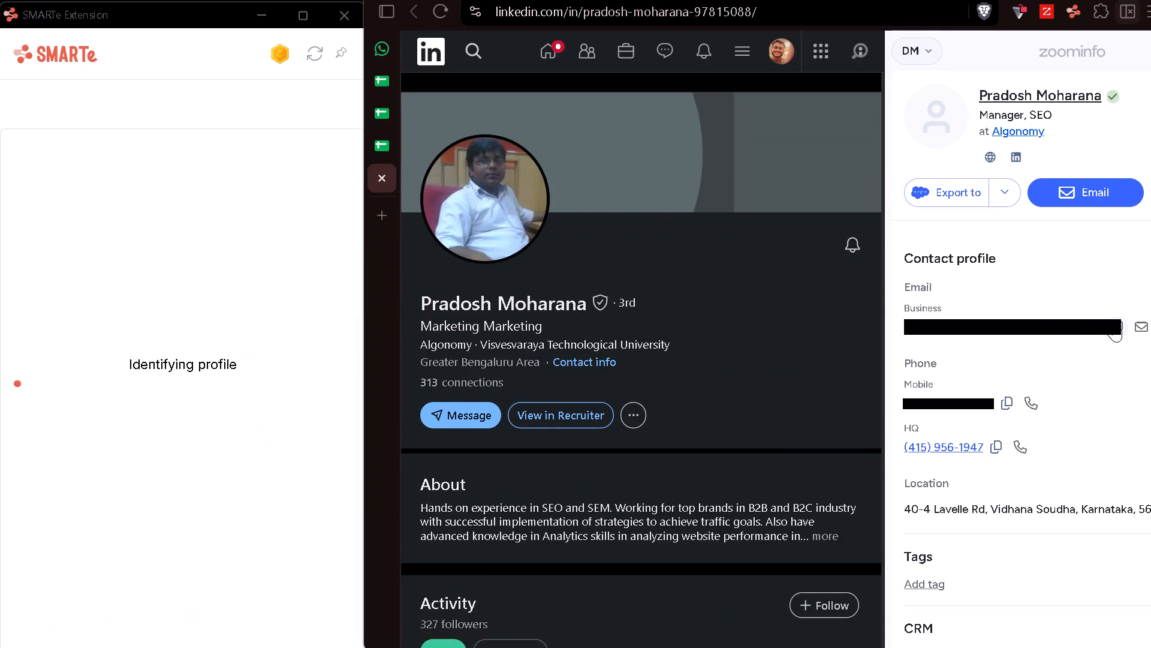
{"action": "left_click", "coordinate": [1113, 323]}
{"action": "left_click", "coordinate": [389, 150]}
{"action": "key", "text": "ctrl+v"}
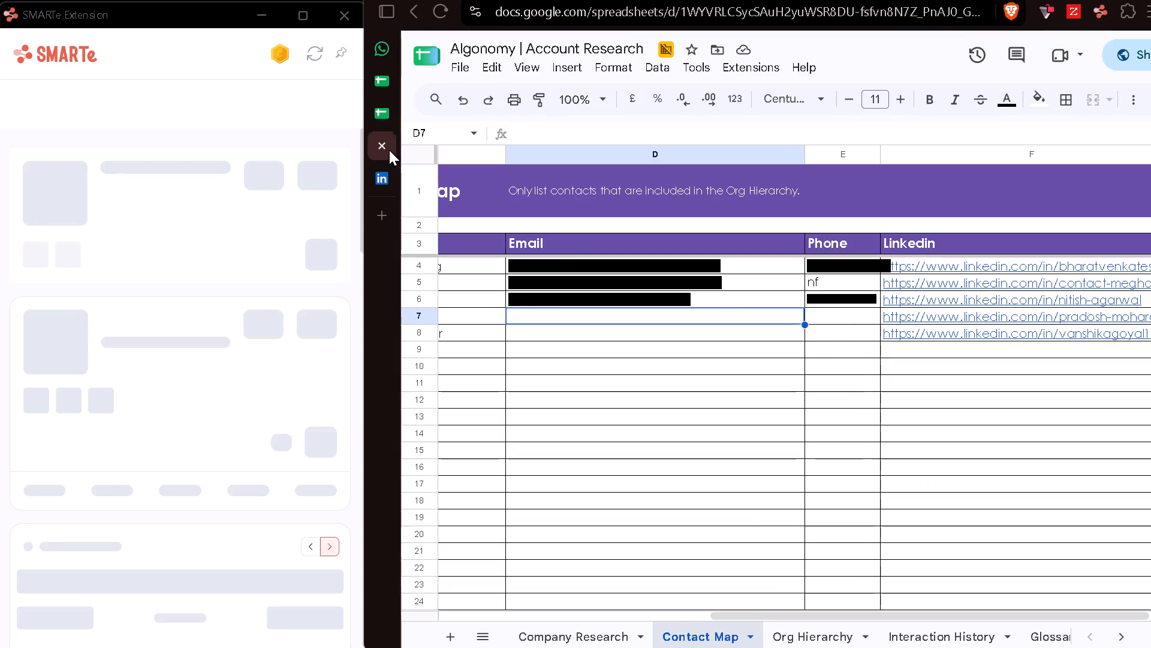
Copy the row 7 contact's mobile number from ZoomInfo, paste it into Phone cell E7, and strip the leading characters before the number.
{"action": "key", "text": "Right"}
{"action": "left_click", "coordinate": [385, 180]}
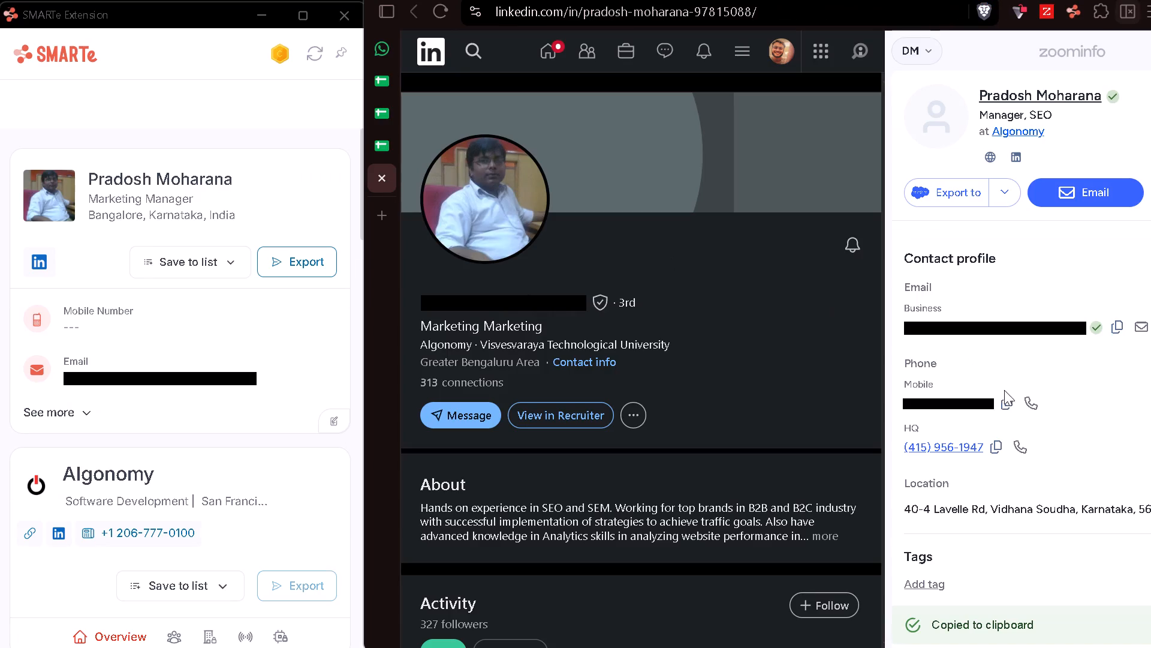
{"action": "left_click", "coordinate": [1004, 399]}
{"action": "left_click", "coordinate": [384, 183]}
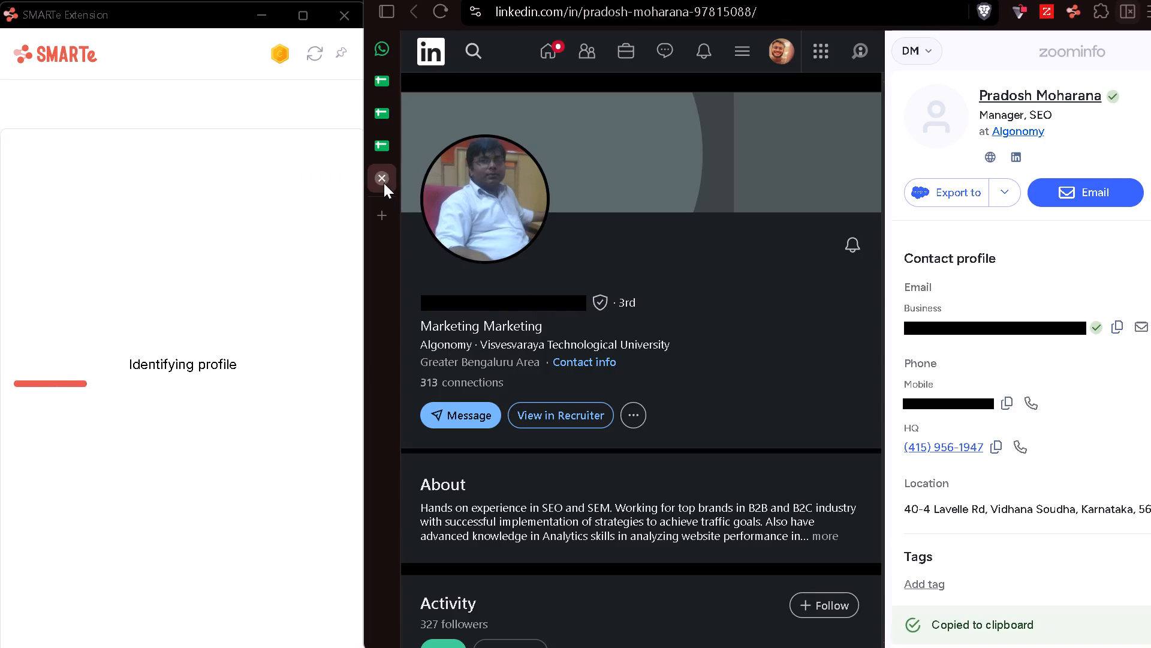
{"action": "key", "text": "ctrl+v"}
{"action": "left_click", "coordinate": [540, 127]}
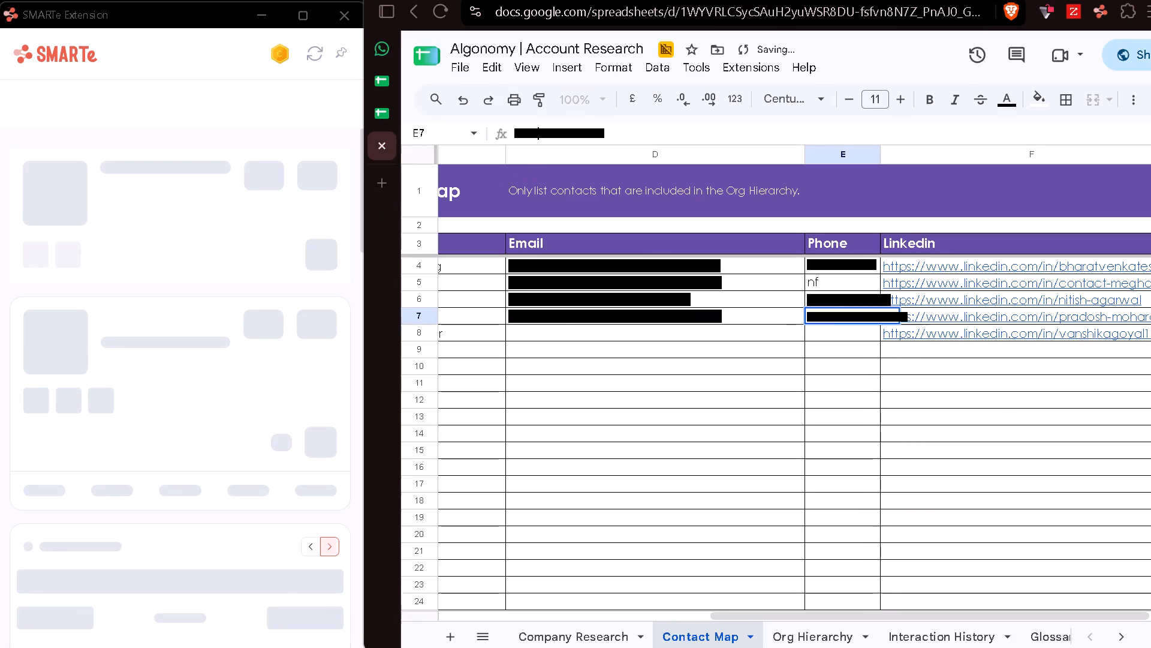
{"action": "key", "text": "BackSpace"}
{"action": "key", "text": "BackSpace"}
{"action": "key", "text": "BackSpace"}
{"action": "key", "text": "BackSpace"}
{"action": "key", "text": "BackSpace"}
{"action": "key", "text": "BackSpace"}
{"action": "key", "text": "BackSpace"}
{"action": "key", "text": "BackSpace"}
{"action": "key", "text": "BackSpace"}
{"action": "left_click", "coordinate": [538, 330]}
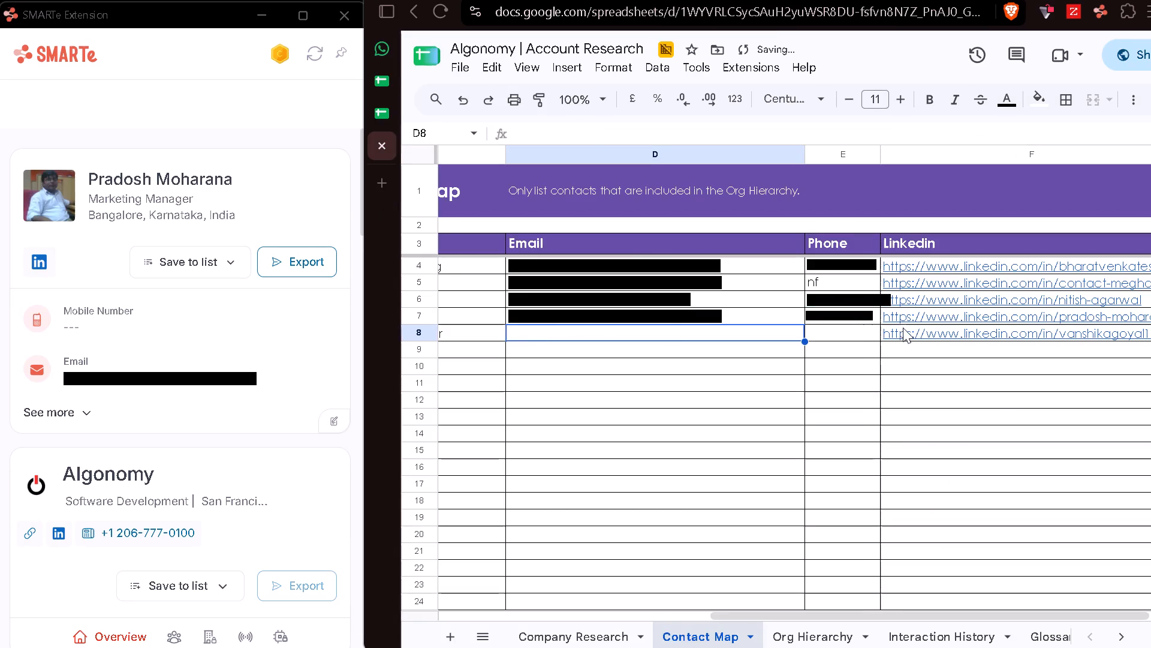
Open the row 8 contact's LinkedIn profile and send a connection invitation without a note.
{"action": "left_click", "coordinate": [971, 355]}
{"action": "left_click", "coordinate": [1068, 17]}
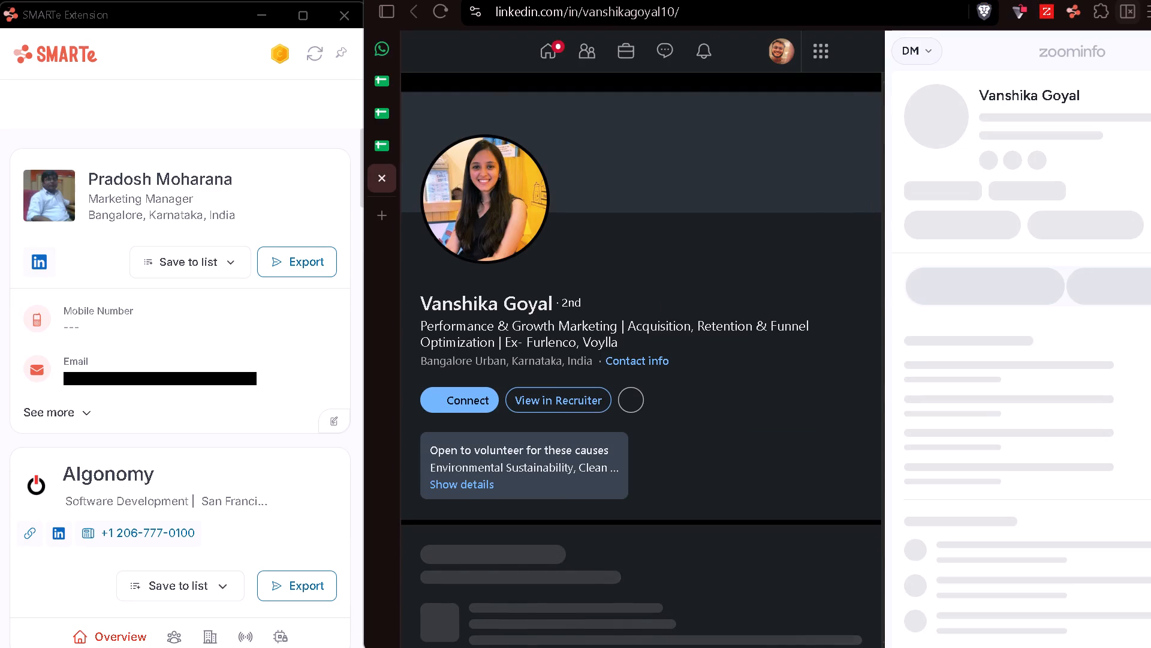
{"action": "left_click", "coordinate": [441, 407]}
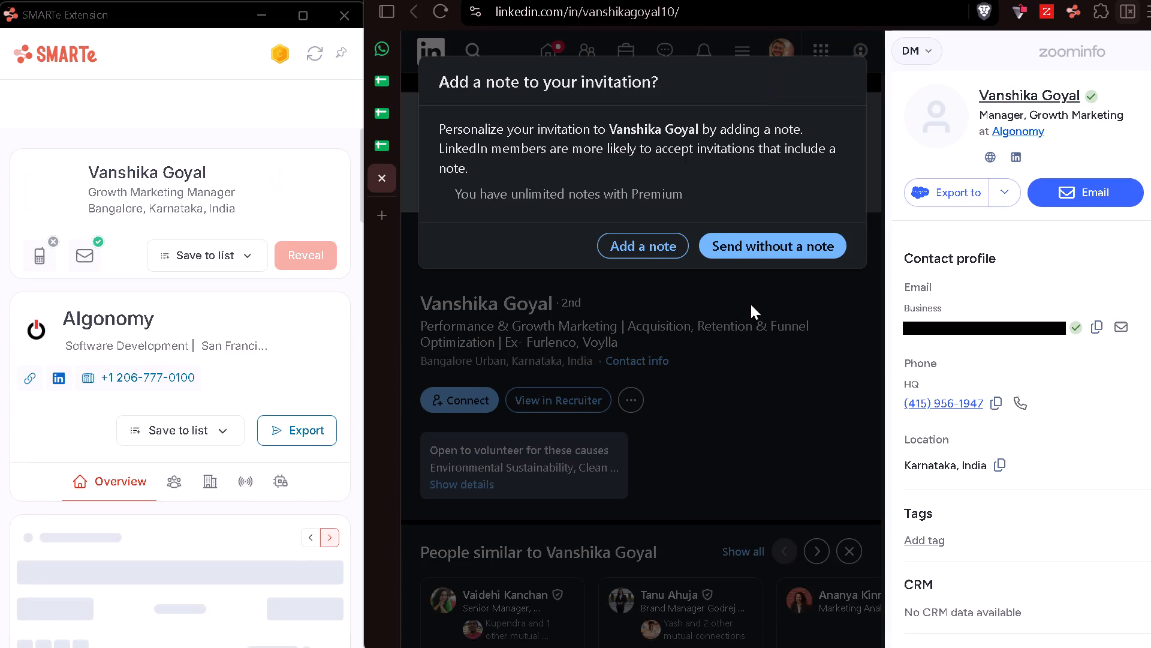
{"action": "left_click", "coordinate": [756, 244]}
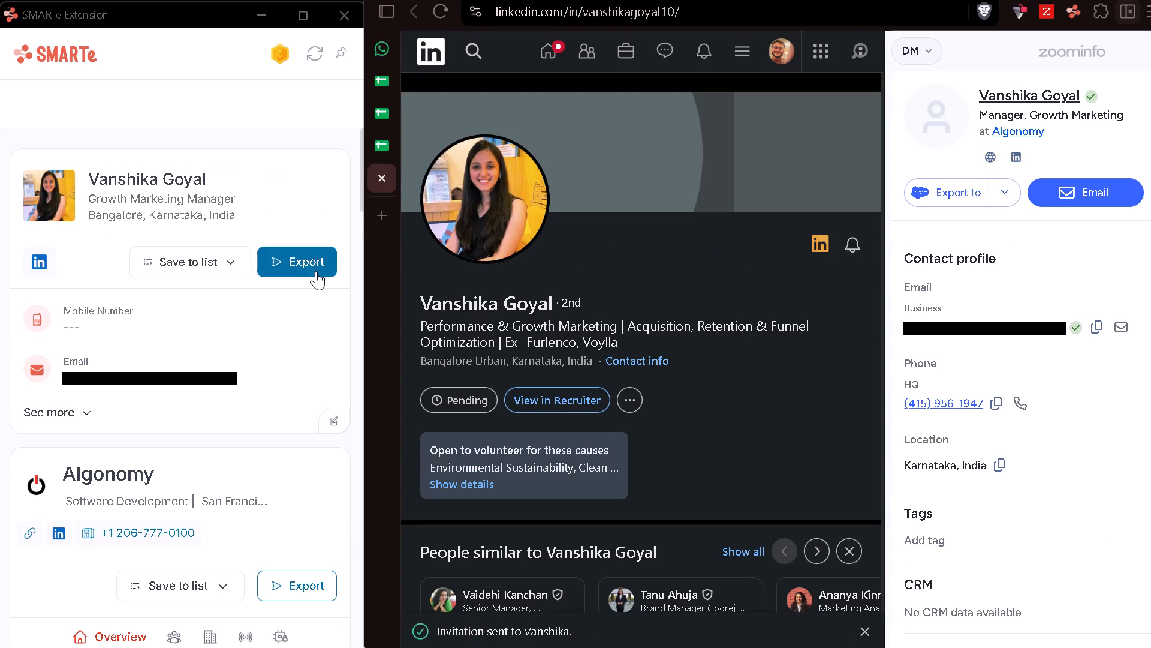
Copy the row 8 contact's business email from ZoomInfo, close the ZoomInfo and SMARTe extensions, and paste the email into D8.
{"action": "left_click", "coordinate": [1097, 321]}
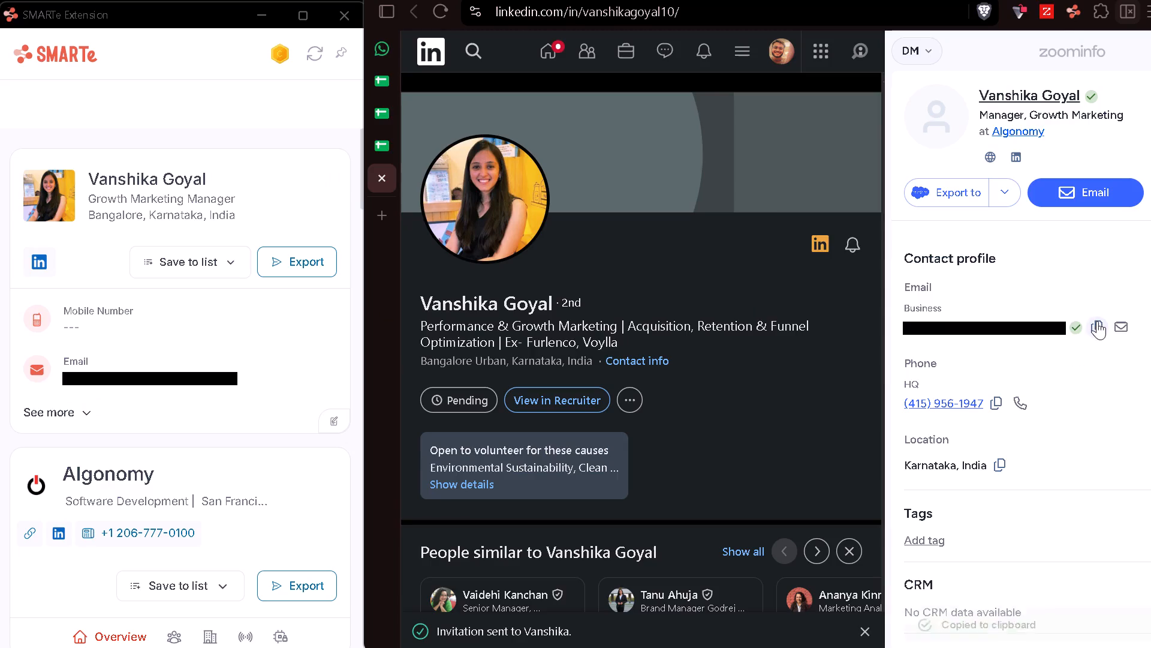
{"action": "left_click", "coordinate": [1120, 12]}
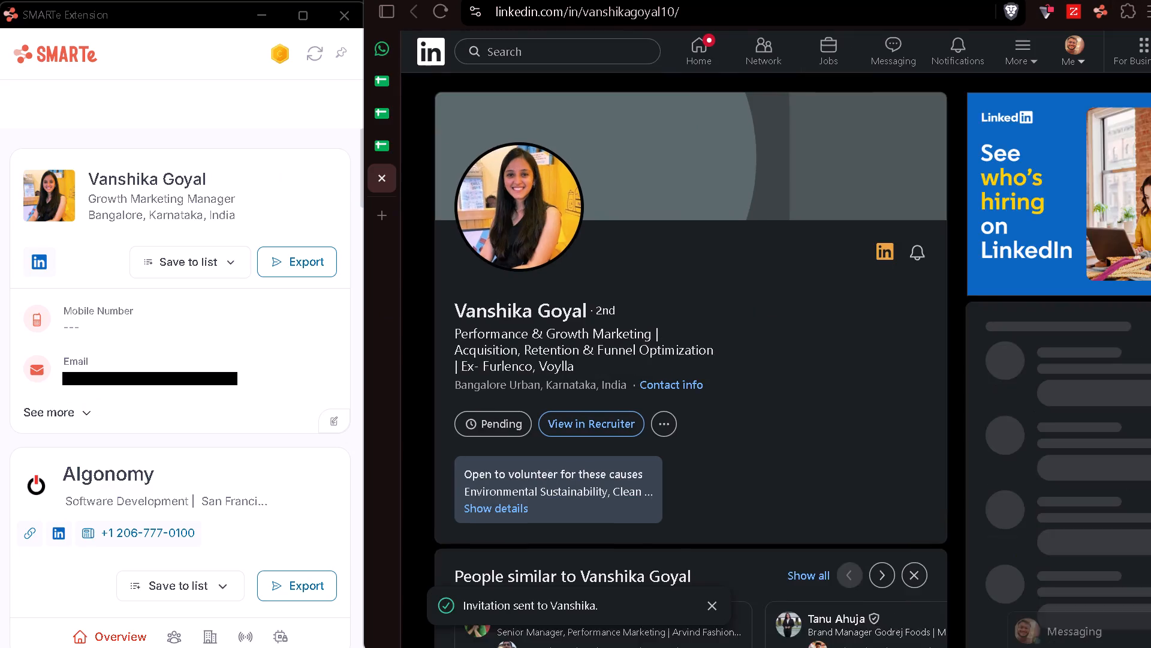
{"action": "scroll", "coordinate": [604, 356], "scroll_direction": "down", "scroll_amount": 11}
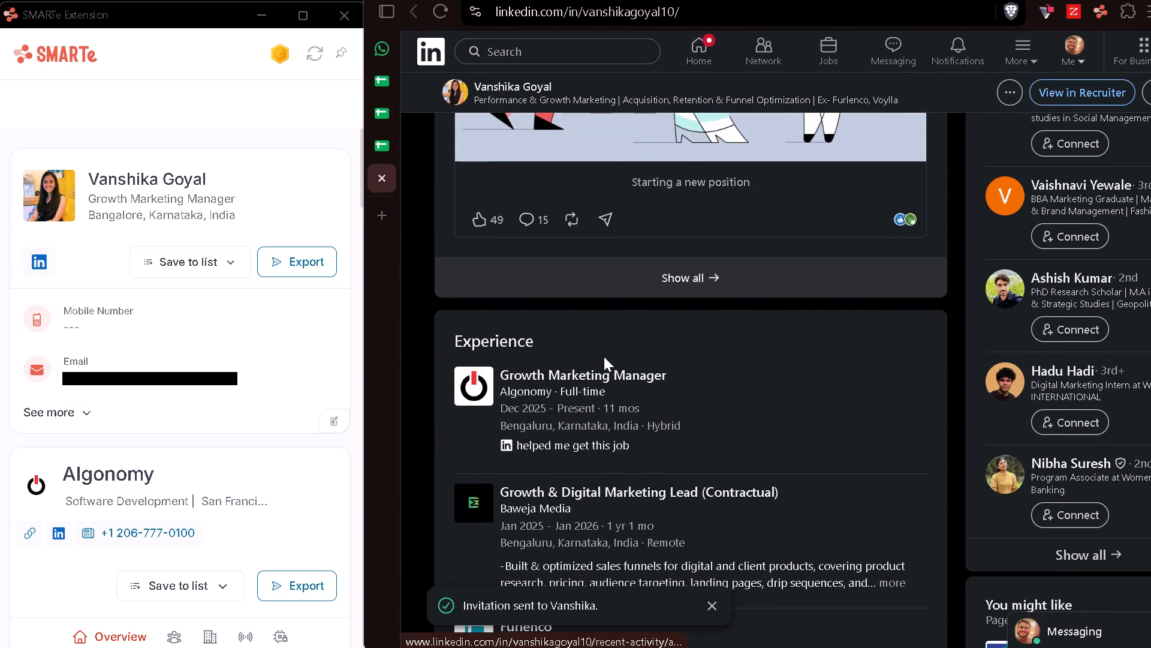
{"action": "left_click", "coordinate": [344, 18]}
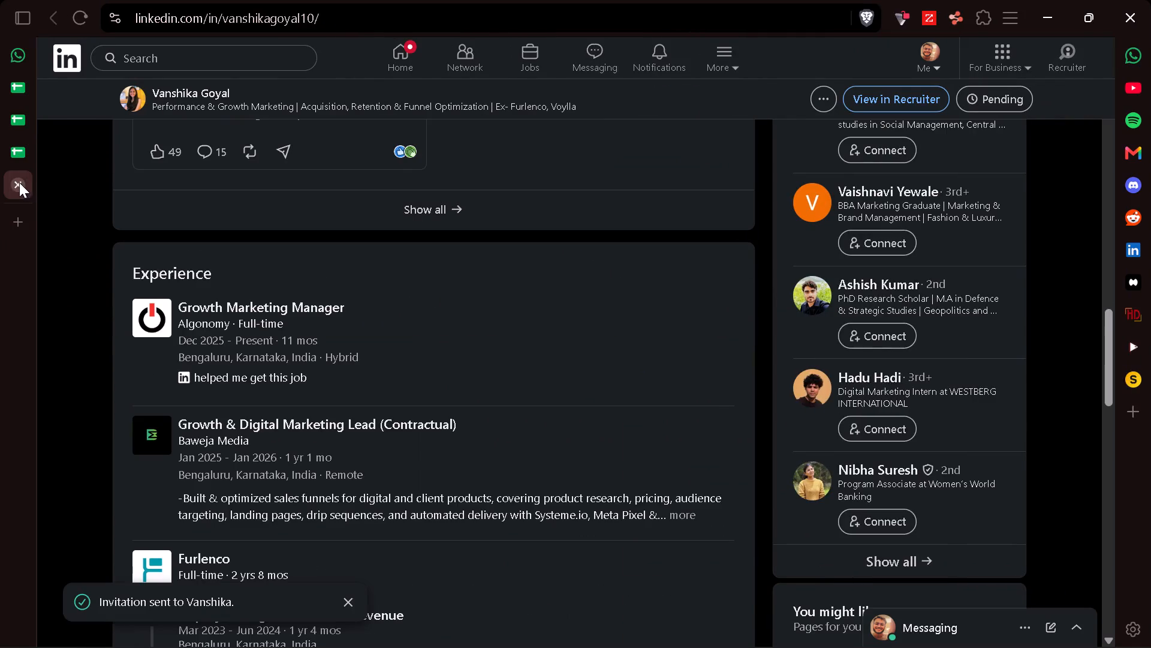
{"action": "left_click", "coordinate": [19, 182]}
{"action": "key", "text": "ctrl+v"}
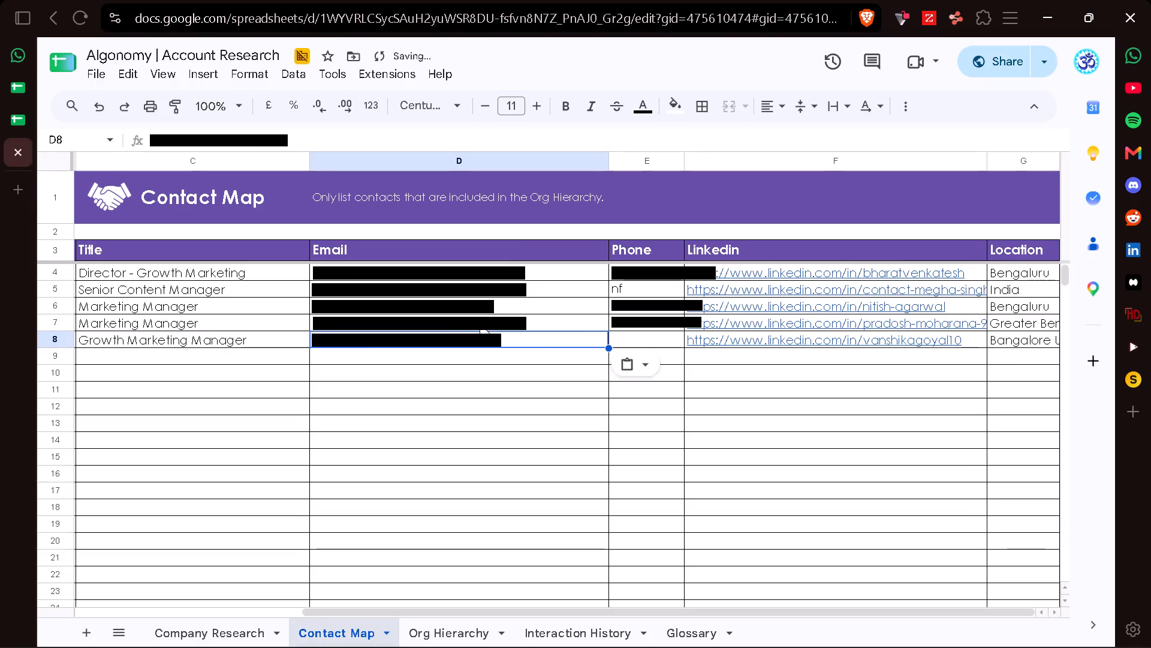
Enter nf as the row 8 contact's phone in E8.
{"action": "key", "text": "Right"}
{"action": "type", "text": "nf"}
{"action": "key", "text": "Down"}
{"action": "key", "text": "Left"}
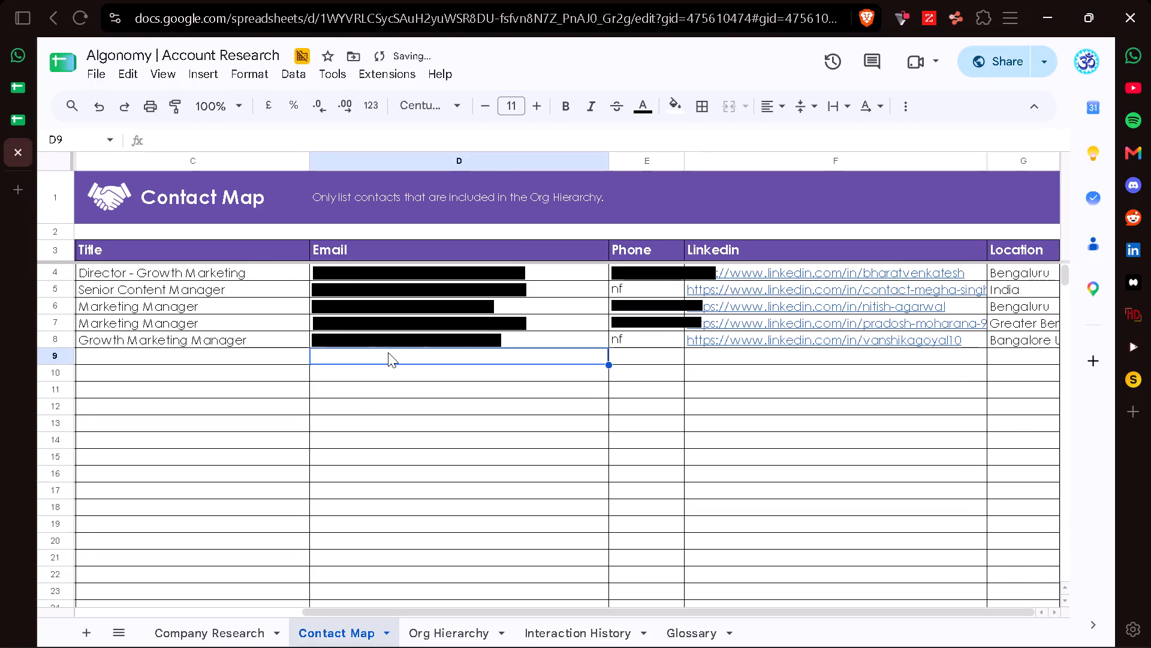
Copy the Algonomy full names from A4:A8 and paste them into Krishna Leads 28th October starting at A41.
{"action": "scroll", "coordinate": [388, 352], "scroll_direction": "right", "scroll_amount": 5}
{"action": "left_click", "coordinate": [106, 266]}
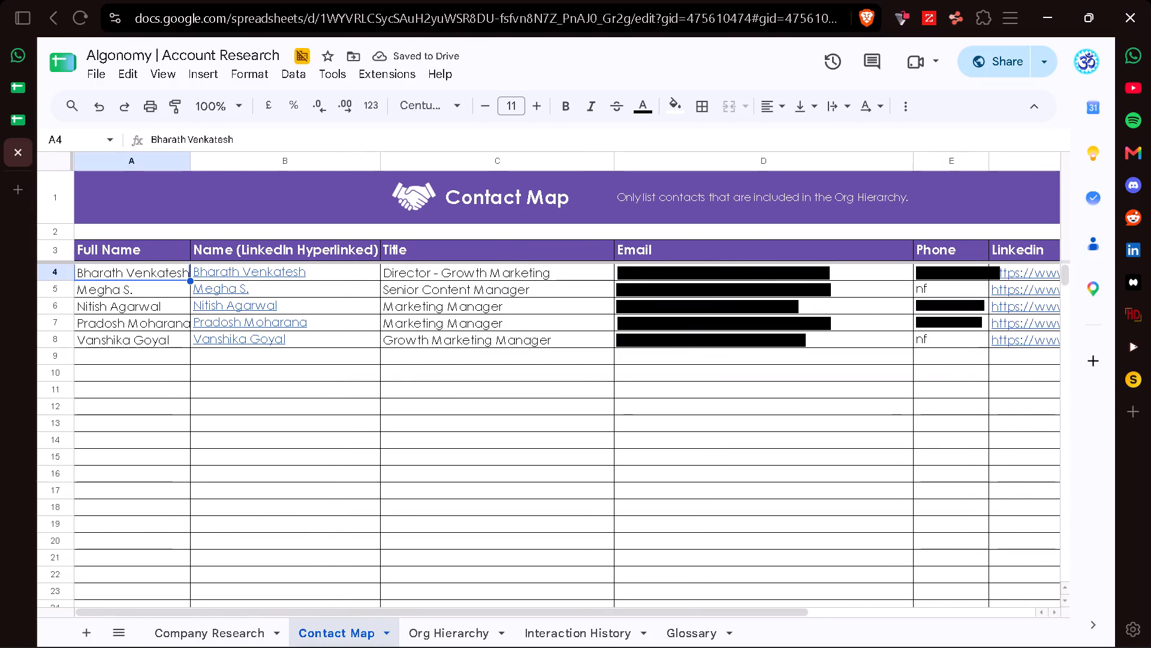
{"action": "key", "text": "ctrl+shift+Down"}
{"action": "key", "text": "ctrl+c"}
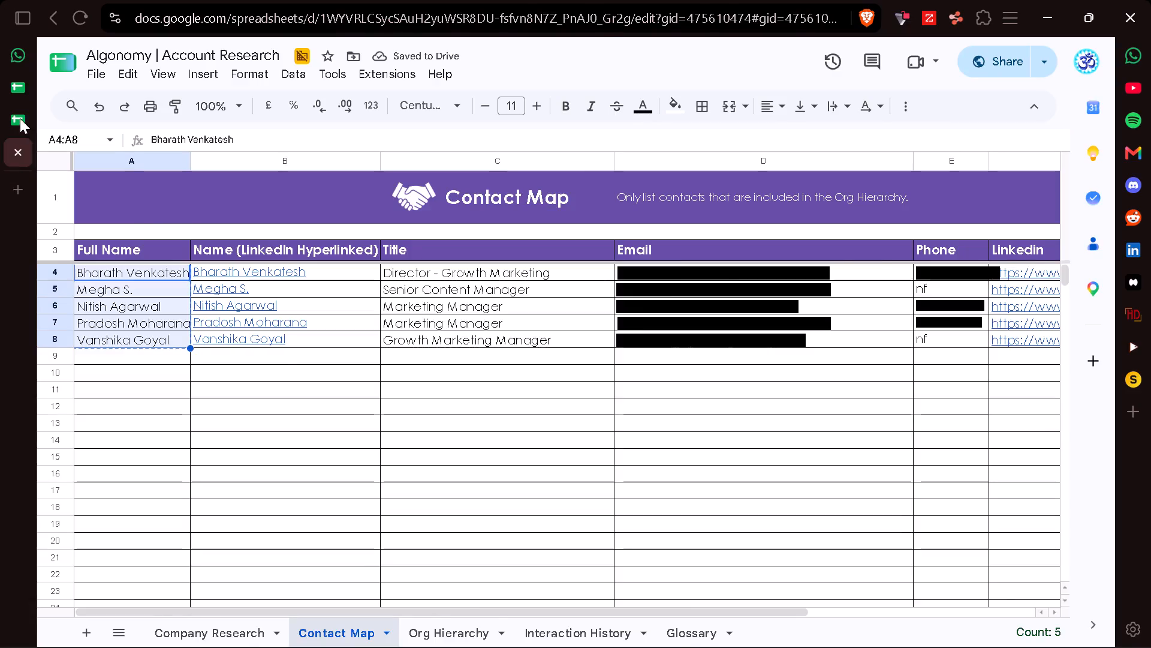
{"action": "left_click", "coordinate": [20, 118]}
{"action": "key", "text": "ctrl+v"}
Copy the Algonomy contacts' titles from C4:C8 and paste them into Krishna Leads 28th October starting at E41.
{"action": "key", "text": "Right"}
{"action": "key", "text": "Right"}
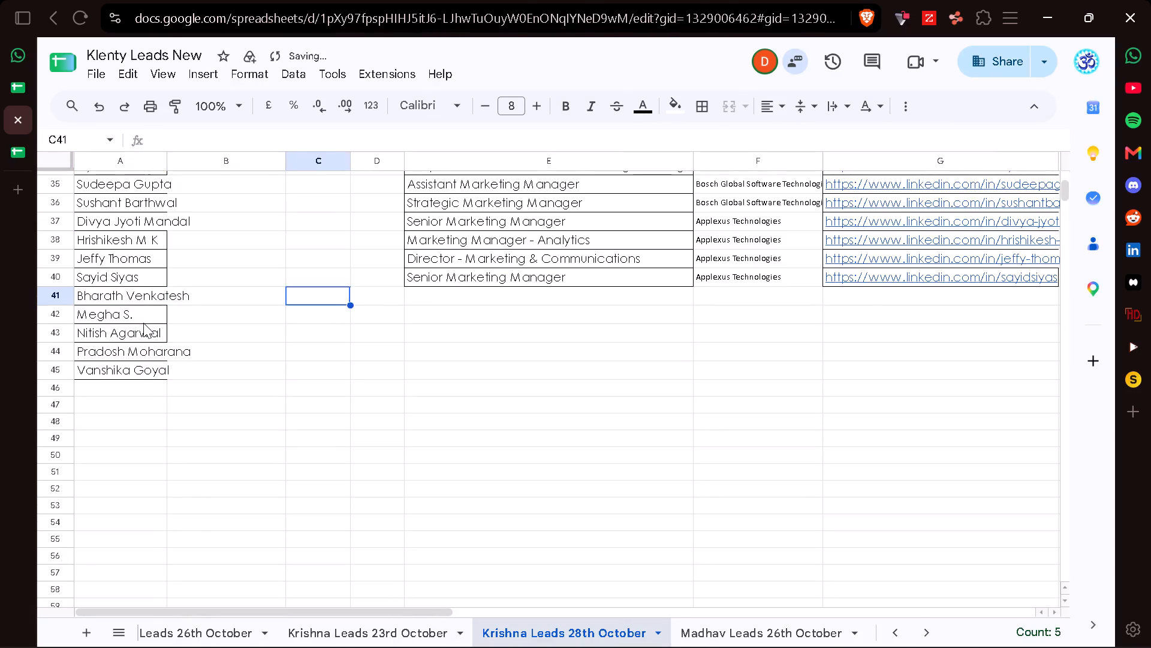
{"action": "key", "text": "Right"}
{"action": "key", "text": "Right"}
{"action": "left_click", "coordinate": [23, 152]}
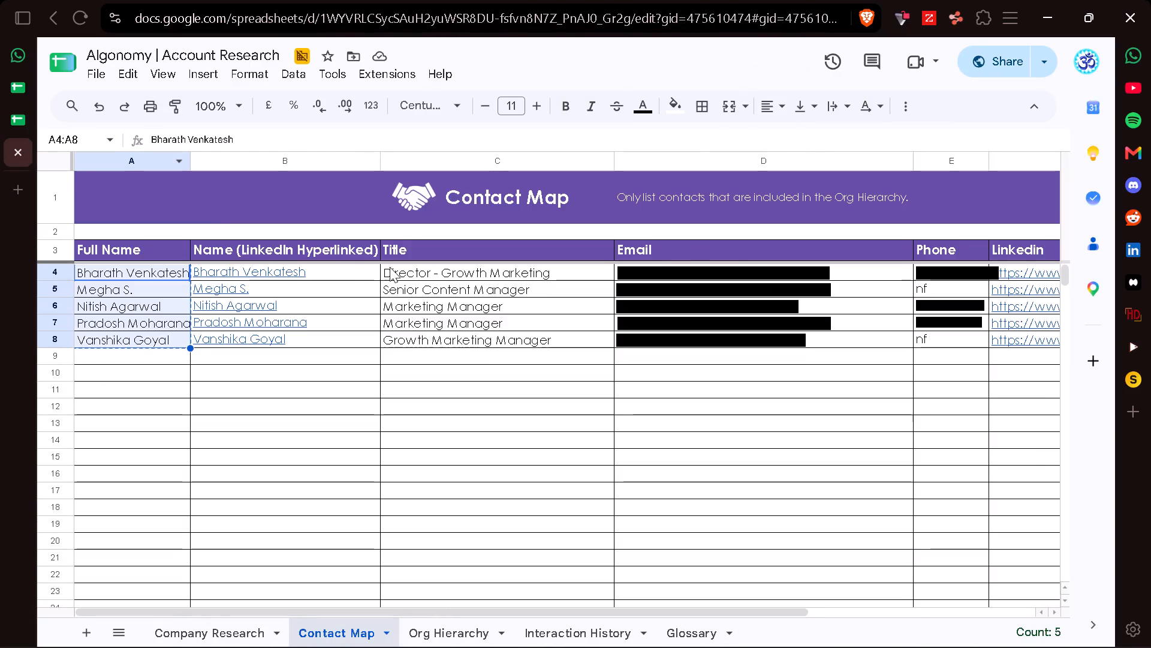
{"action": "left_click", "coordinate": [412, 272]}
{"action": "key", "text": "ctrl+shift+Down"}
{"action": "key", "text": "ctrl+c"}
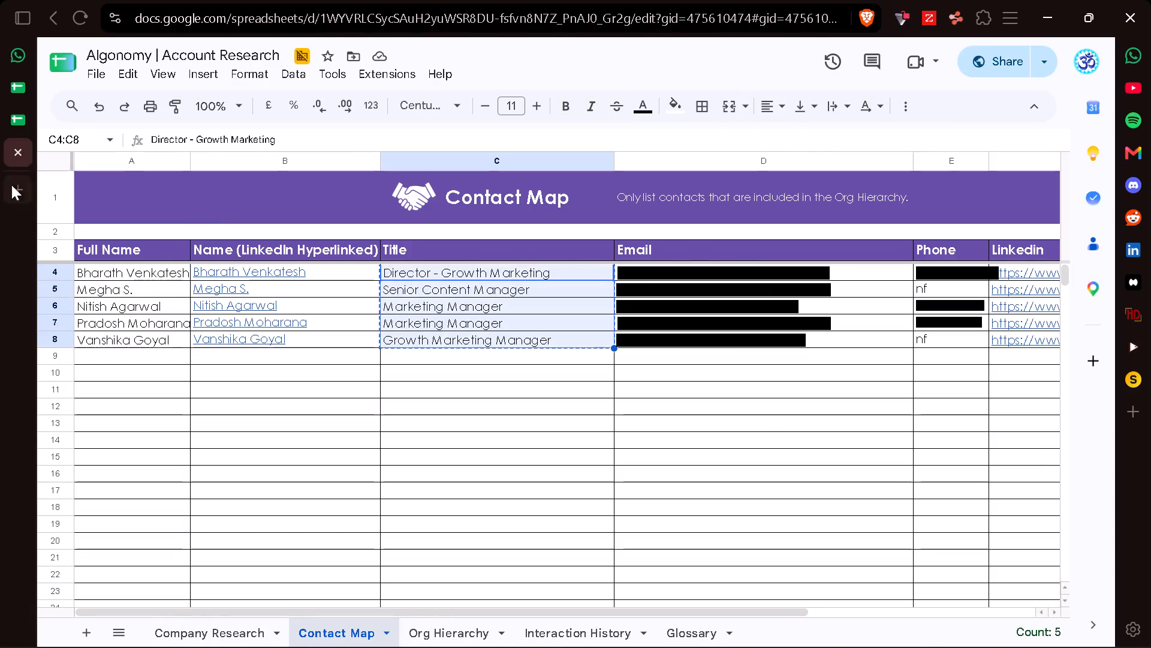
{"action": "left_click", "coordinate": [12, 120]}
{"action": "key", "text": "ctrl+v"}
Enter Algonomy as the company in F41 of Krishna Leads 28th October.
{"action": "key", "text": "Right"}
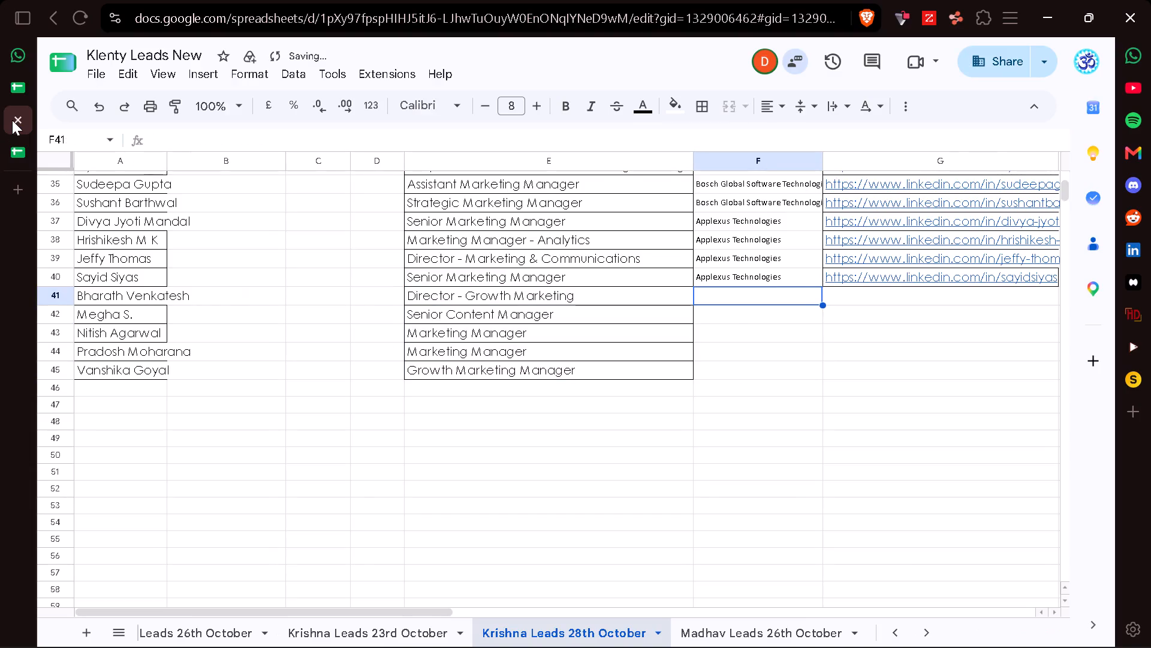
{"action": "left_click", "coordinate": [16, 145]}
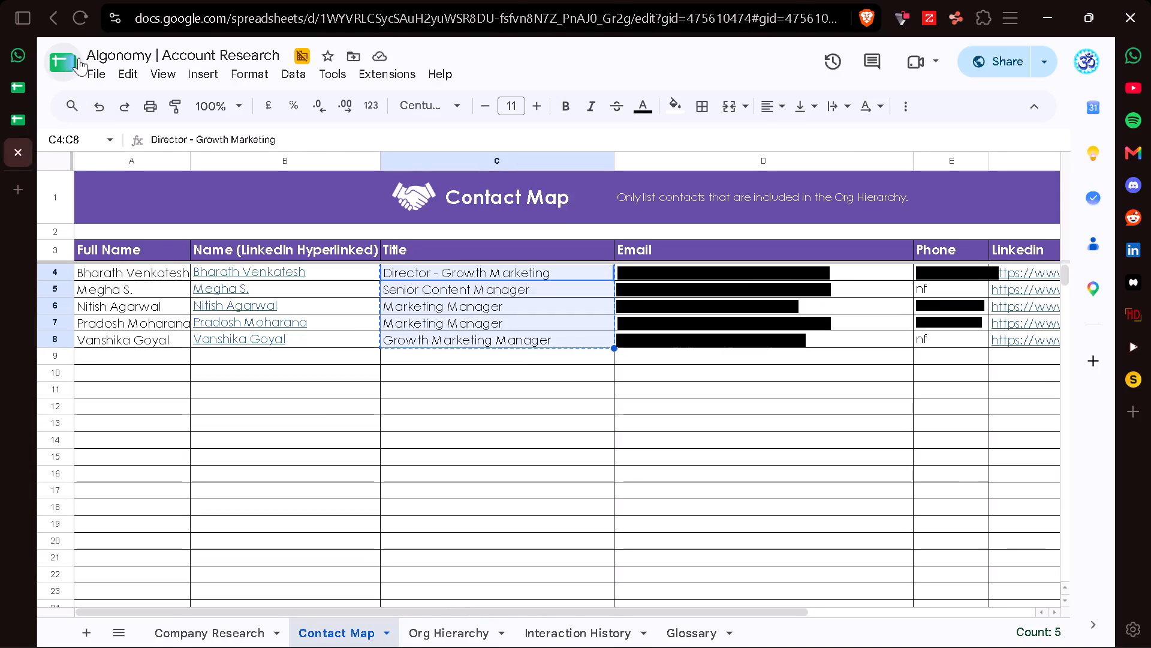
{"action": "left_click", "coordinate": [19, 124]}
{"action": "type", "text": "Al"}
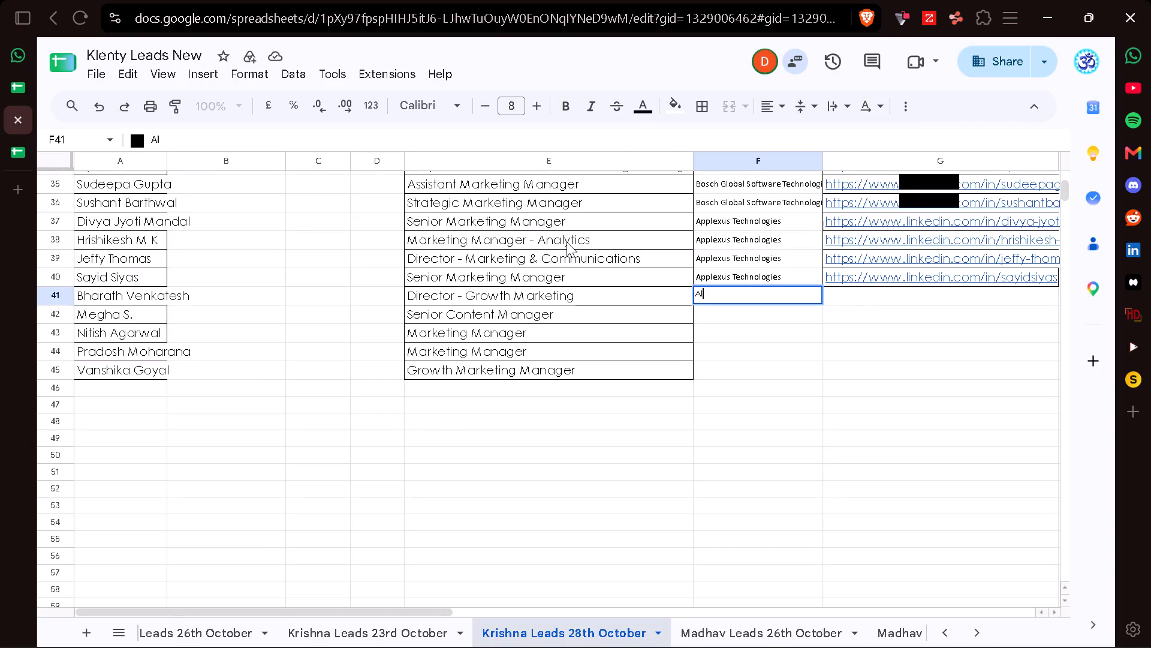
{"action": "type", "text": "go"}
{"action": "type", "text": "nomy"}
{"action": "key", "text": "Return"}
{"action": "key", "text": "Up"}
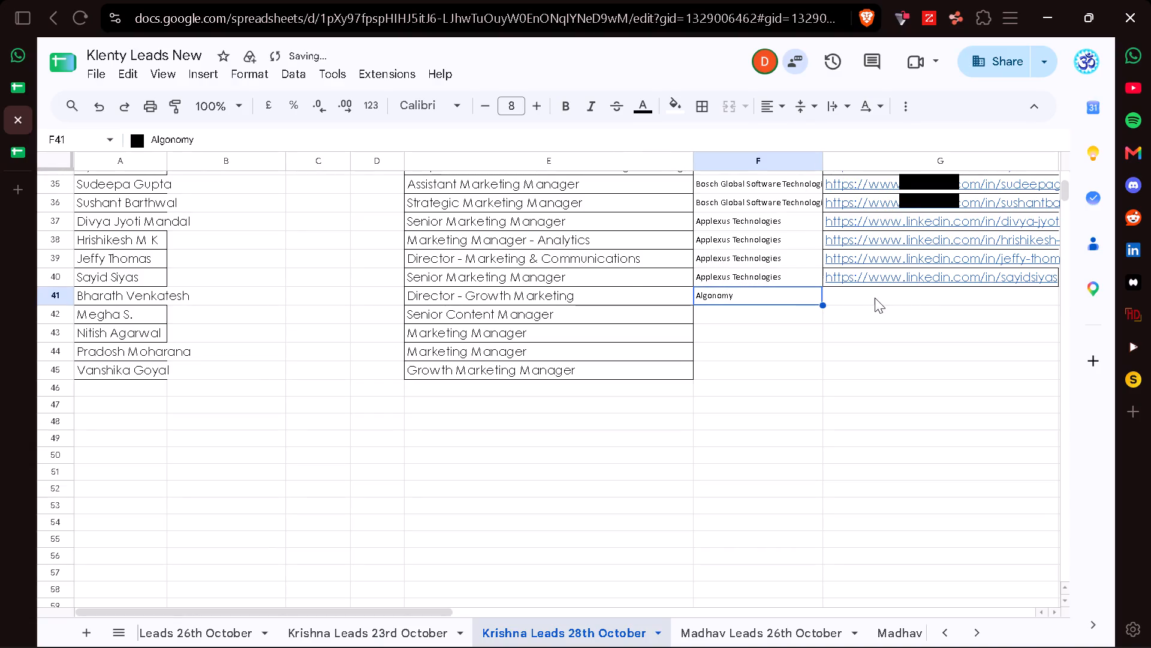
Fill the Algonomy company name down from F41 to F45 for the remaining Algonomy contacts.
{"action": "left_click_drag", "start_coordinate": [822, 307], "coordinate": [817, 371]}
Copy the Algonomy contacts' LinkedIn URLs from F4:F8 and paste them into Krishna Leads 28th October starting at G41.
{"action": "scroll", "coordinate": [817, 371], "scroll_direction": "left", "scroll_amount": 3}
{"action": "left_click", "coordinate": [573, 296]}
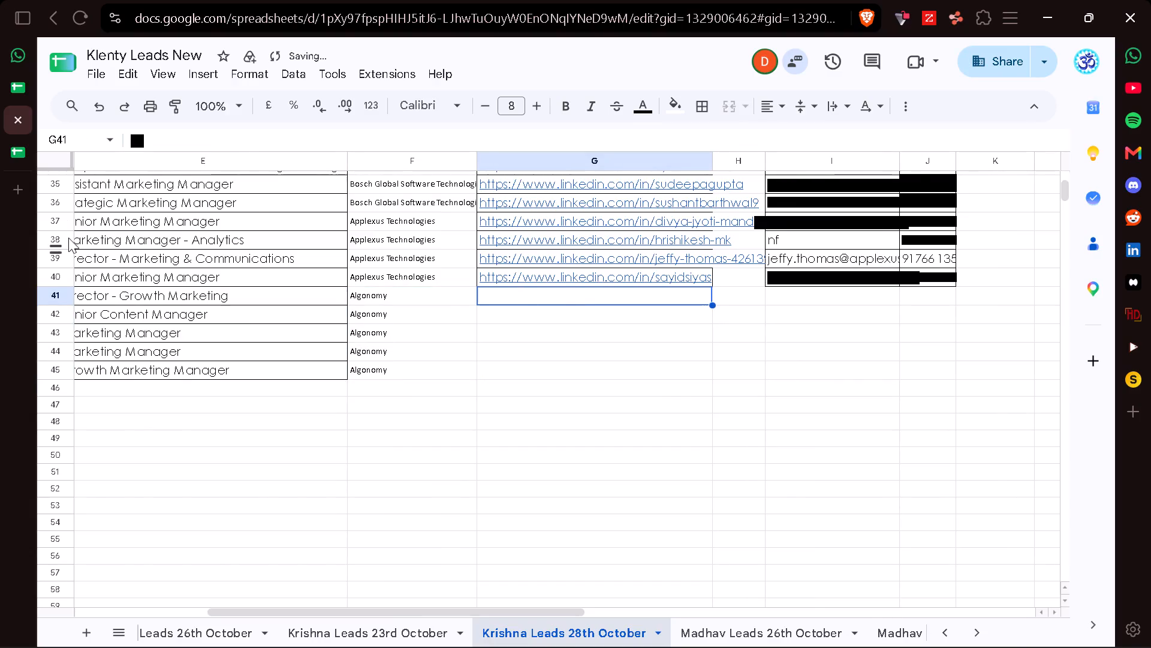
{"action": "left_click", "coordinate": [18, 155]}
{"action": "scroll", "coordinate": [707, 265], "scroll_direction": "left", "scroll_amount": 4}
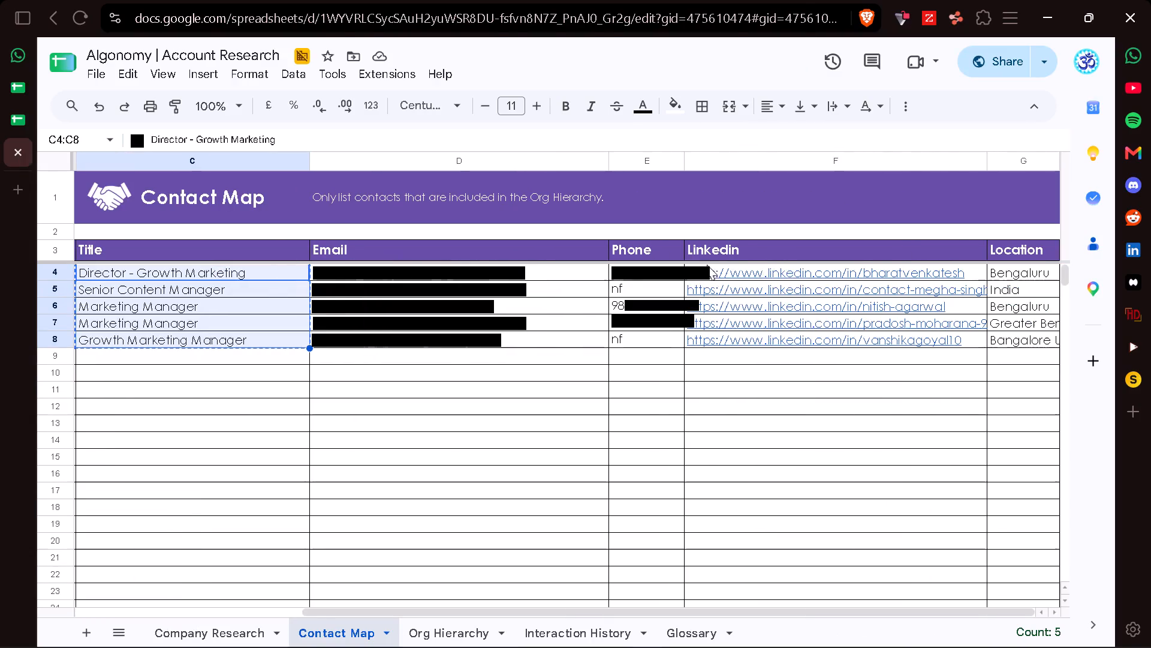
{"action": "left_click", "coordinate": [795, 275]}
{"action": "key", "text": "ctrl+shift+Down"}
{"action": "key", "text": "ctrl+c"}
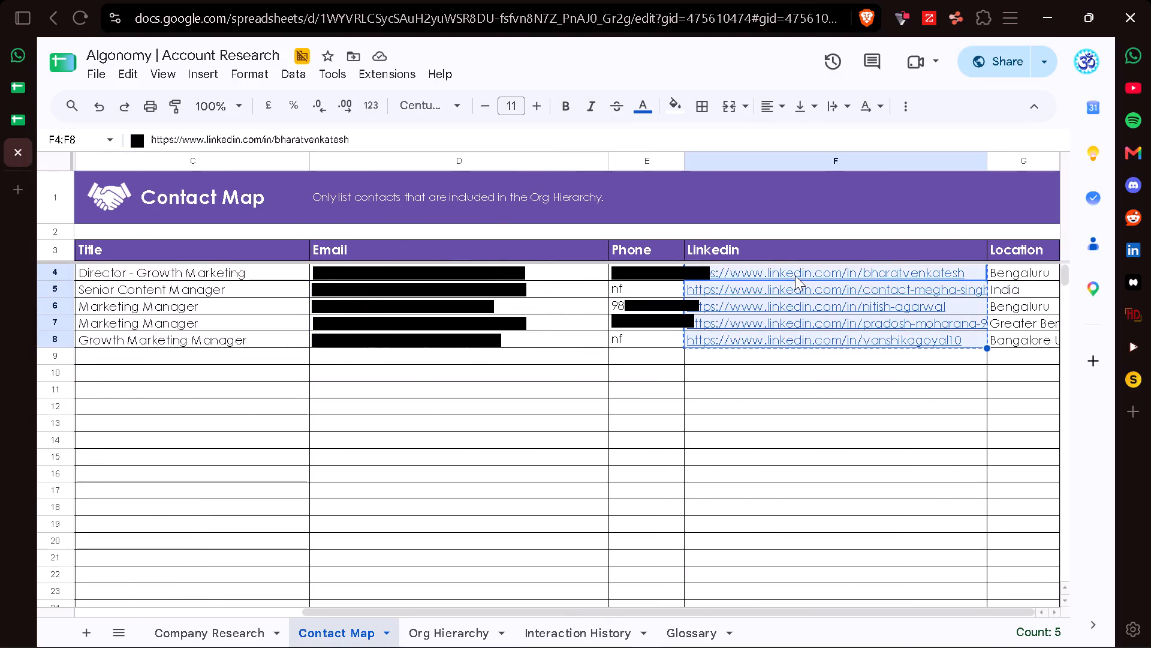
{"action": "left_click", "coordinate": [15, 122]}
{"action": "key", "text": "ctrl+v"}
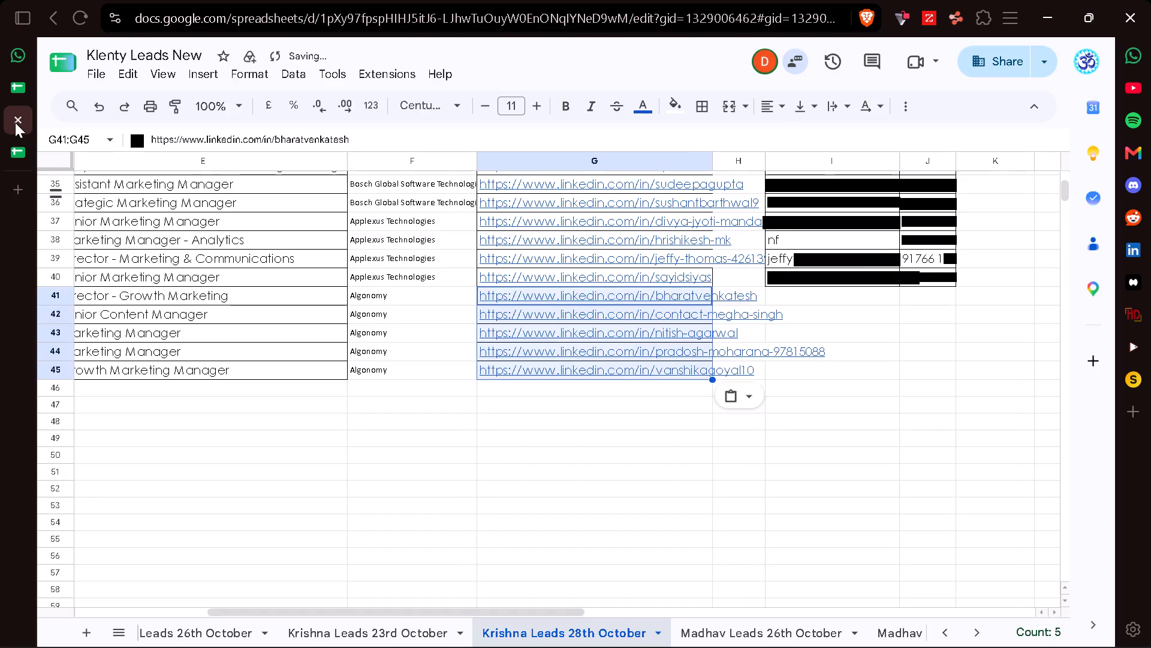
Copy the Algonomy contacts' emails and phones from D4:E8 and paste them into Krishna Leads 28th October starting at I41.
{"action": "key", "text": "Right"}
{"action": "key", "text": "Right"}
{"action": "key", "text": "Right"}
{"action": "key", "text": "Left"}
{"action": "left_click", "coordinate": [20, 154]}
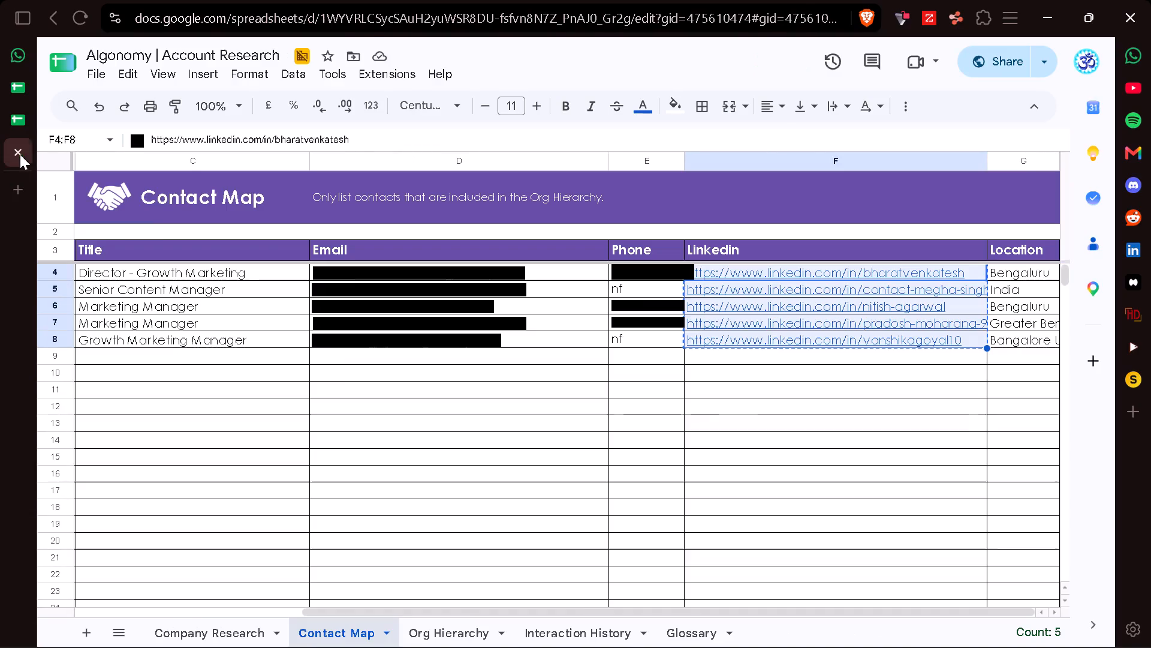
{"action": "left_click", "coordinate": [365, 275]}
{"action": "key", "text": "shift+Right"}
{"action": "key", "text": "ctrl+Down"}
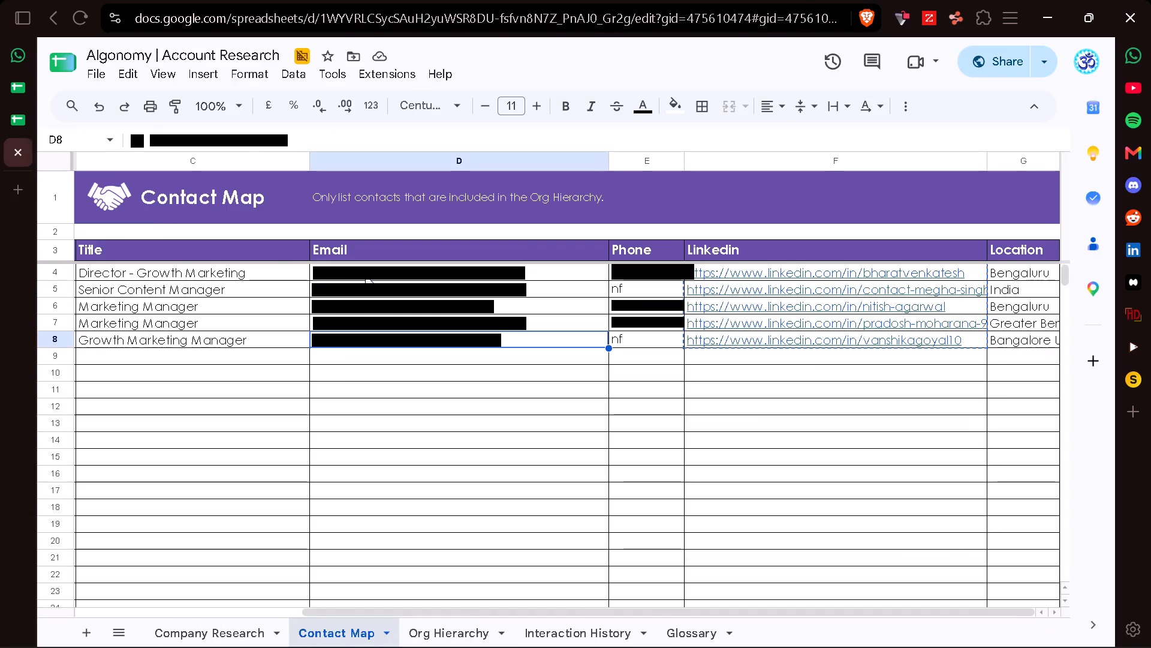
{"action": "left_click", "coordinate": [365, 275]}
{"action": "key", "text": "shift+Right"}
{"action": "key", "text": "shift+Down"}
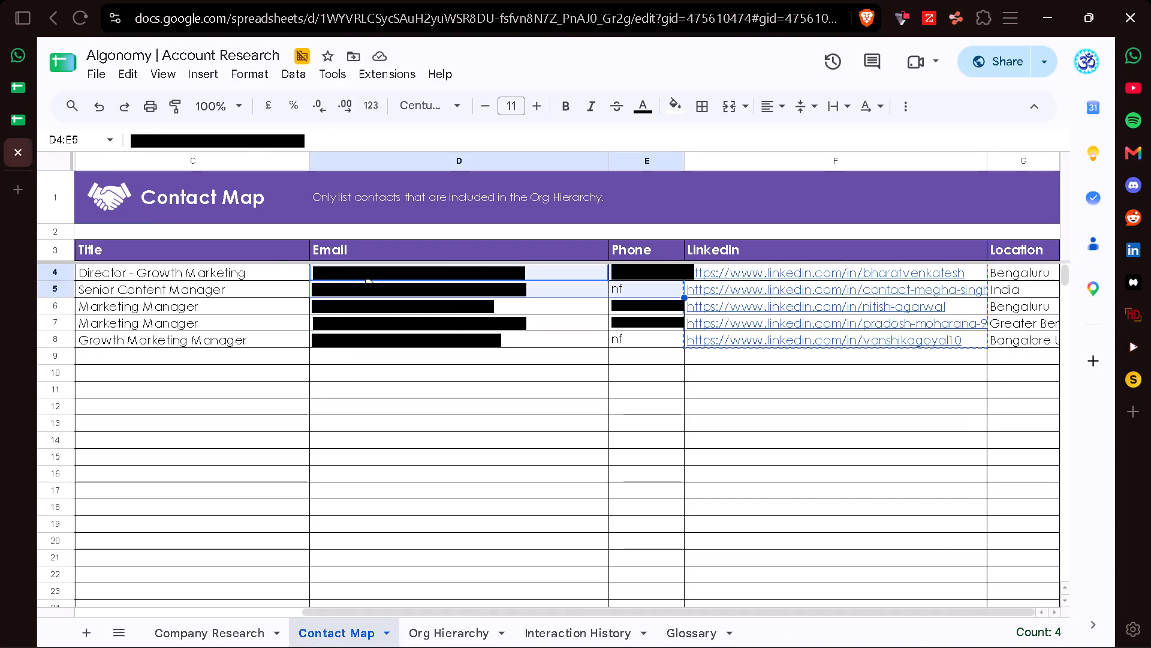
{"action": "key", "text": "ctrl+shift+Down"}
{"action": "key", "text": "ctrl+c"}
{"action": "left_click", "coordinate": [25, 130]}
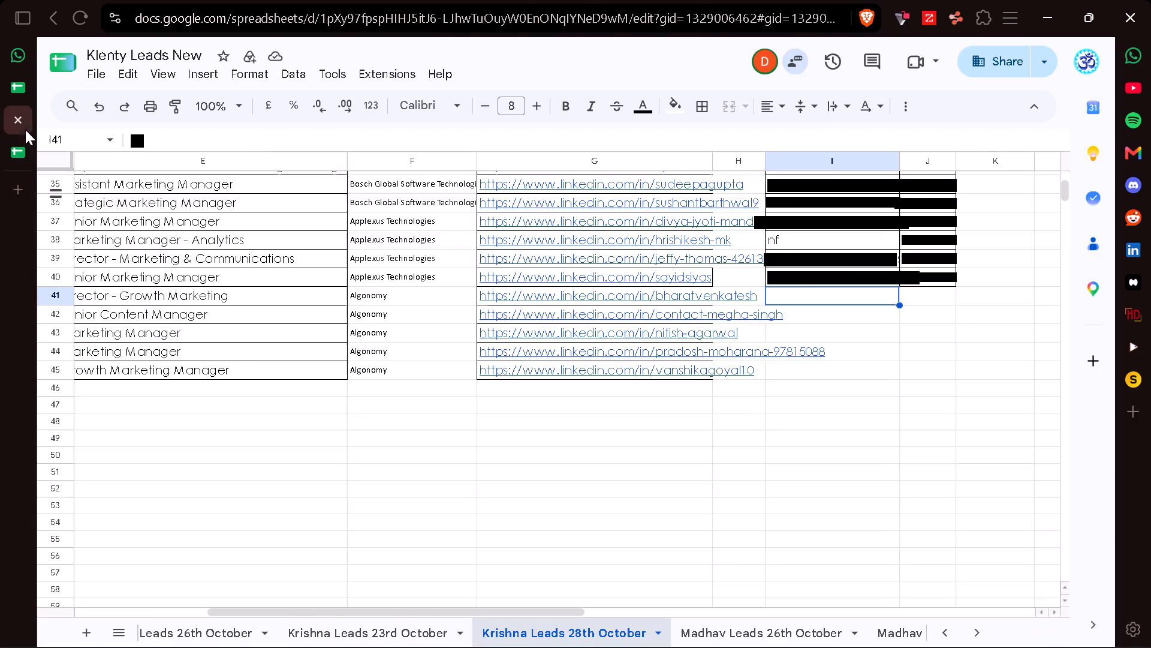
{"action": "key", "text": "ctrl+v"}
{"action": "scroll", "coordinate": [574, 380], "scroll_direction": "right", "scroll_amount": 7}
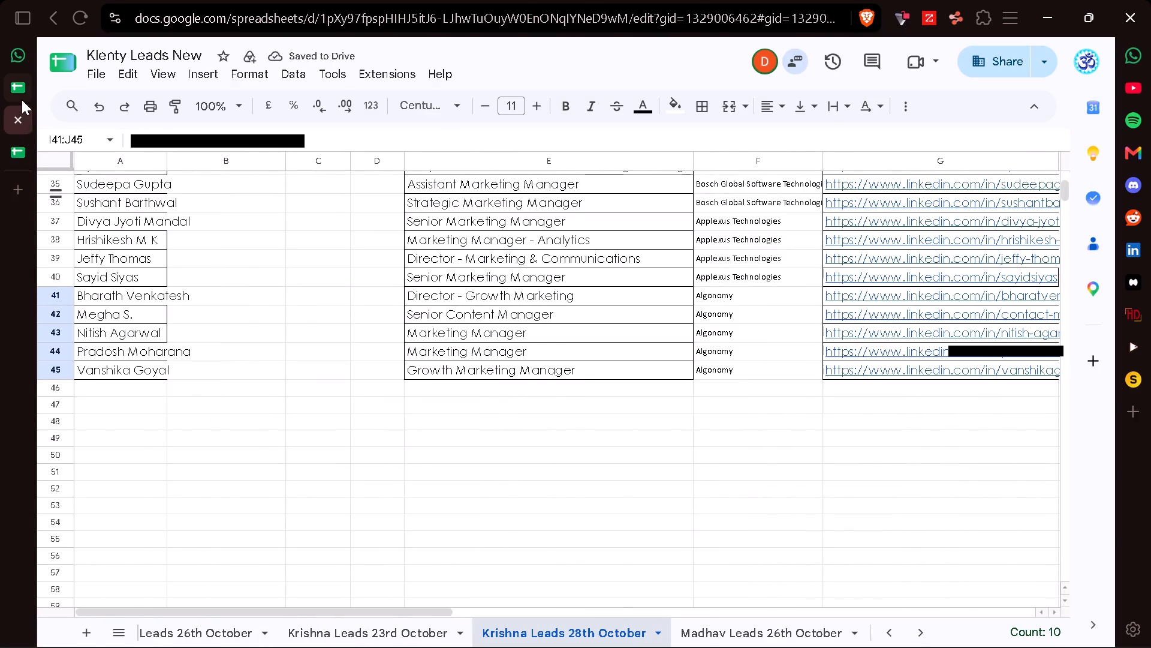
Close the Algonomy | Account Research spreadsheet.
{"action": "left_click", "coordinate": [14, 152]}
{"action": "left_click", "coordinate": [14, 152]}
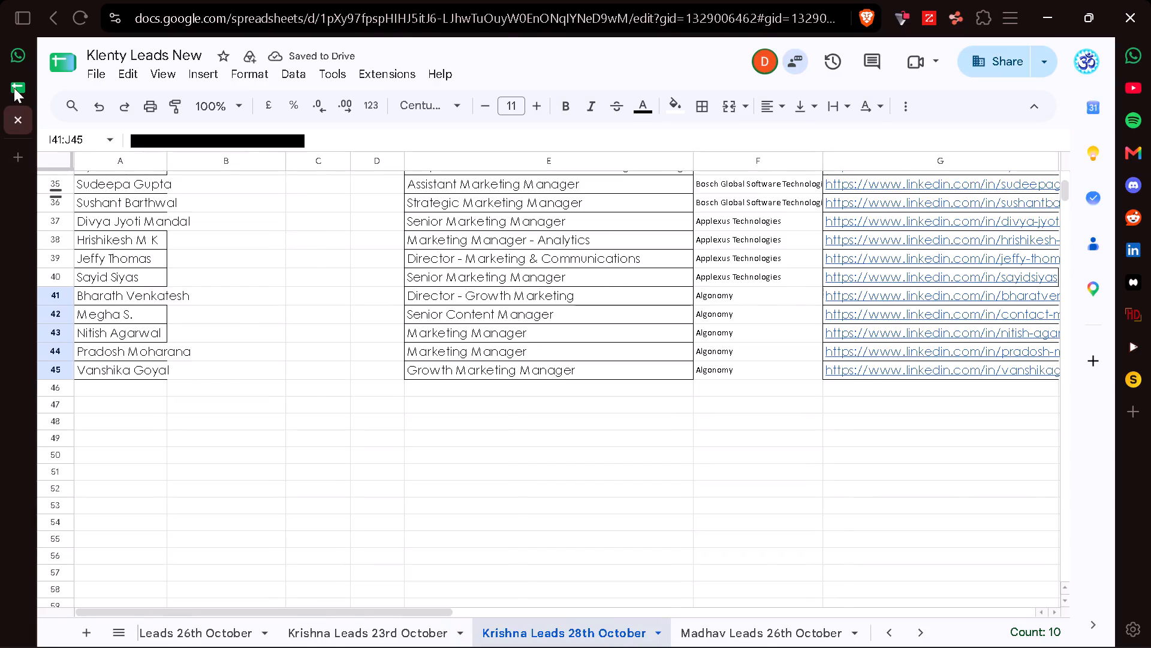
Switch to the AR Master Sheet and exit the Filter 1 view on the Tushar Account sheet.
{"action": "left_click", "coordinate": [14, 88]}
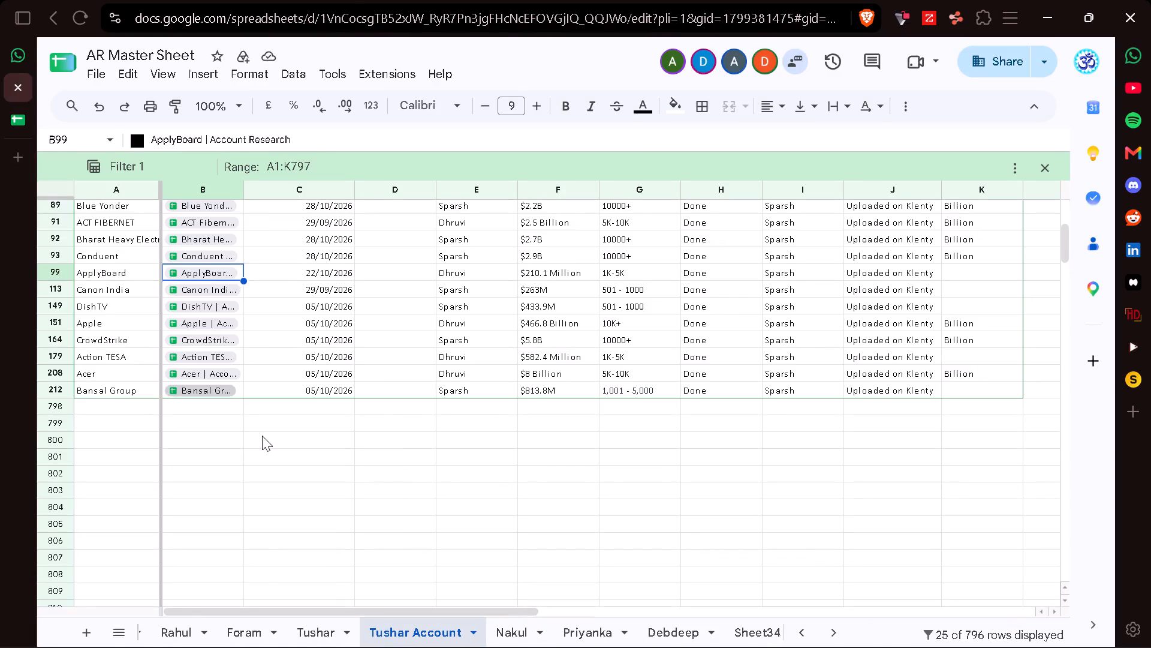
{"action": "scroll", "coordinate": [262, 436], "scroll_direction": "up", "scroll_amount": 4}
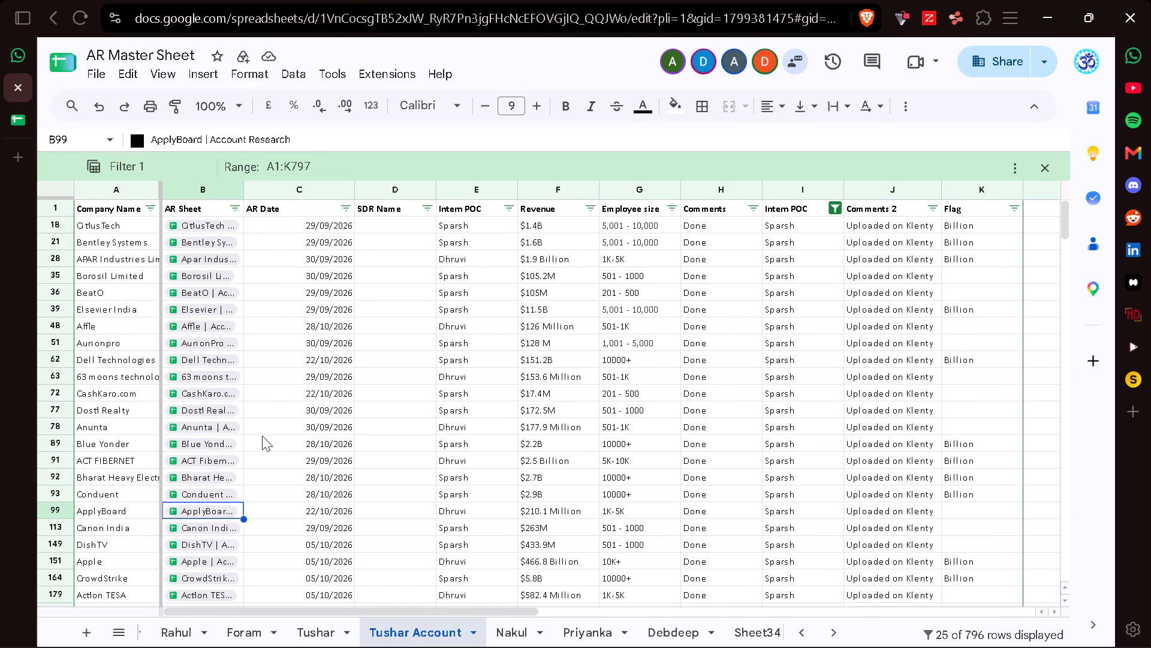
{"action": "scroll", "coordinate": [262, 436], "scroll_direction": "down", "scroll_amount": 2}
{"action": "scroll", "coordinate": [262, 436], "scroll_direction": "up", "scroll_amount": 2}
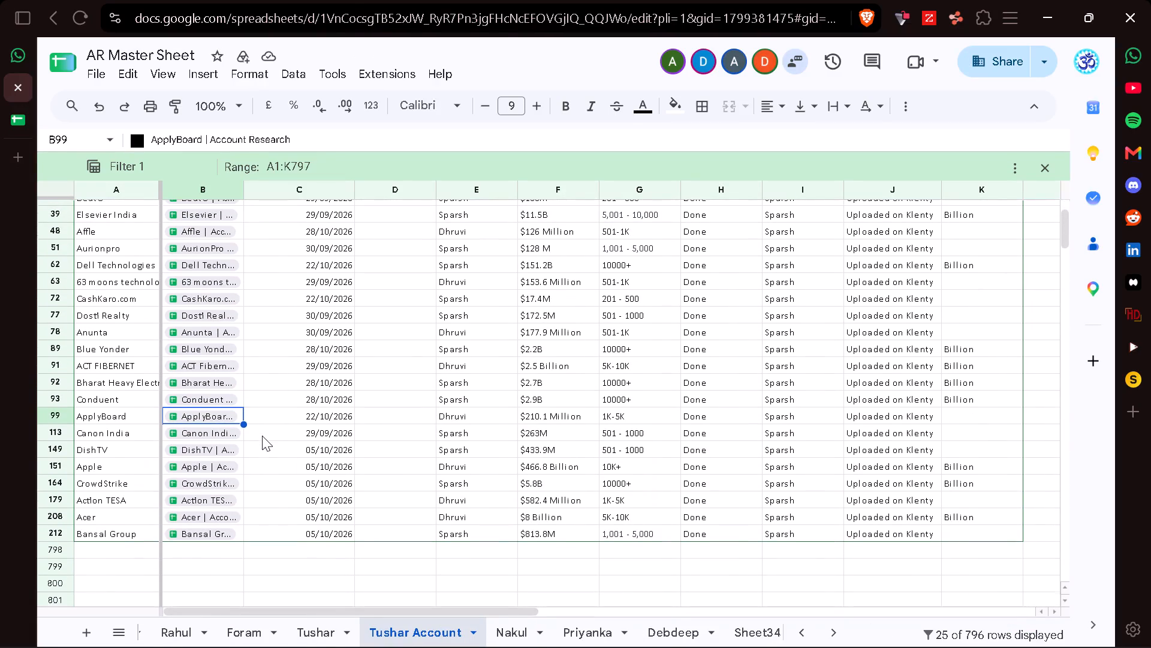
{"action": "scroll", "coordinate": [262, 436], "scroll_direction": "up", "scroll_amount": 2}
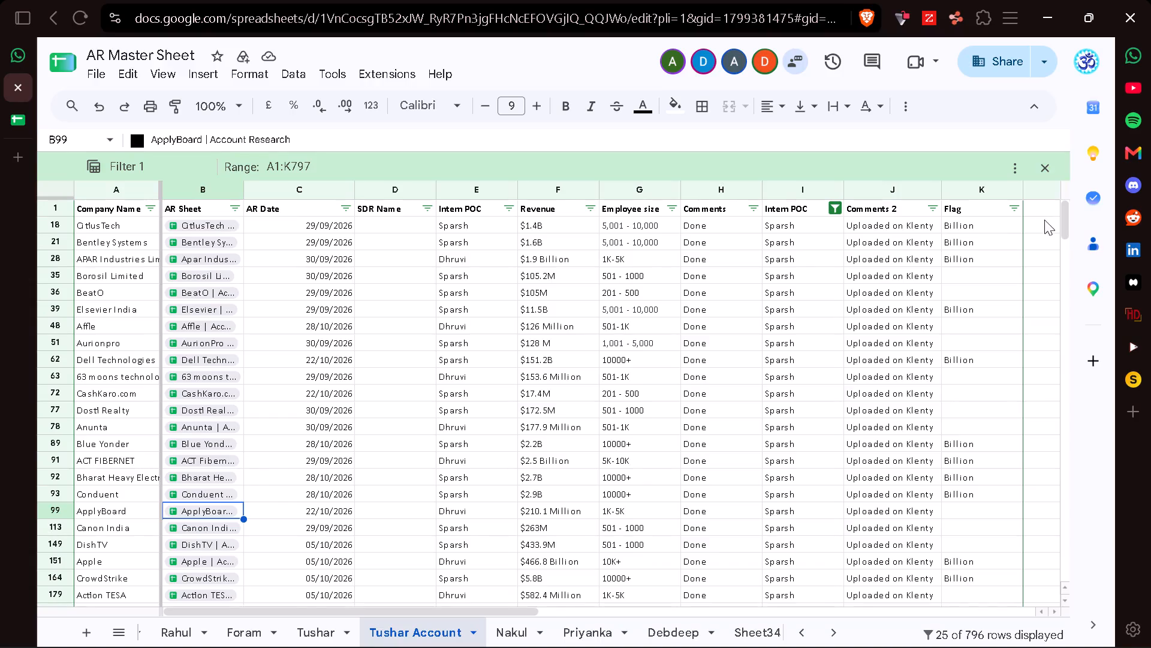
{"action": "left_click", "coordinate": [1045, 167]}
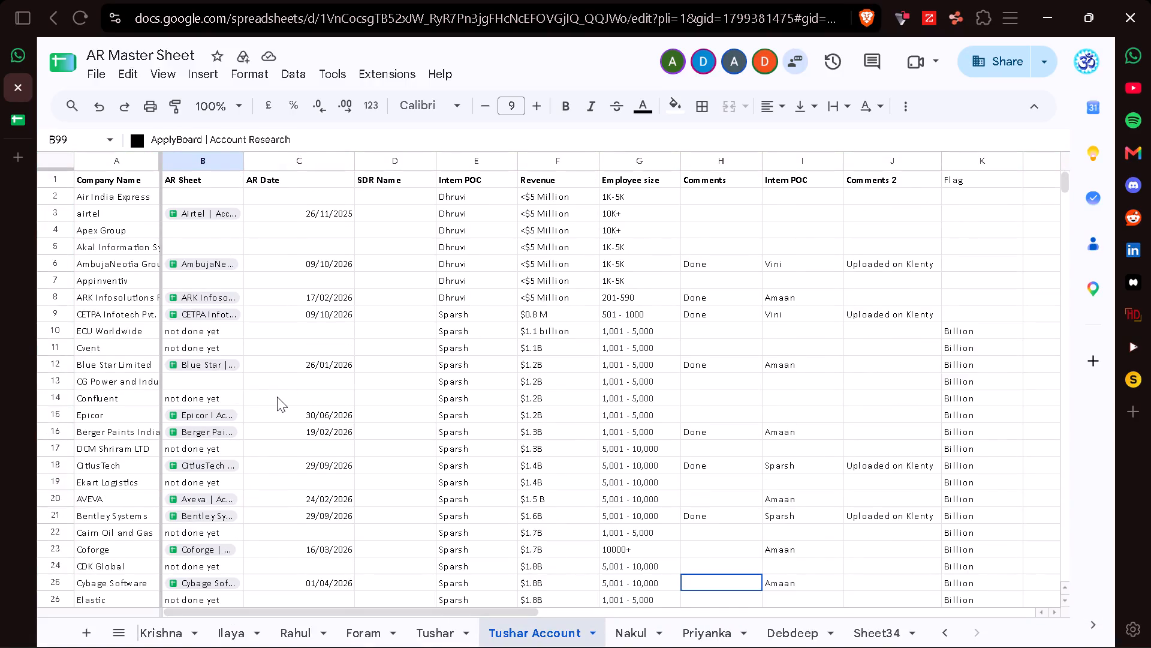
Look through the unfiltered Tushar Account sheet to locate the Algonomy row.
{"action": "scroll", "coordinate": [277, 397], "scroll_direction": "down", "scroll_amount": 1}
{"action": "scroll", "coordinate": [239, 442], "scroll_direction": "down", "scroll_amount": 1}
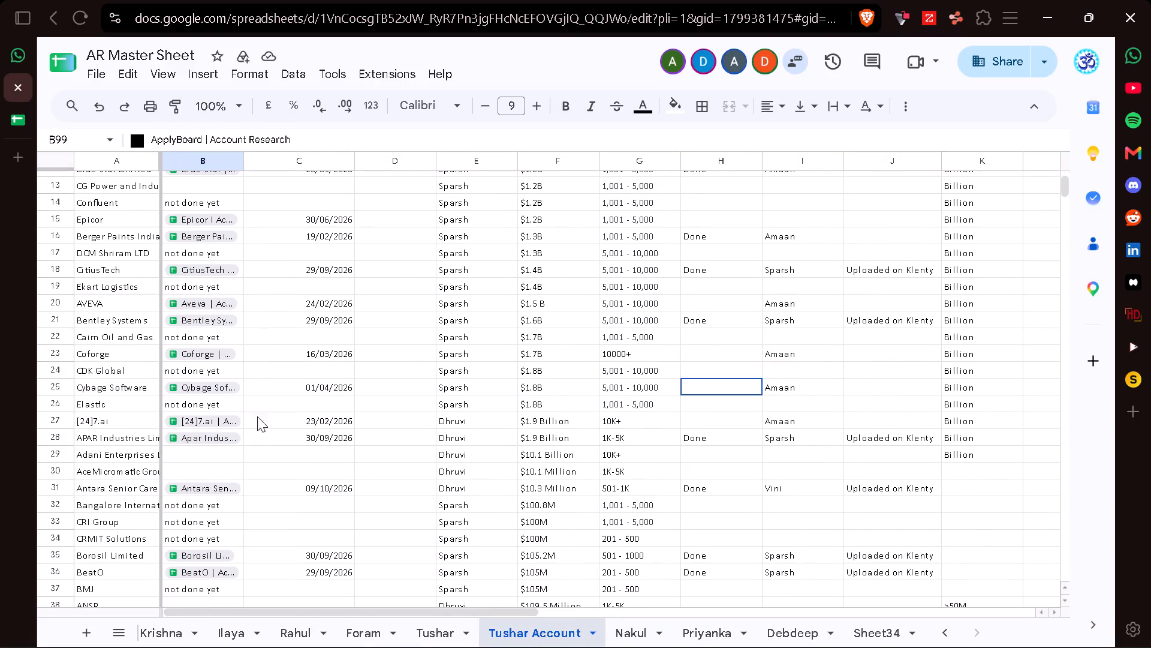
{"action": "scroll", "coordinate": [233, 429], "scroll_direction": "down", "scroll_amount": 1}
{"action": "scroll", "coordinate": [233, 429], "scroll_direction": "up", "scroll_amount": 4}
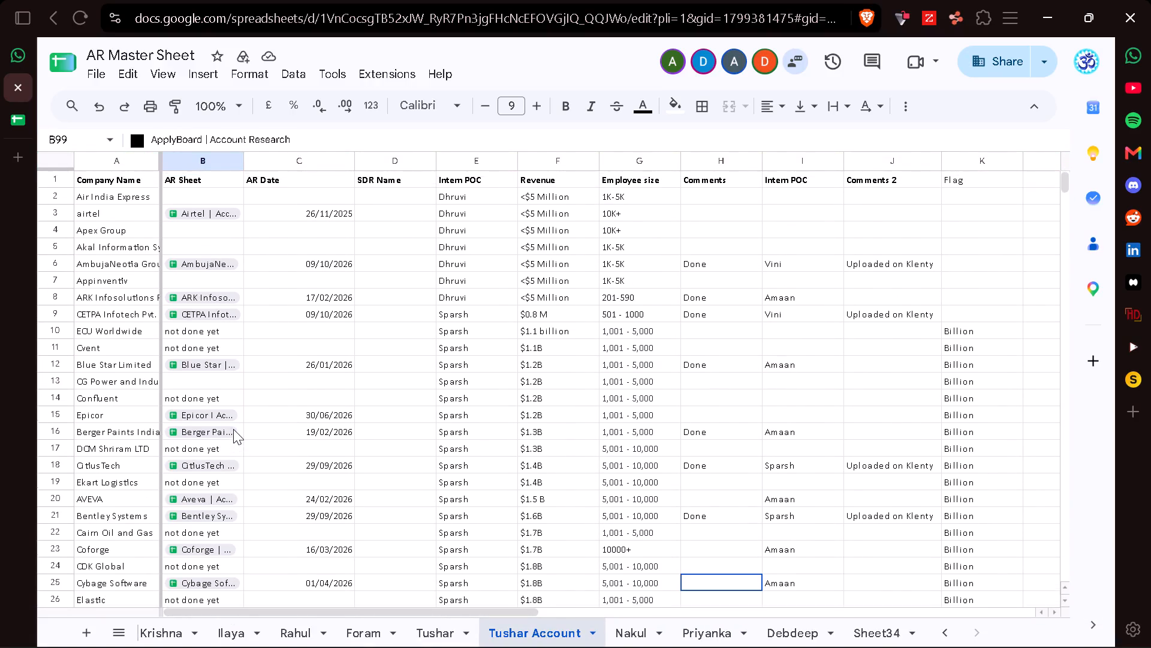
{"action": "scroll", "coordinate": [233, 429], "scroll_direction": "up", "scroll_amount": 1}
{"action": "scroll", "coordinate": [233, 429], "scroll_direction": "down", "scroll_amount": 4}
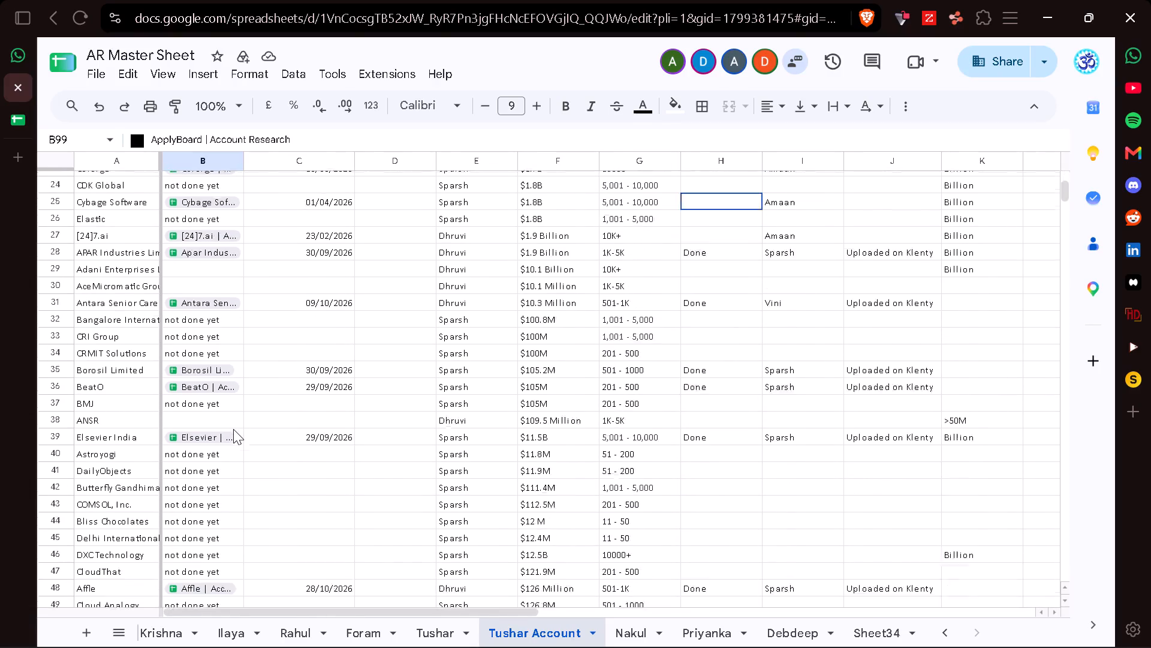
{"action": "scroll", "coordinate": [233, 429], "scroll_direction": "down", "scroll_amount": 6}
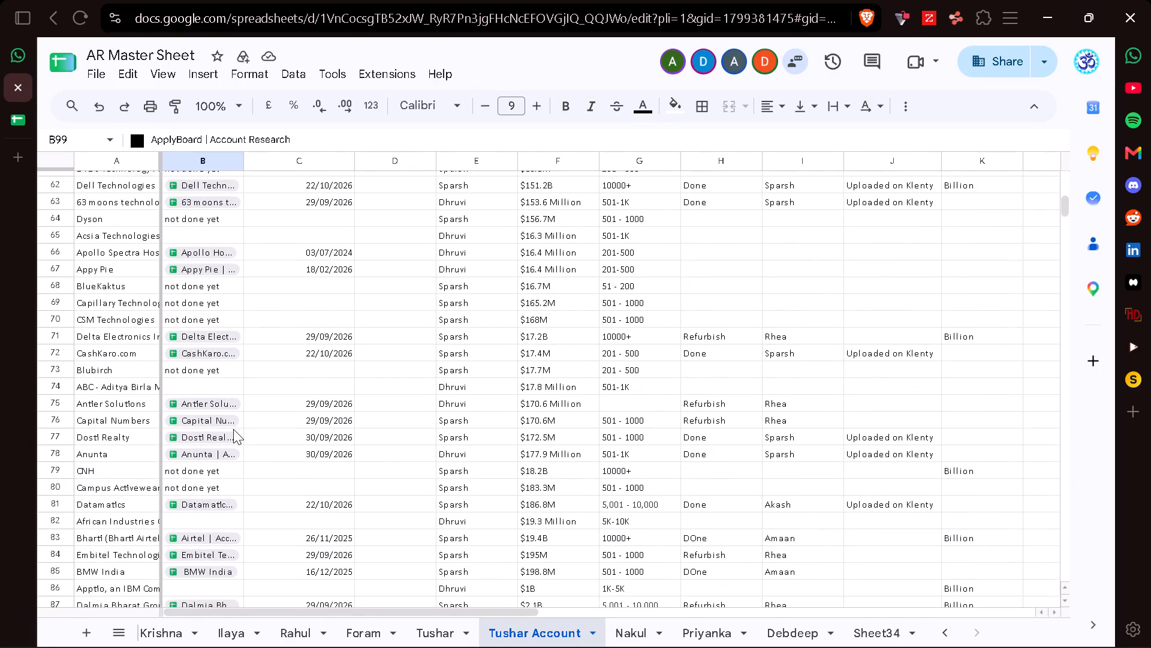
{"action": "scroll", "coordinate": [233, 429], "scroll_direction": "down", "scroll_amount": 5}
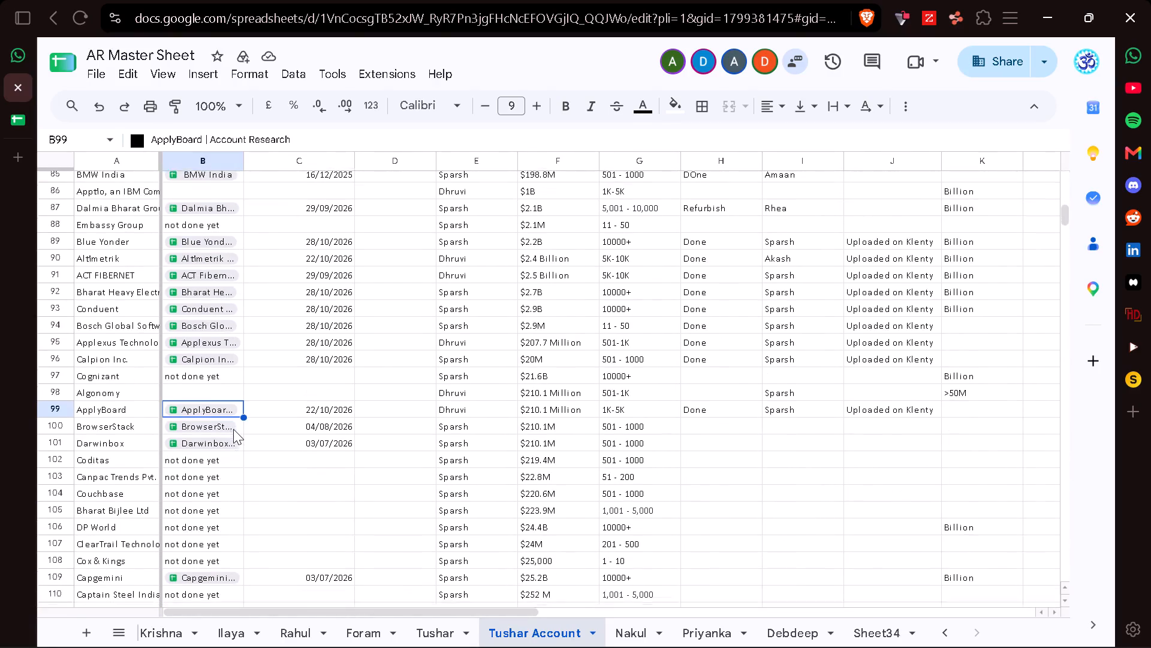
{"action": "scroll", "coordinate": [233, 429], "scroll_direction": "down", "scroll_amount": 1}
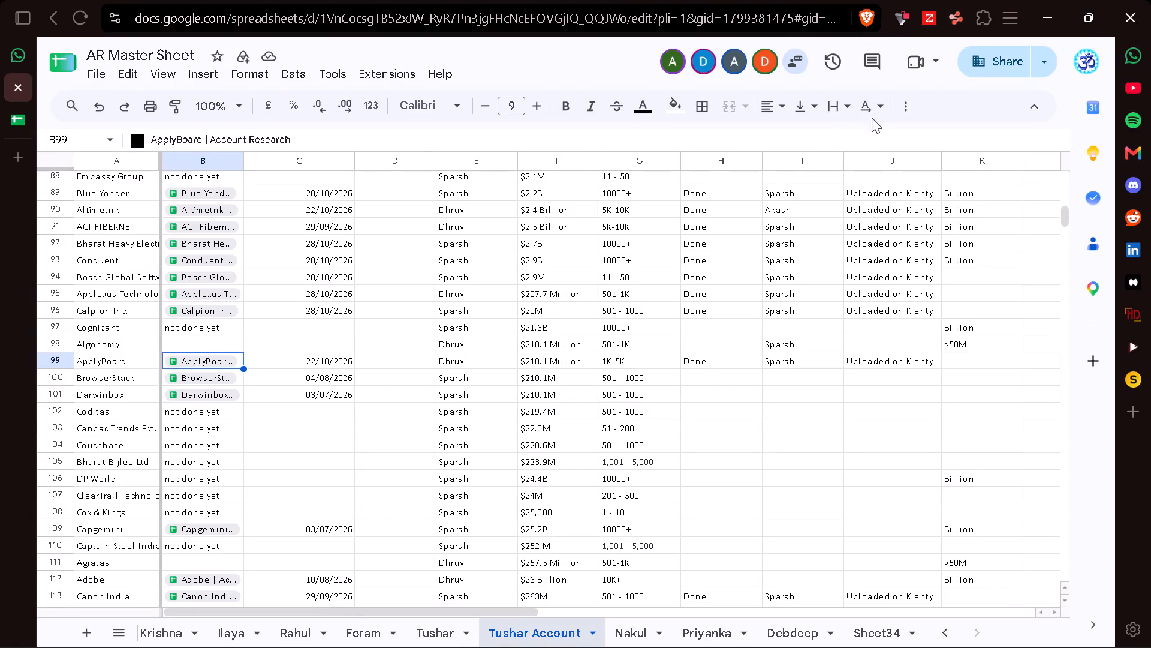
Reapply the saved Filter 1 view to the Tushar Account sheet.
{"action": "left_click", "coordinate": [908, 107]}
{"action": "left_click", "coordinate": [848, 139]}
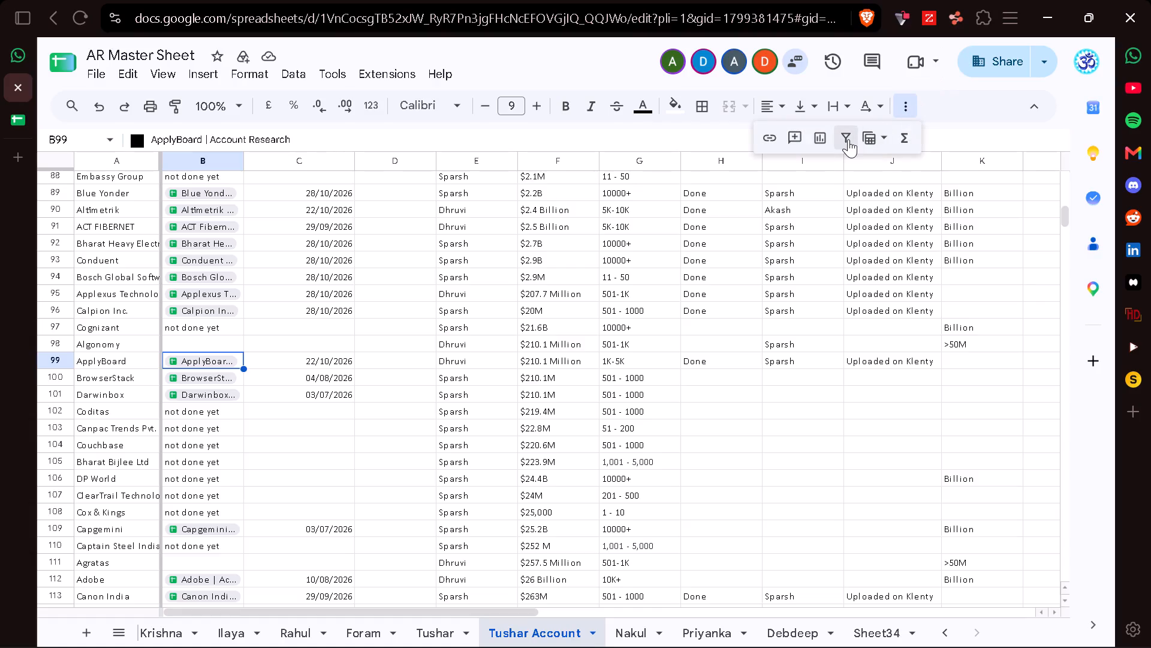
{"action": "left_click", "coordinate": [848, 139]}
{"action": "left_click", "coordinate": [870, 130]}
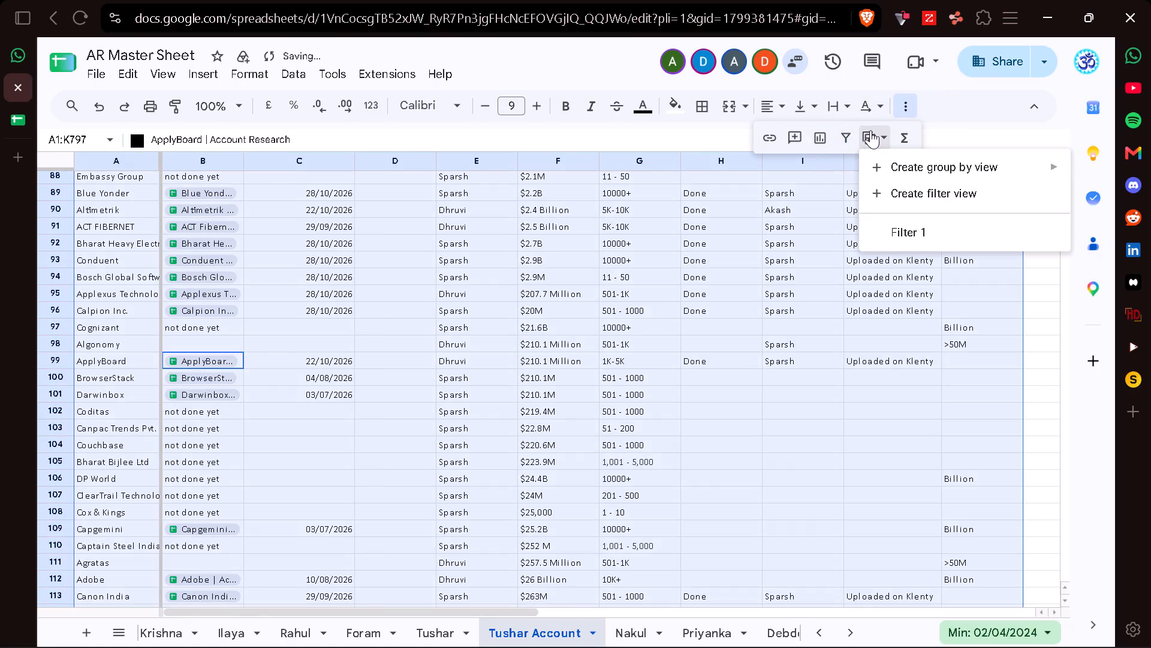
{"action": "left_click", "coordinate": [908, 231]}
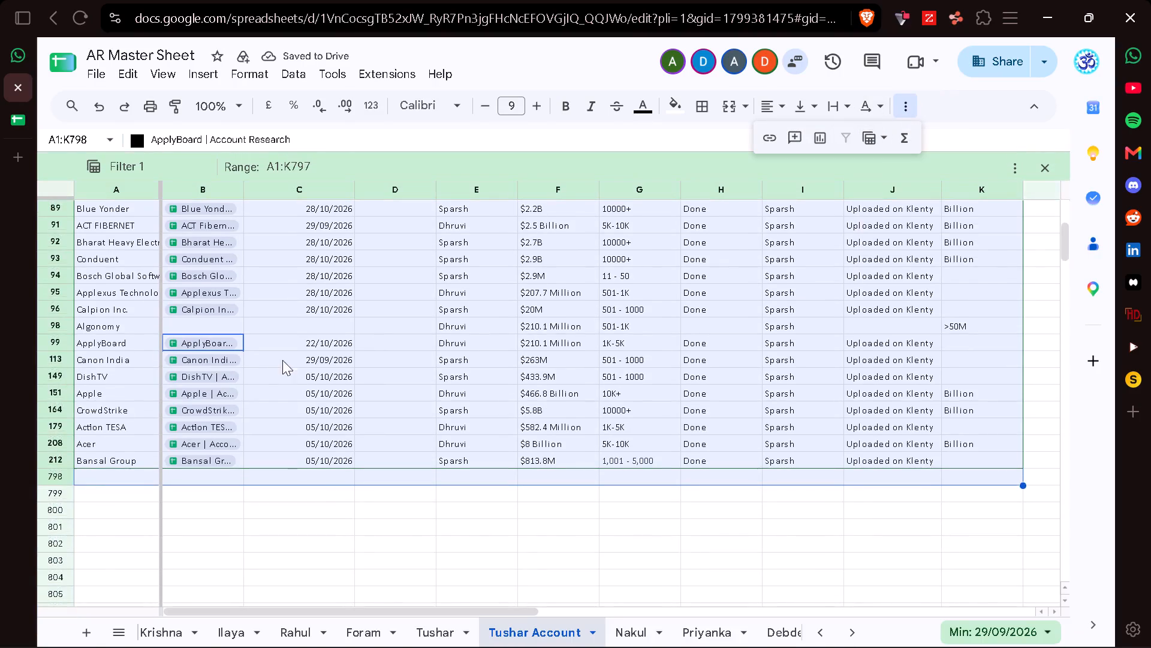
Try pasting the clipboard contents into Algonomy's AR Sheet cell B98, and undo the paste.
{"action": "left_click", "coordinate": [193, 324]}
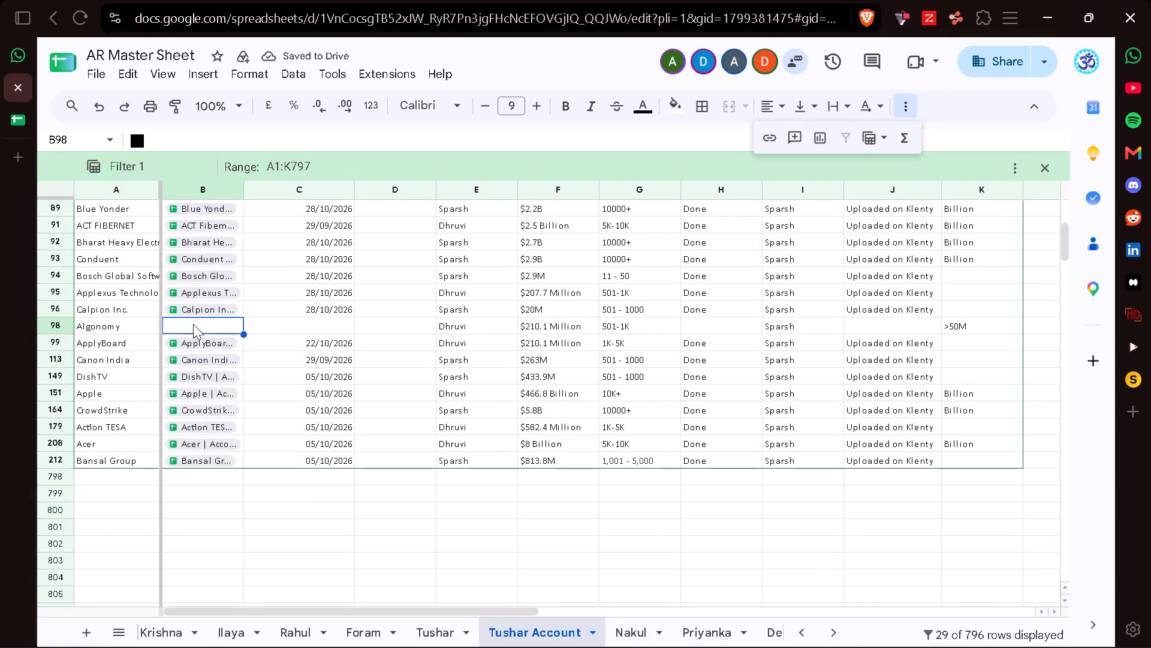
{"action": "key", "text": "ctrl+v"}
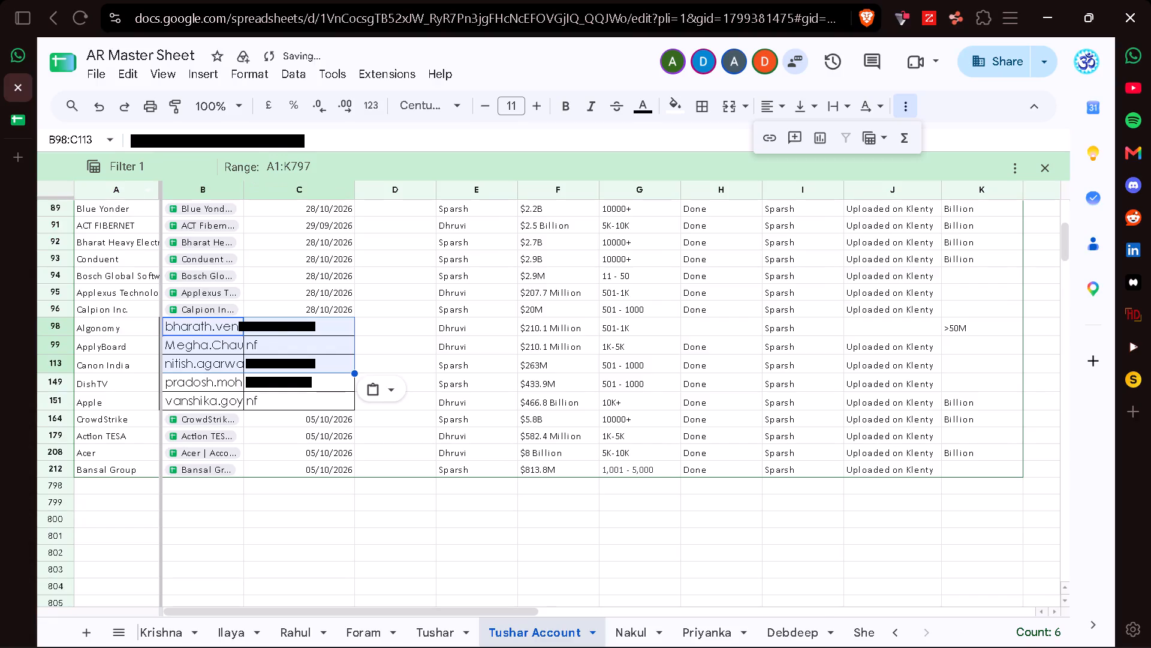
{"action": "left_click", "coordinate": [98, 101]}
Reopen the Algonomy | Account Research spreadsheet from the browsing history and close the leftover Google page.
{"action": "left_click", "coordinate": [21, 127]}
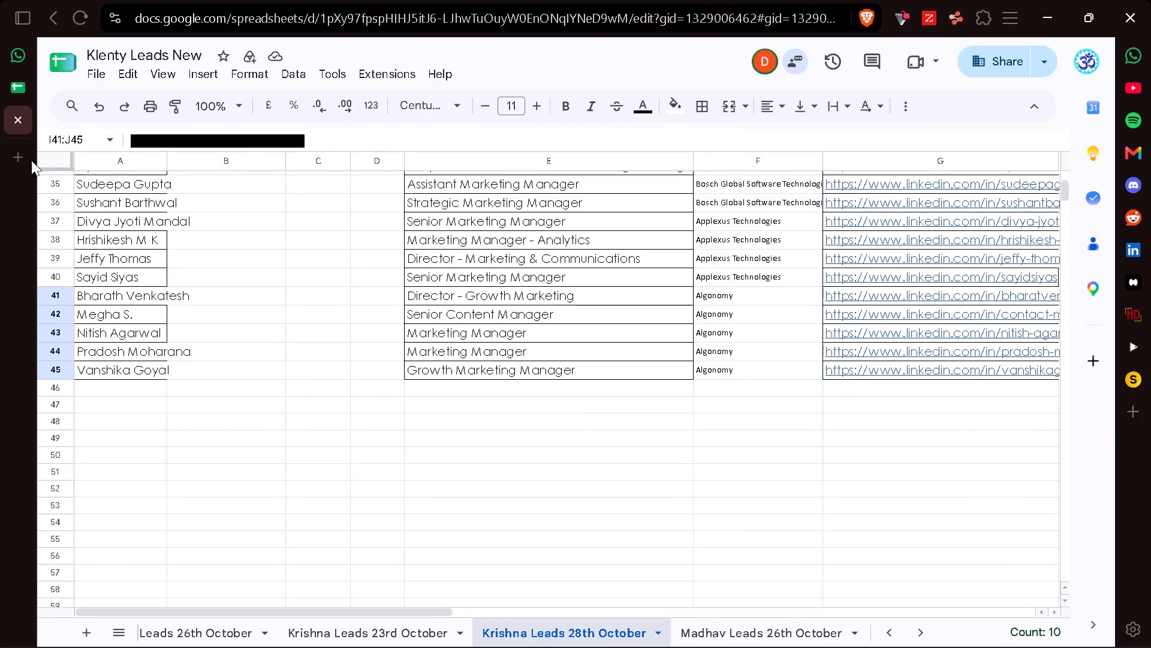
{"action": "left_click", "coordinate": [17, 154]}
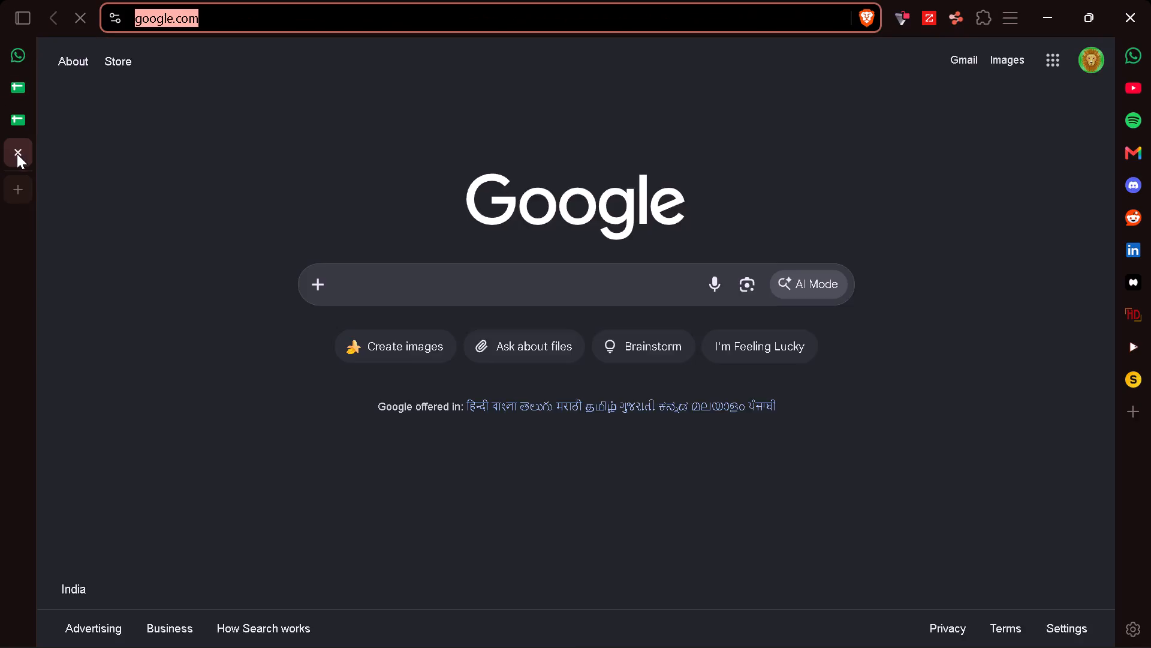
{"action": "key", "text": "ctrl+h"}
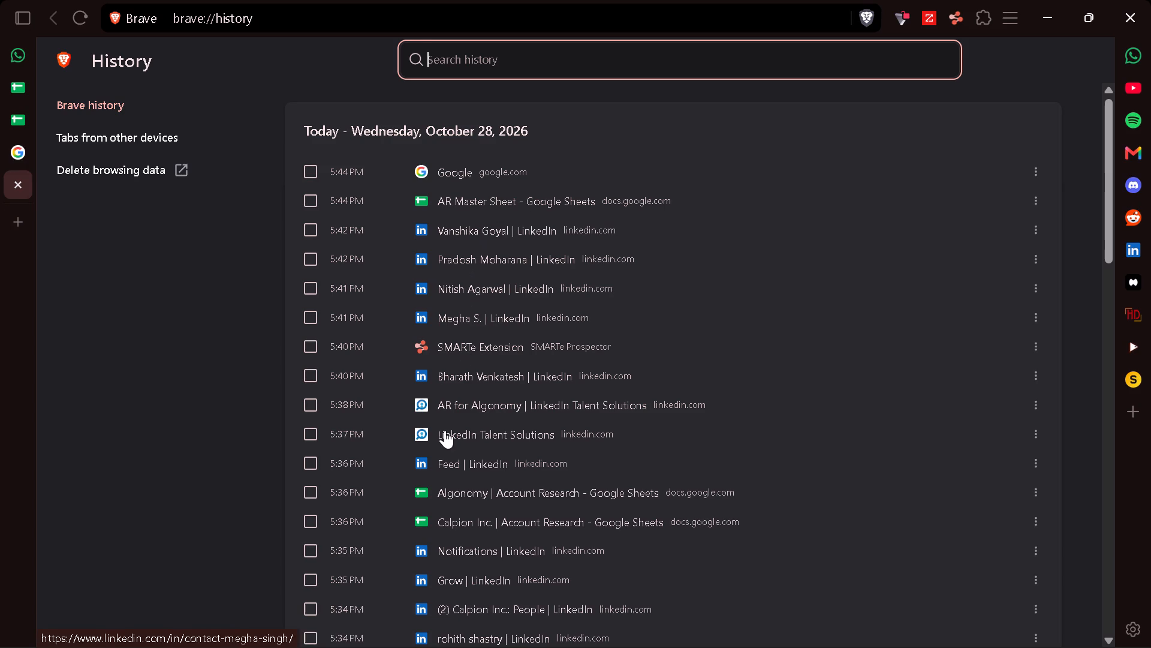
{"action": "left_click", "coordinate": [481, 491]}
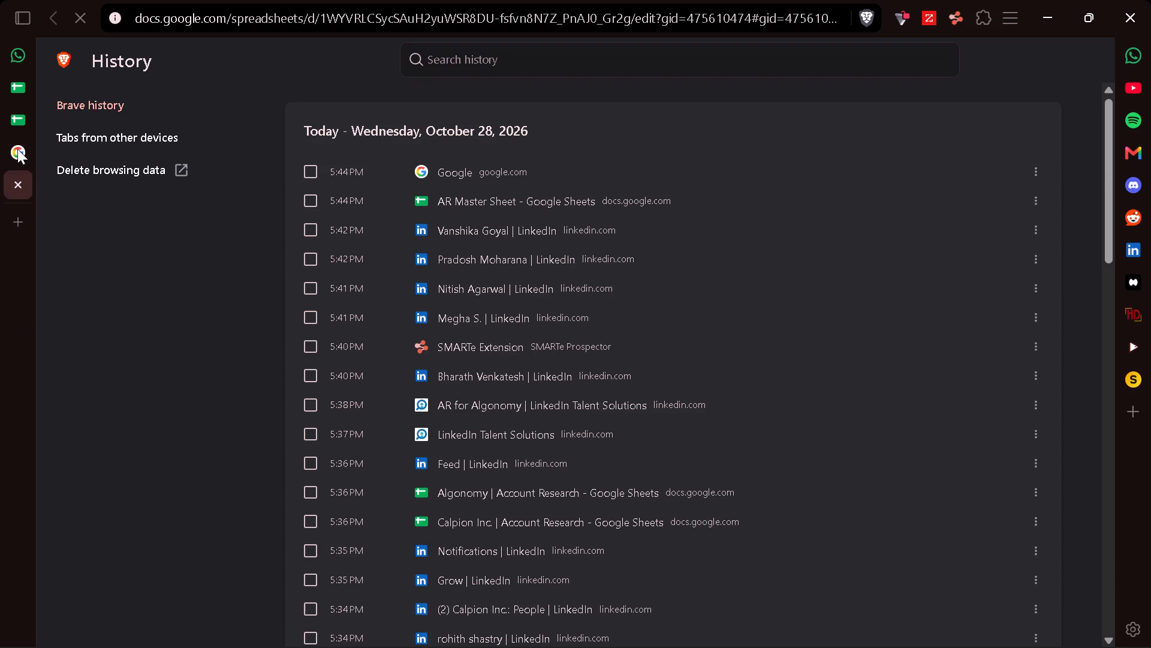
{"action": "double_click", "coordinate": [17, 149]}
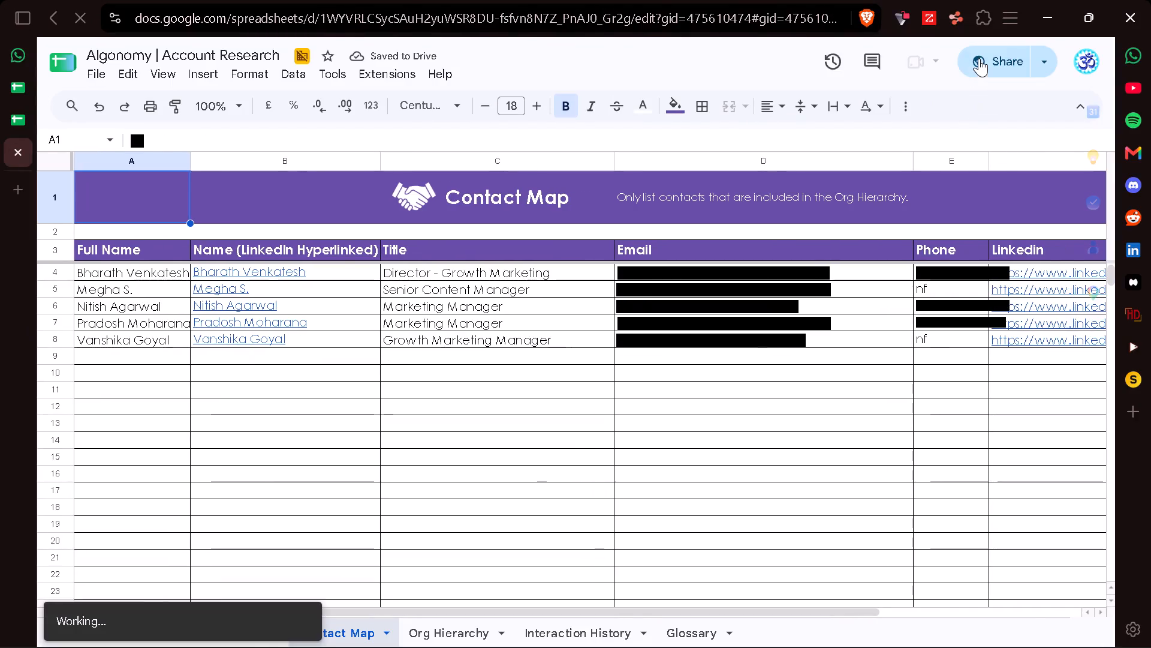
Copy the Algonomy | Account Research share link, close that spreadsheet, and paste the link into B98 of the AR Master Sheet.
{"action": "left_click", "coordinate": [979, 58]}
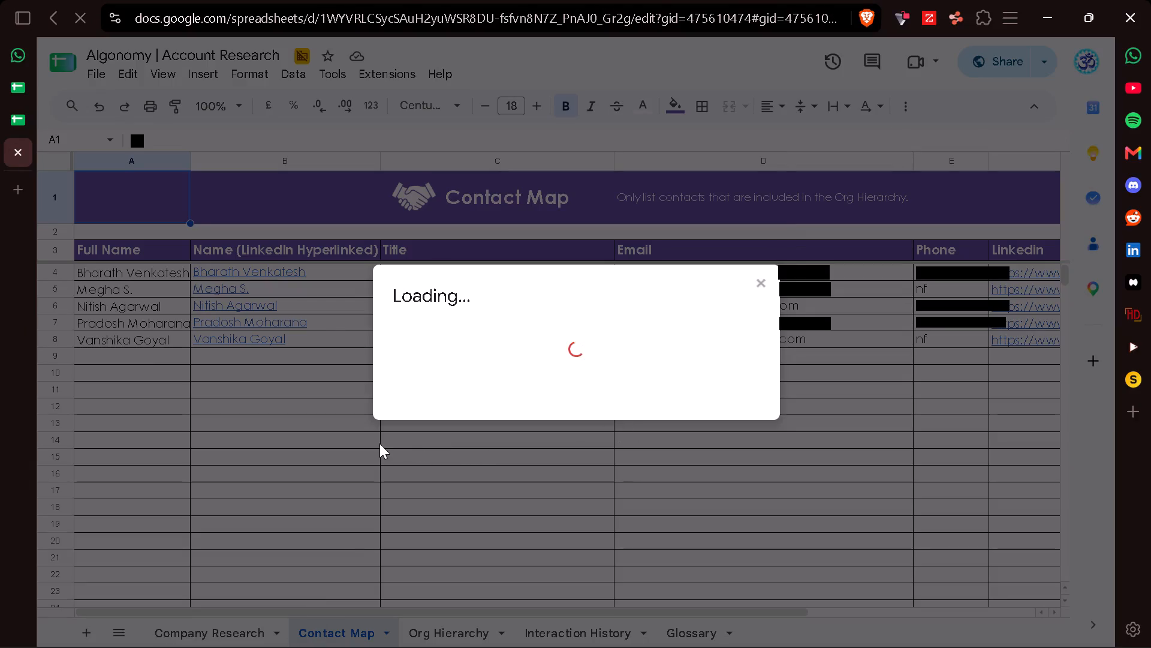
{"action": "left_click", "coordinate": [474, 556]}
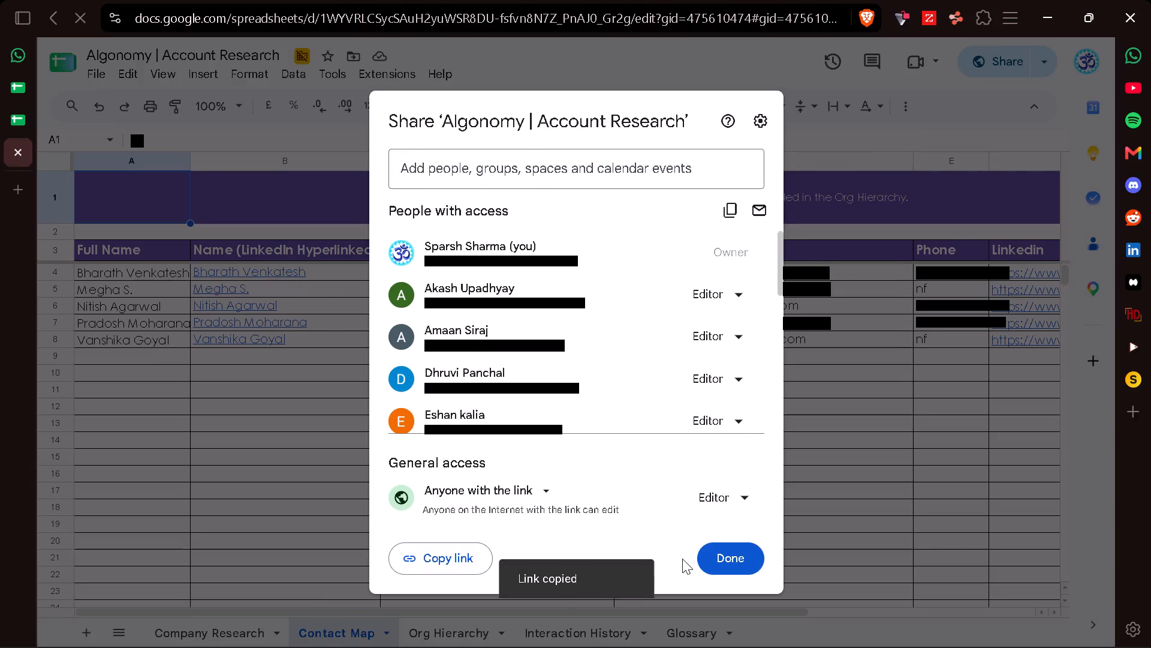
{"action": "left_click_drag", "start_coordinate": [682, 559], "coordinate": [702, 557]}
{"action": "left_click", "coordinate": [702, 557]}
{"action": "left_click", "coordinate": [17, 158]}
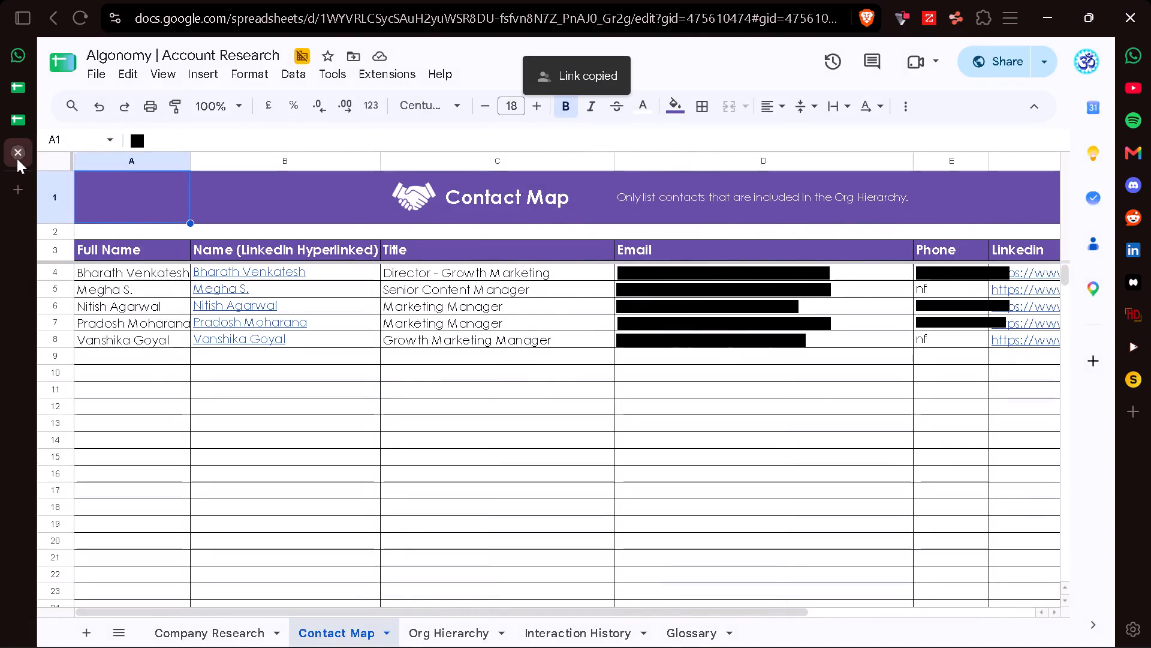
{"action": "left_click", "coordinate": [21, 95]}
{"action": "key", "text": "ctrl+v"}
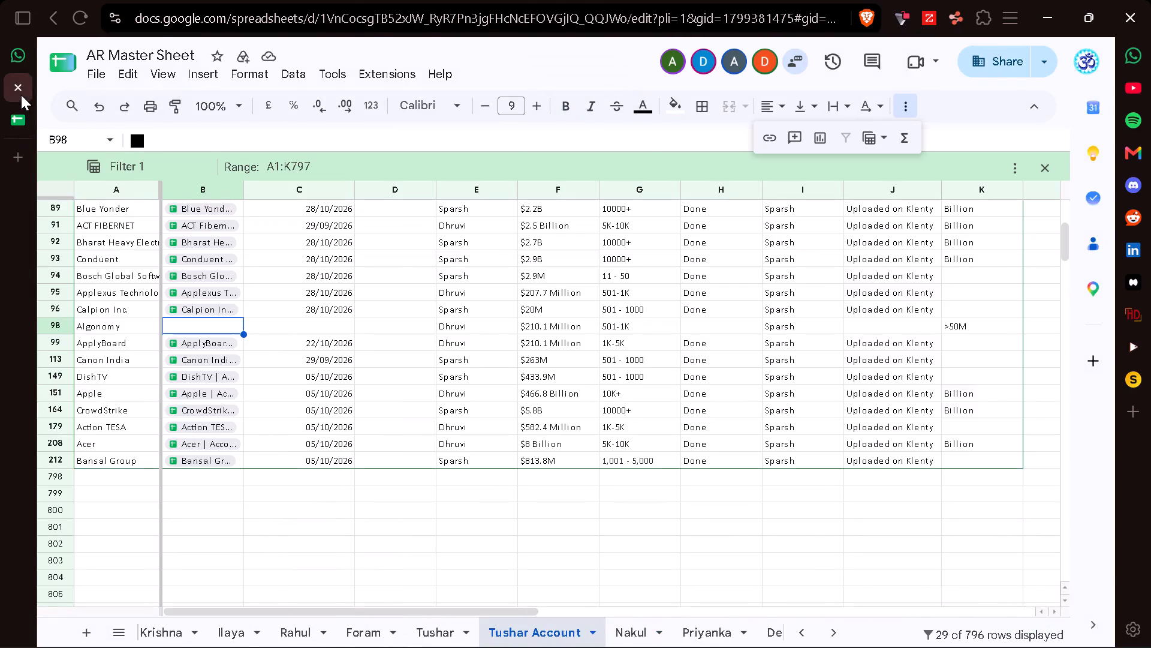
Copy the date 28/10/2026 from the Calpion Inc. row into Algonomy's date cell C98.
{"action": "key", "text": "Tab"}
{"action": "key", "text": "Right"}
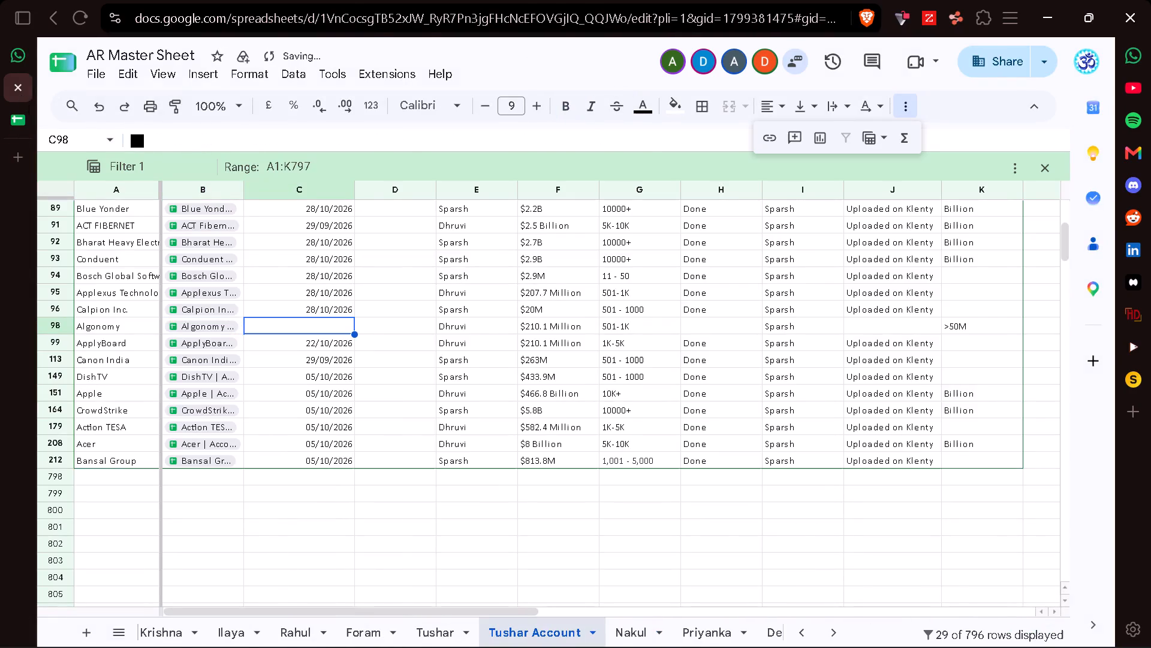
{"action": "key", "text": "Up"}
{"action": "key", "text": "ctrl+c"}
{"action": "key", "text": "Down"}
{"action": "key", "text": "ctrl+v"}
{"action": "key", "text": "Right"}
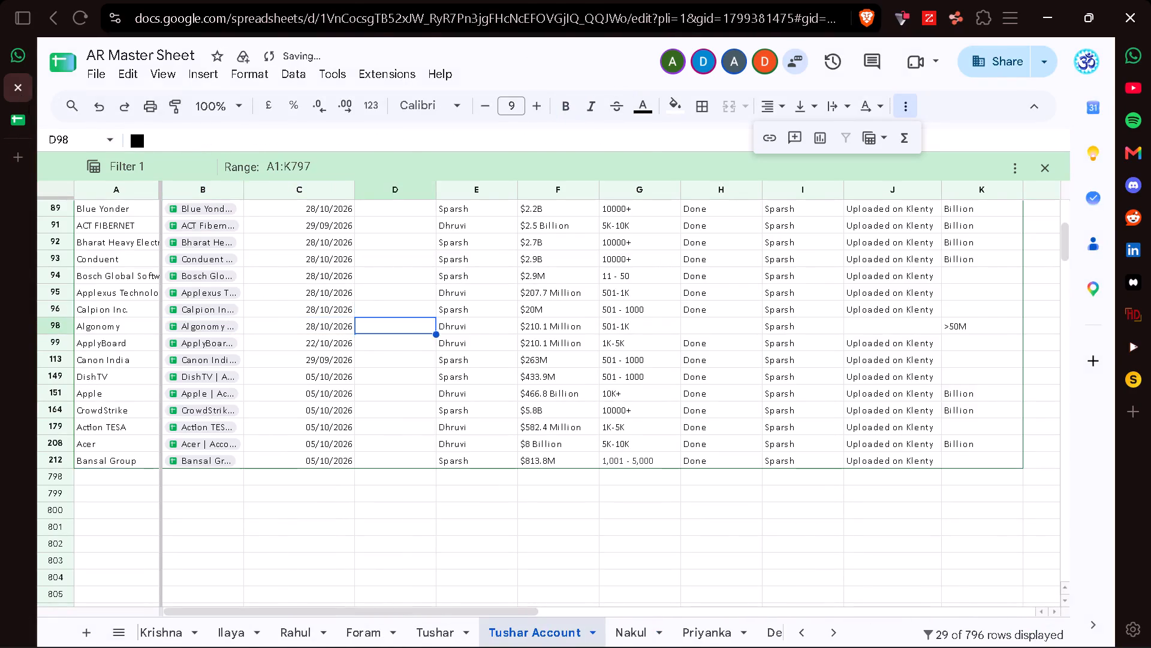
Mark Algonomy's row 98 as Done in column H and Uploaded on Klenty in column J.
{"action": "key", "text": "Right"}
{"action": "key", "text": "Right"}
{"action": "key", "text": "Right"}
{"action": "key", "text": "Right"}
{"action": "key", "text": "d"}
{"action": "key", "text": "Return"}
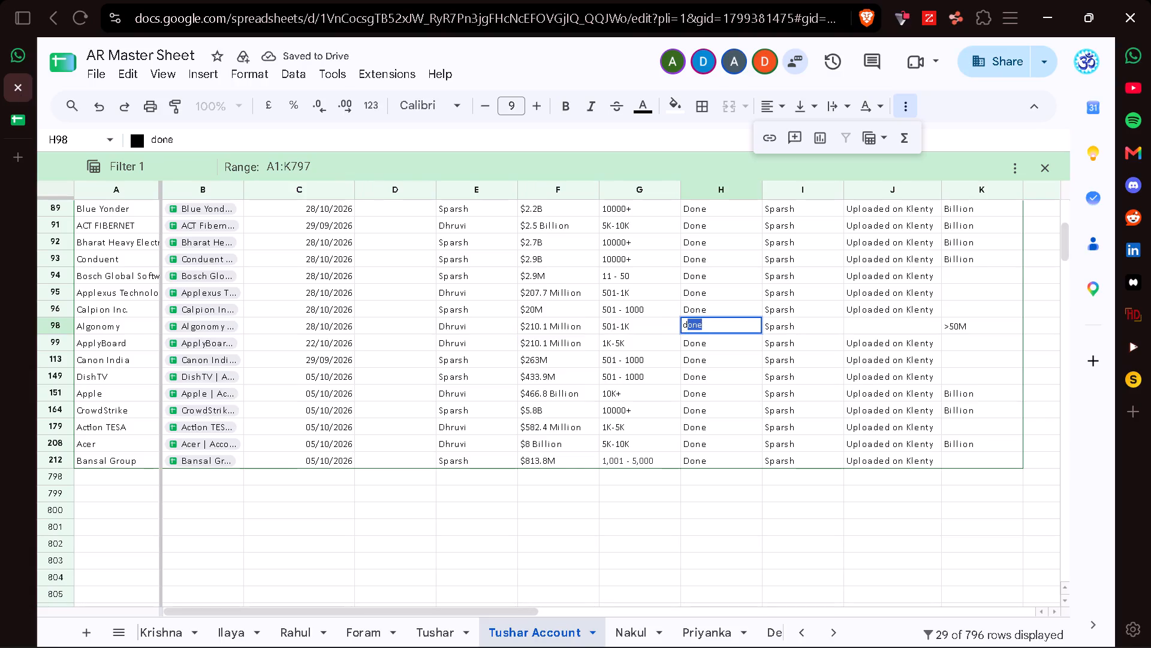
{"action": "key", "text": "Right"}
{"action": "key", "text": "Up"}
{"action": "key", "text": "Right"}
{"action": "key", "text": "shift+u"}
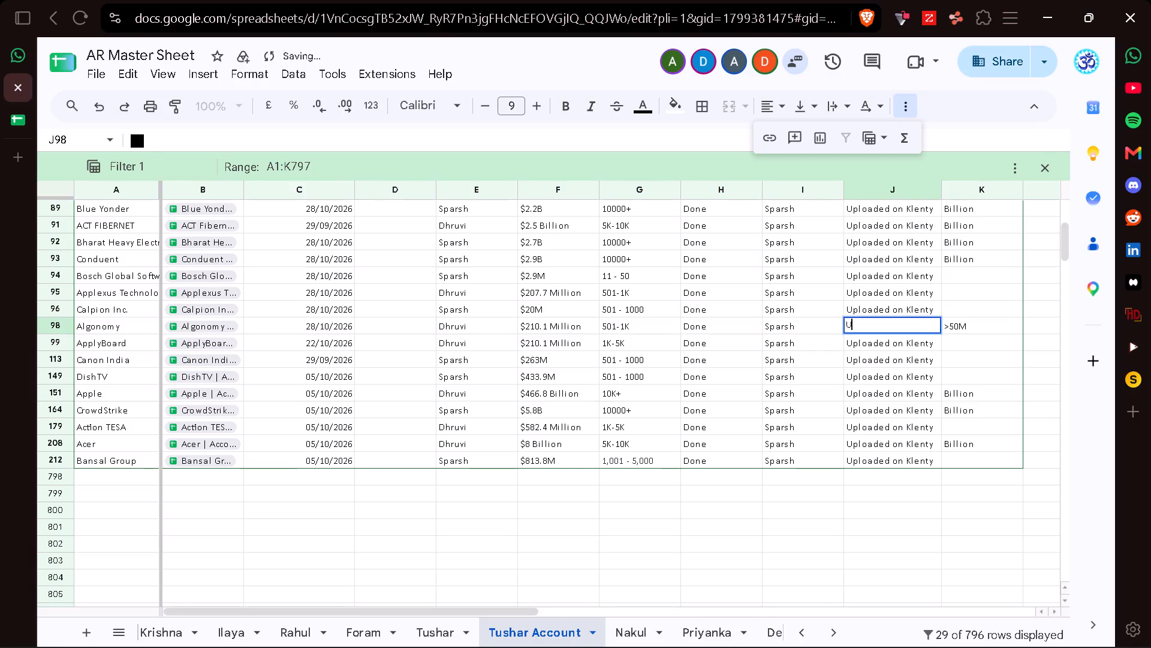
{"action": "key", "text": "Return"}
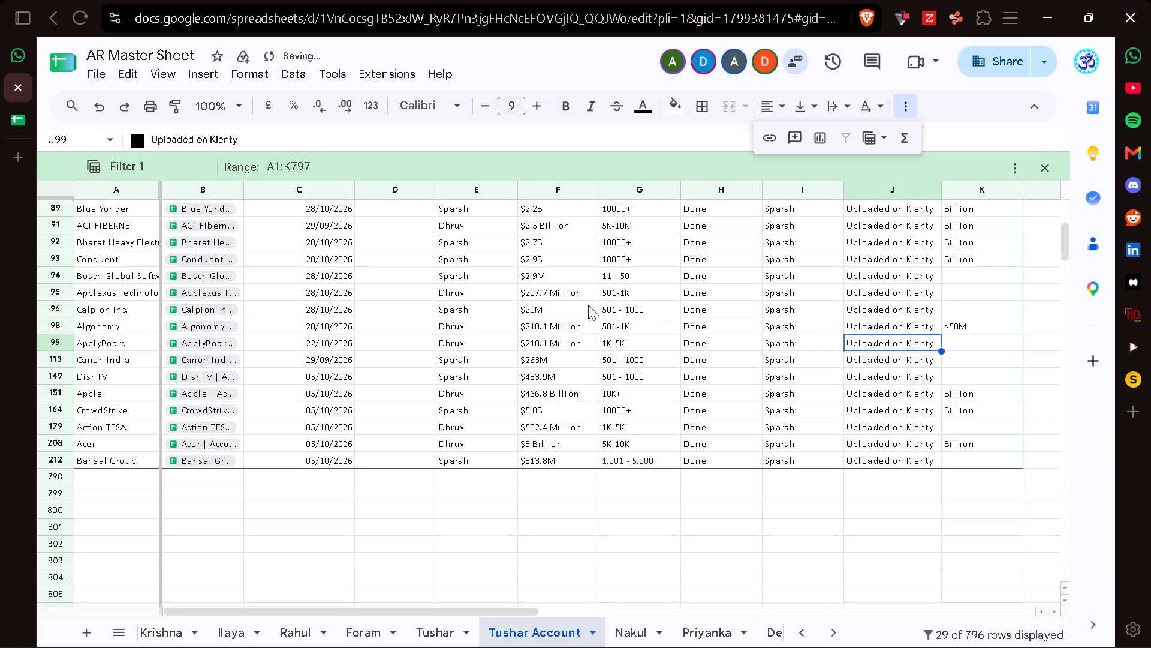
Exit the Filter 1 view and close the AR Master Sheet.
{"action": "left_click", "coordinate": [1045, 168]}
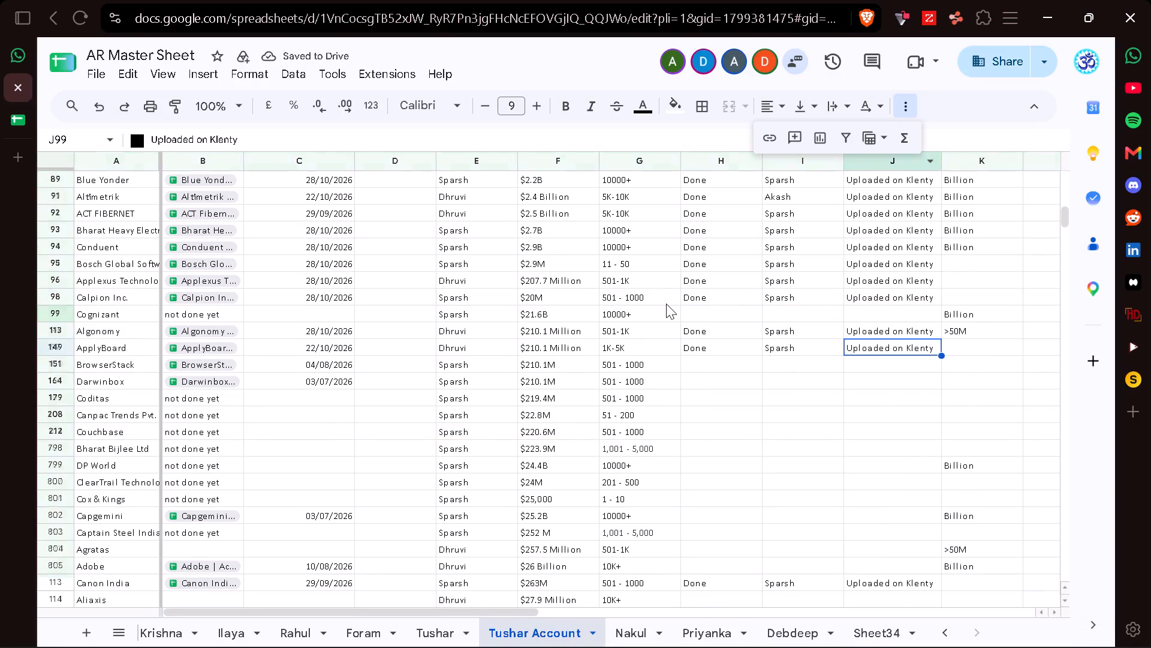
{"action": "left_click", "coordinate": [17, 89]}
Copy the Krishna_Leads_28th_October label from B29 into B30:B45 of the Krishna Leads 28th October sheet.
{"action": "scroll", "coordinate": [336, 280], "scroll_direction": "up", "scroll_amount": 1}
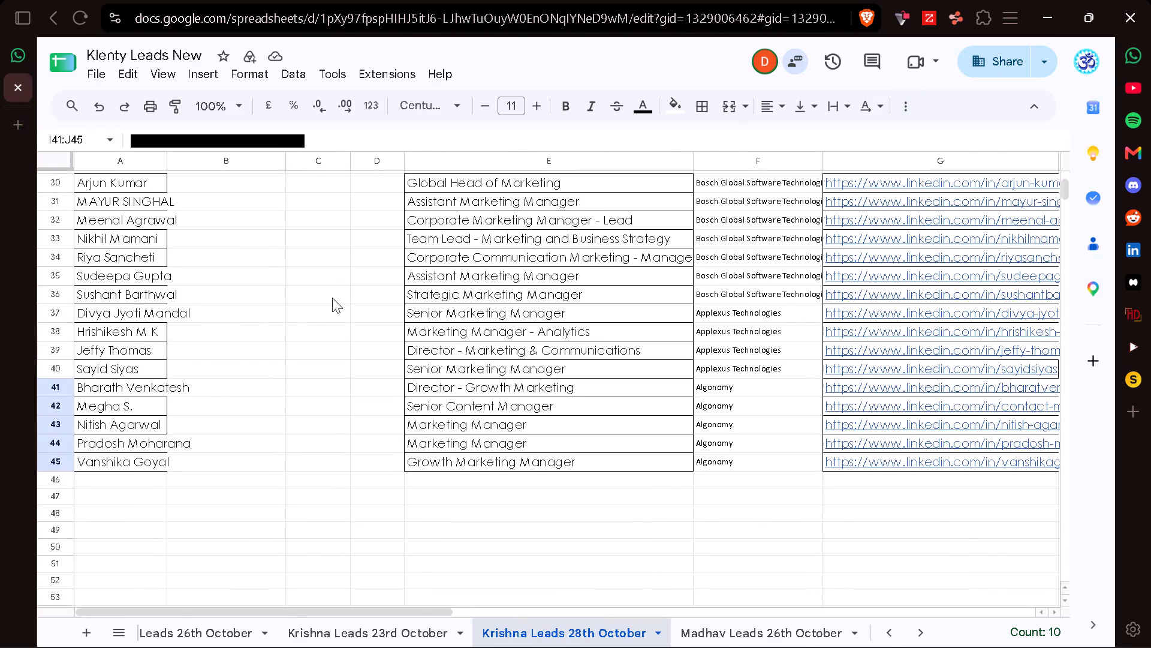
{"action": "scroll", "coordinate": [334, 304], "scroll_direction": "up", "scroll_amount": 1}
{"action": "left_click", "coordinate": [230, 264]}
{"action": "key", "text": "ctrl+c"}
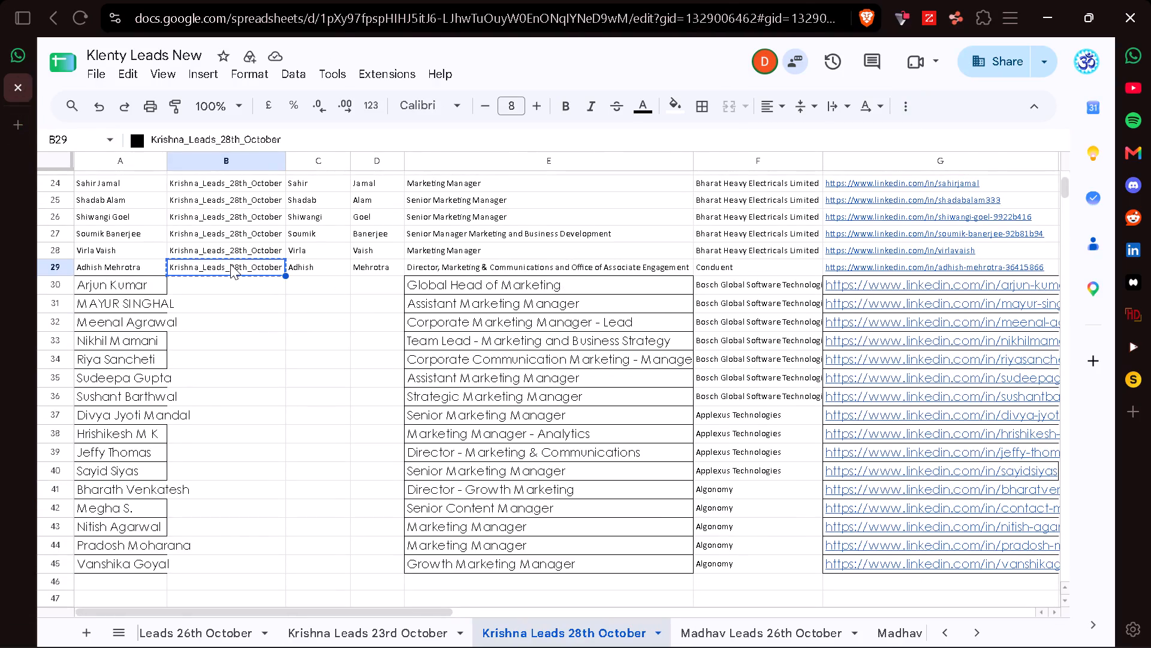
{"action": "key", "text": "Down"}
{"action": "key", "text": "shift+Down"}
{"action": "key", "text": "shift+Down"}
{"action": "key", "text": "shift+Down"}
{"action": "key", "text": "shift+Down"}
{"action": "key", "text": "shift+Down"}
{"action": "key", "text": "shift+Down"}
{"action": "key", "text": "shift+Down"}
{"action": "key", "text": "shift+Down"}
{"action": "key", "text": "shift+Down"}
{"action": "key", "text": "shift+Down"}
{"action": "key", "text": "shift+Down"}
{"action": "key", "text": "shift+Down"}
{"action": "key", "text": "shift+Down"}
{"action": "key", "text": "shift+Down"}
{"action": "key", "text": "shift+Down"}
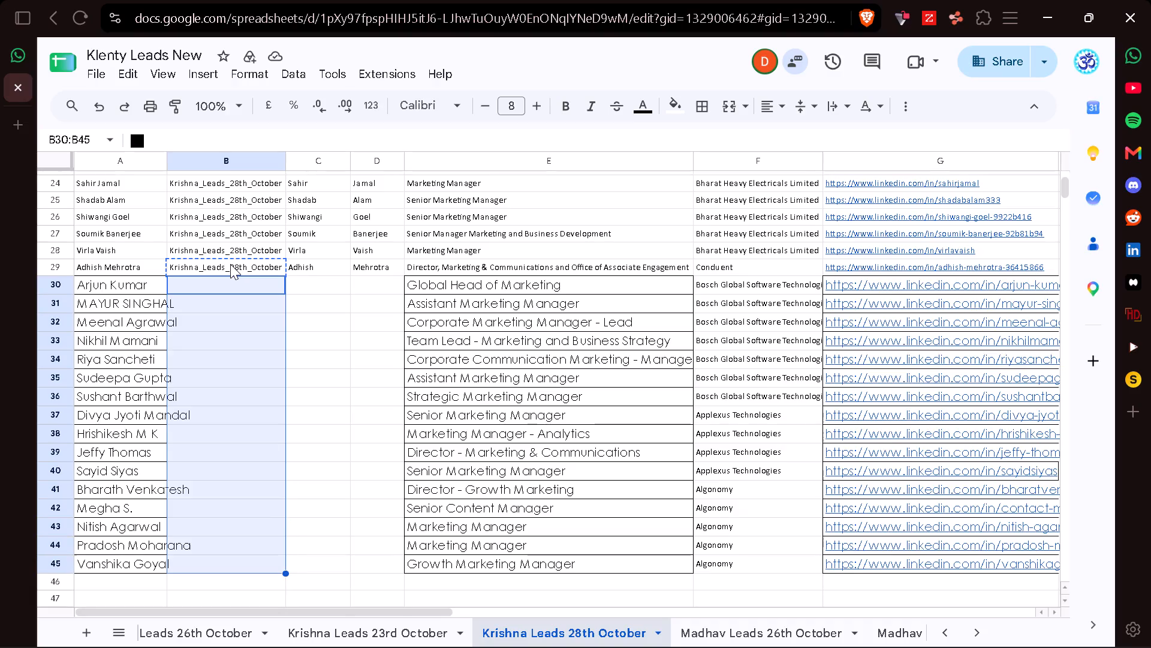
{"action": "key", "text": "ctrl+v"}
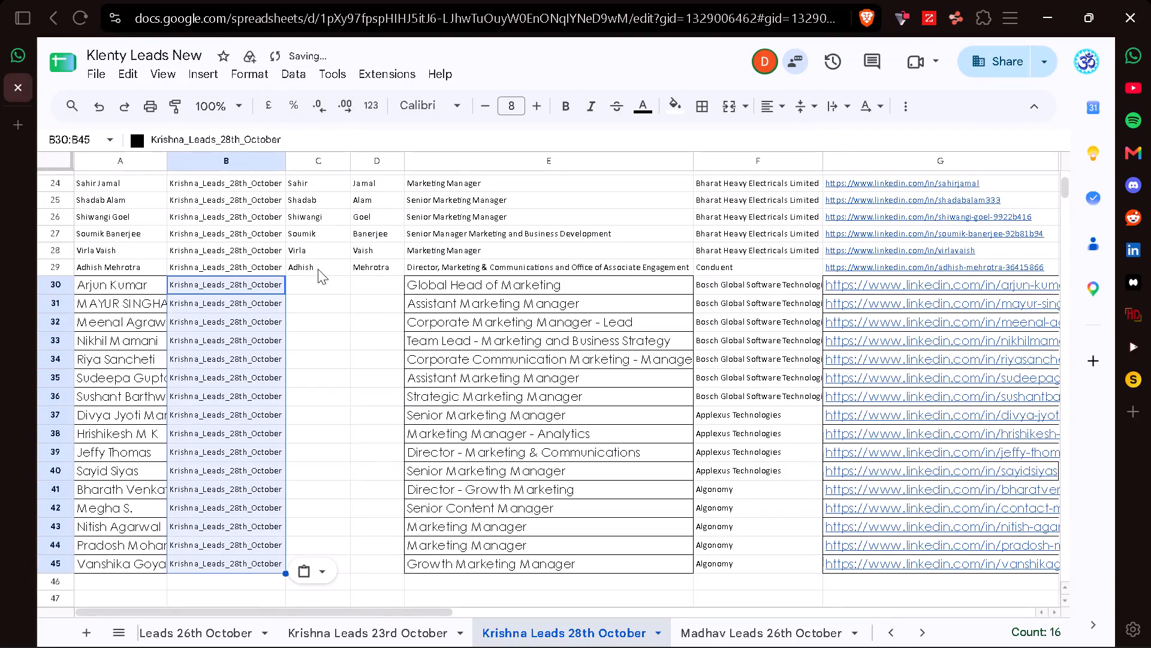
Fill the name-splitting formula from C29 down through C45.
{"action": "left_click", "coordinate": [326, 269]}
{"action": "left_click_drag", "start_coordinate": [347, 274], "coordinate": [336, 545]}
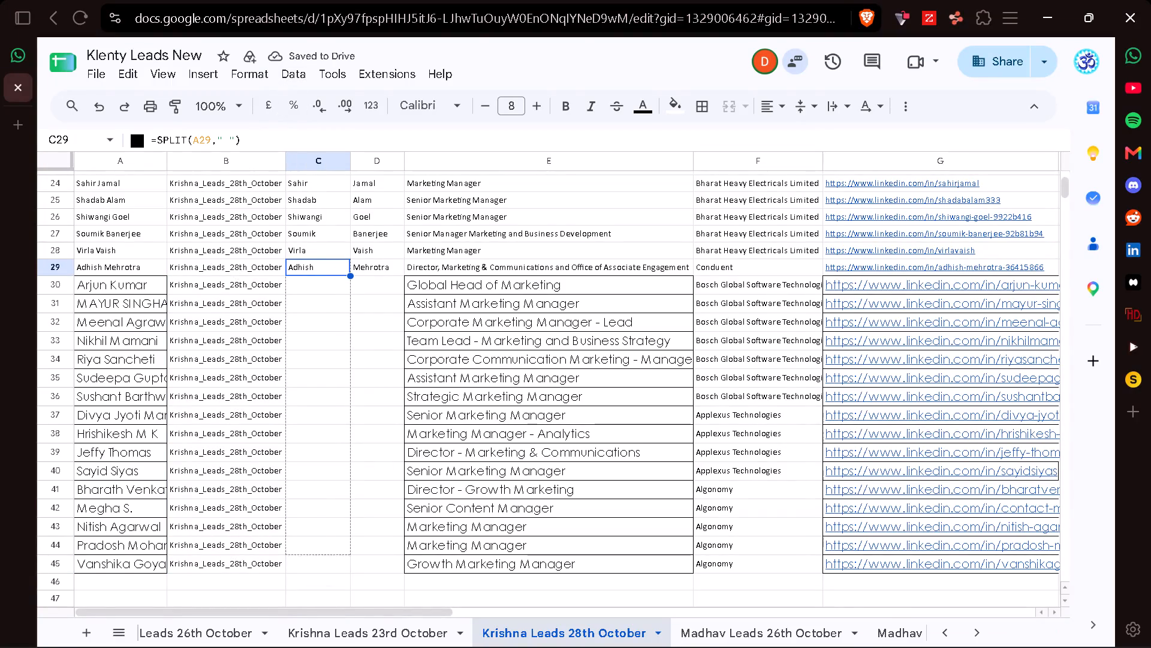
{"action": "left_click_drag", "start_coordinate": [336, 545], "coordinate": [341, 570]}
Replace the split formula in C37 with the contact's two-word given name, spelled as in column A.
{"action": "scroll", "coordinate": [305, 398], "scroll_direction": "down", "scroll_amount": 1}
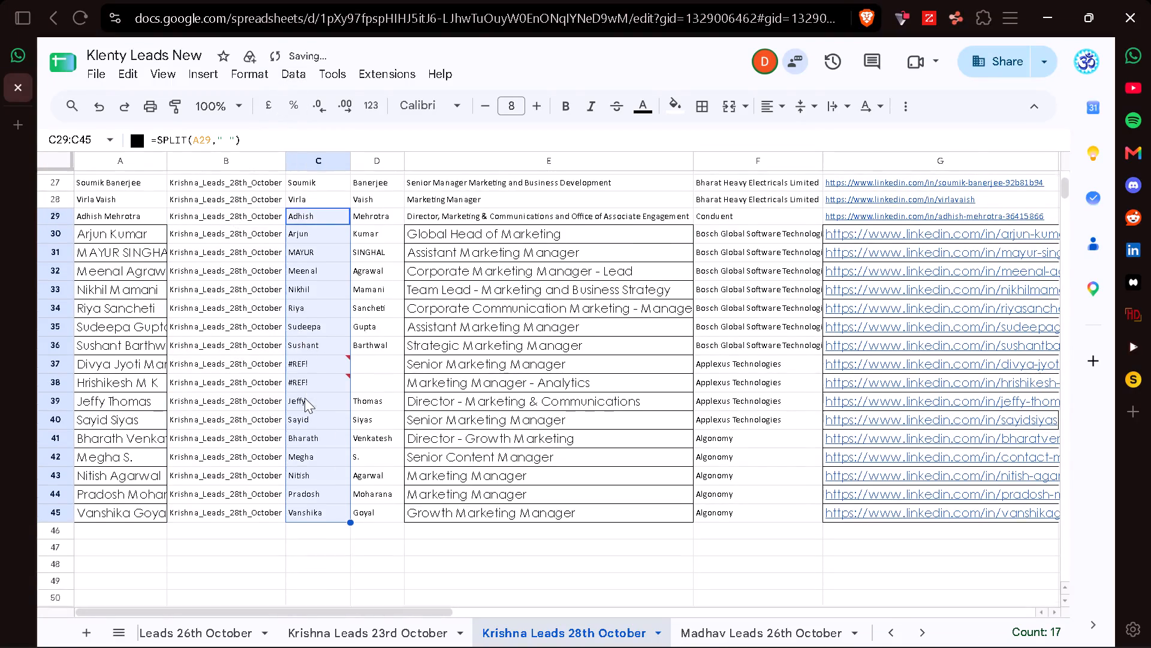
{"action": "scroll", "coordinate": [305, 398], "scroll_direction": "down", "scroll_amount": 1}
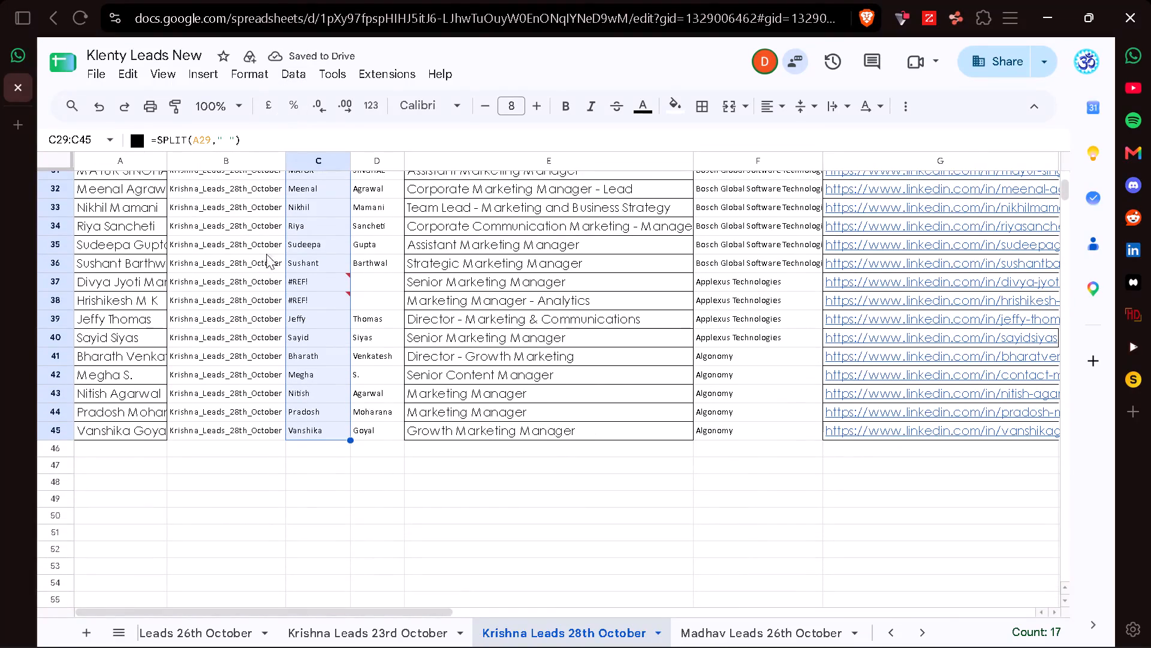
{"action": "left_click", "coordinate": [307, 286]}
{"action": "key", "text": "BackSpace"}
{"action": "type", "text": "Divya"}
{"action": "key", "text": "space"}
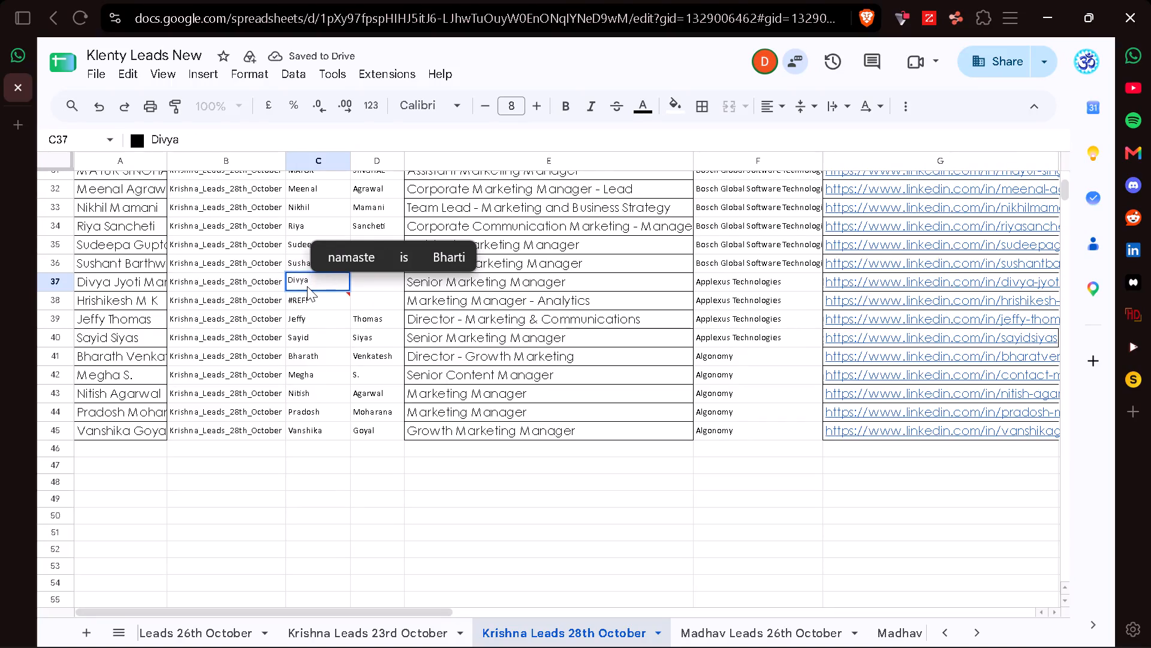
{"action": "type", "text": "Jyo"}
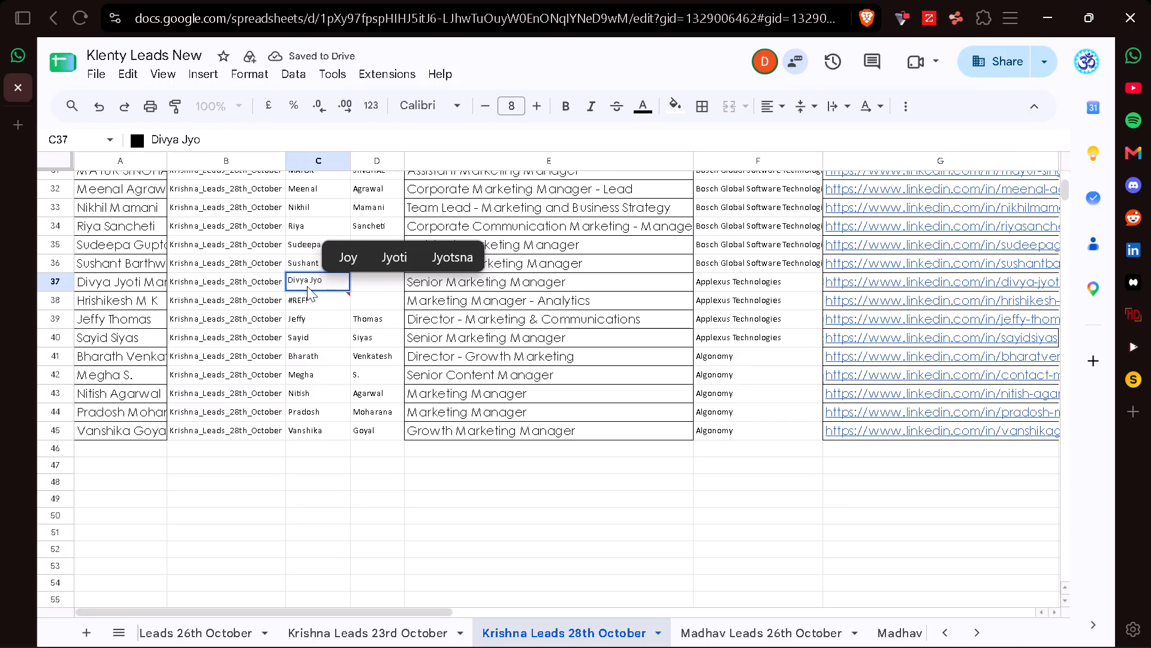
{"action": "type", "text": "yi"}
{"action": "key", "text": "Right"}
{"action": "left_click", "coordinate": [307, 286]}
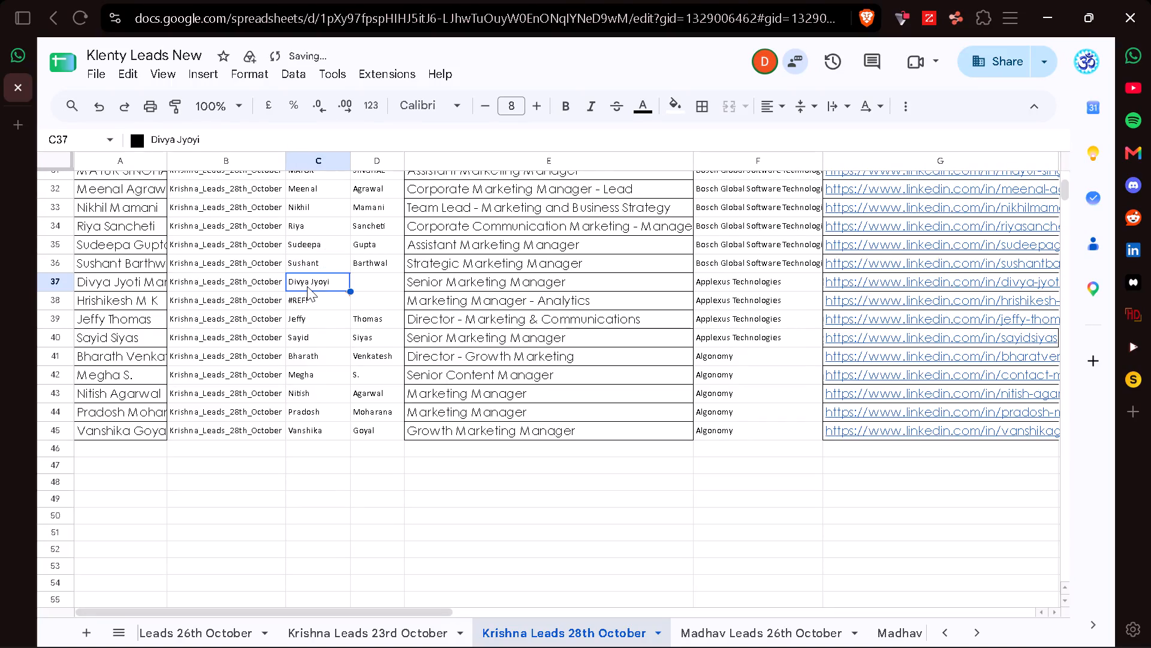
{"action": "left_click", "coordinate": [203, 137]}
{"action": "key", "text": "BackSpace"}
{"action": "key", "text": "BackSpace"}
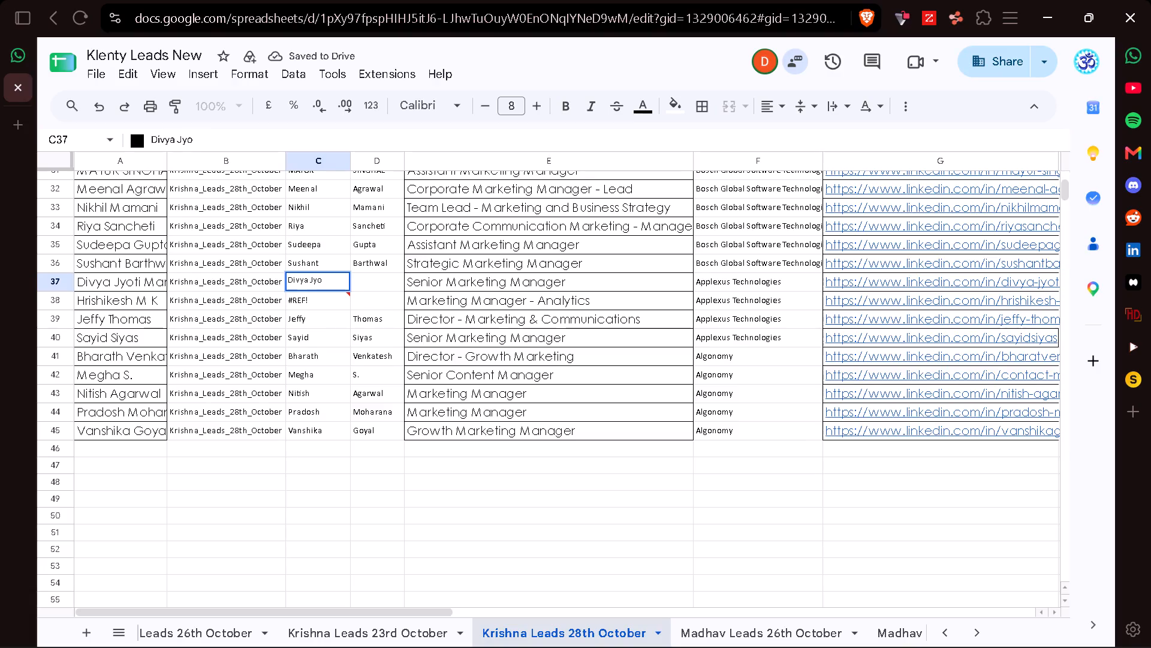
{"action": "type", "text": "ti"}
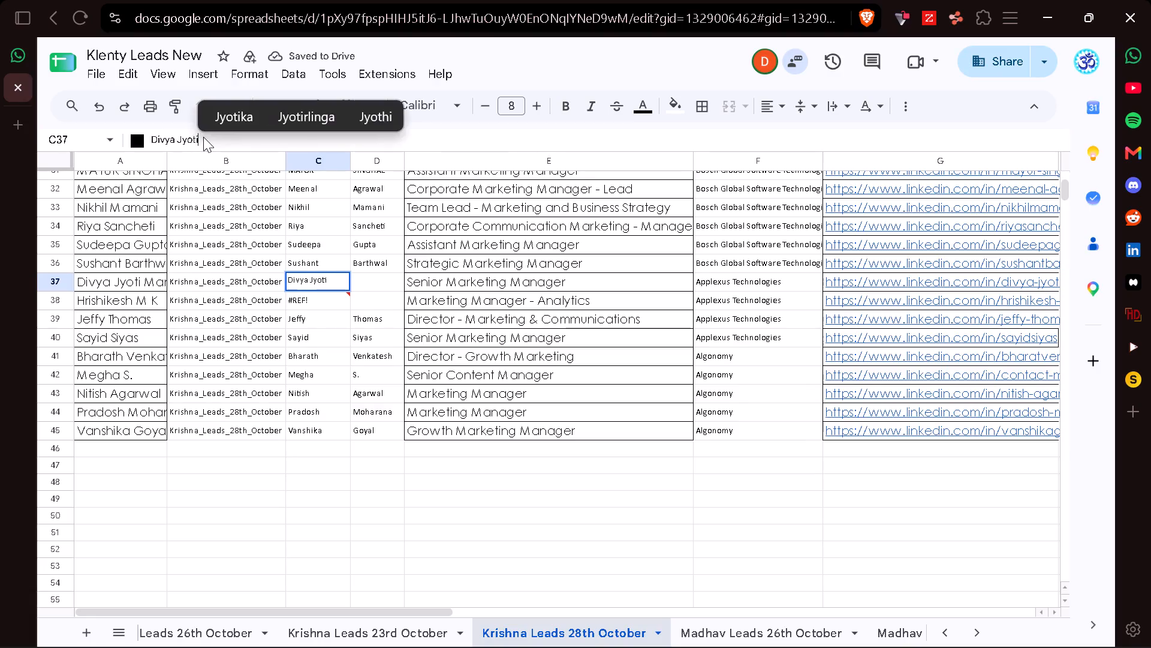
{"action": "key", "text": "Return"}
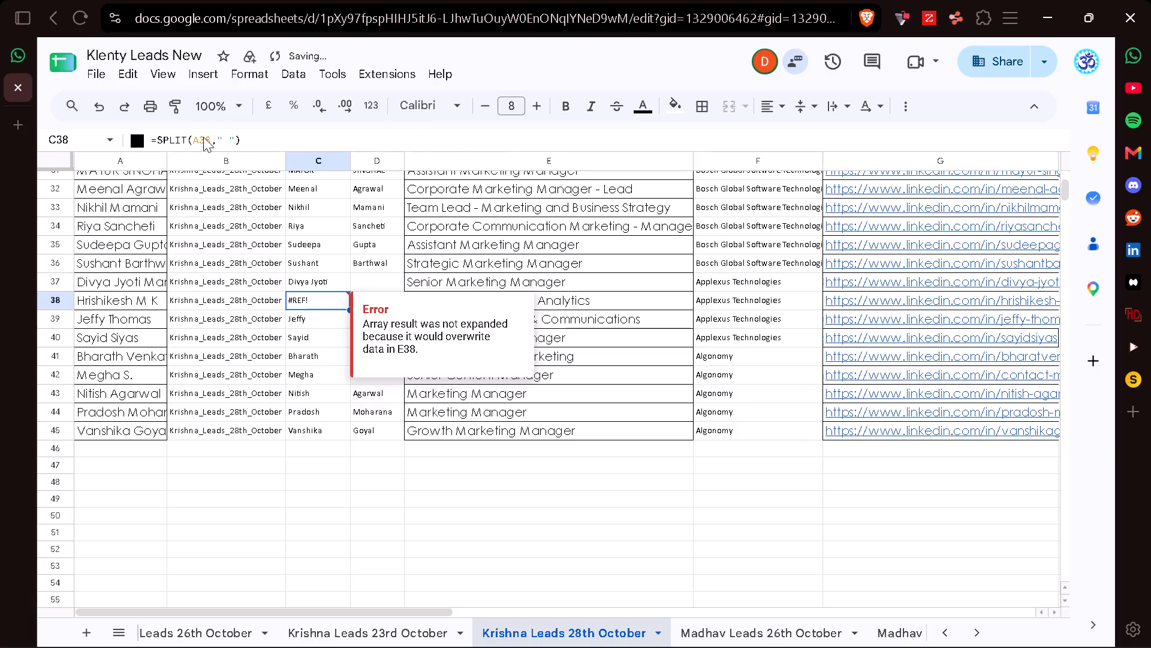
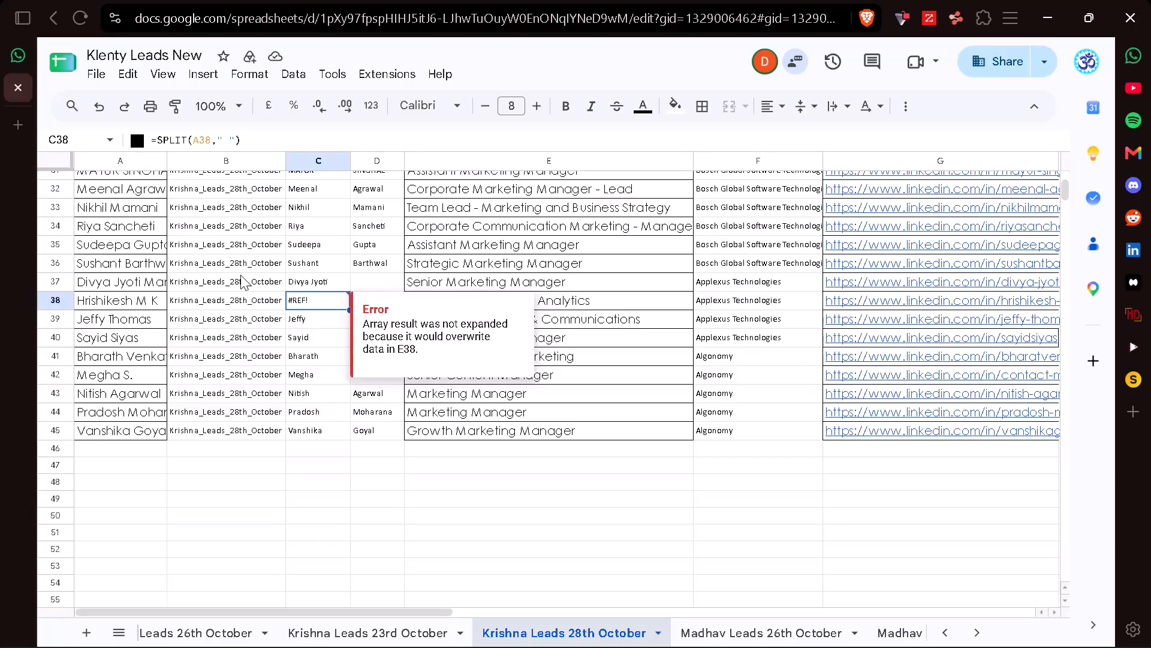
Enter the row 37 contact's surname in D37, spelled as in column A.
{"action": "left_click", "coordinate": [320, 288]}
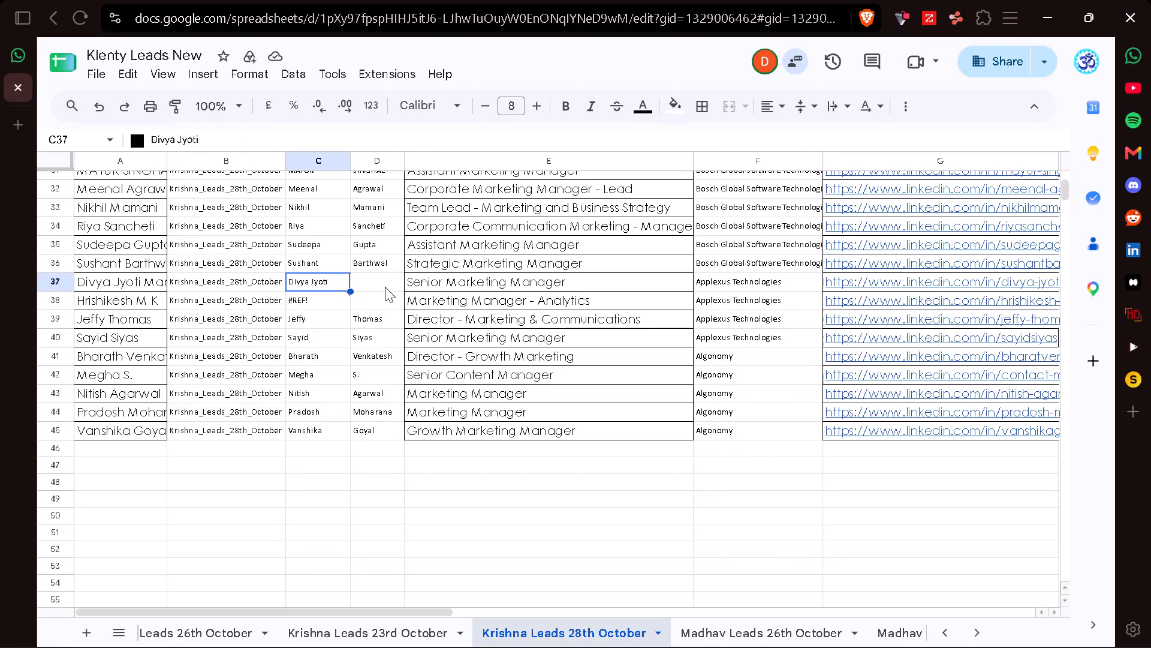
{"action": "left_click", "coordinate": [101, 278]}
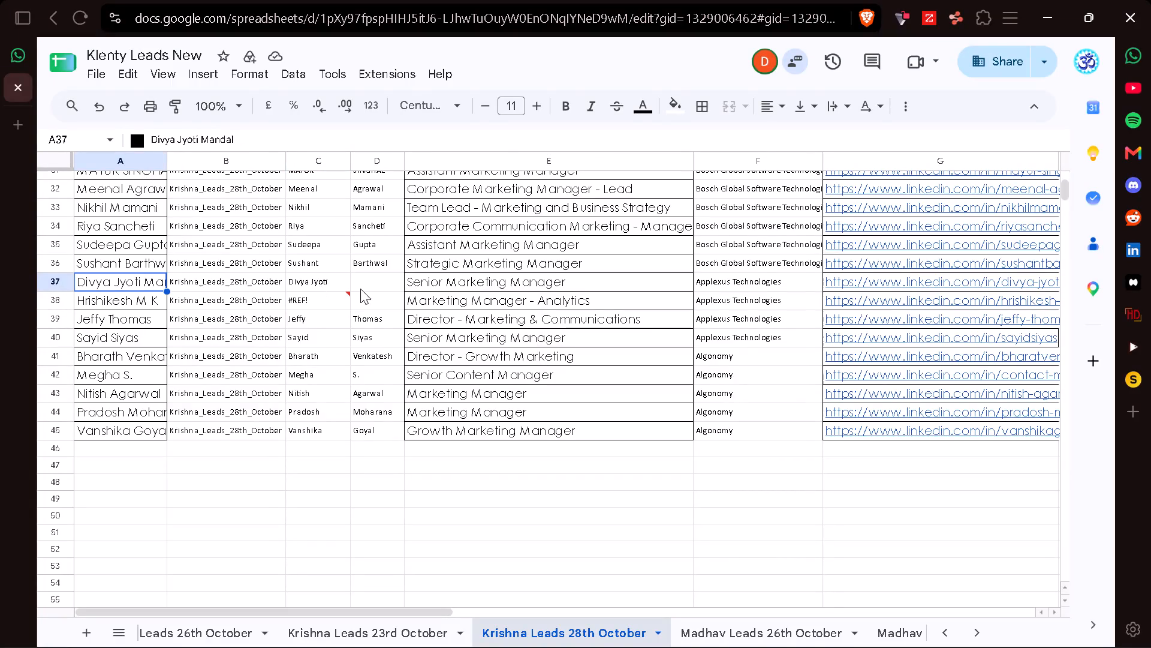
{"action": "left_click", "coordinate": [369, 283]}
{"action": "type", "text": "Ma"}
{"action": "type", "text": "ndal"}
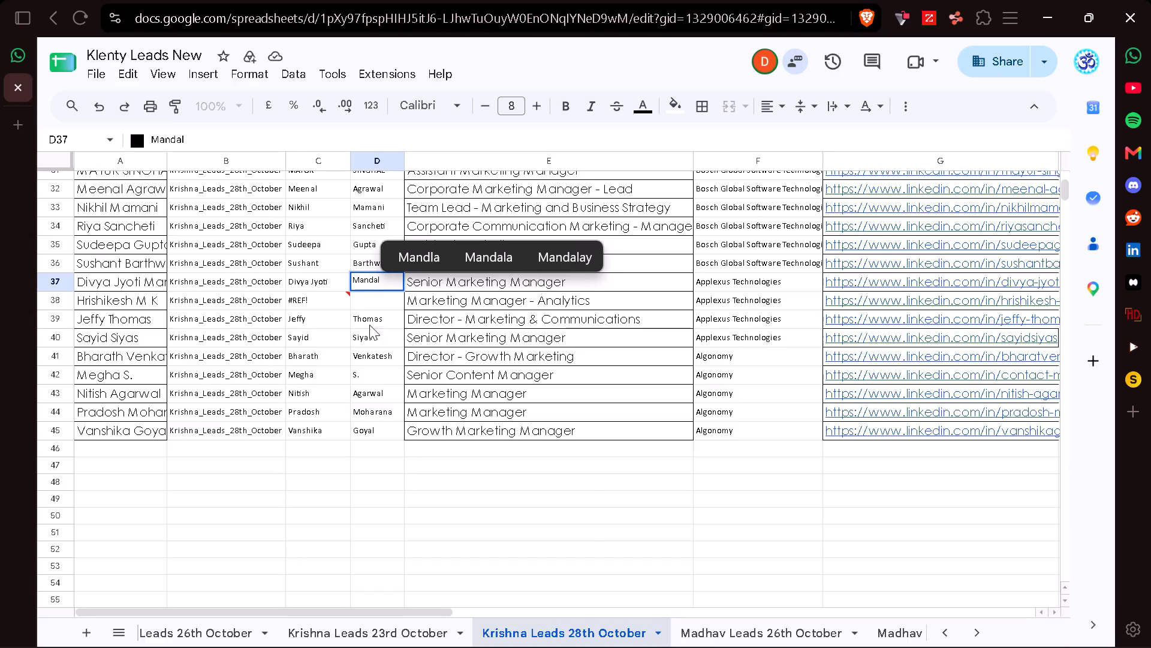
Replace the split formula in C38 with the contact's given name and enter the initials M K in D38.
{"action": "left_click", "coordinate": [312, 297]}
{"action": "key", "text": "BackSpace"}
{"action": "type", "text": "Hr"}
{"action": "type", "text": "is"}
{"action": "type", "text": "hi"}
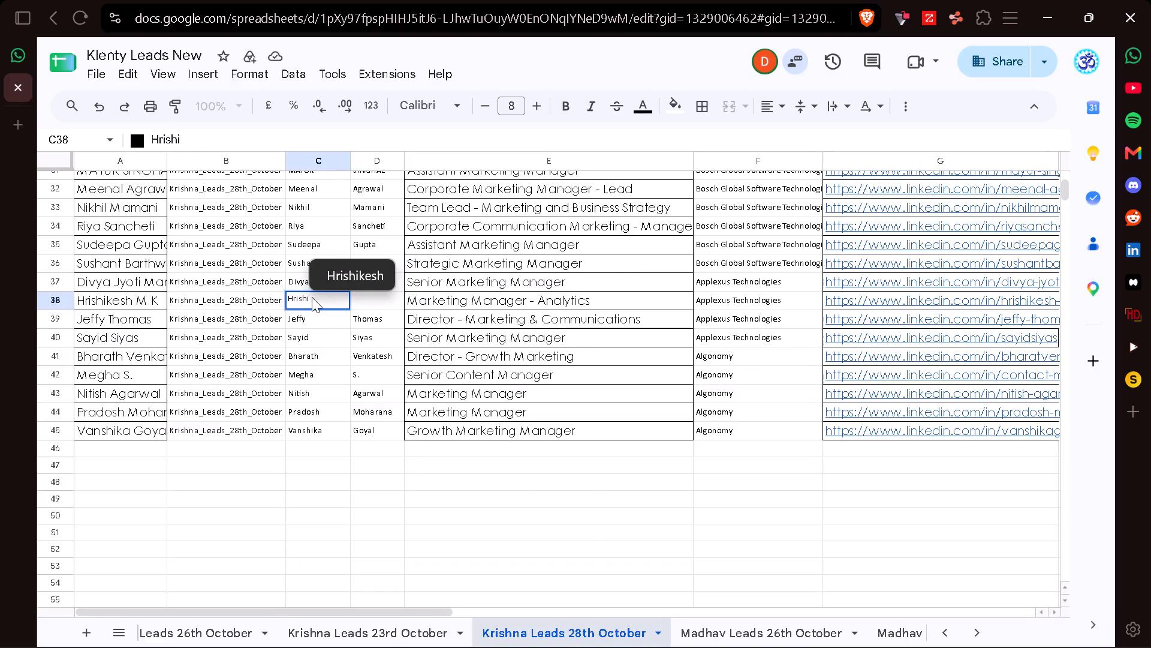
{"action": "left_click", "coordinate": [345, 274]}
{"action": "left_click", "coordinate": [370, 294]}
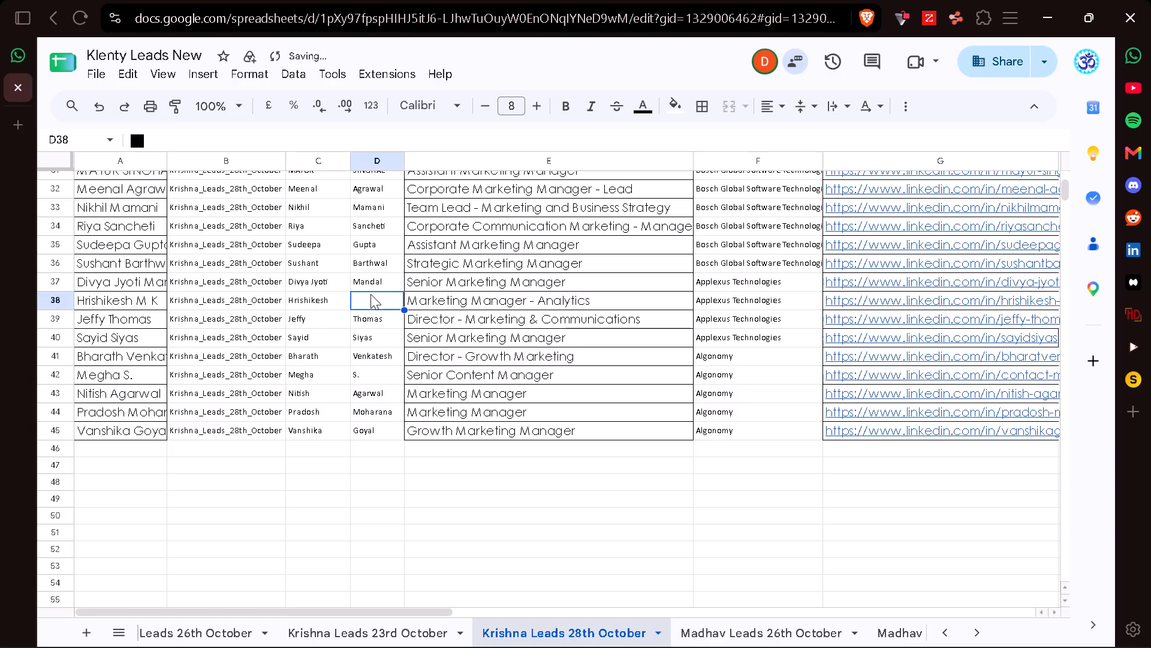
{"action": "type", "text": "M K"}
{"action": "key", "text": "Return"}
Set the text in A30:J45 to 9 pt Calibri.
{"action": "scroll", "coordinate": [385, 352], "scroll_direction": "up", "scroll_amount": 1}
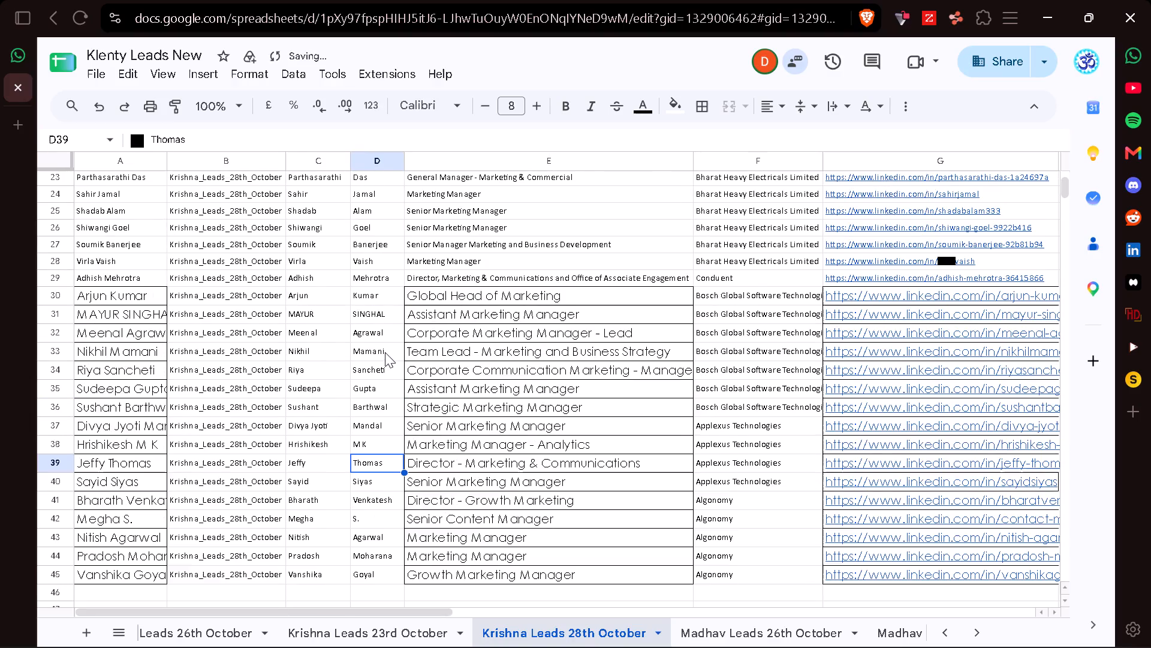
{"action": "left_click", "coordinate": [127, 307]}
{"action": "key", "text": "ctrl+shift+Down"}
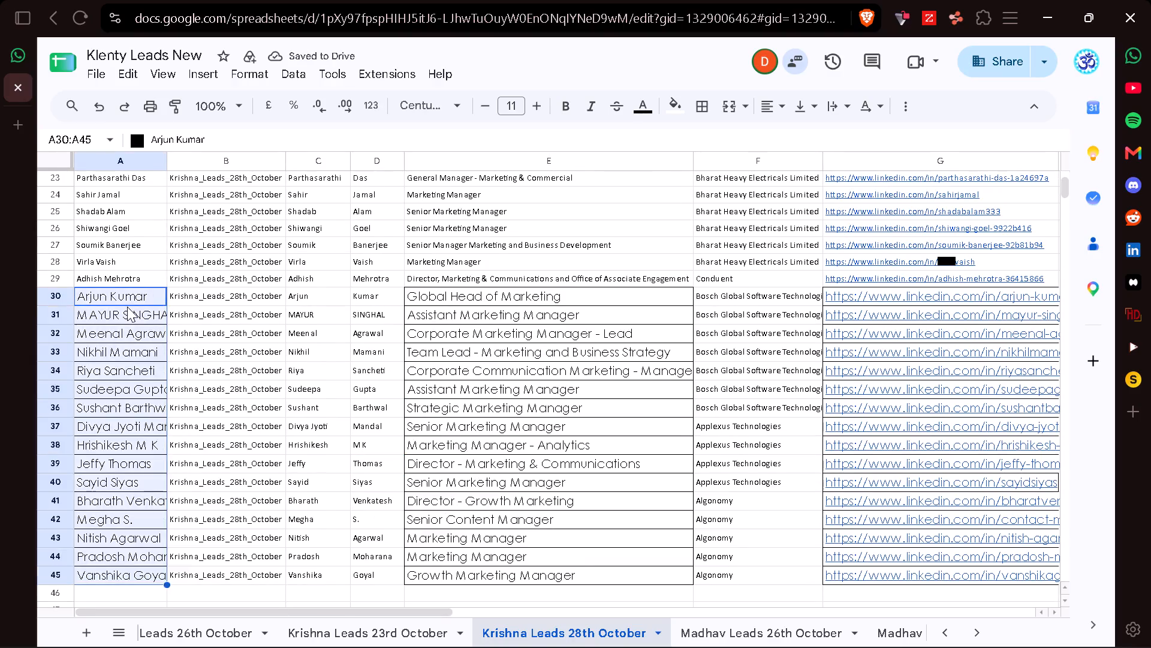
{"action": "key", "text": "ctrl+shift+Right"}
{"action": "key", "text": "ctrl+shift+Right"}
{"action": "key", "text": "ctrl+shift+Right"}
{"action": "key", "text": "ctrl+shift+Right"}
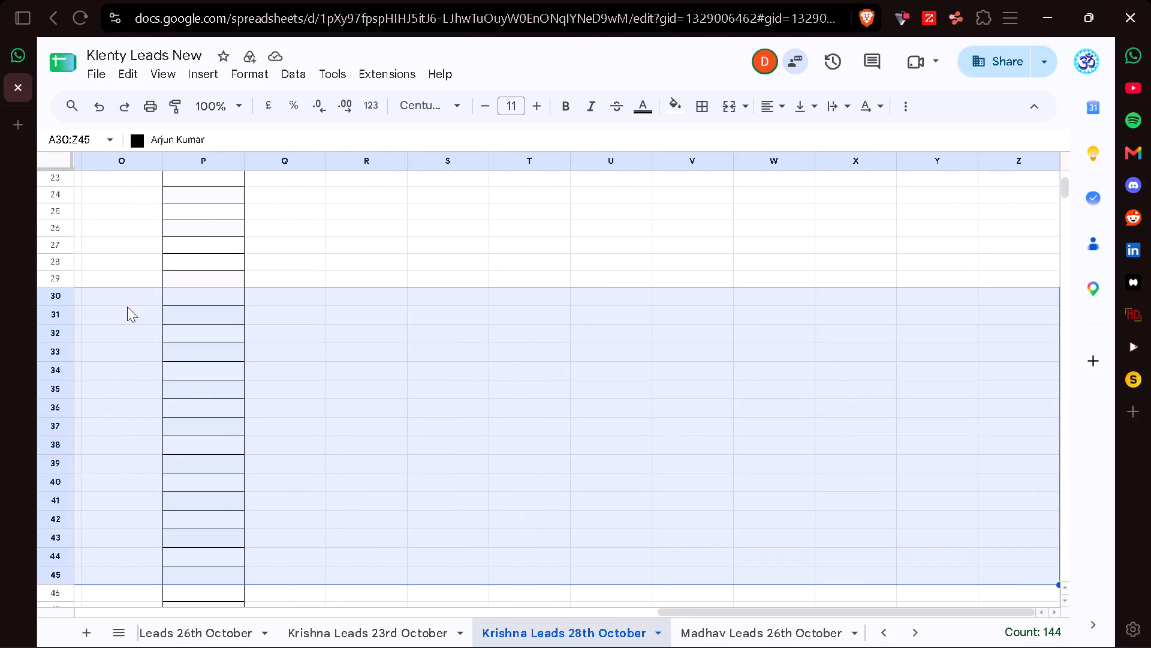
{"action": "key", "text": "ctrl+shift+Left"}
{"action": "scroll", "coordinate": [188, 309], "scroll_direction": "right", "scroll_amount": 9}
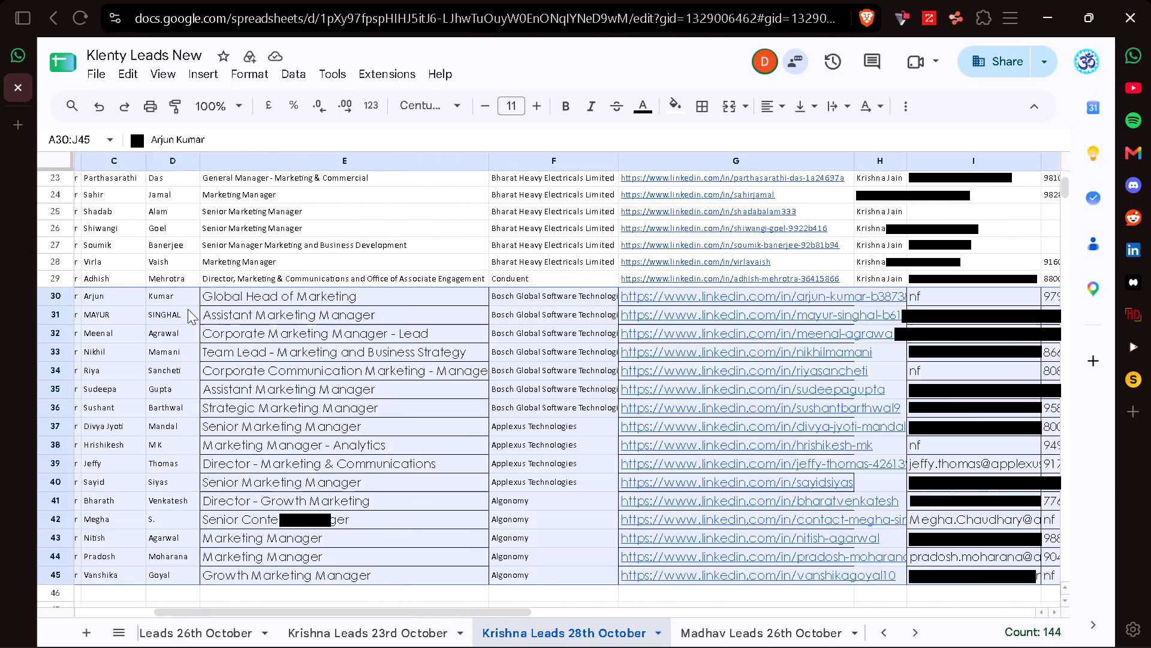
{"action": "scroll", "coordinate": [188, 309], "scroll_direction": "right", "scroll_amount": 1}
{"action": "double_click", "coordinate": [488, 114]}
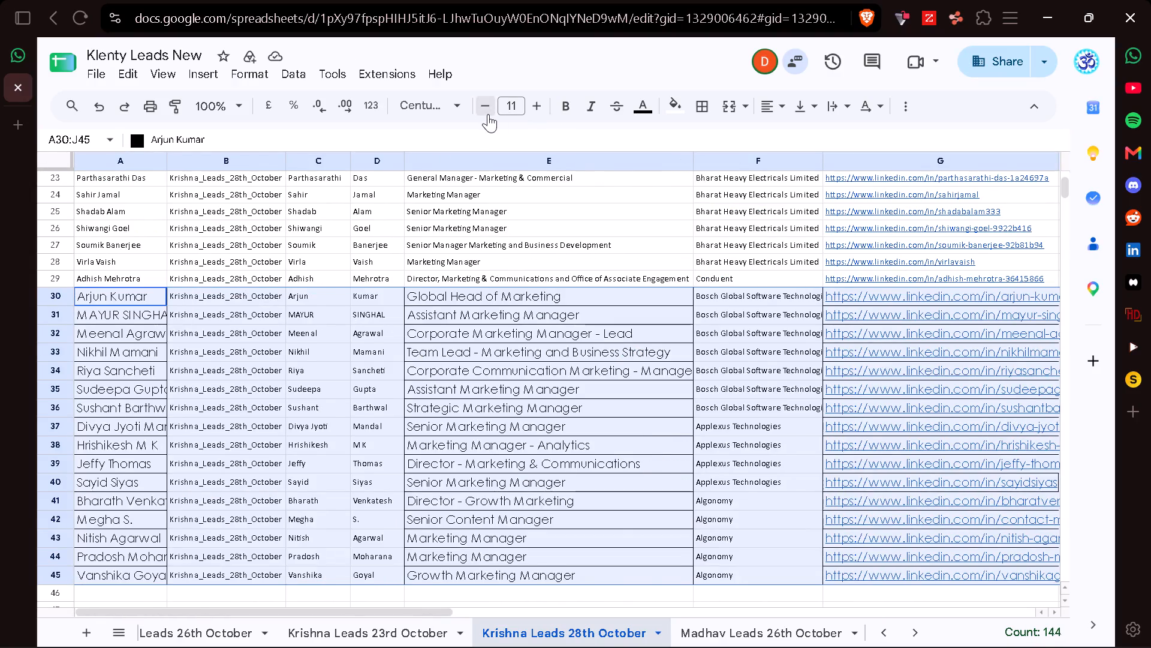
{"action": "left_click", "coordinate": [450, 103]}
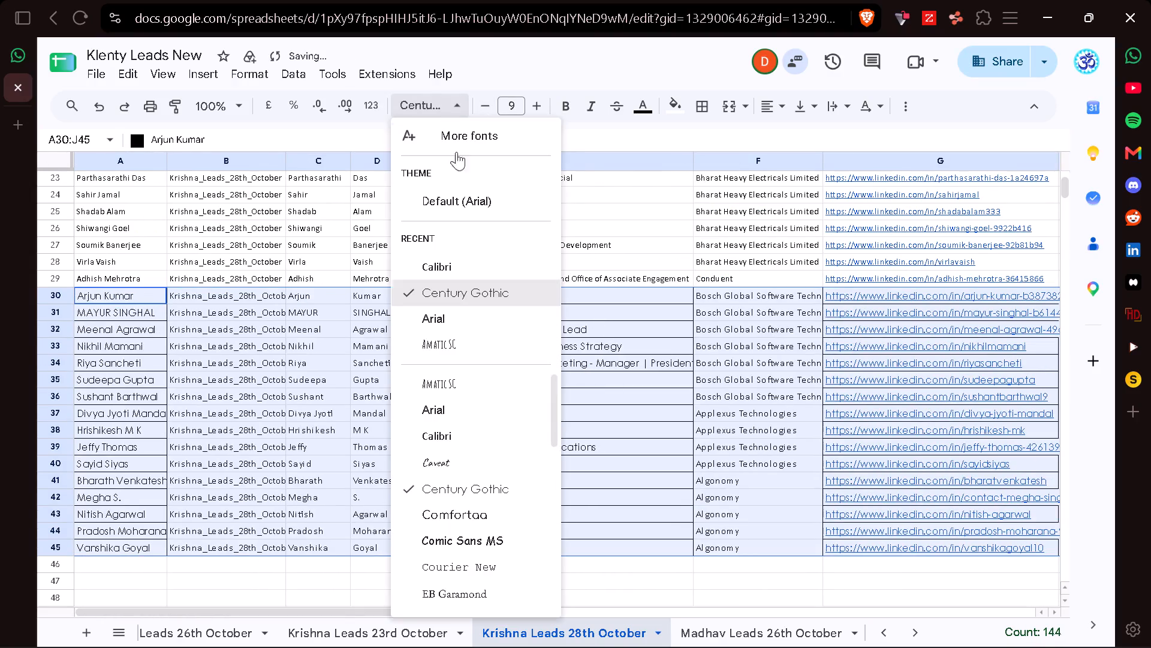
{"action": "left_click", "coordinate": [453, 266]}
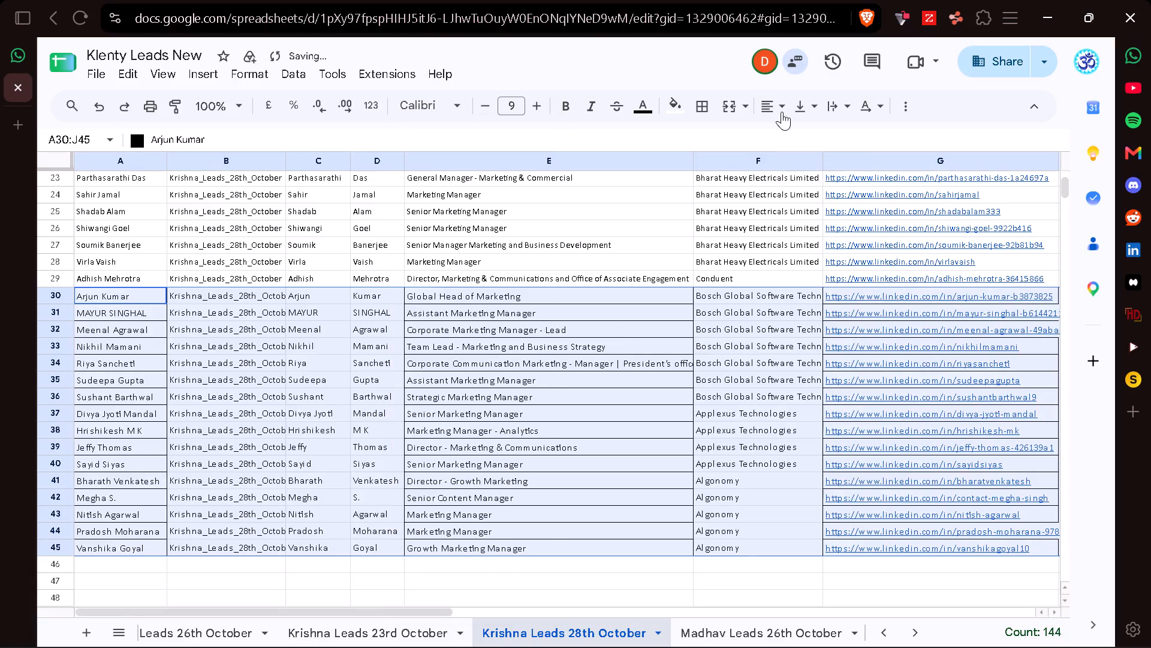
Align the contents of A30:J45 vertically to the middle and horizontally to the left.
{"action": "left_click_drag", "start_coordinate": [802, 104], "coordinate": [822, 130]}
{"action": "left_click", "coordinate": [822, 130]}
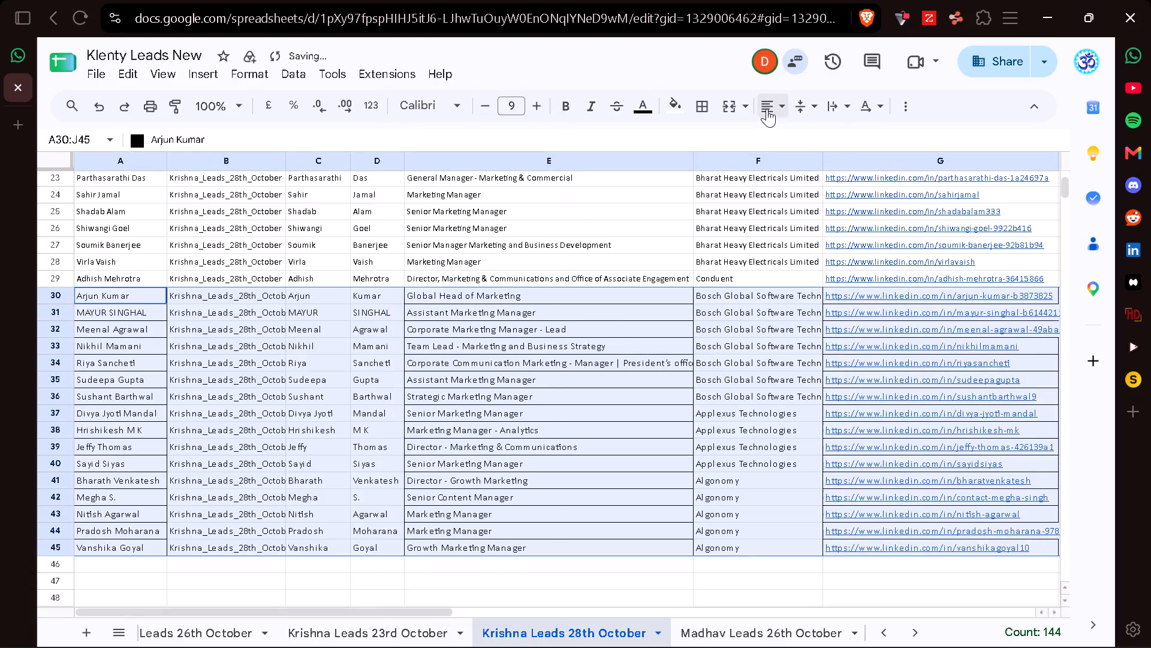
{"action": "left_click", "coordinate": [767, 109]}
{"action": "left_click", "coordinate": [770, 139]}
Remove all cell borders from A30:J45.
{"action": "left_click", "coordinate": [701, 108]}
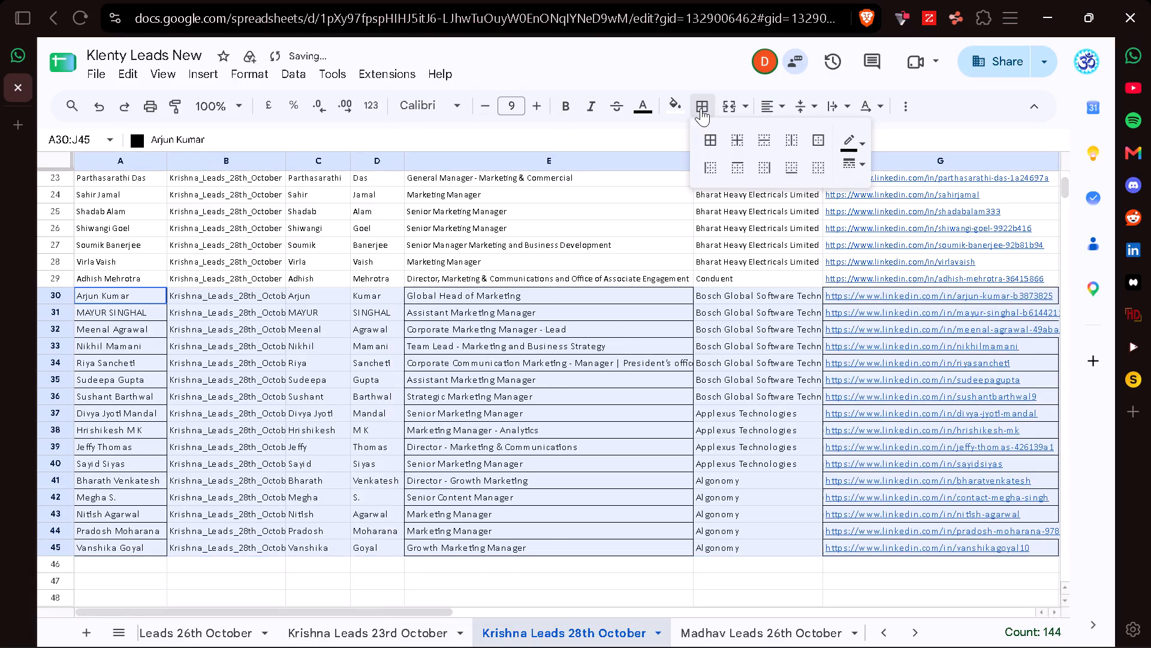
{"action": "left_click", "coordinate": [818, 170]}
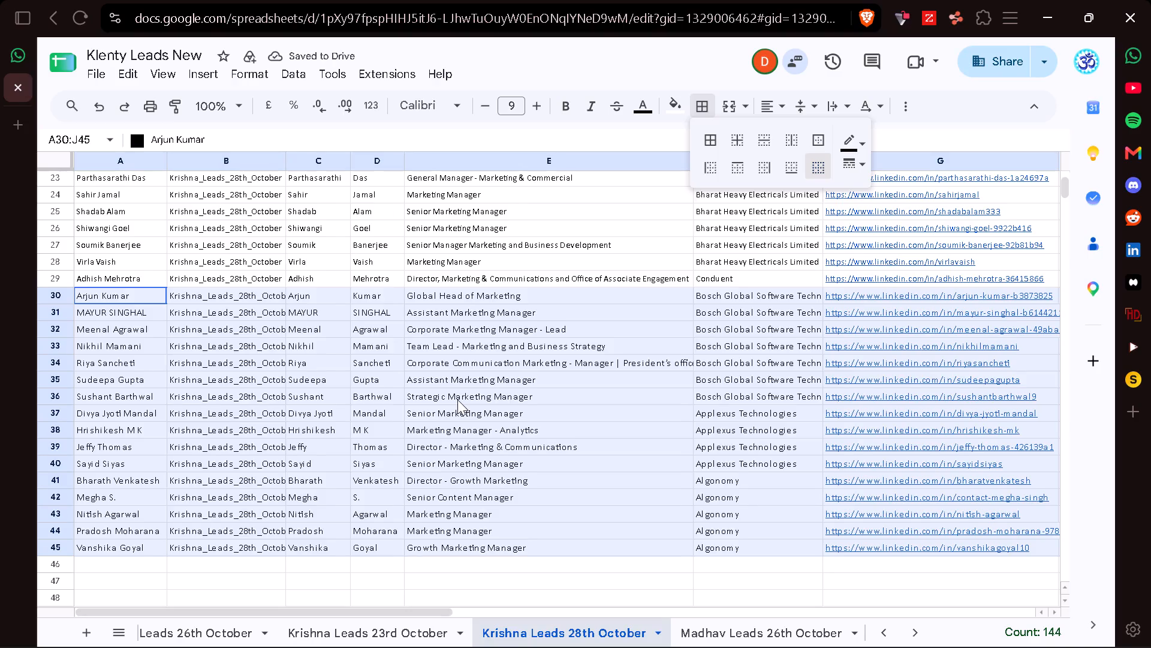
Reduce the font size of A30:J45 to 8.
{"action": "scroll", "coordinate": [457, 400], "scroll_direction": "right", "scroll_amount": 1}
{"action": "left_click", "coordinate": [486, 108]}
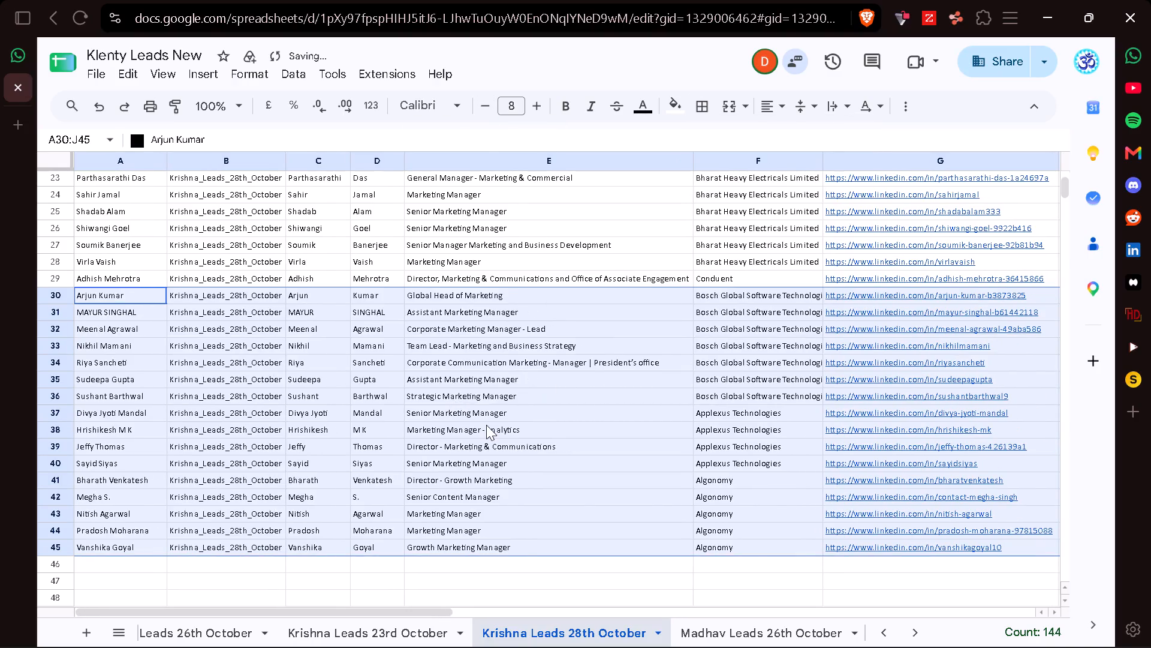
Copy the owner name from H29 down into H30:H45.
{"action": "scroll", "coordinate": [486, 425], "scroll_direction": "left", "scroll_amount": 5}
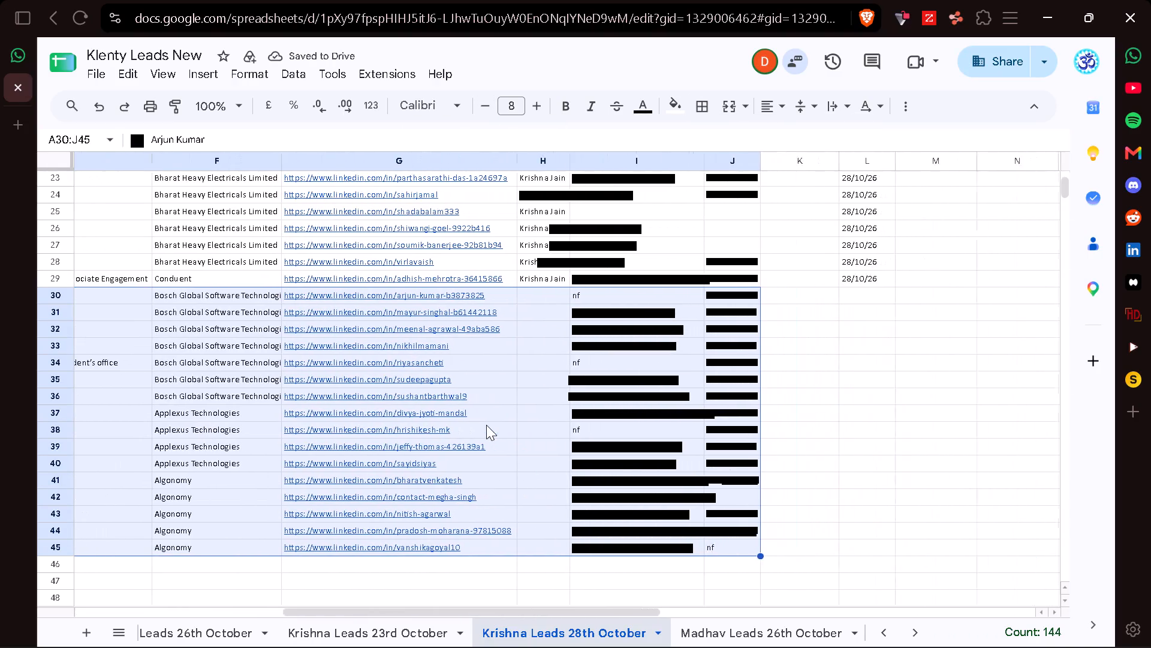
{"action": "scroll", "coordinate": [486, 425], "scroll_direction": "left", "scroll_amount": 1}
{"action": "left_click", "coordinate": [551, 274]}
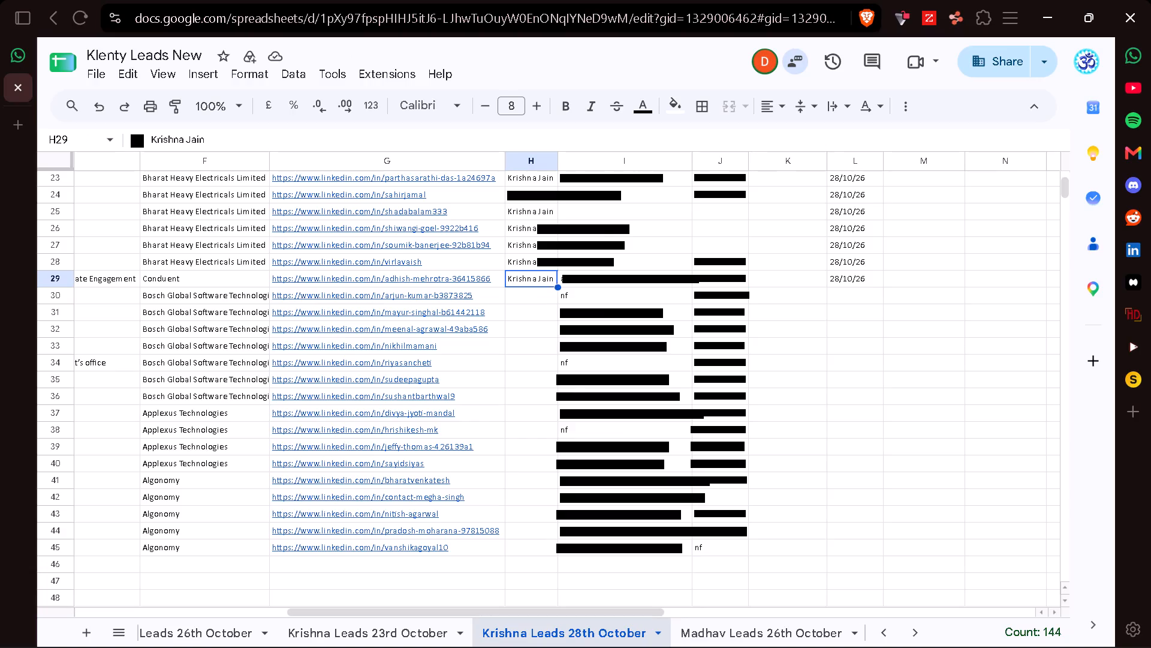
{"action": "left_click_drag", "start_coordinate": [556, 286], "coordinate": [540, 566]}
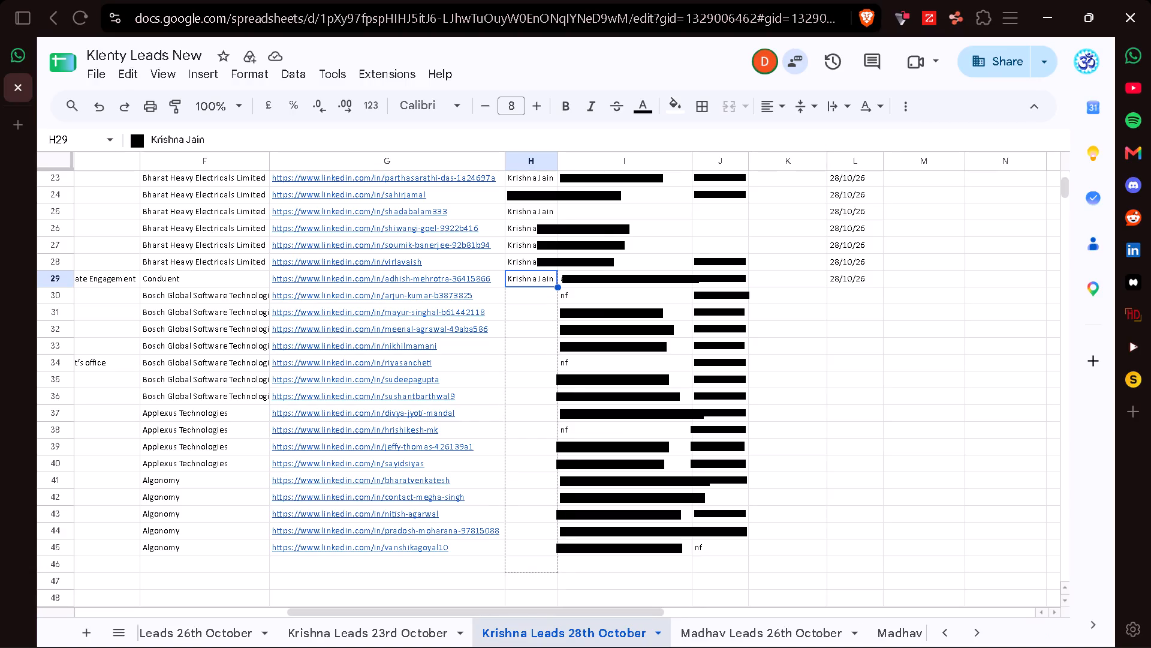
{"action": "left_click_drag", "start_coordinate": [540, 566], "coordinate": [538, 548]}
Clear the nf placeholders from J45, J42, I38, I34 and I30, and dismiss the people-chip suggestion.
{"action": "left_click", "coordinate": [706, 552]}
{"action": "key", "text": "BackSpace"}
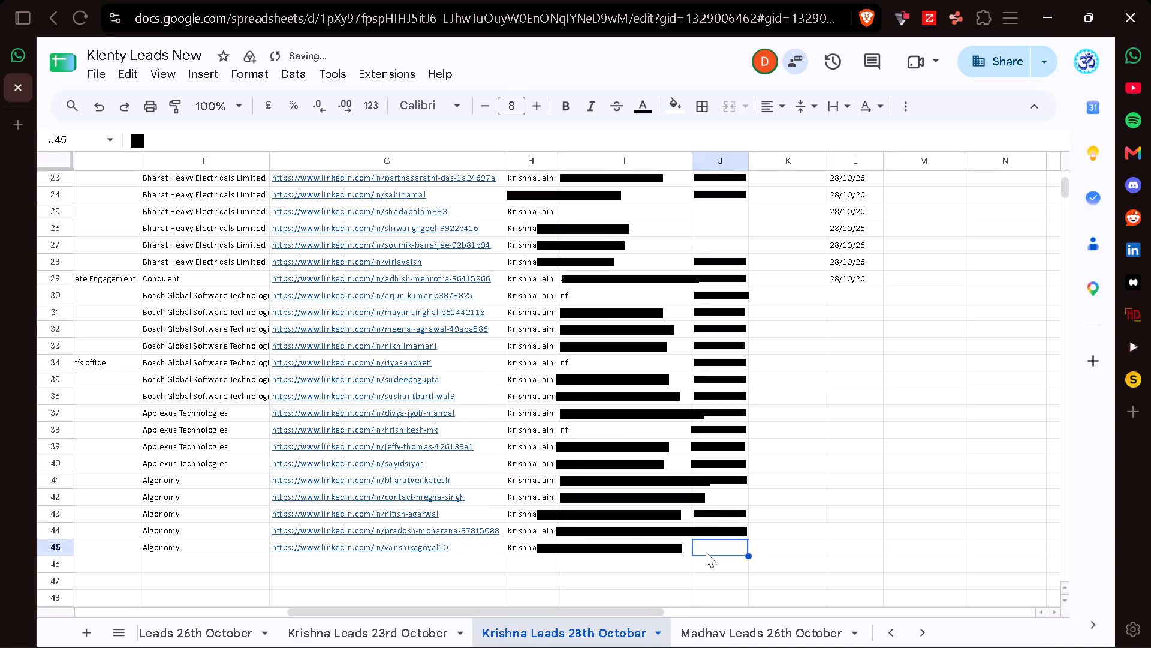
{"action": "left_click", "coordinate": [712, 497]}
{"action": "key", "text": "BackSpace"}
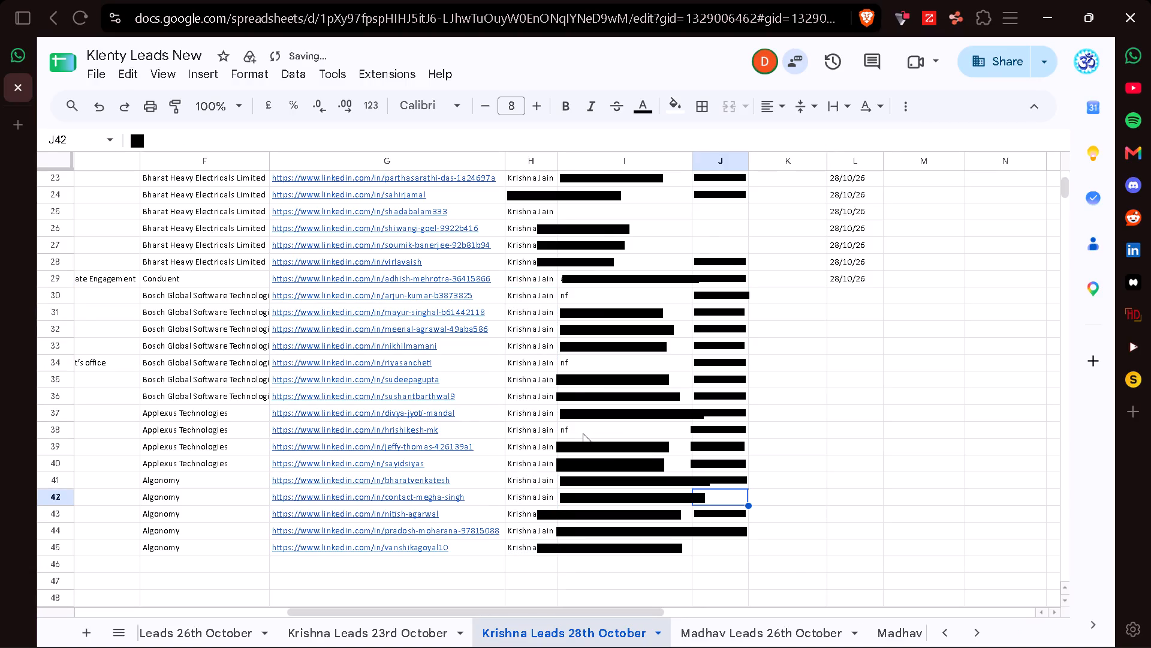
{"action": "left_click", "coordinate": [583, 433]}
{"action": "key", "text": "BackSpace"}
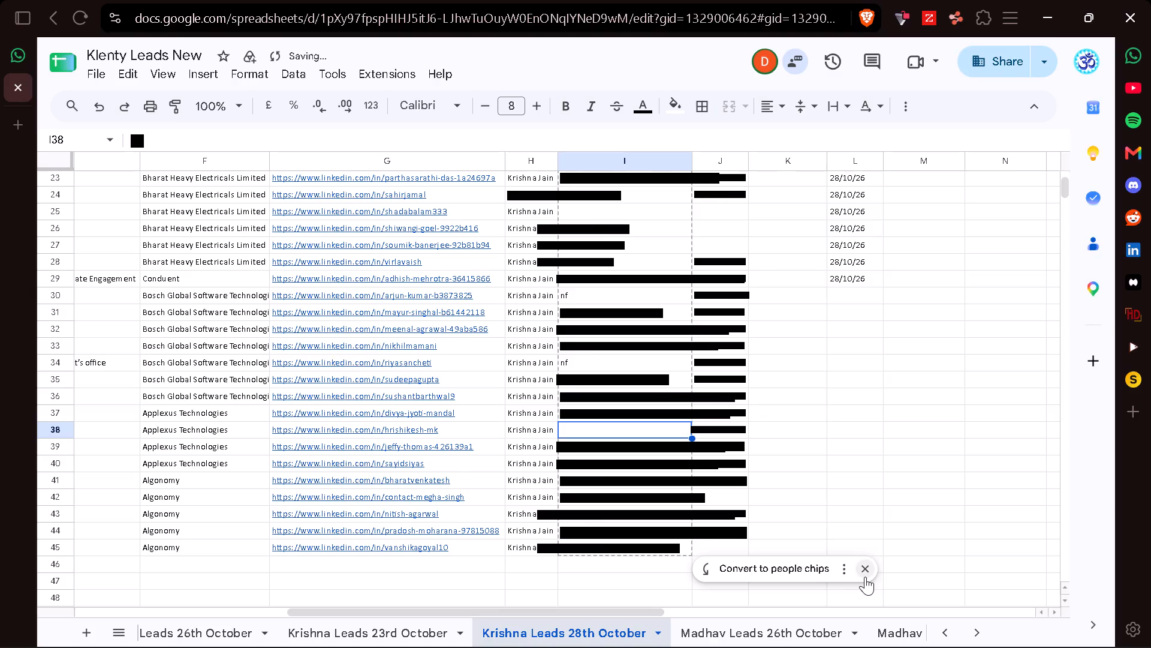
{"action": "left_click", "coordinate": [865, 577]}
{"action": "left_click", "coordinate": [599, 364]}
{"action": "key", "text": "BackSpace"}
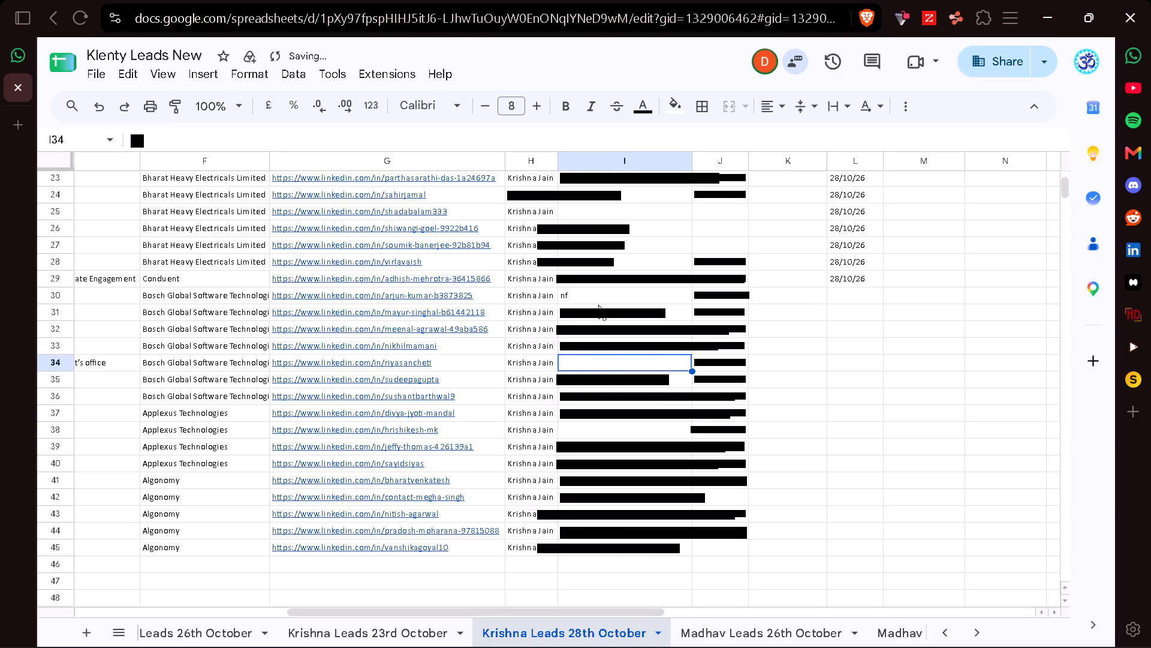
{"action": "left_click", "coordinate": [592, 291]}
{"action": "key", "text": "BackSpace"}
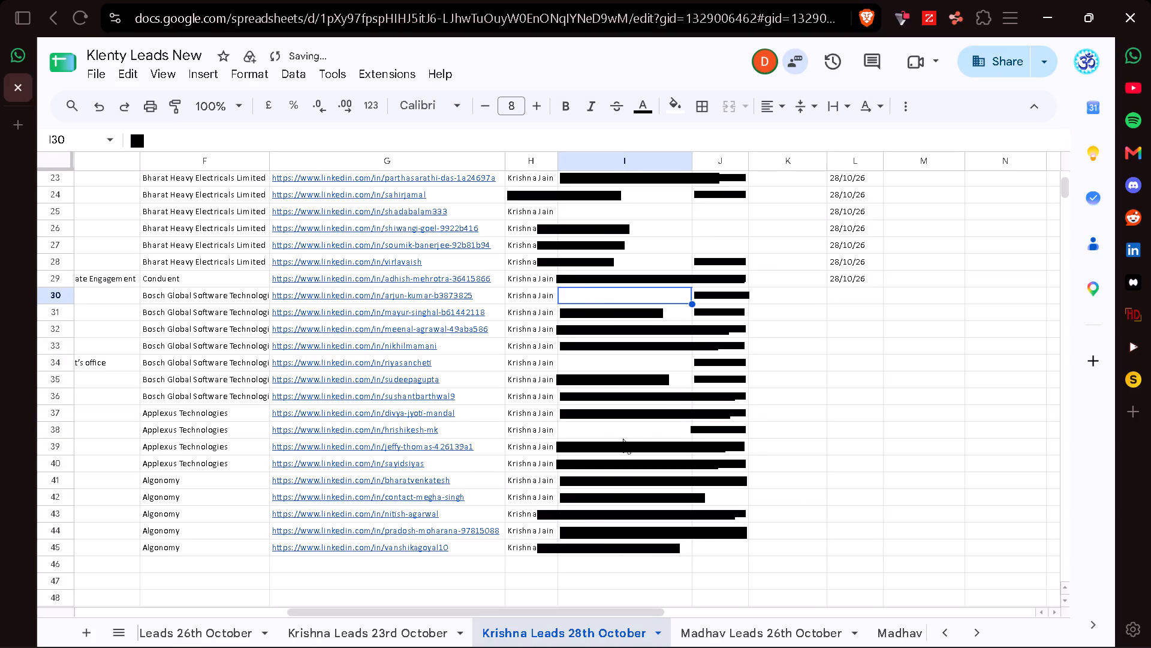
Review the transferred contacts in rows 30 to 45 across the sheet's columns.
{"action": "scroll", "coordinate": [604, 484], "scroll_direction": "right", "scroll_amount": 6}
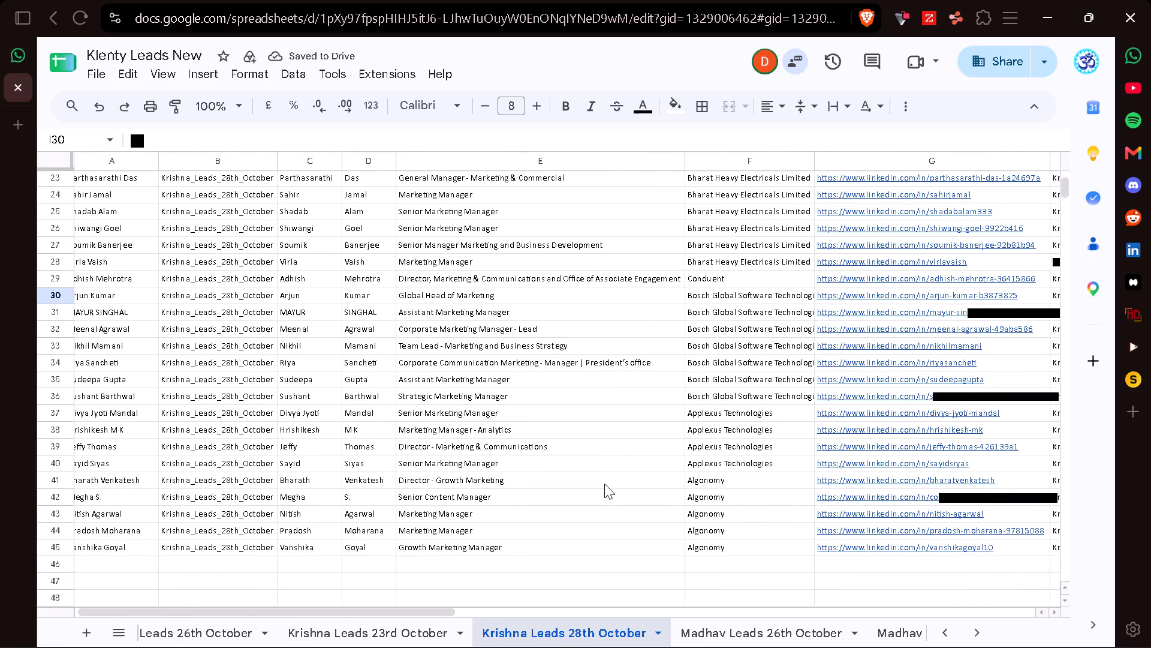
{"action": "scroll", "coordinate": [604, 484], "scroll_direction": "right", "scroll_amount": 3}
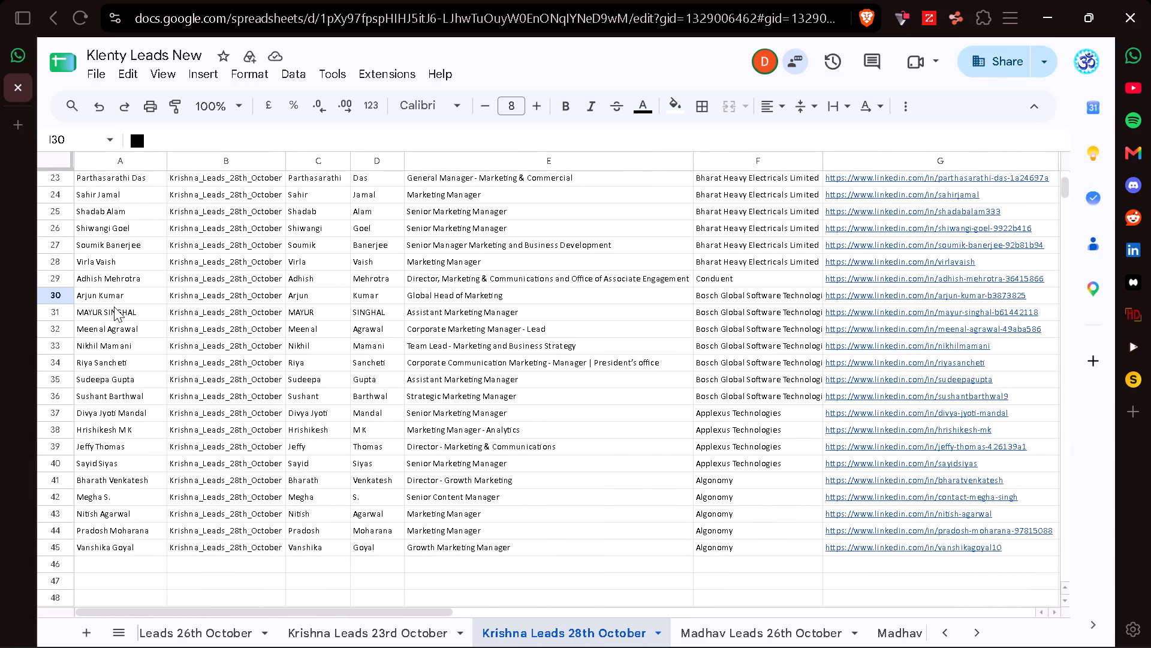
{"action": "left_click", "coordinate": [109, 304]}
{"action": "key", "text": "ctrl+shift+Down"}
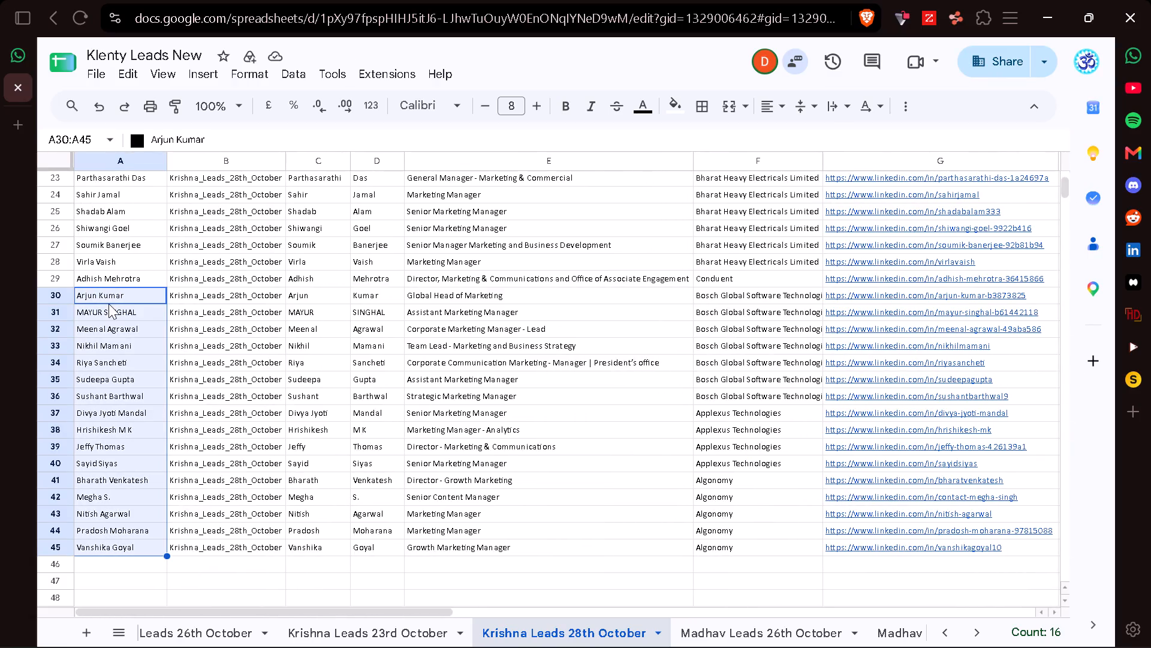
{"action": "scroll", "coordinate": [109, 304], "scroll_direction": "left", "scroll_amount": 6}
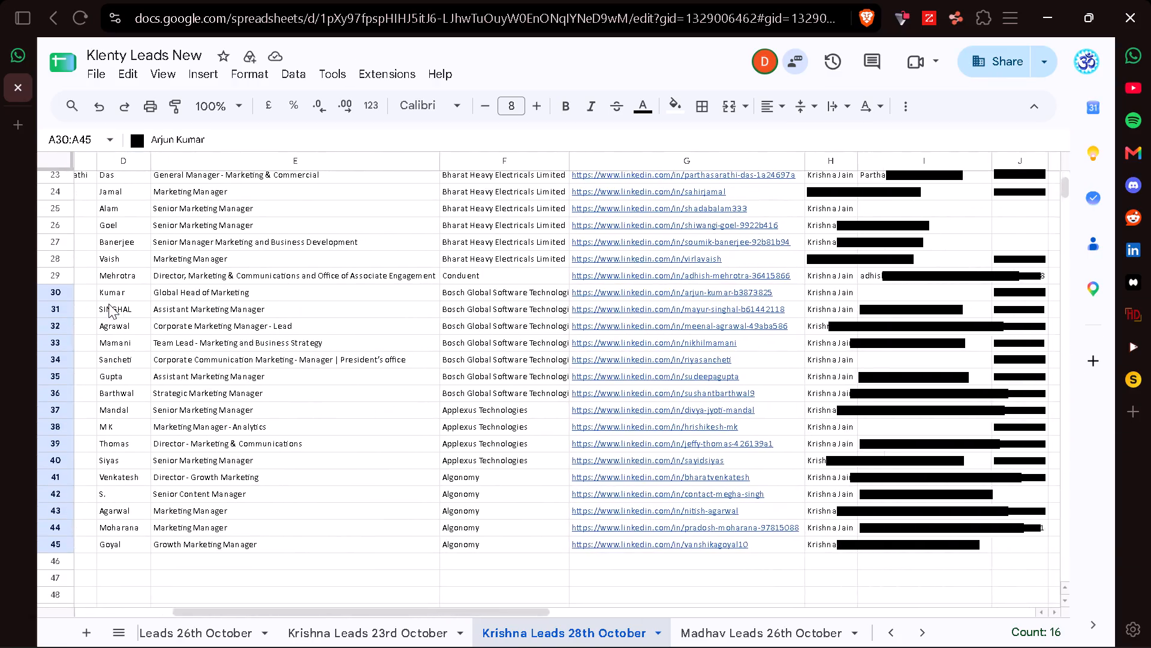
{"action": "scroll", "coordinate": [109, 304], "scroll_direction": "left", "scroll_amount": 2}
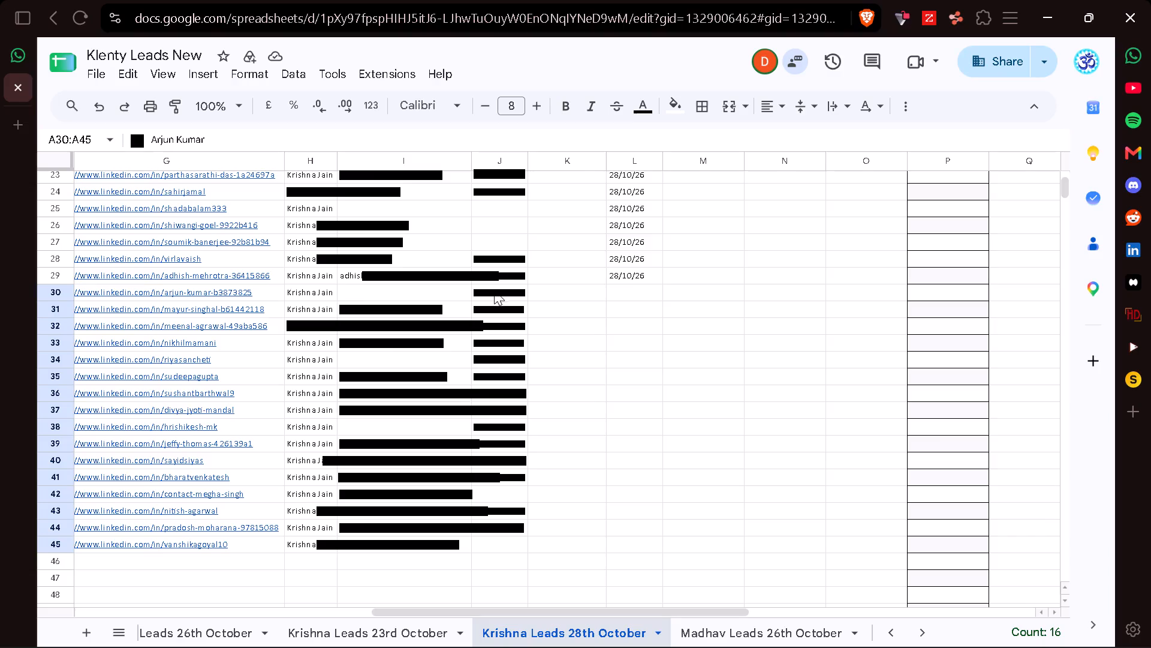
{"action": "scroll", "coordinate": [495, 289], "scroll_direction": "right", "scroll_amount": 4}
{"action": "scroll", "coordinate": [495, 289], "scroll_direction": "left", "scroll_amount": 1}
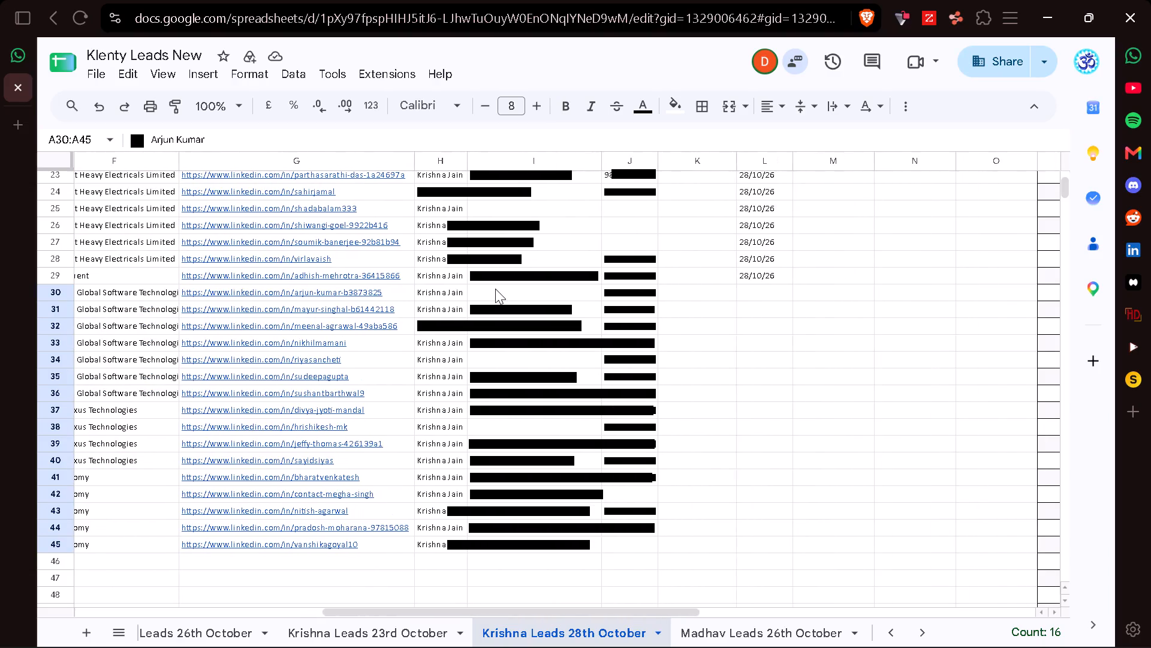
Select the contact numbers in J30:J41.
{"action": "left_click", "coordinate": [610, 294]}
{"action": "key", "text": "ctrl+shift+Down"}
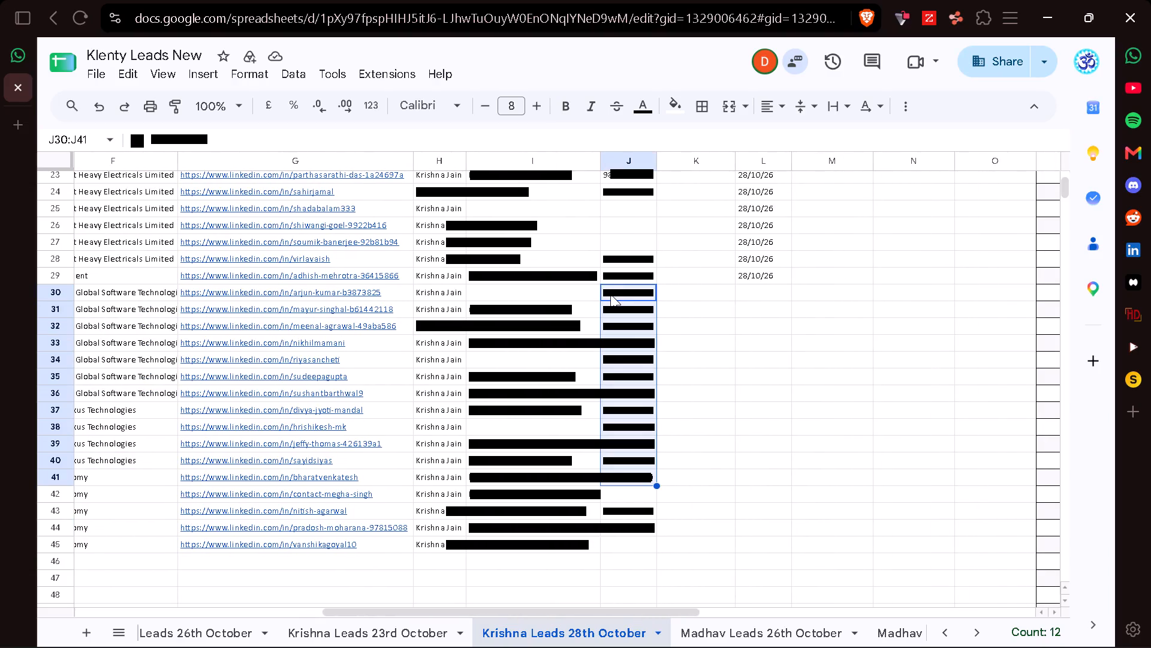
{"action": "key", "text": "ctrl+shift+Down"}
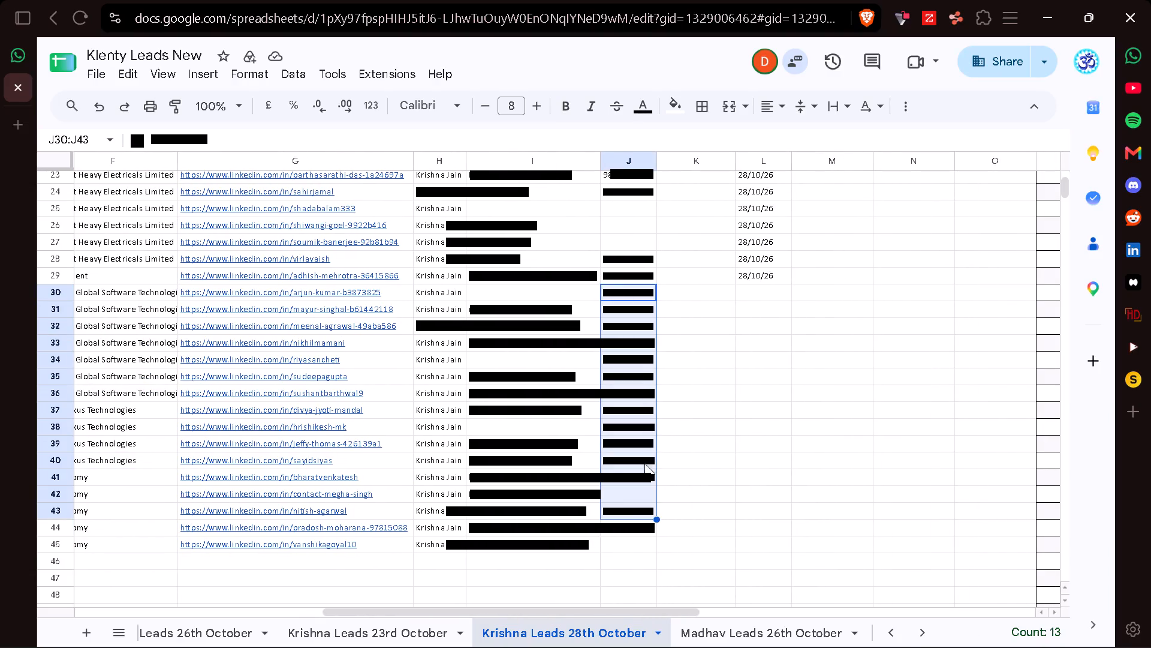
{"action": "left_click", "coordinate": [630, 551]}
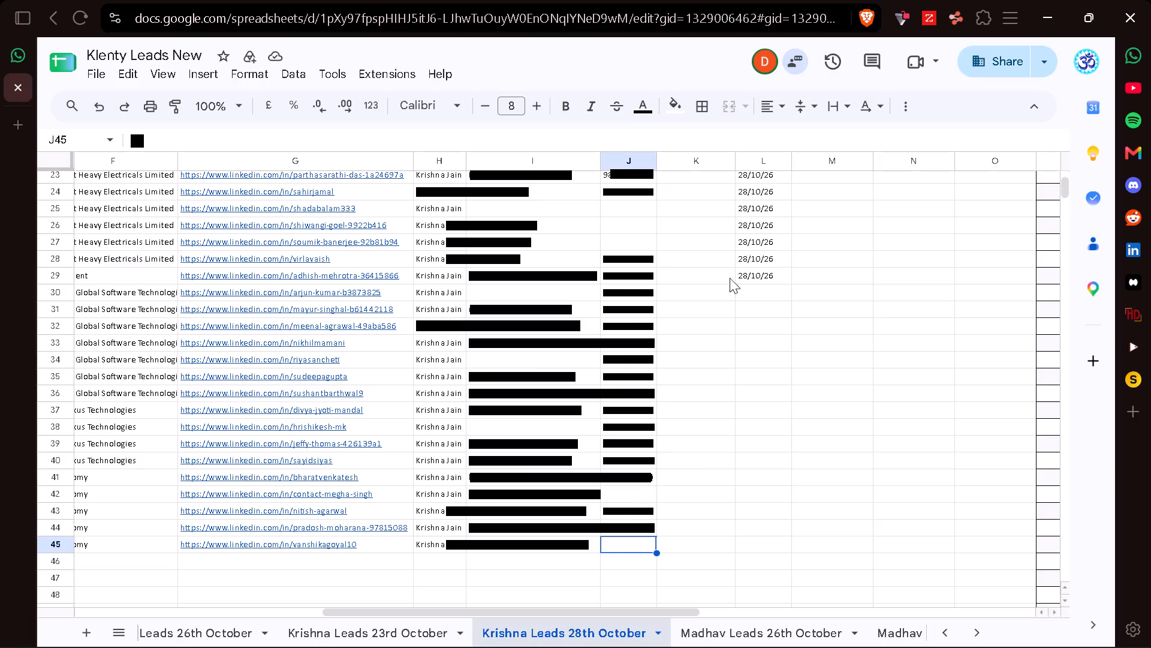
{"action": "left_click", "coordinate": [757, 280]}
{"action": "key", "text": "ctrl+c"}
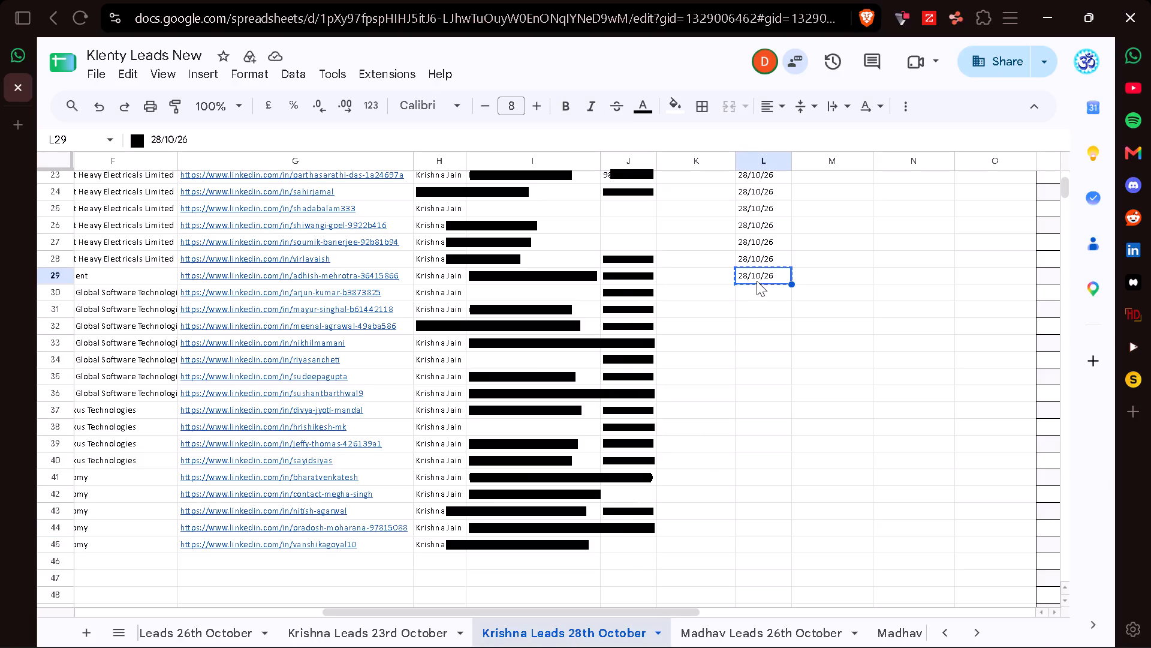